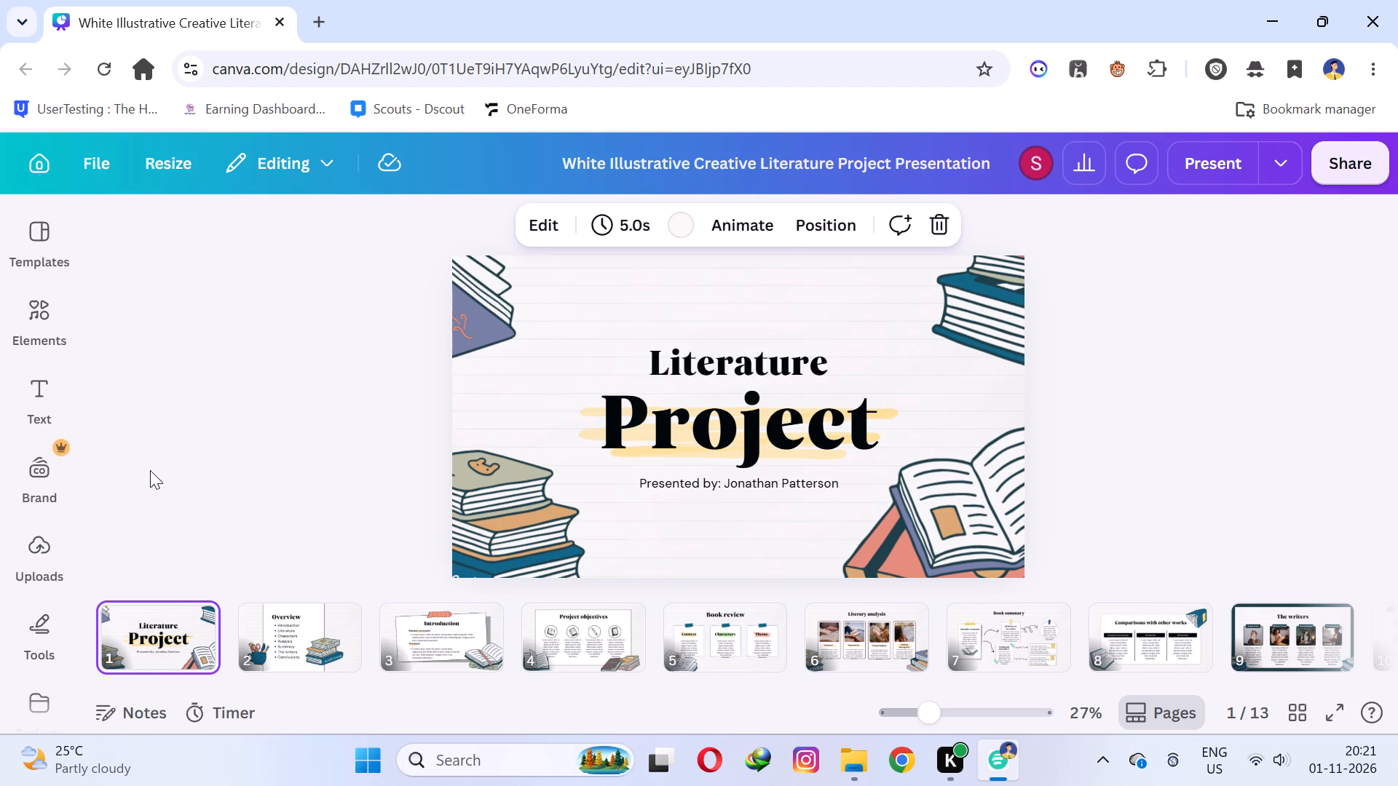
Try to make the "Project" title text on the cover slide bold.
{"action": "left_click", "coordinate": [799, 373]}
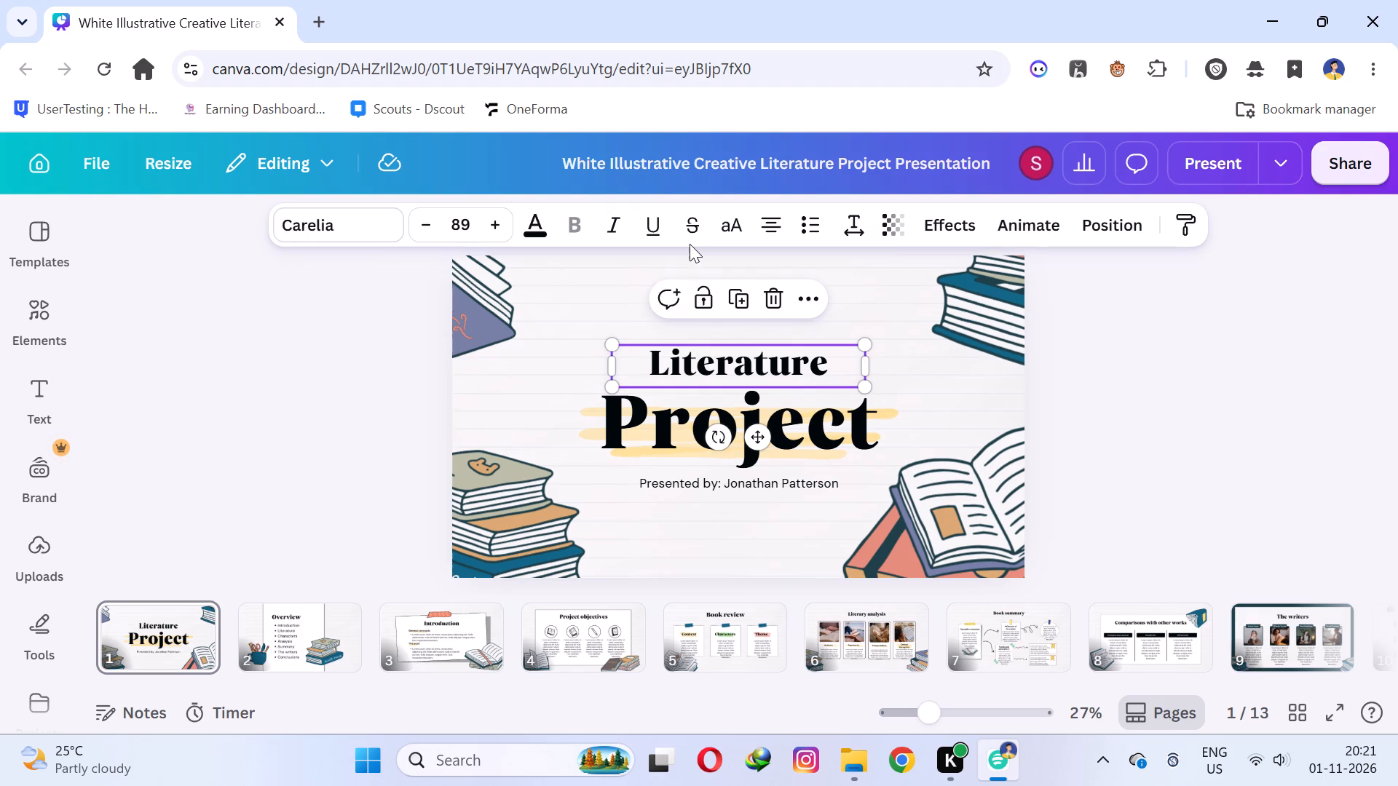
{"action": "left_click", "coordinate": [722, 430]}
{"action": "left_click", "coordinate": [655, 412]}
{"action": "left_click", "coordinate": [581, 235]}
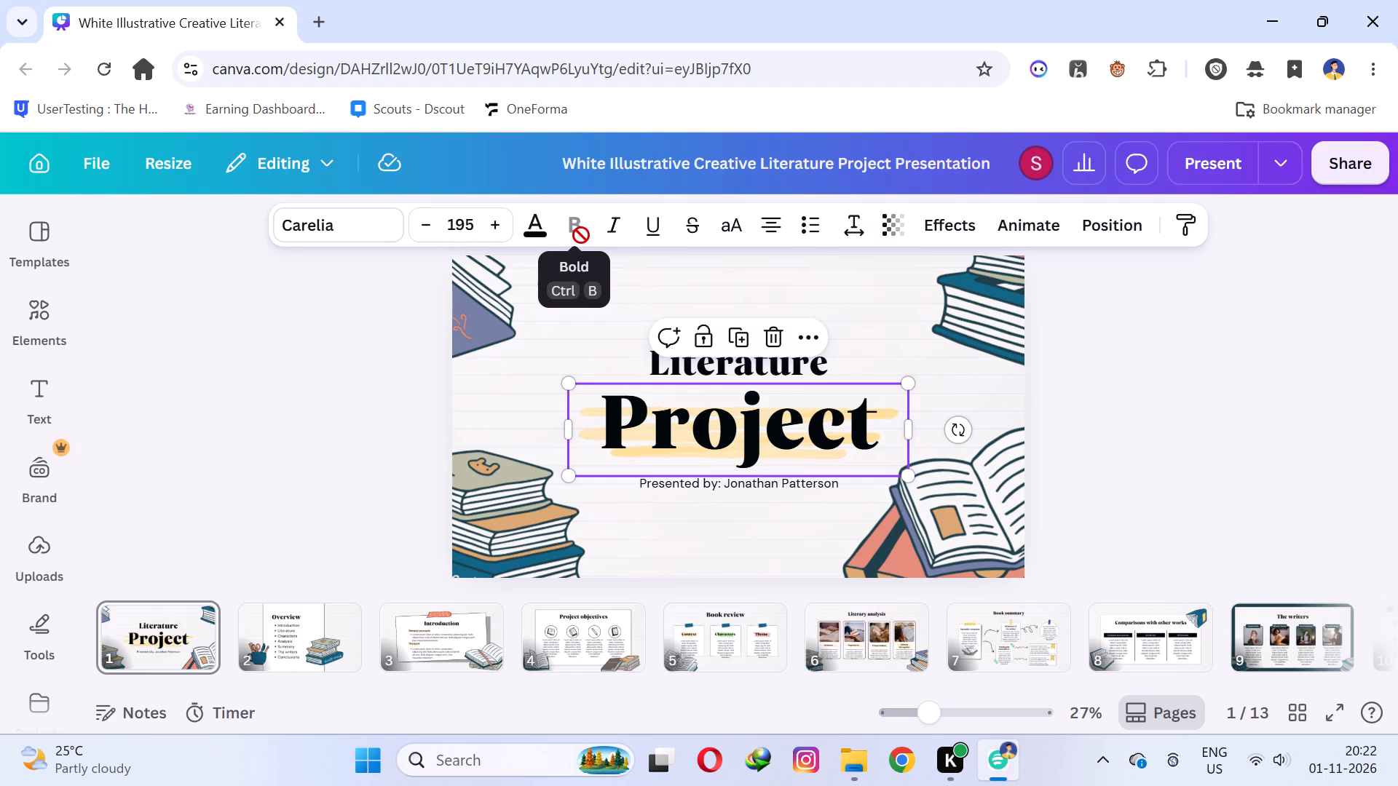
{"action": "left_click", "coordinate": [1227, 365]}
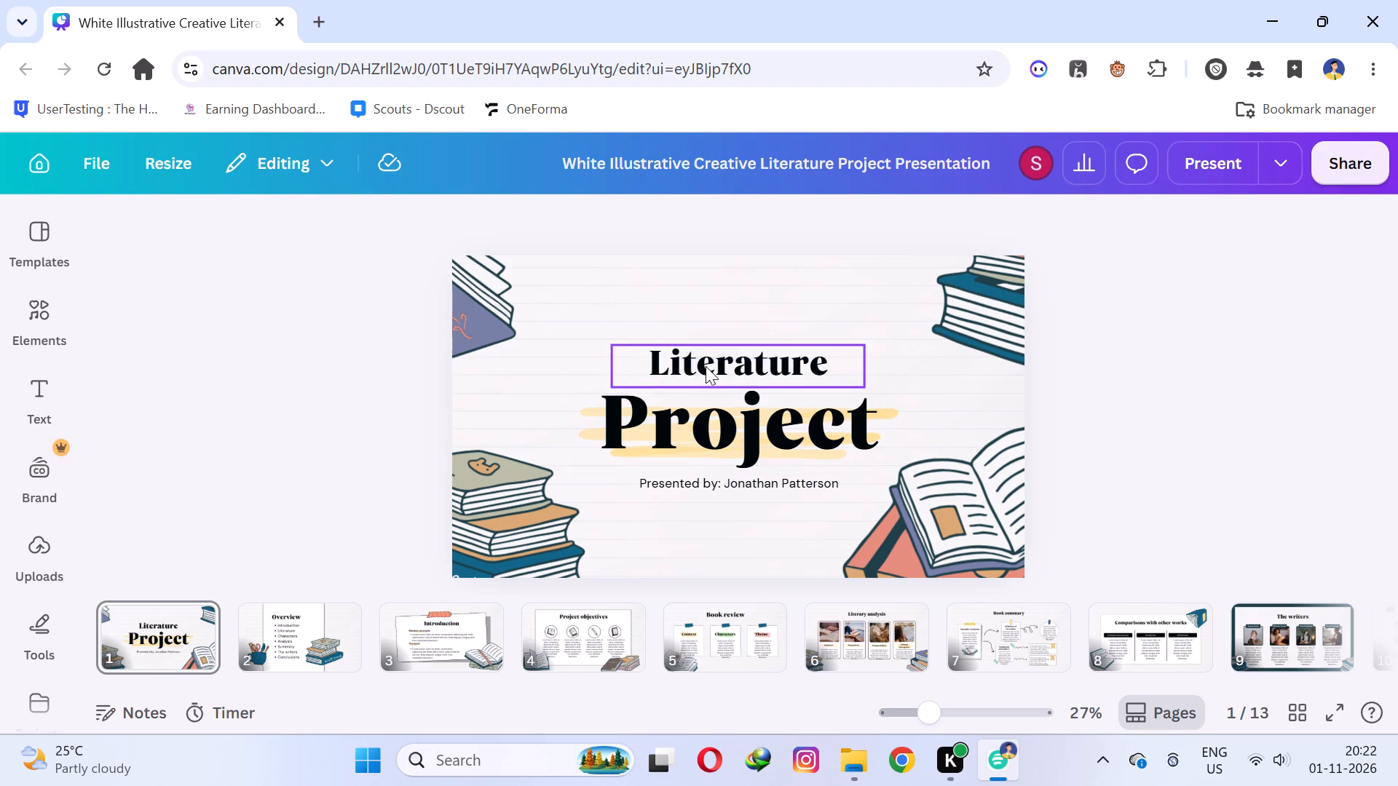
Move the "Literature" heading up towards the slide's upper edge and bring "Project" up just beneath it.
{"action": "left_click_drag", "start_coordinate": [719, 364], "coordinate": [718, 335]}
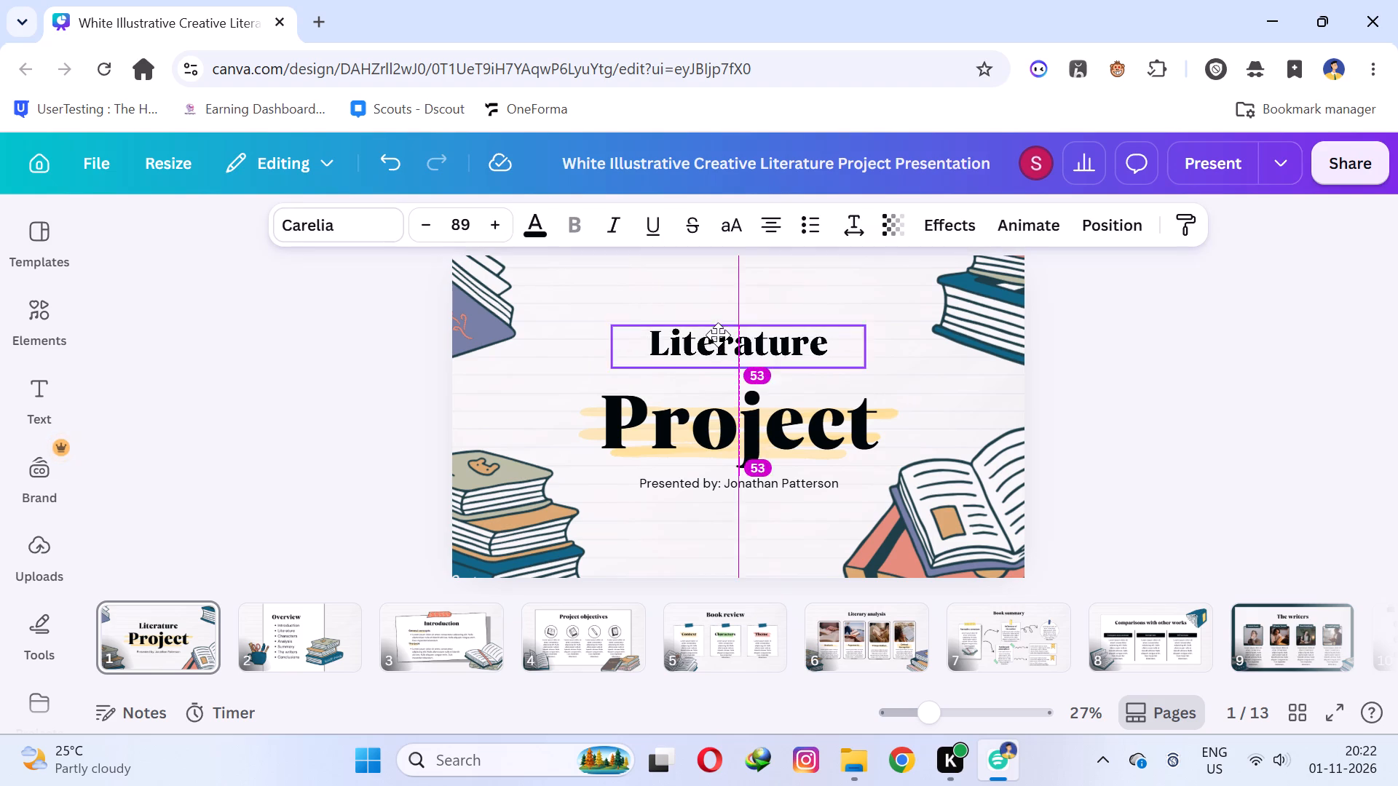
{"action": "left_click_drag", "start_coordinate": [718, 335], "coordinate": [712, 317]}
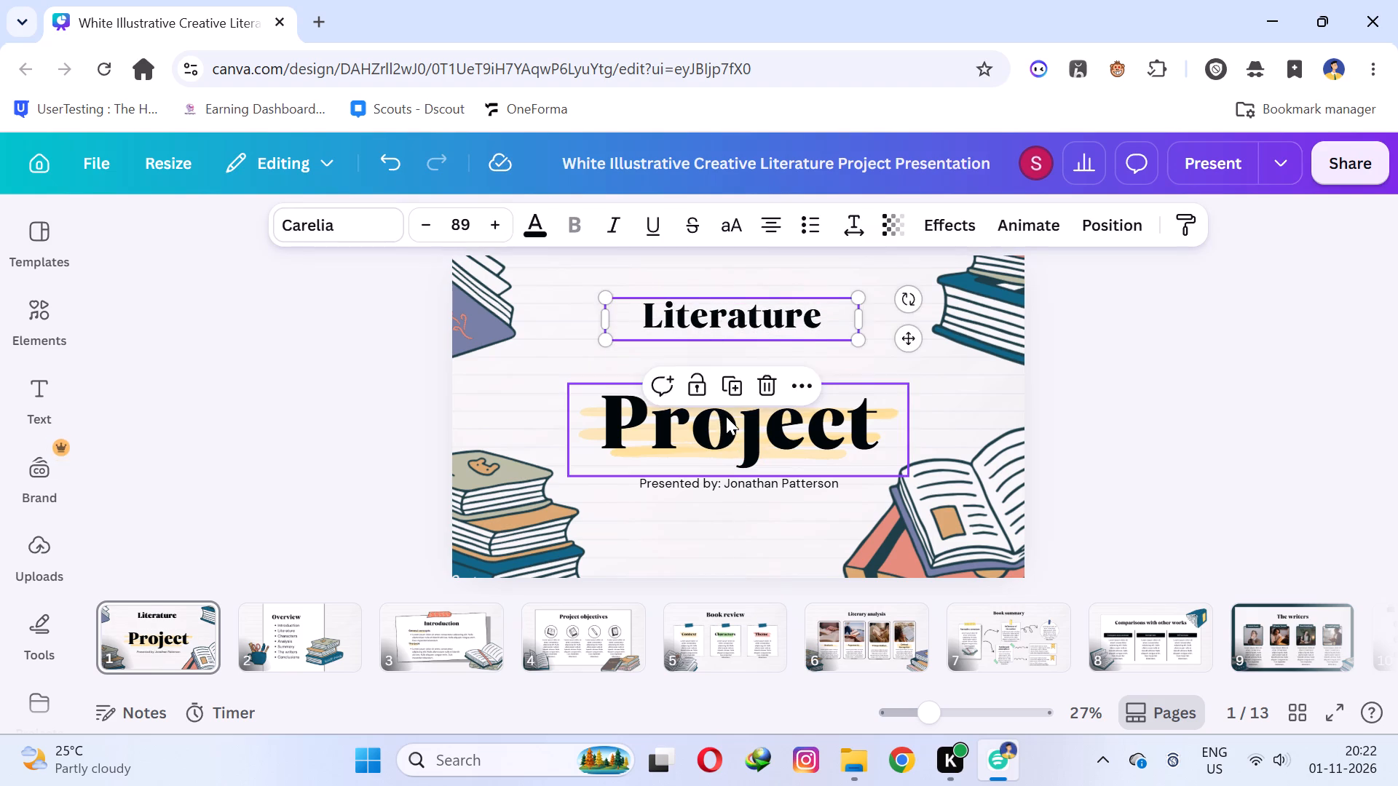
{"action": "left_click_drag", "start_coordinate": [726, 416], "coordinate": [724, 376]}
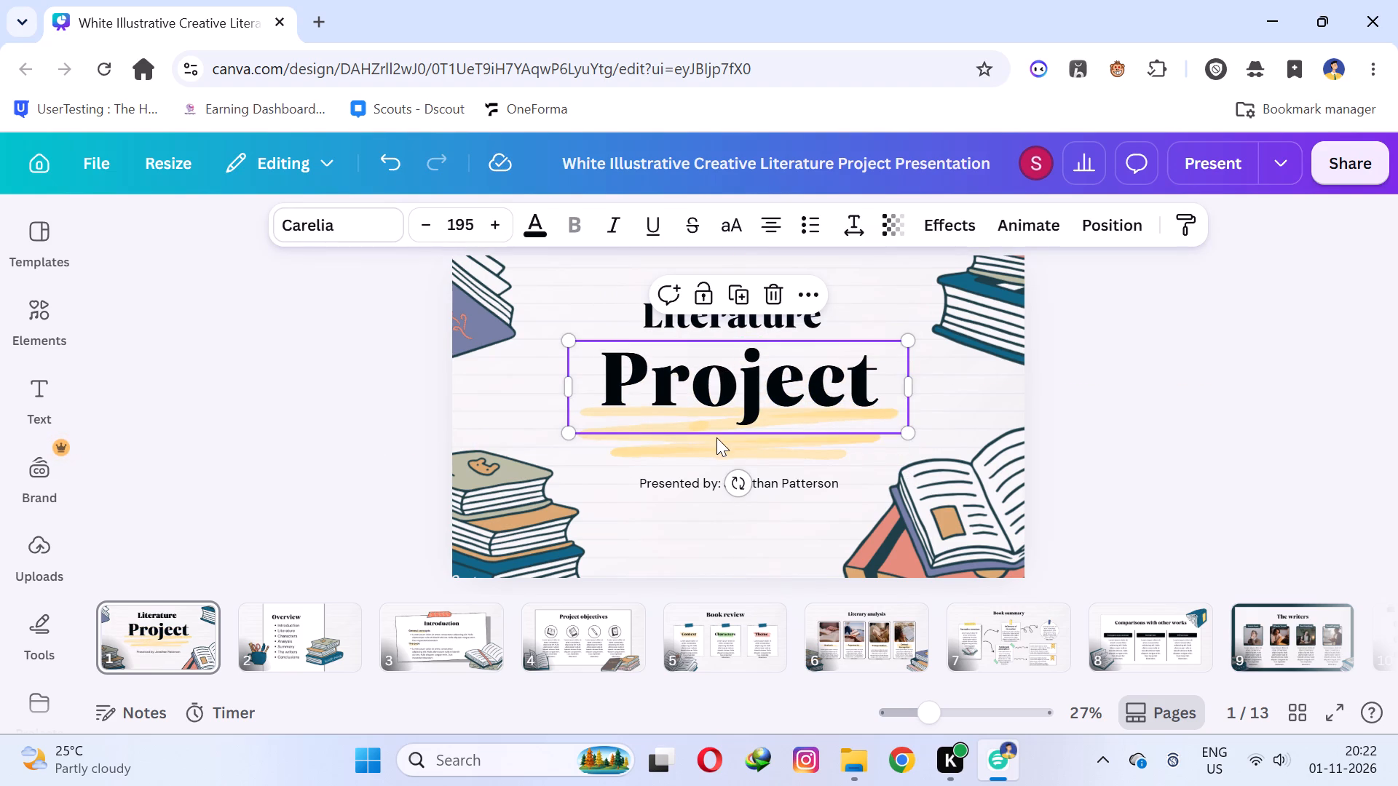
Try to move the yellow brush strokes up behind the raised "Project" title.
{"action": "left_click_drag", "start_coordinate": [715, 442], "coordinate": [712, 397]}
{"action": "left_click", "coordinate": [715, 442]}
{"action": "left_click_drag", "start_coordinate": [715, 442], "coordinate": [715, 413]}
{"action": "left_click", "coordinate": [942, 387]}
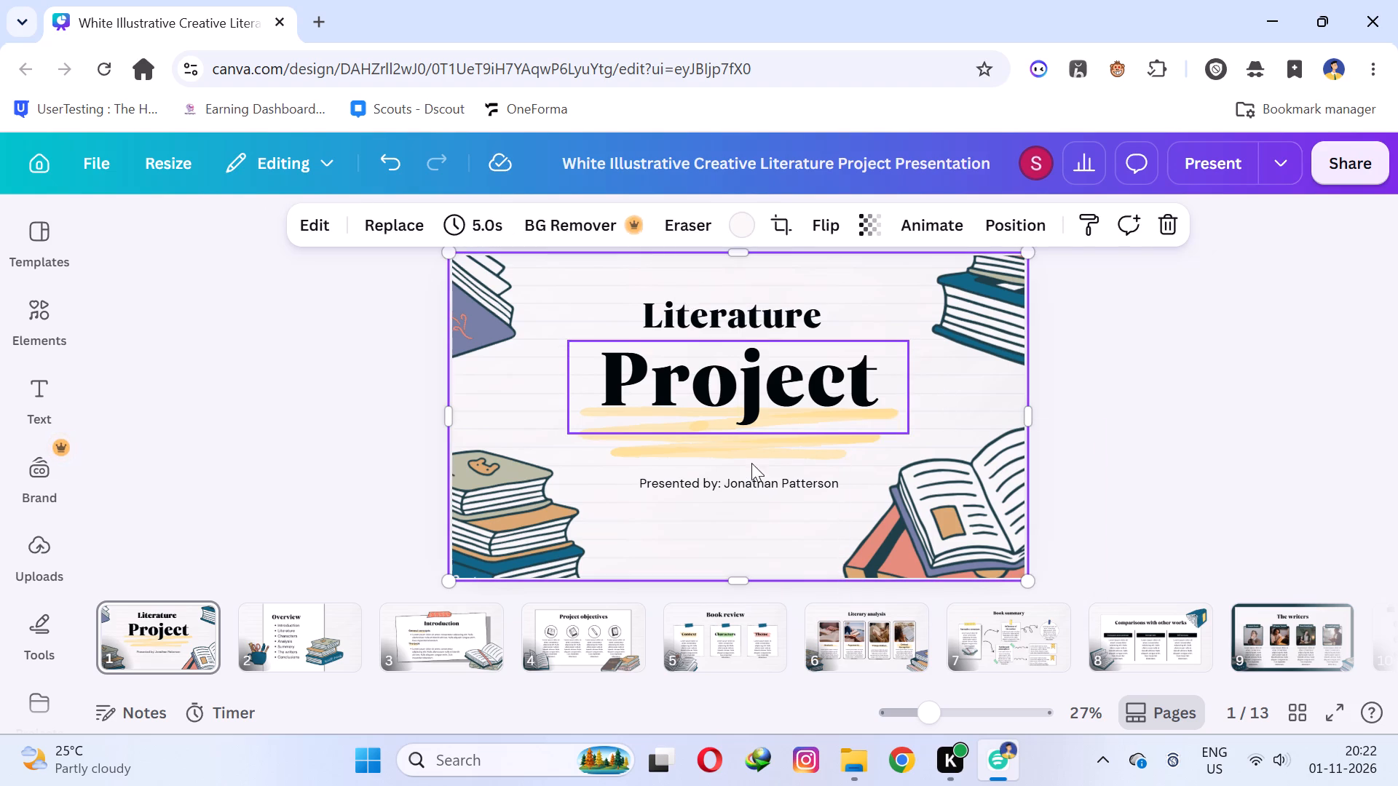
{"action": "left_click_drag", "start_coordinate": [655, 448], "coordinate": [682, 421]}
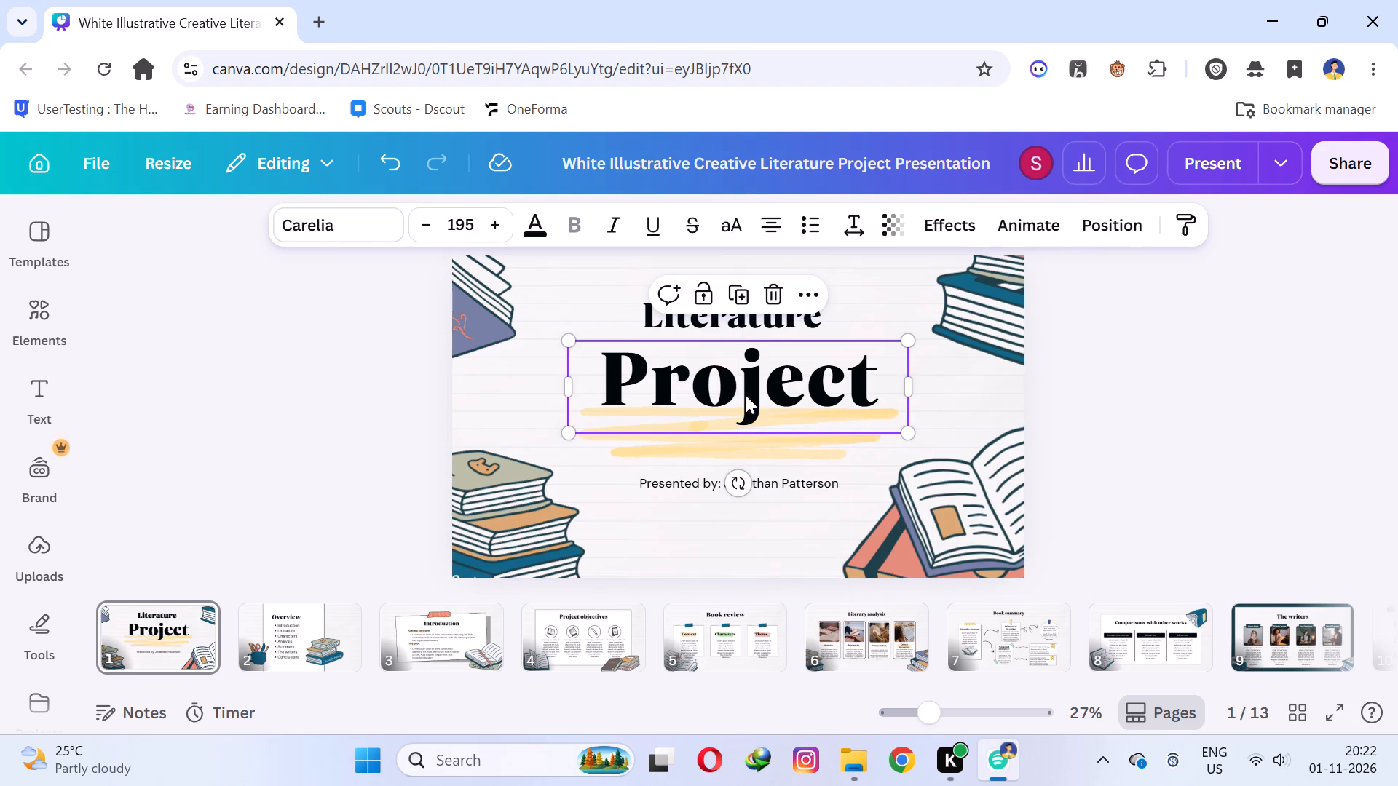
Lower "Project" onto the yellow brush strokes and place "Literature" directly above it.
{"action": "left_click_drag", "start_coordinate": [753, 386], "coordinate": [747, 415]}
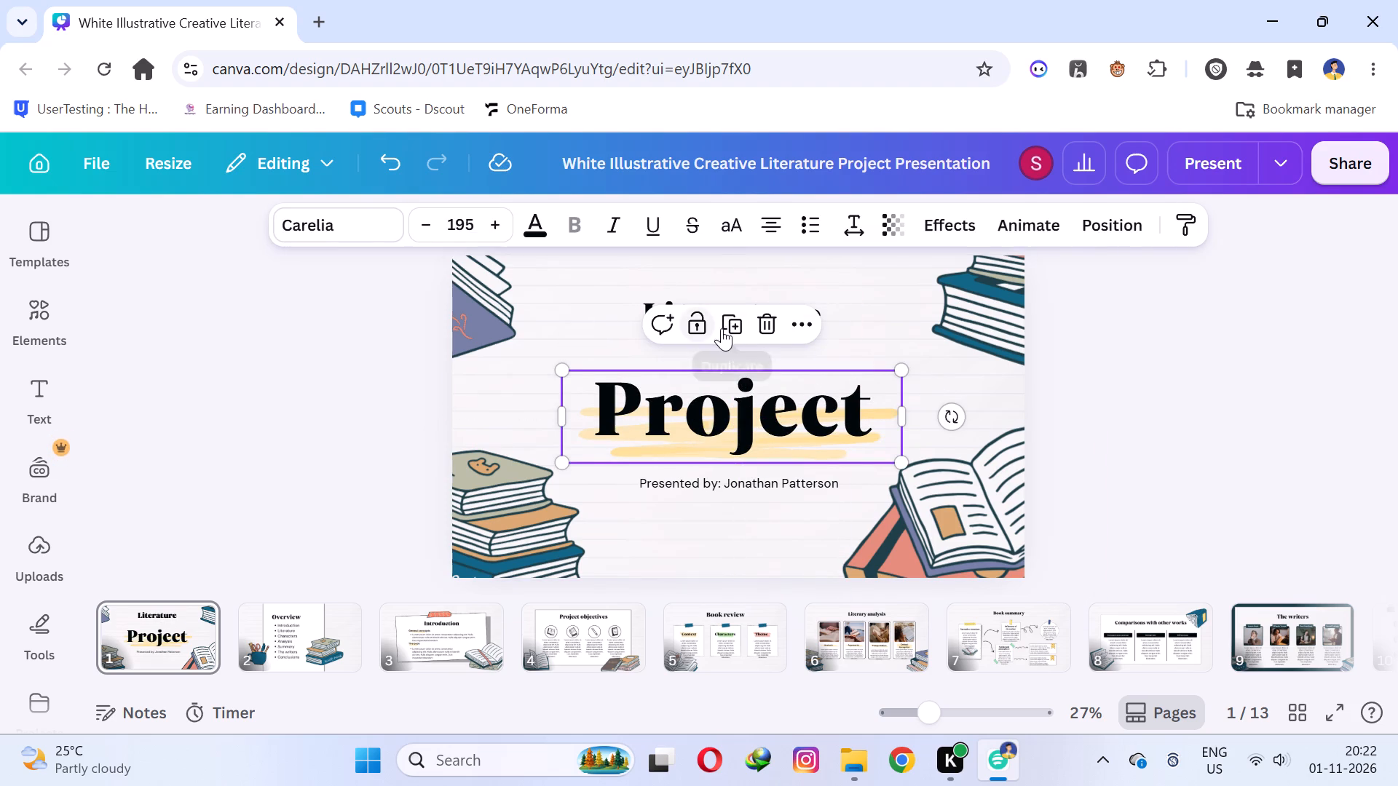
{"action": "left_click", "coordinate": [892, 325]}
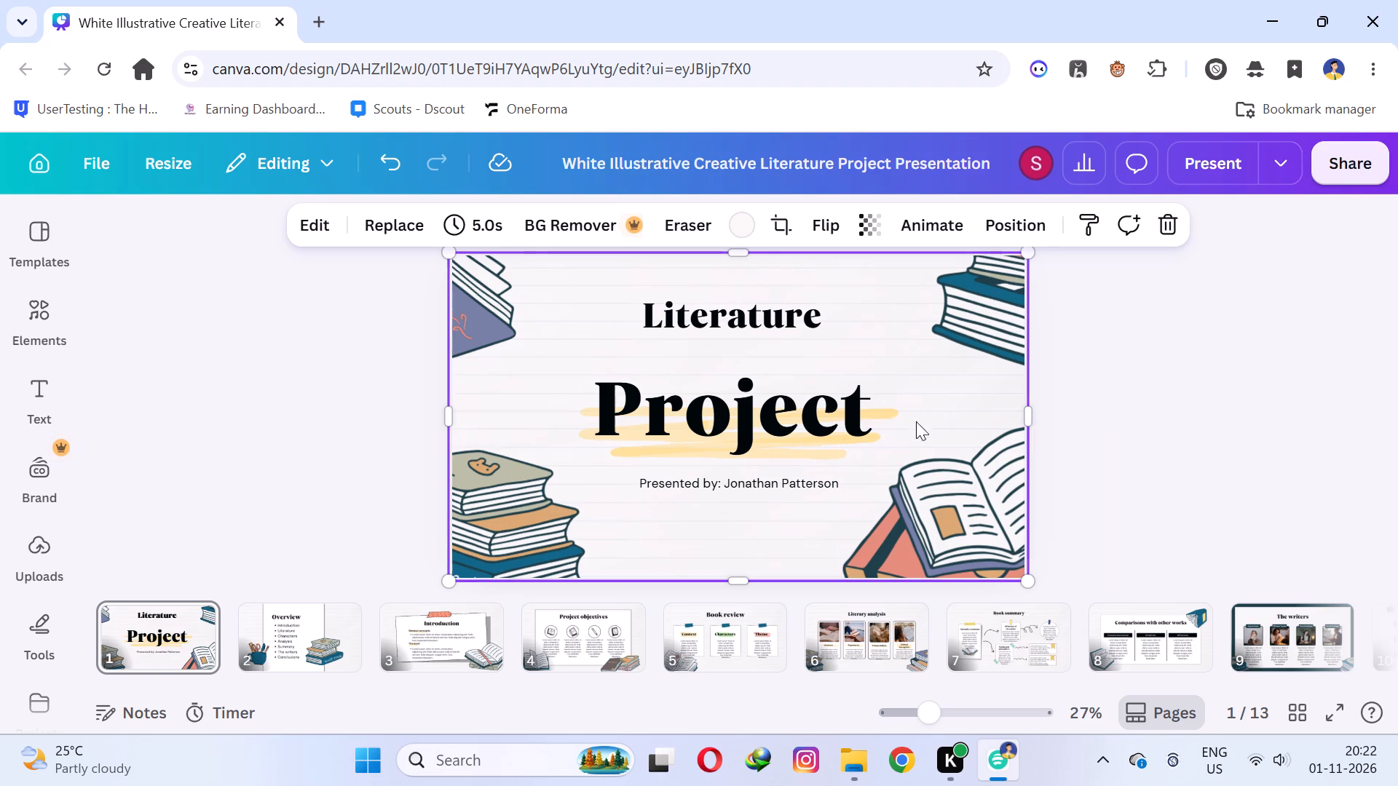
{"action": "left_click_drag", "start_coordinate": [724, 324], "coordinate": [722, 350]}
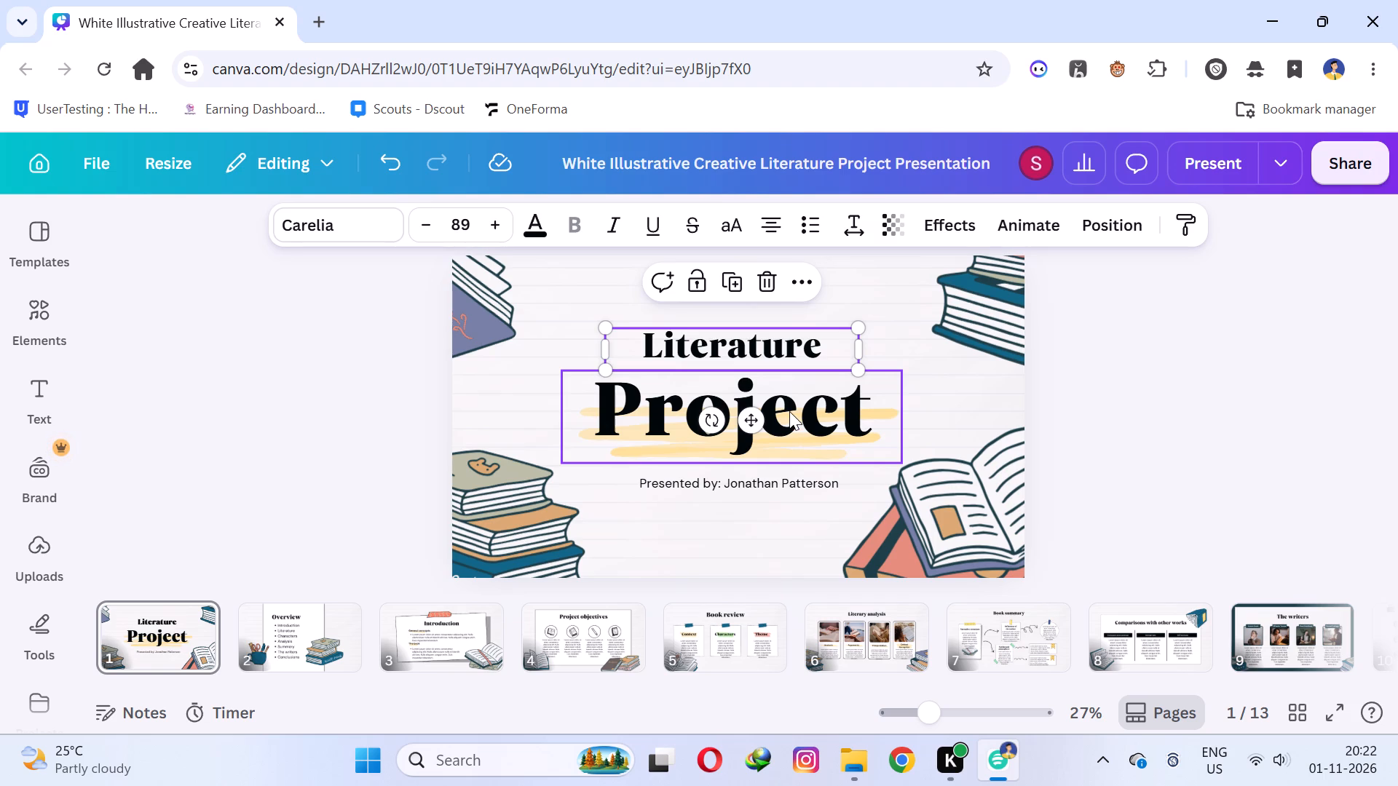
Replace the presenter's name in the cover slide's "Presented by:" line with "sahil".
{"action": "left_click", "coordinate": [708, 547]}
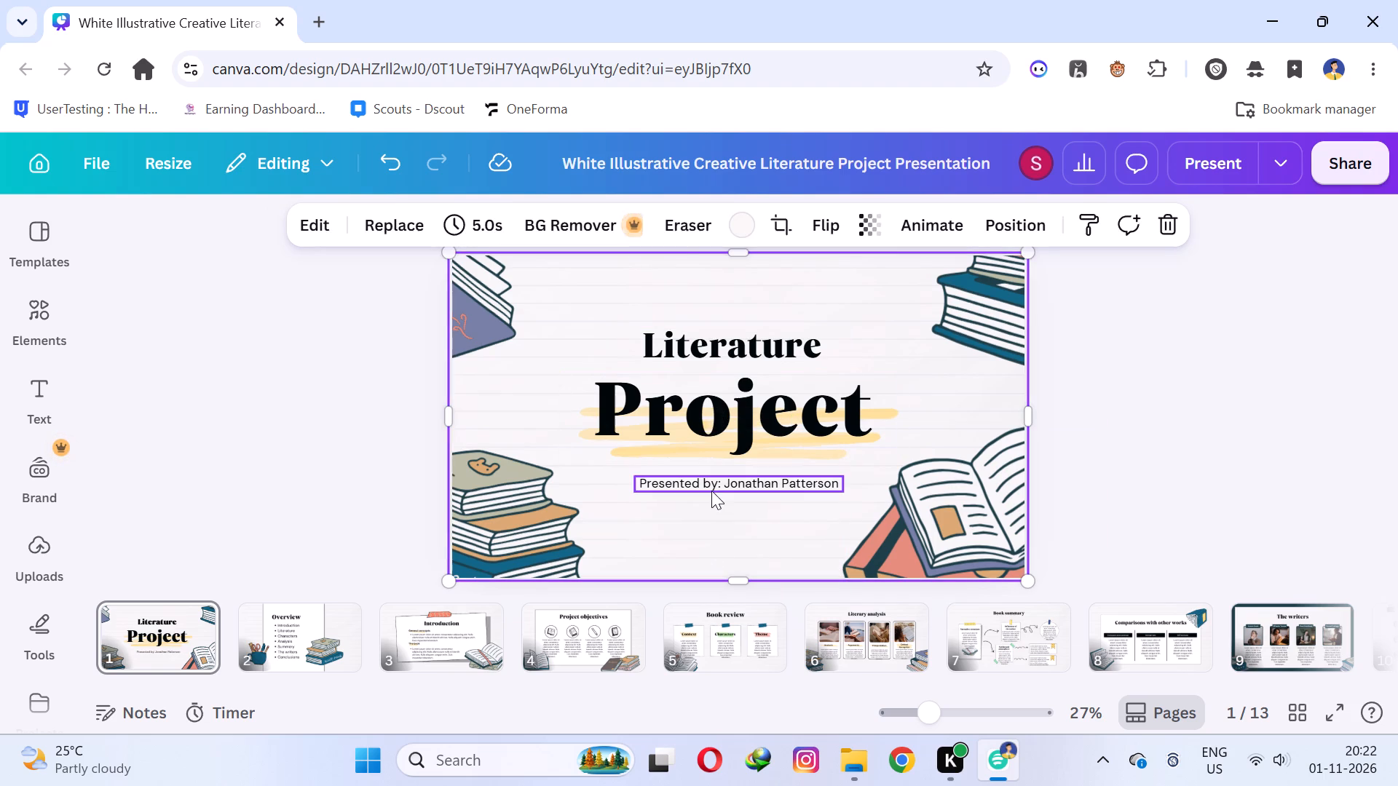
{"action": "triple_click", "coordinate": [711, 491]}
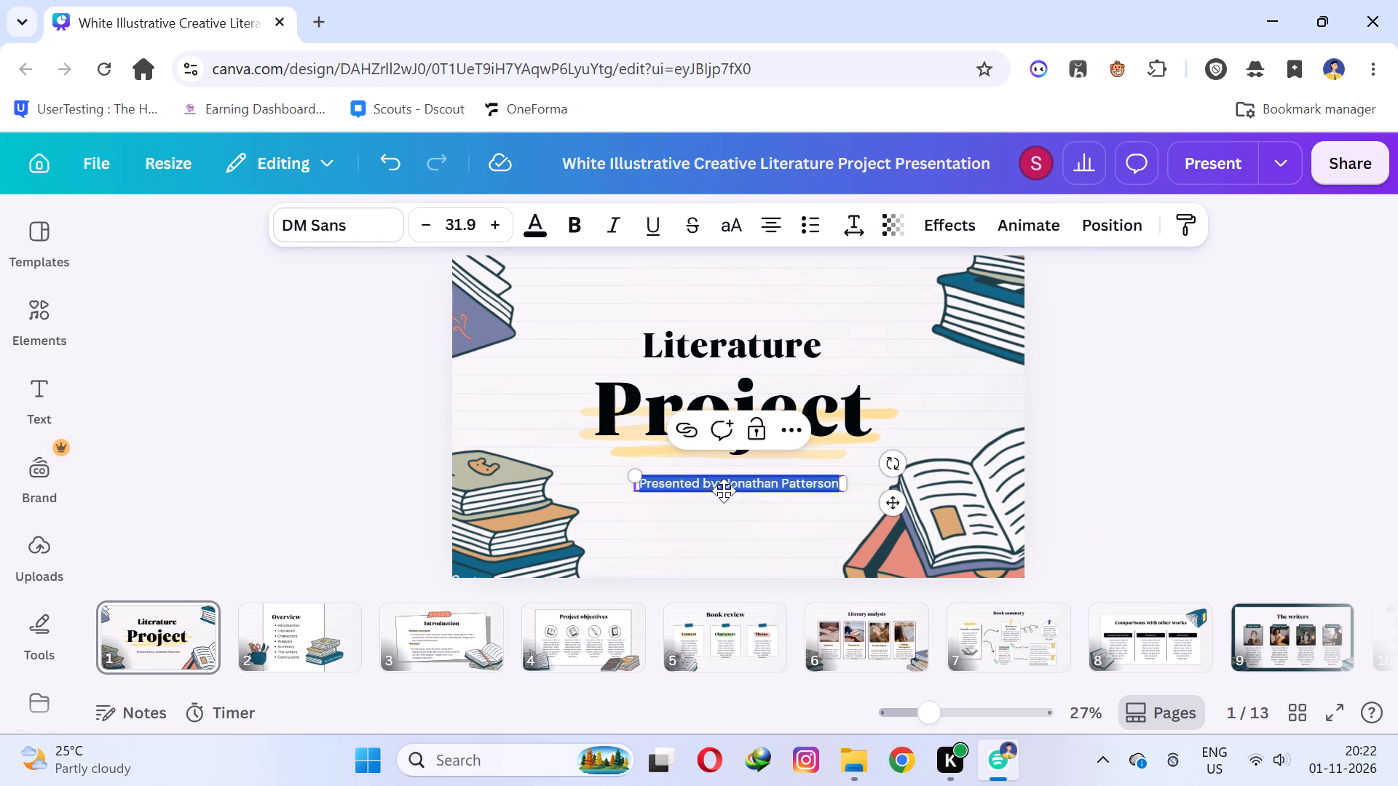
{"action": "left_click", "coordinate": [776, 491]}
{"action": "left_click", "coordinate": [716, 480]}
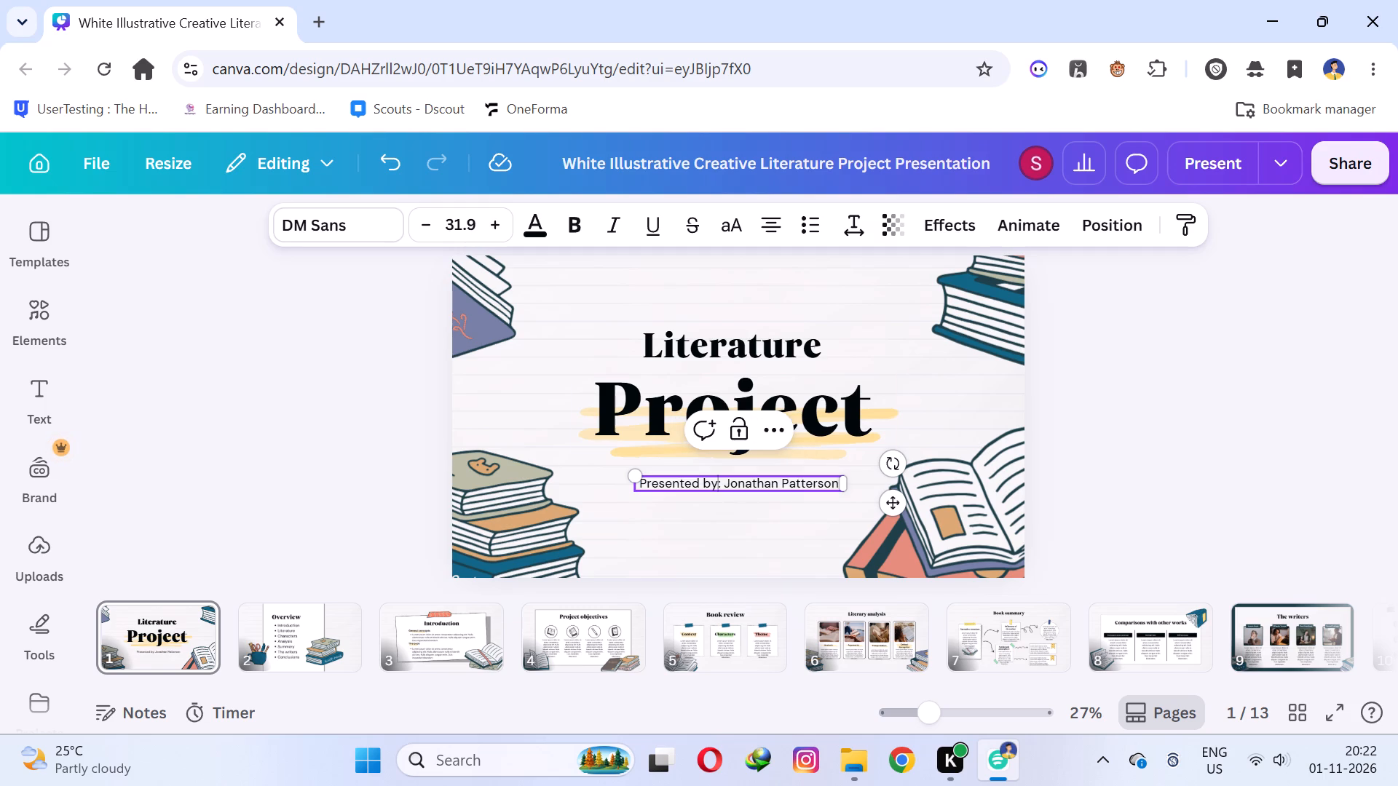
{"action": "left_click_drag", "start_coordinate": [727, 480], "coordinate": [1029, 523]}
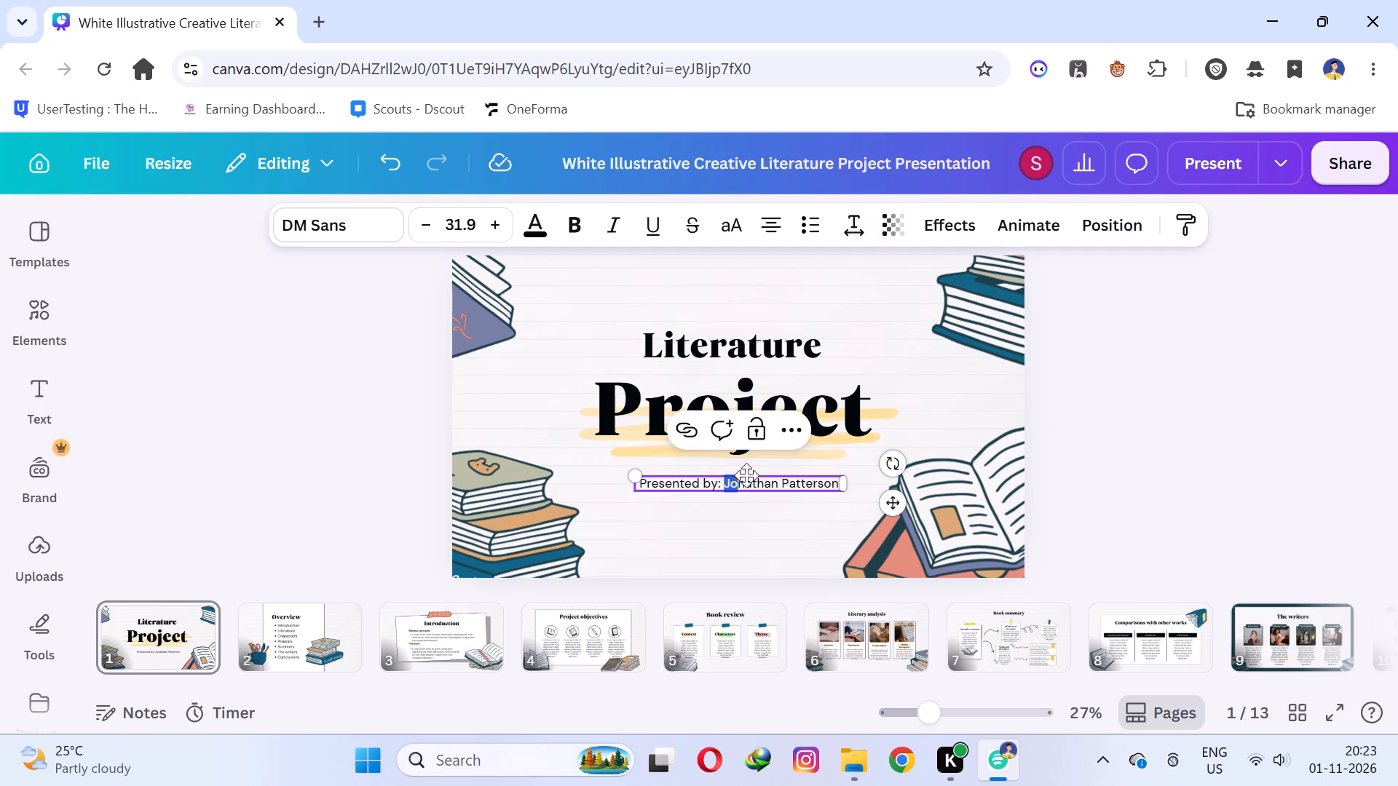
{"action": "triple_click", "coordinate": [755, 490]}
{"action": "double_click", "coordinate": [755, 490]}
{"action": "left_click_drag", "start_coordinate": [726, 480], "coordinate": [830, 483]}
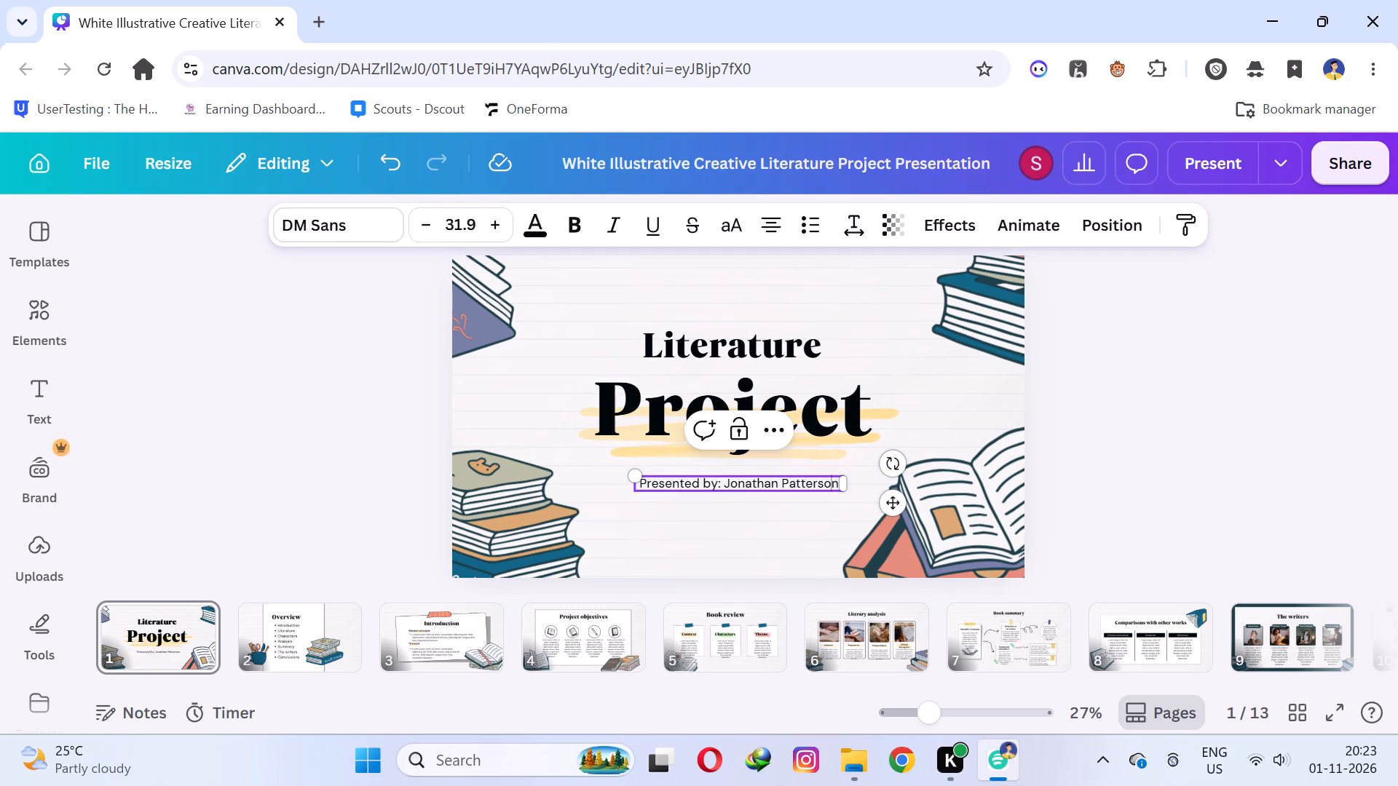
{"action": "left_click_drag", "start_coordinate": [837, 483], "coordinate": [725, 485]}
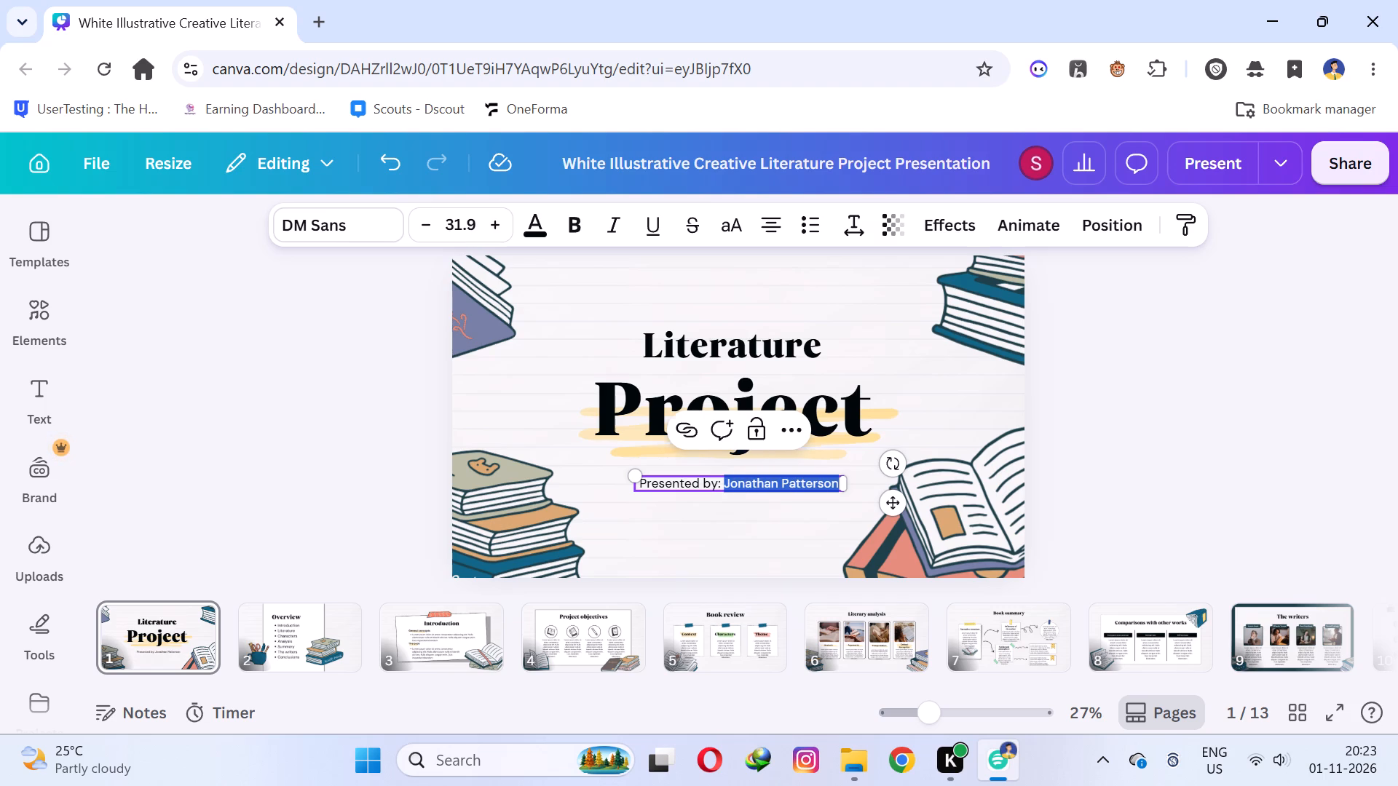
{"action": "type", "text": "sa"}
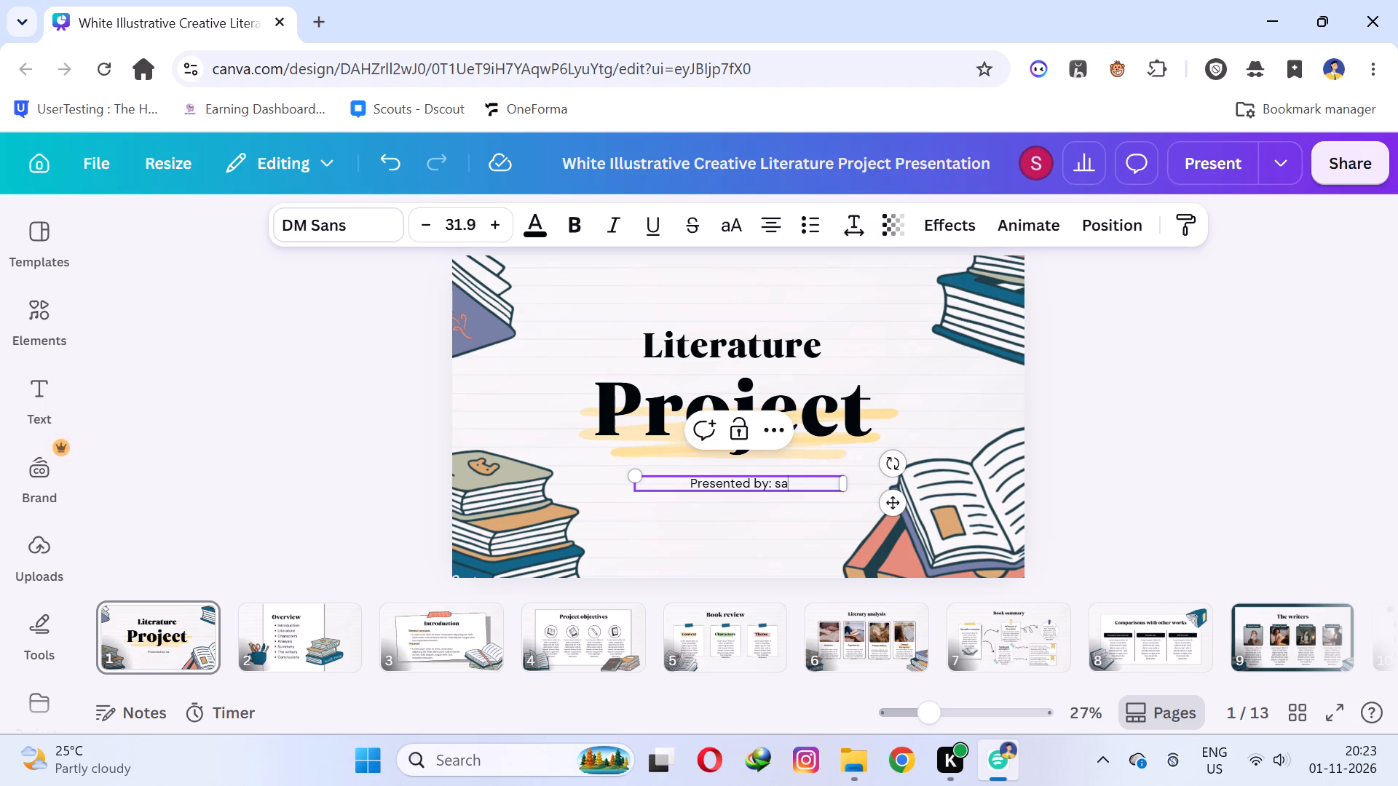
{"action": "type", "text": "hil"}
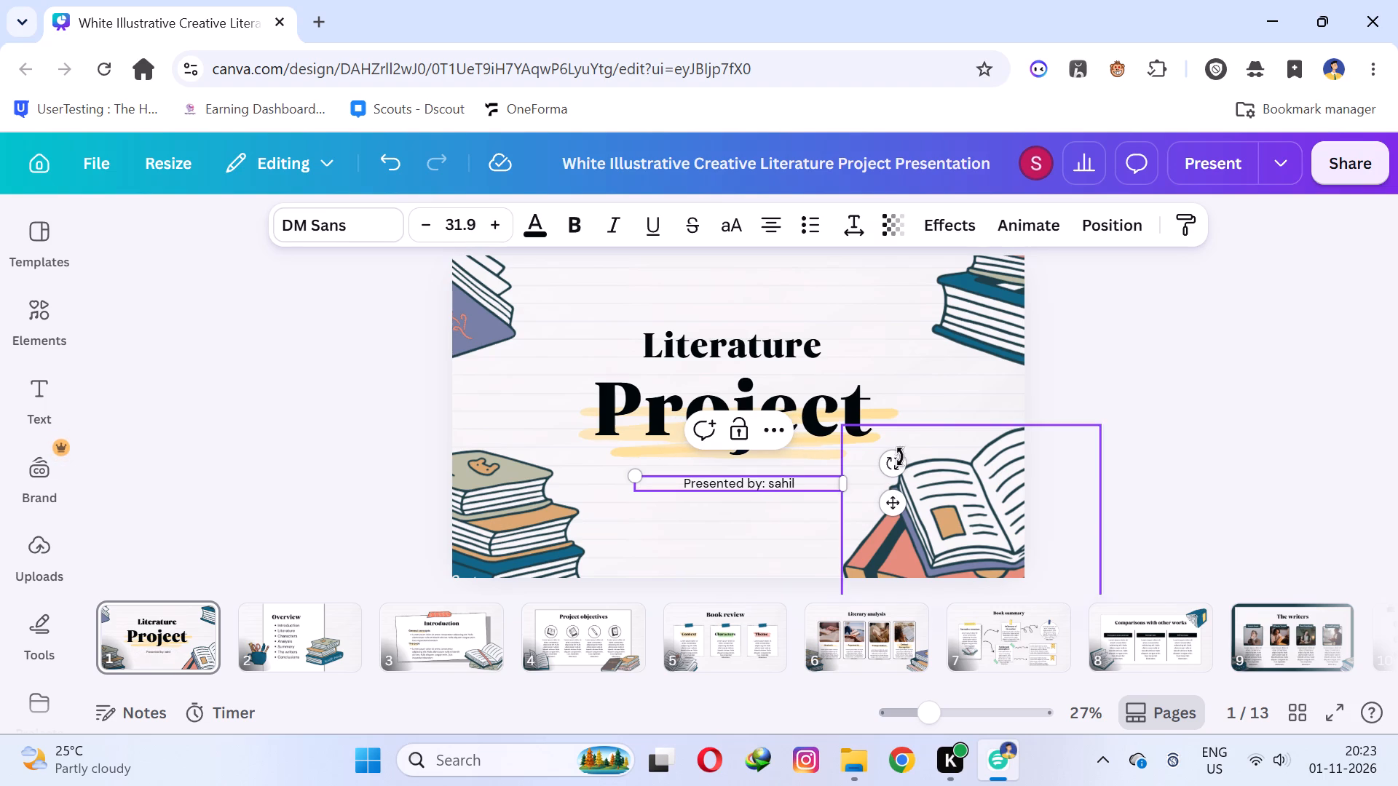
{"action": "left_click", "coordinate": [928, 381]}
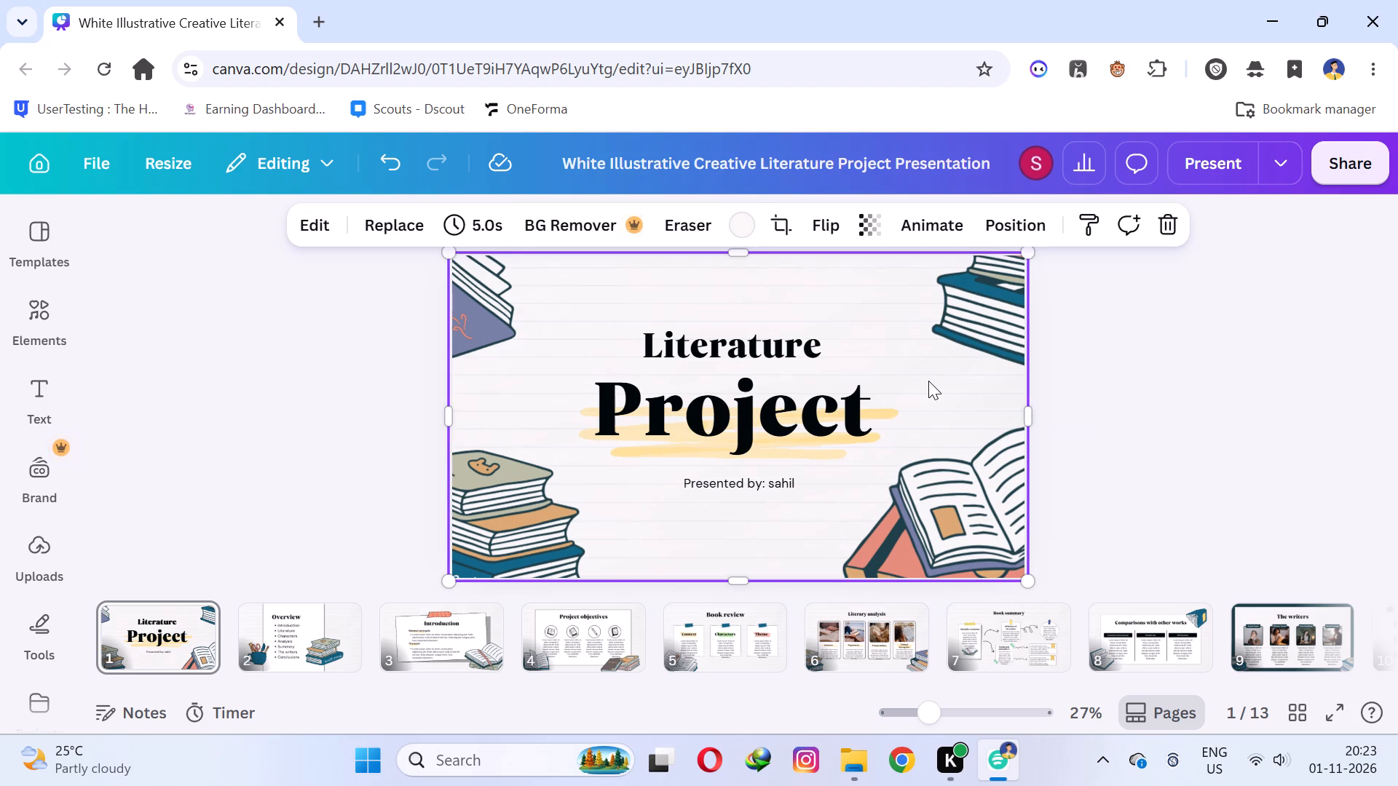
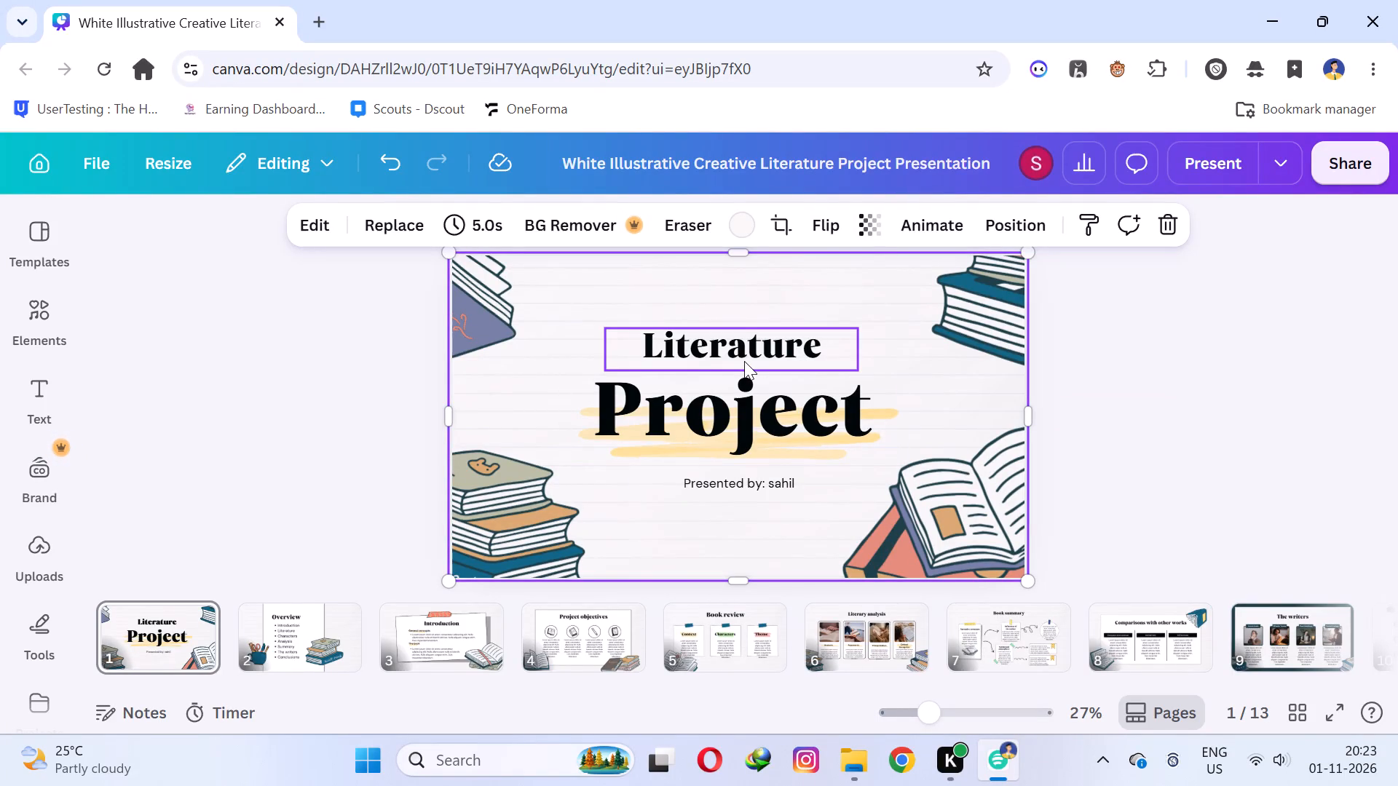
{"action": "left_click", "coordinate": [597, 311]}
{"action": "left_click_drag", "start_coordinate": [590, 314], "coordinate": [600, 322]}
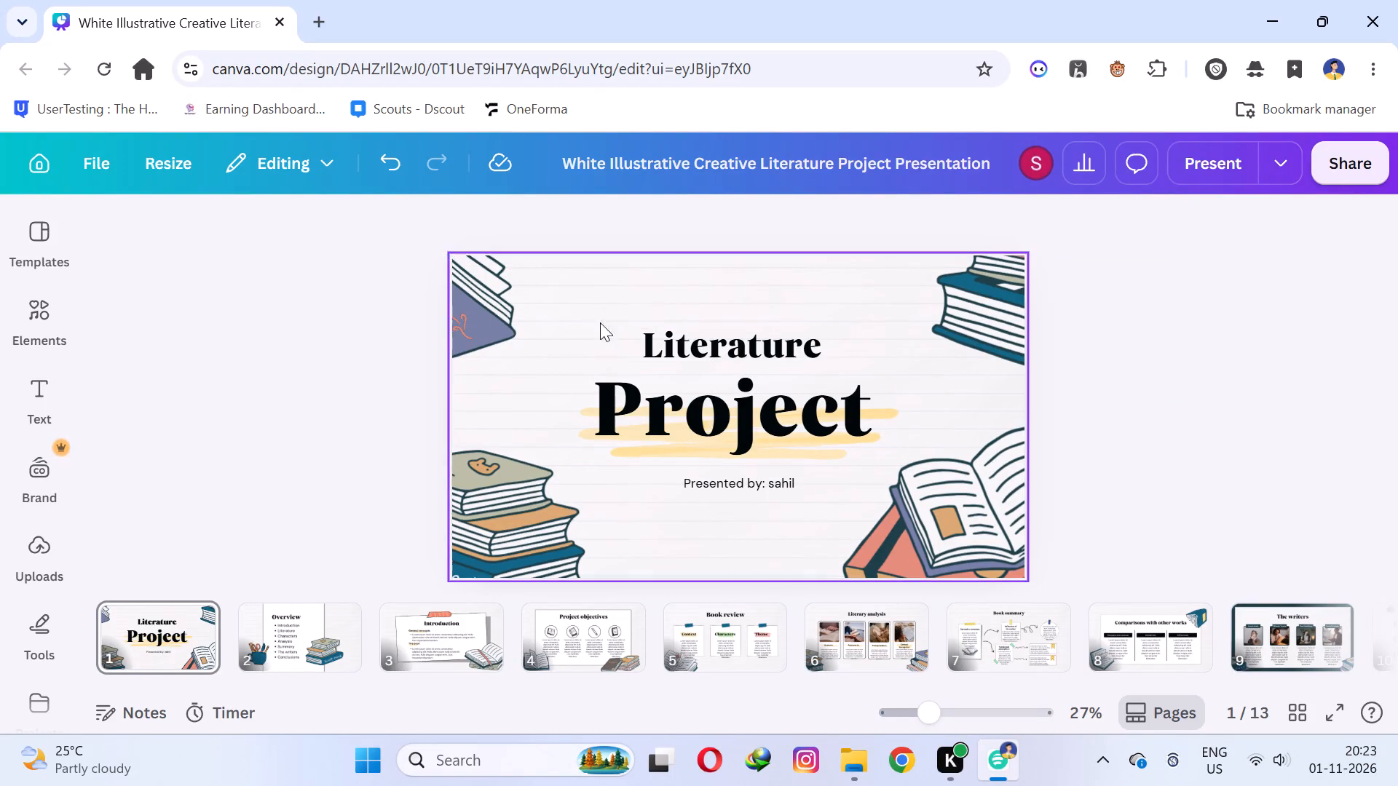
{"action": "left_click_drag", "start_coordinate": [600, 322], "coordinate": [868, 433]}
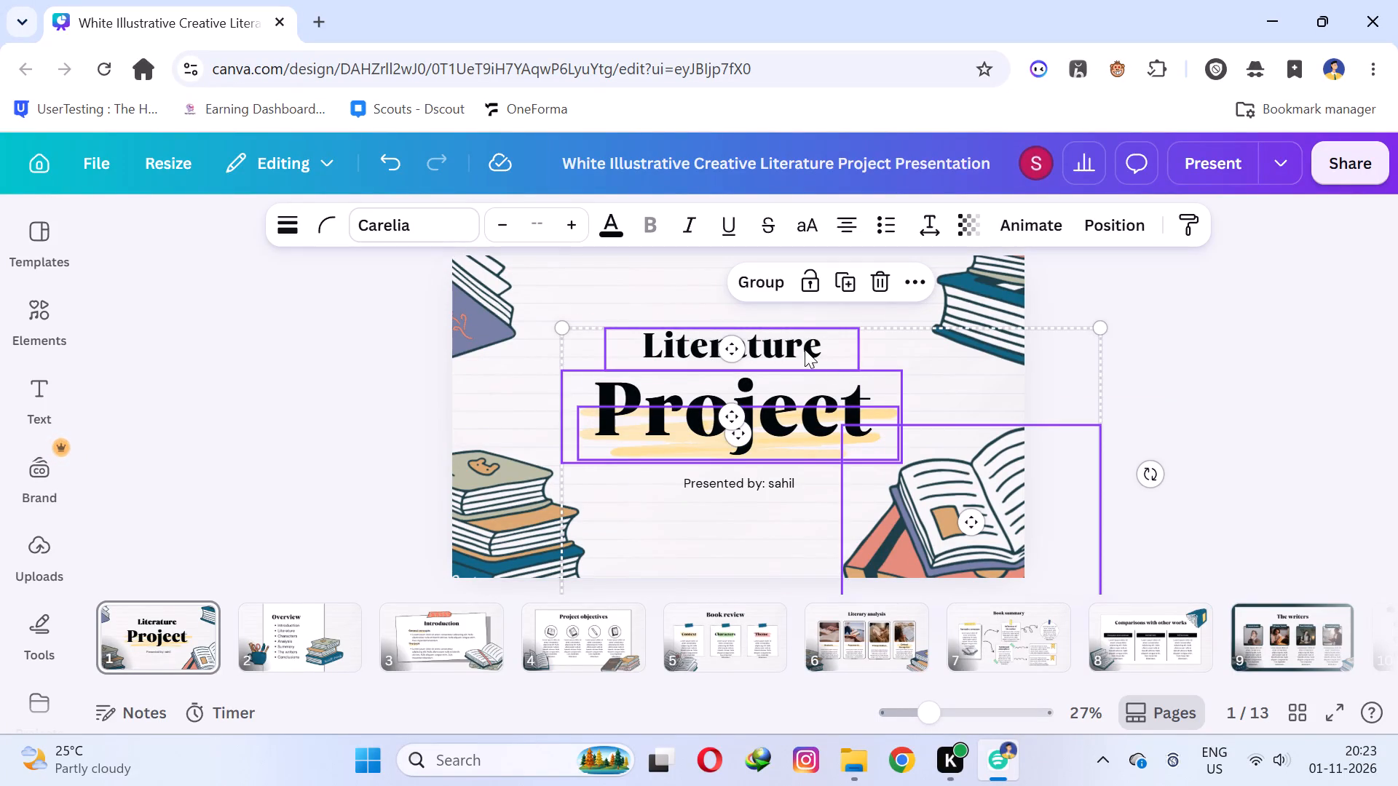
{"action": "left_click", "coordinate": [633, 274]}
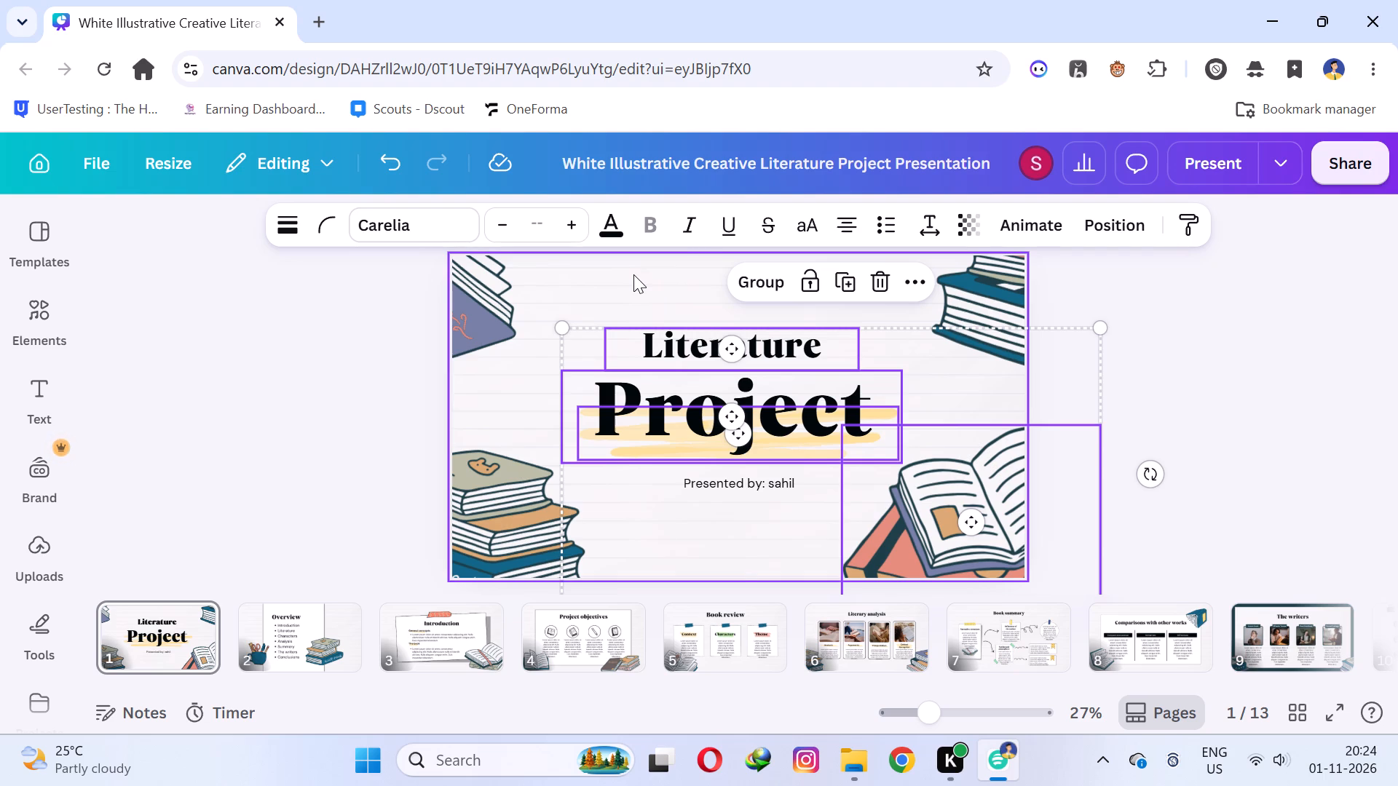
Apply the Bounce text animation to the "Literature" heading on the cover slide.
{"action": "left_click", "coordinate": [636, 358]}
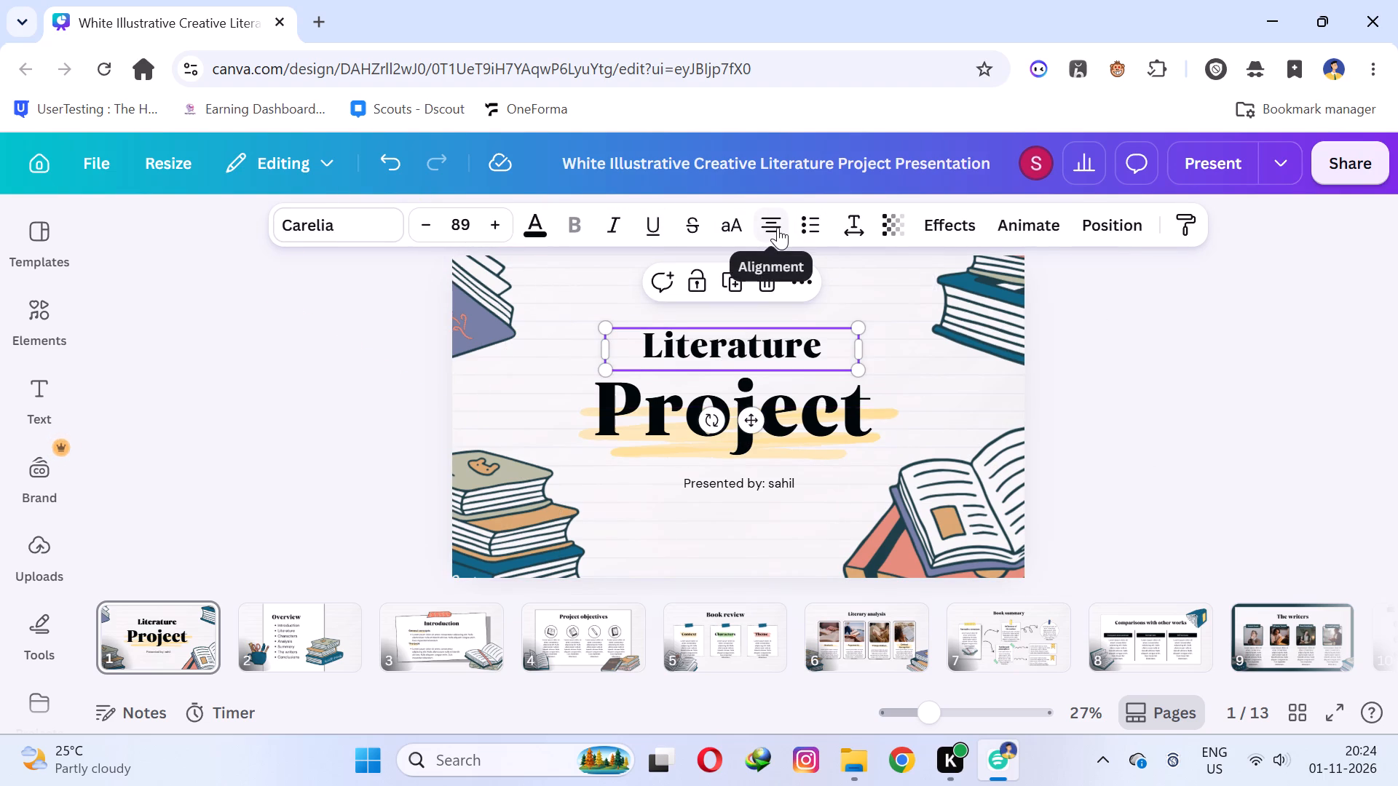
{"action": "left_click", "coordinate": [1024, 232]}
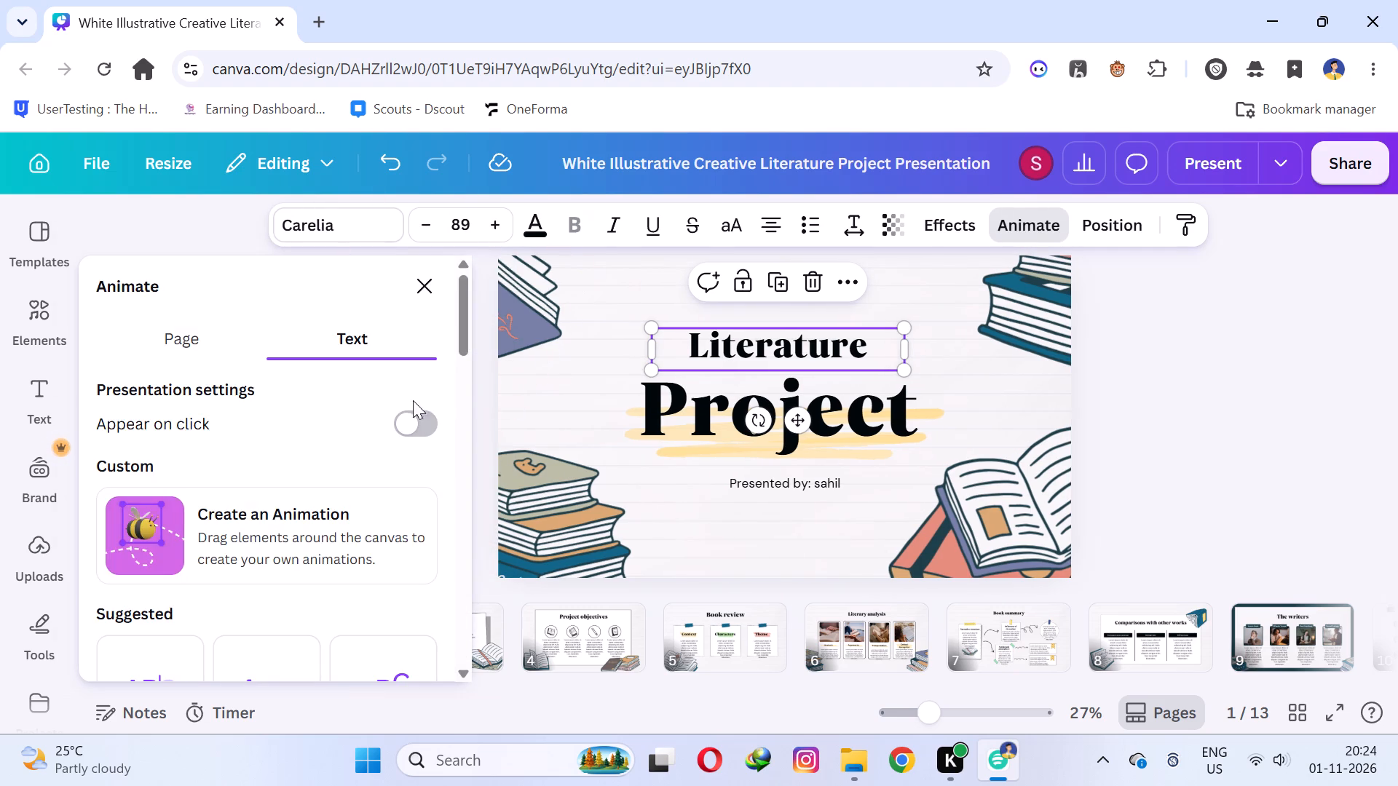
{"action": "scroll", "coordinate": [403, 402], "scroll_direction": "down", "scroll_amount": 6}
{"action": "scroll", "coordinate": [266, 440], "scroll_direction": "up", "scroll_amount": 1}
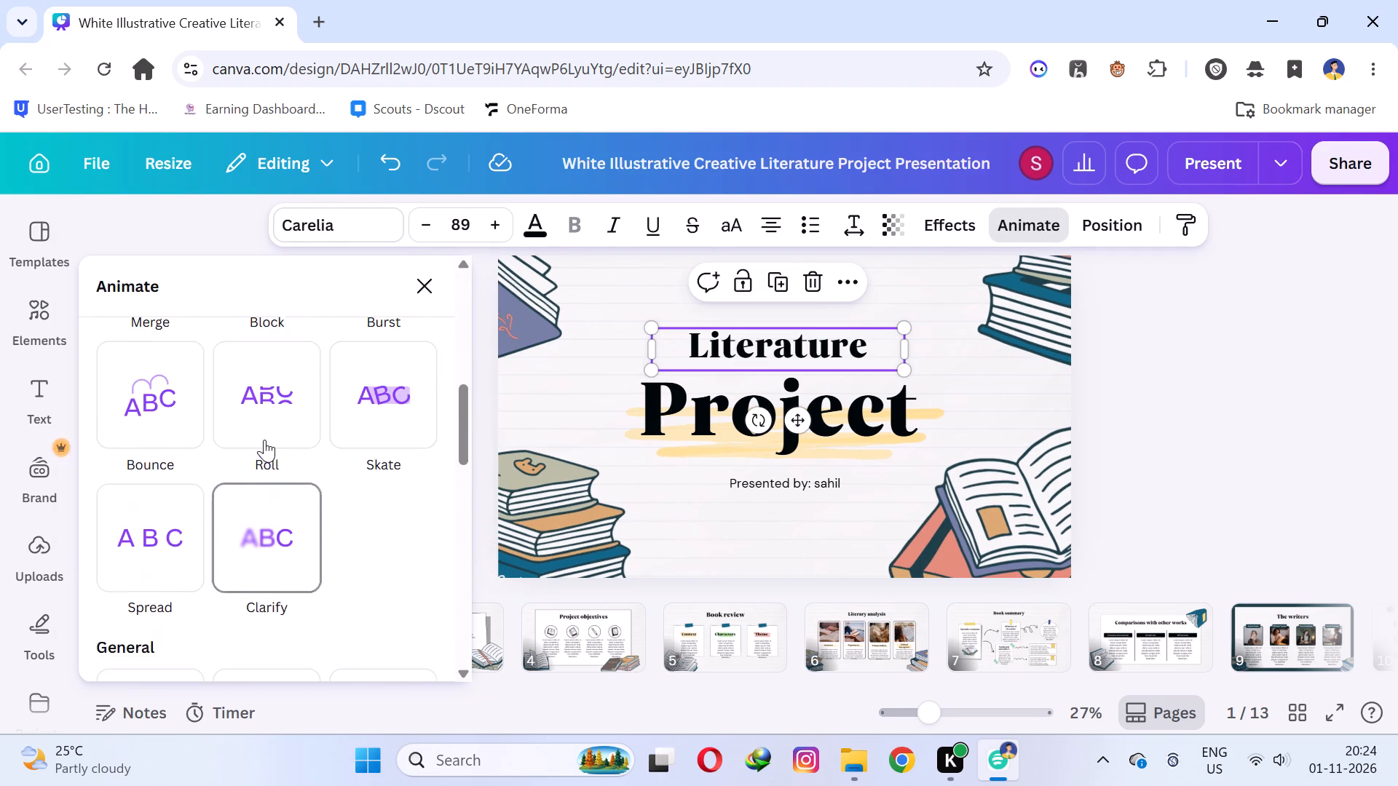
{"action": "left_click", "coordinate": [130, 449]}
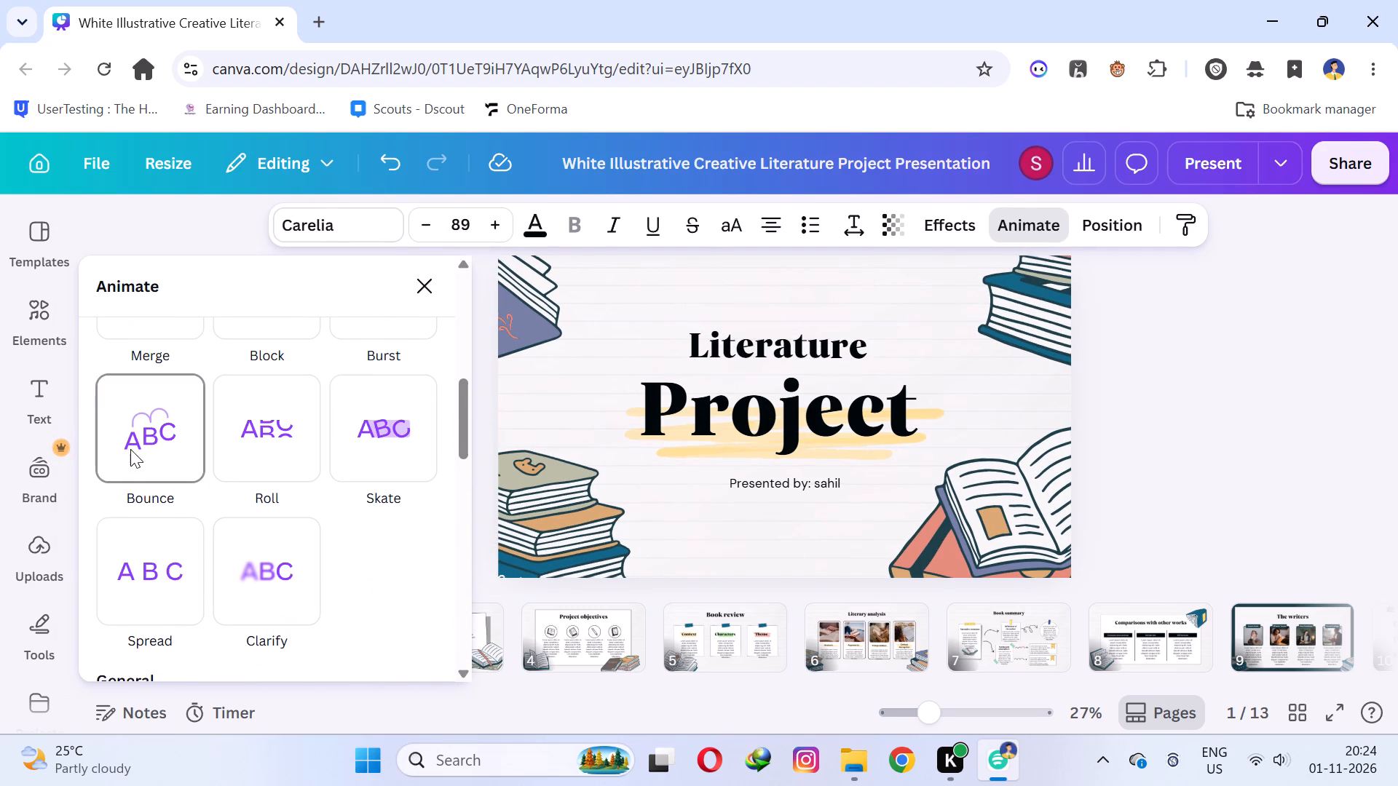
{"action": "left_click", "coordinate": [1254, 362]}
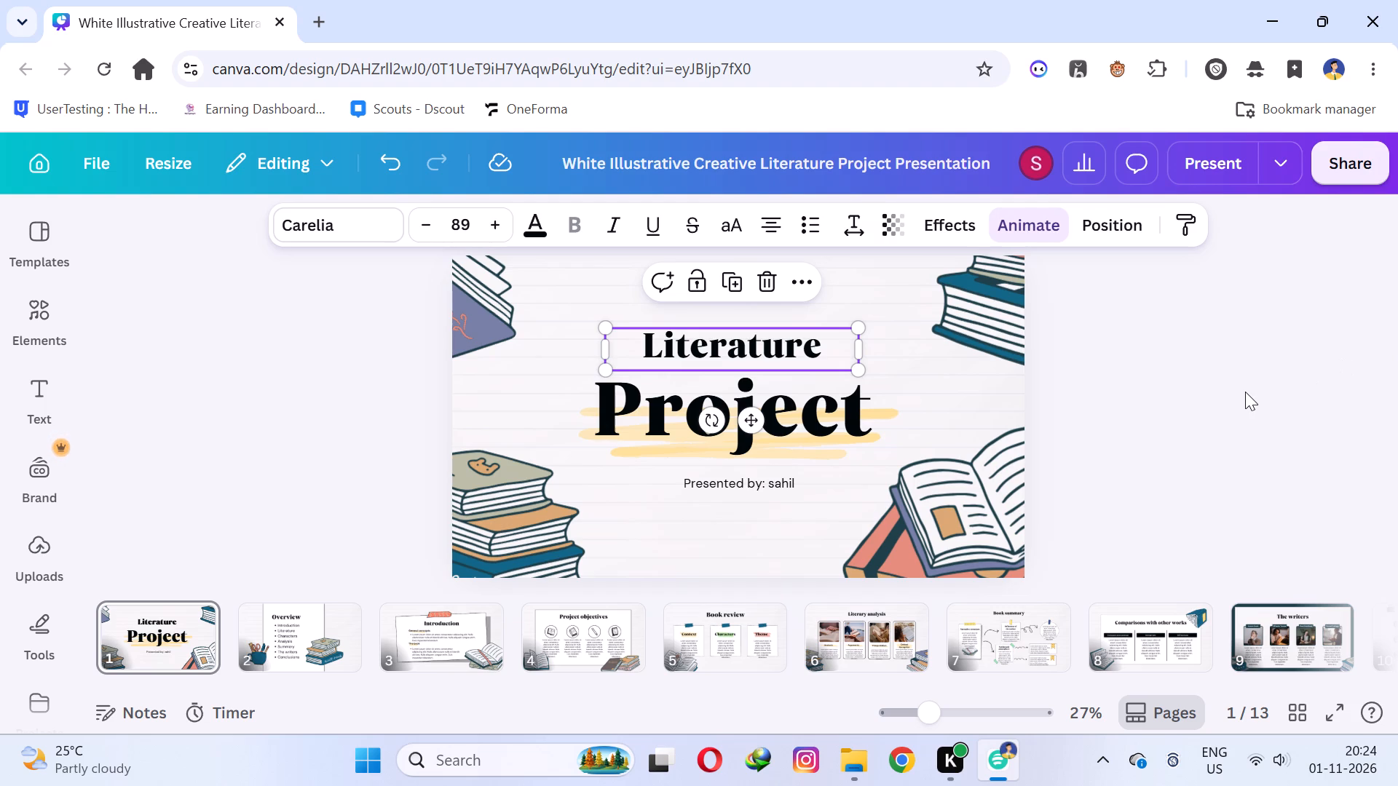
{"action": "left_click", "coordinate": [1245, 392]}
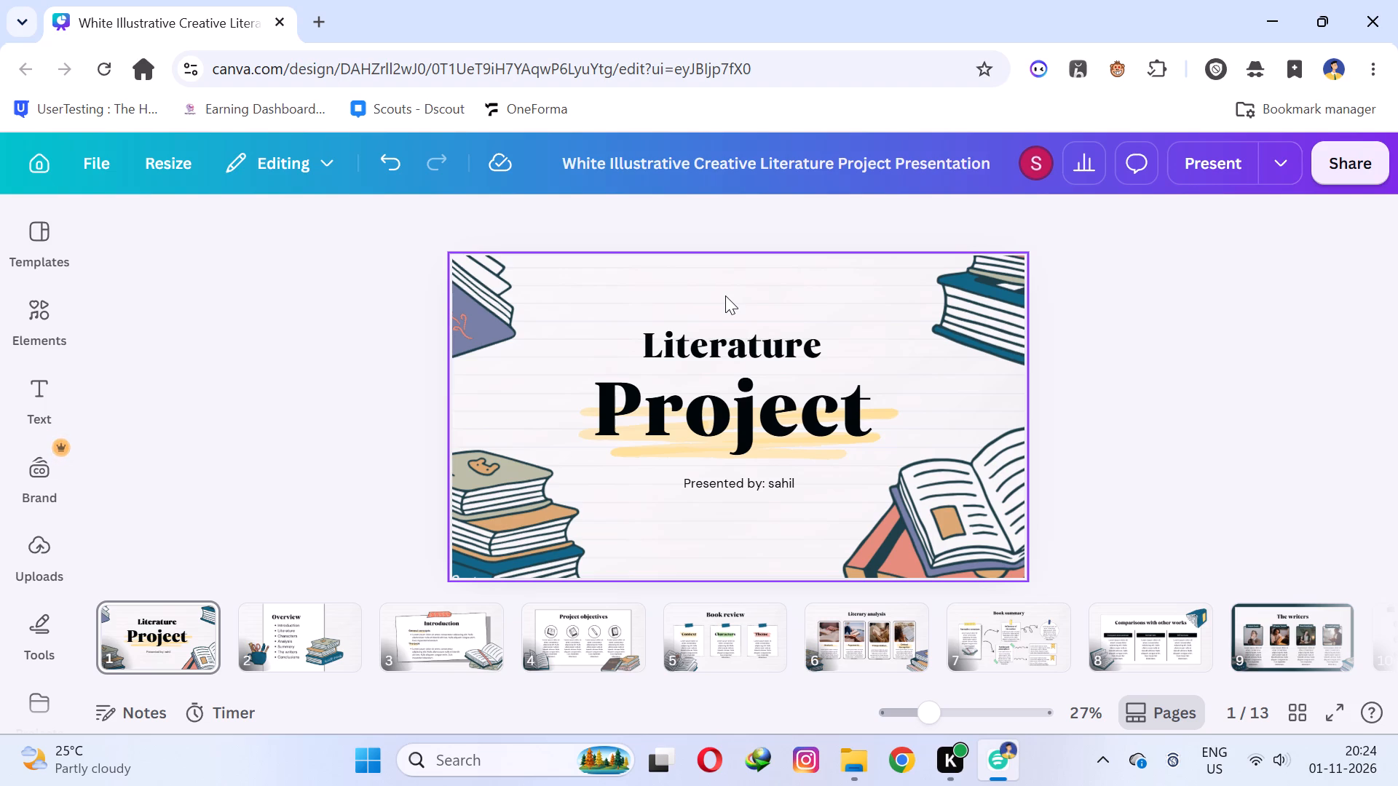
Recolour the "Literature" heading from black to a salmon pink taken from the colours in this design.
{"action": "left_click", "coordinate": [661, 335]}
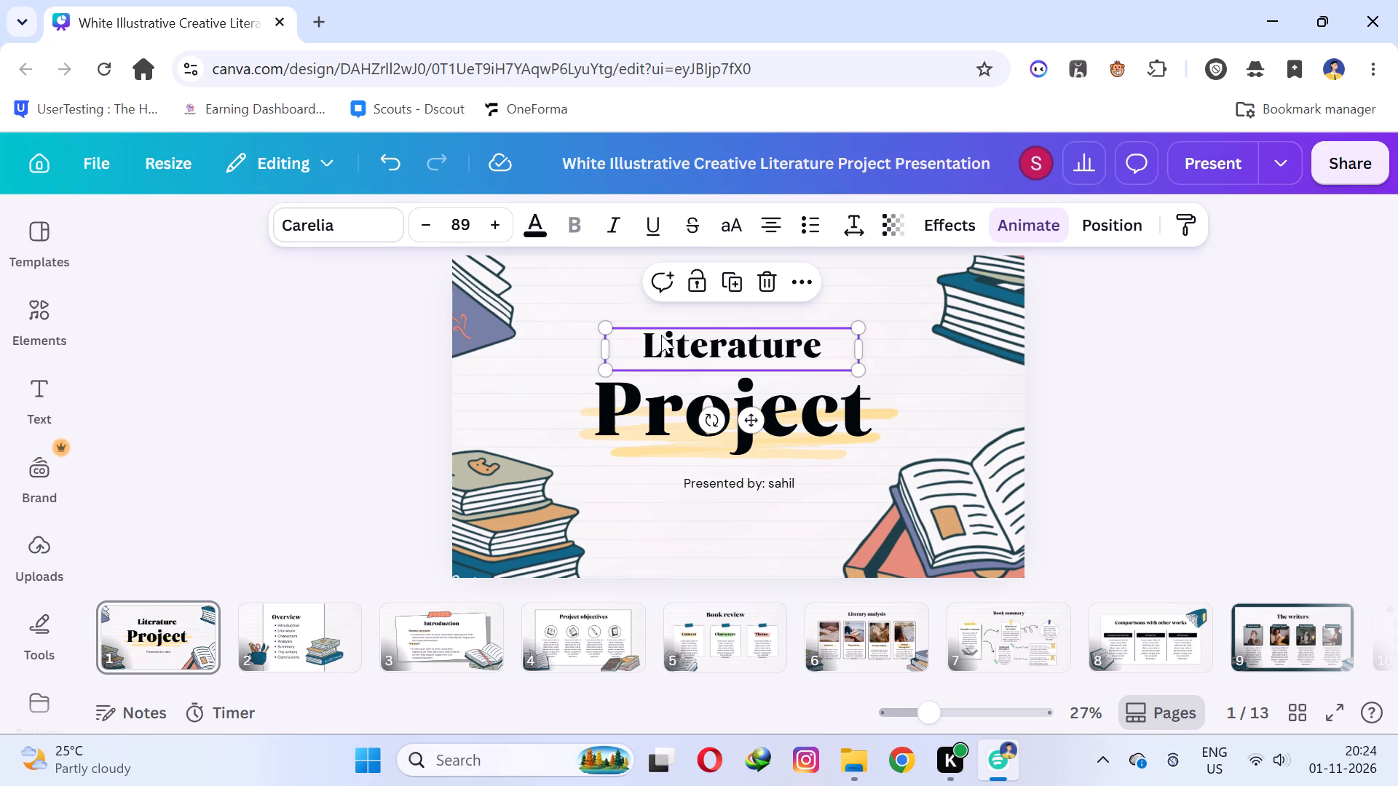
{"action": "left_click", "coordinate": [541, 225]}
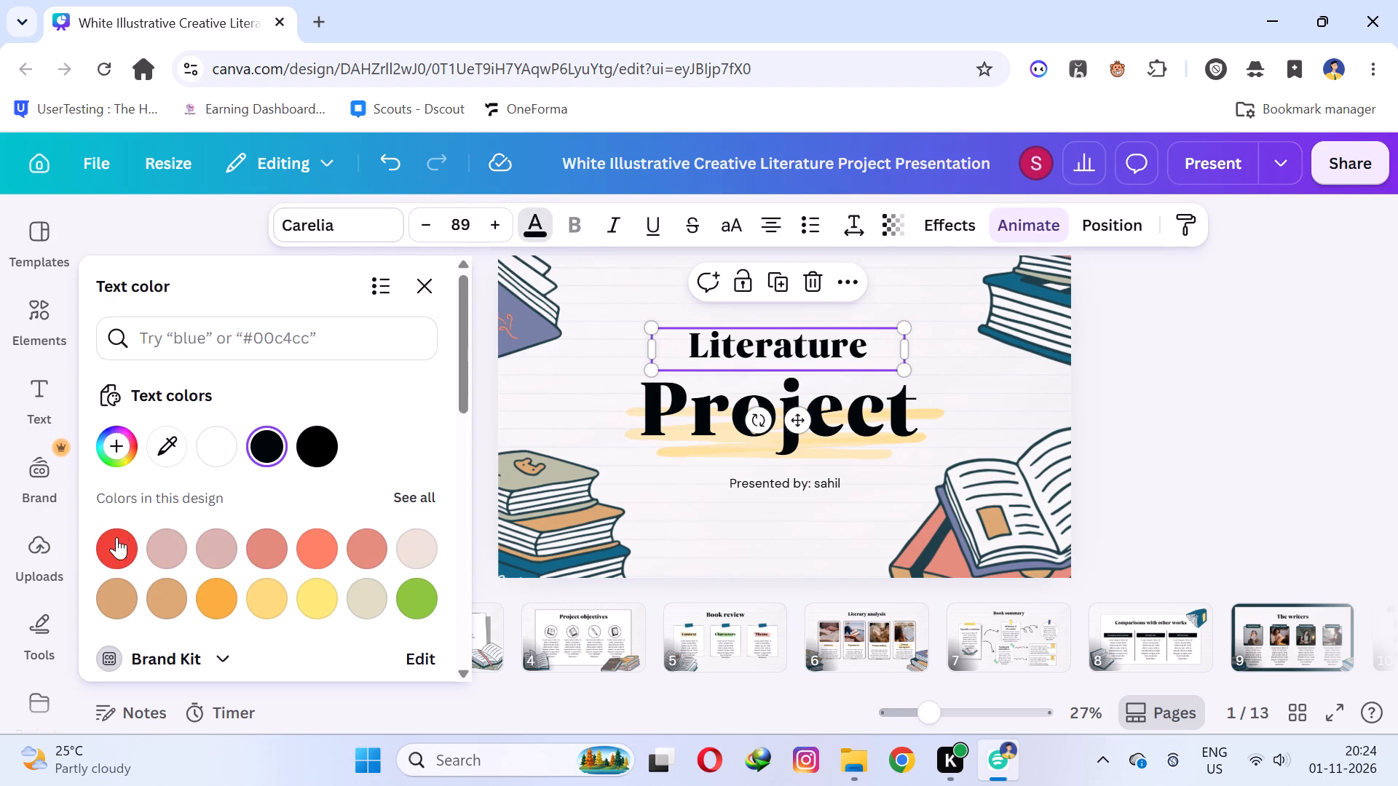
{"action": "left_click", "coordinate": [186, 551]}
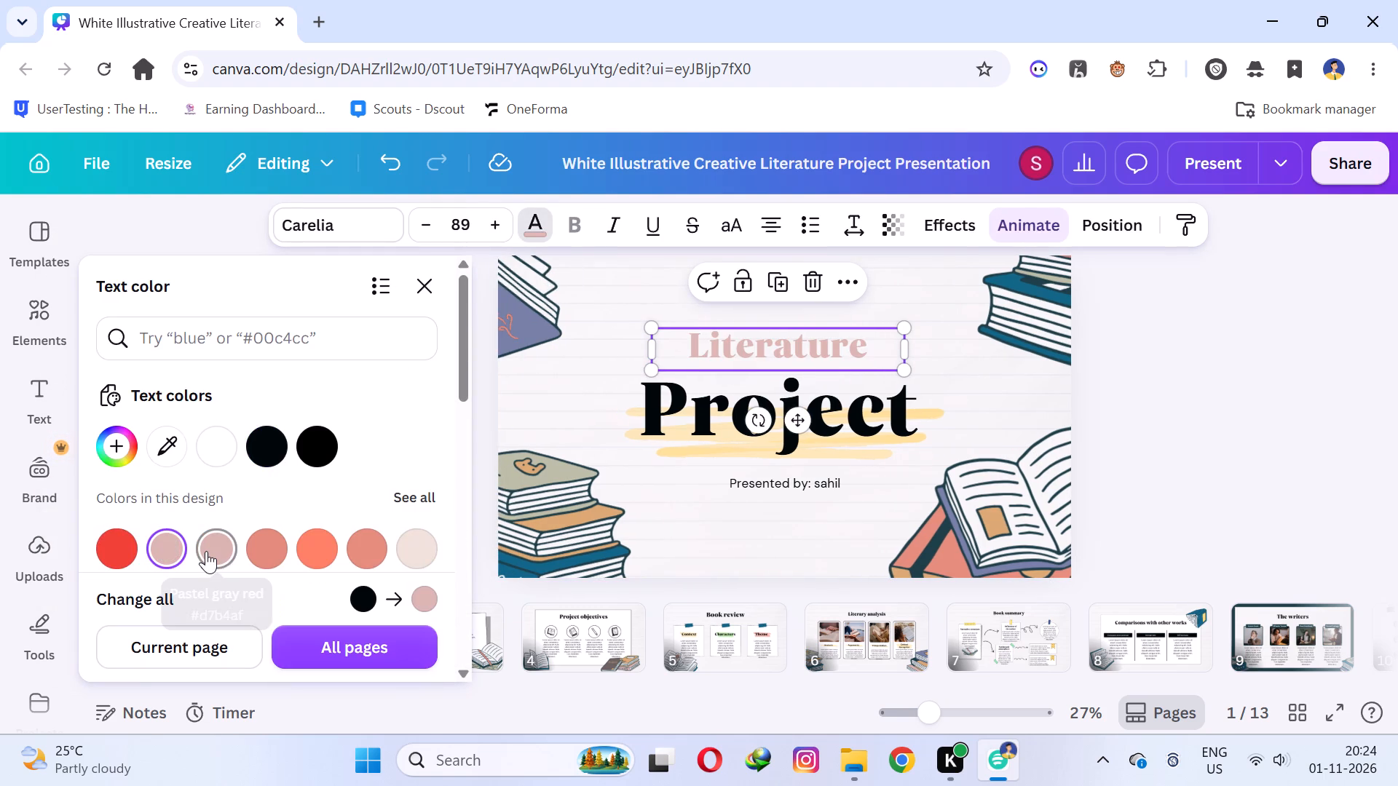
{"action": "left_click", "coordinate": [218, 551]}
{"action": "left_click", "coordinate": [250, 551]}
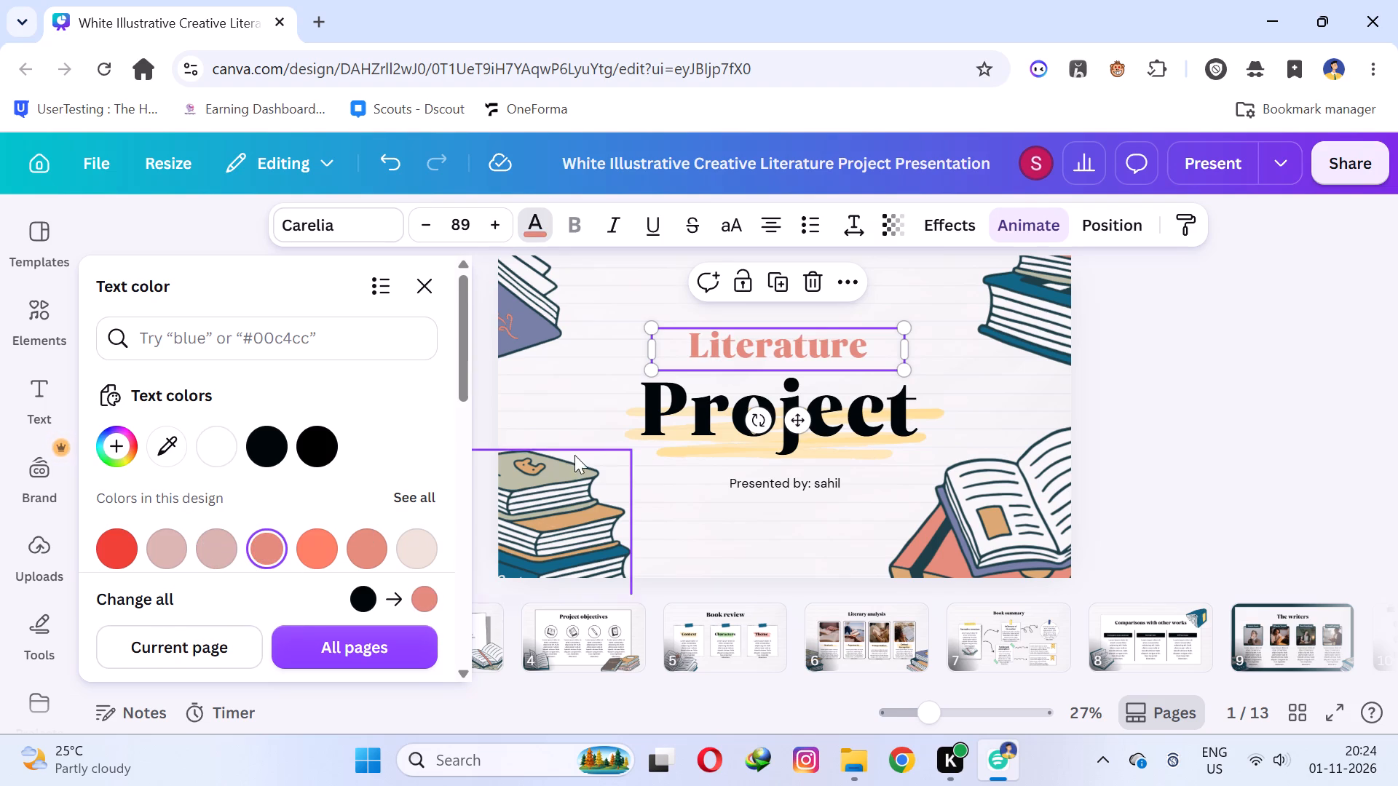
Recolour the "Project" title to the salmon orange #e48d7a so it matches the "Literature" heading.
{"action": "left_click", "coordinate": [682, 411]}
{"action": "left_click", "coordinate": [324, 588]}
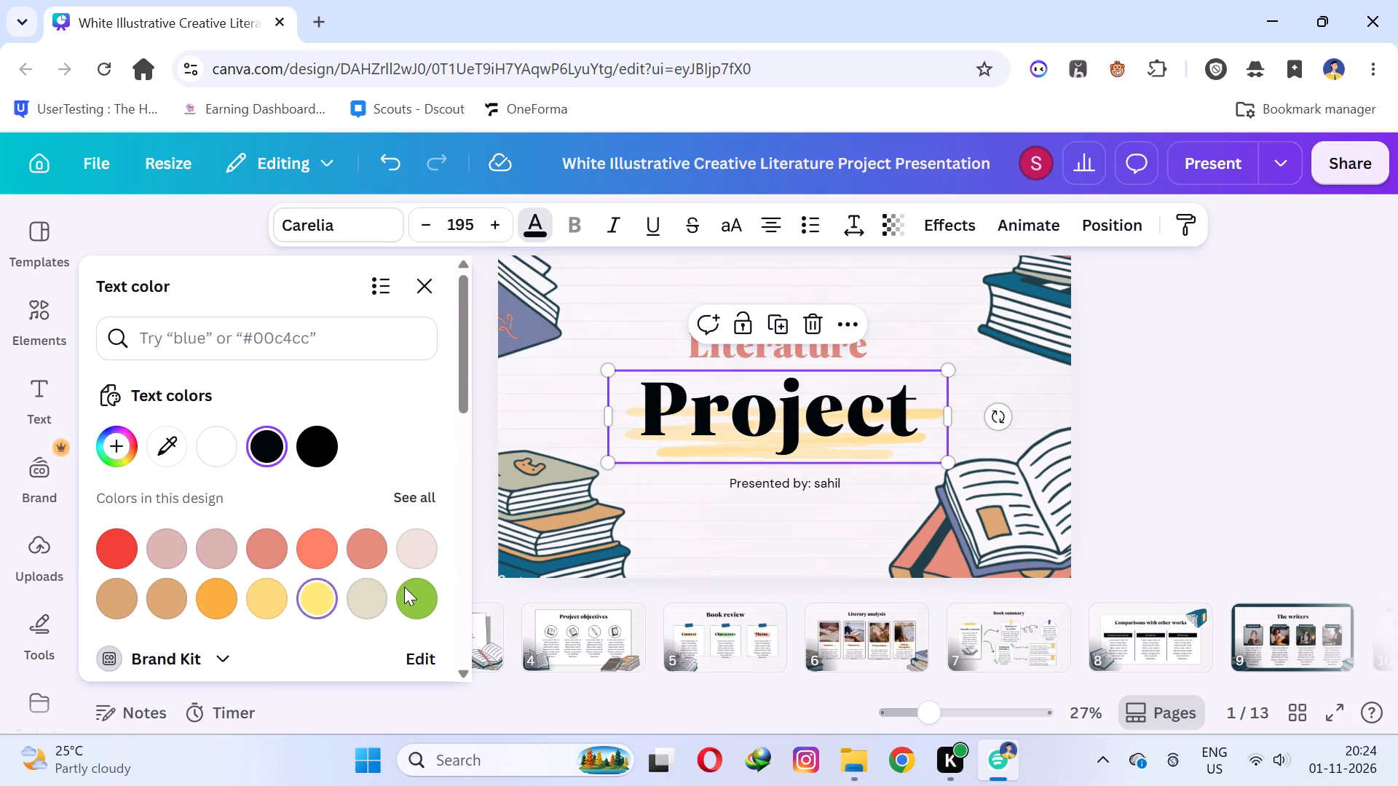
{"action": "left_click", "coordinate": [374, 552]}
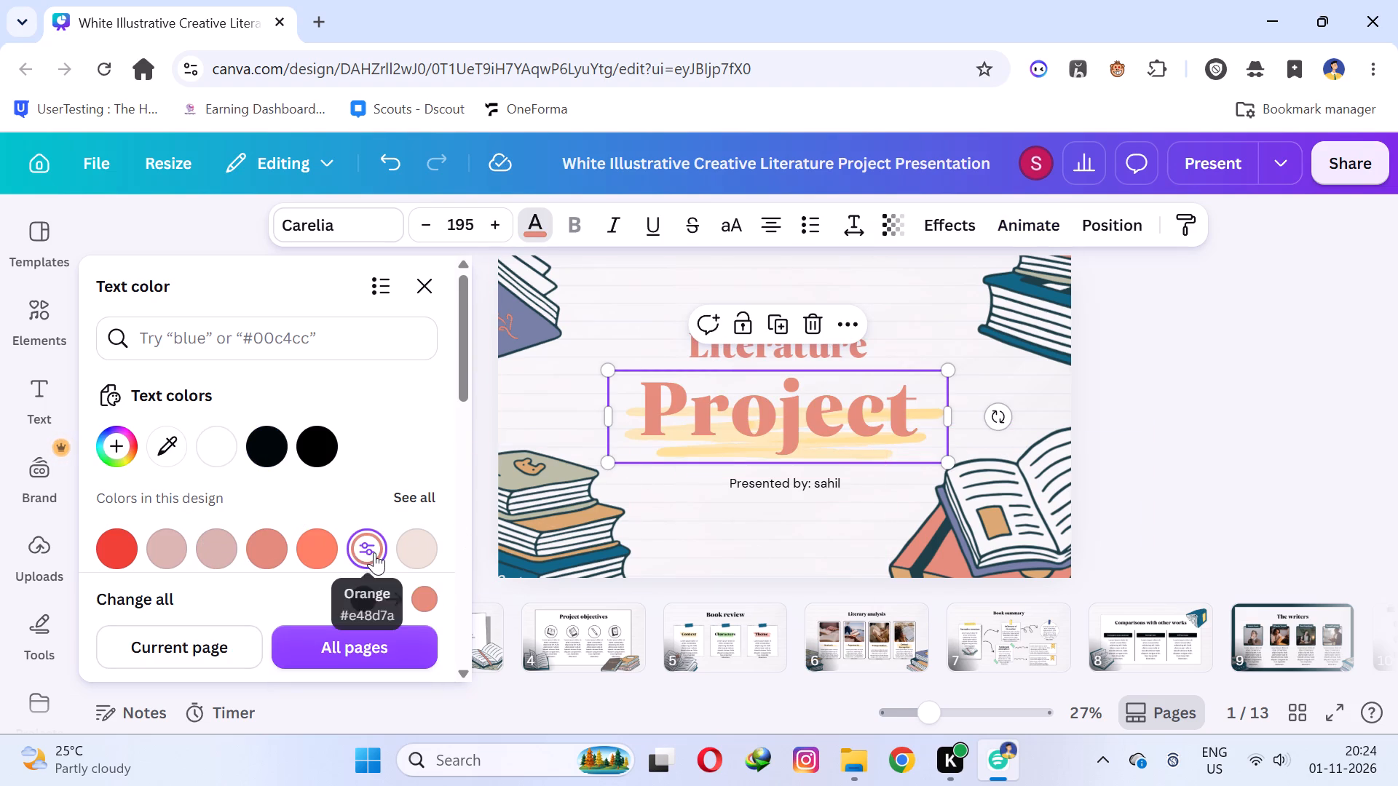
{"action": "left_click", "coordinate": [1173, 380]}
{"action": "left_click", "coordinate": [741, 528]}
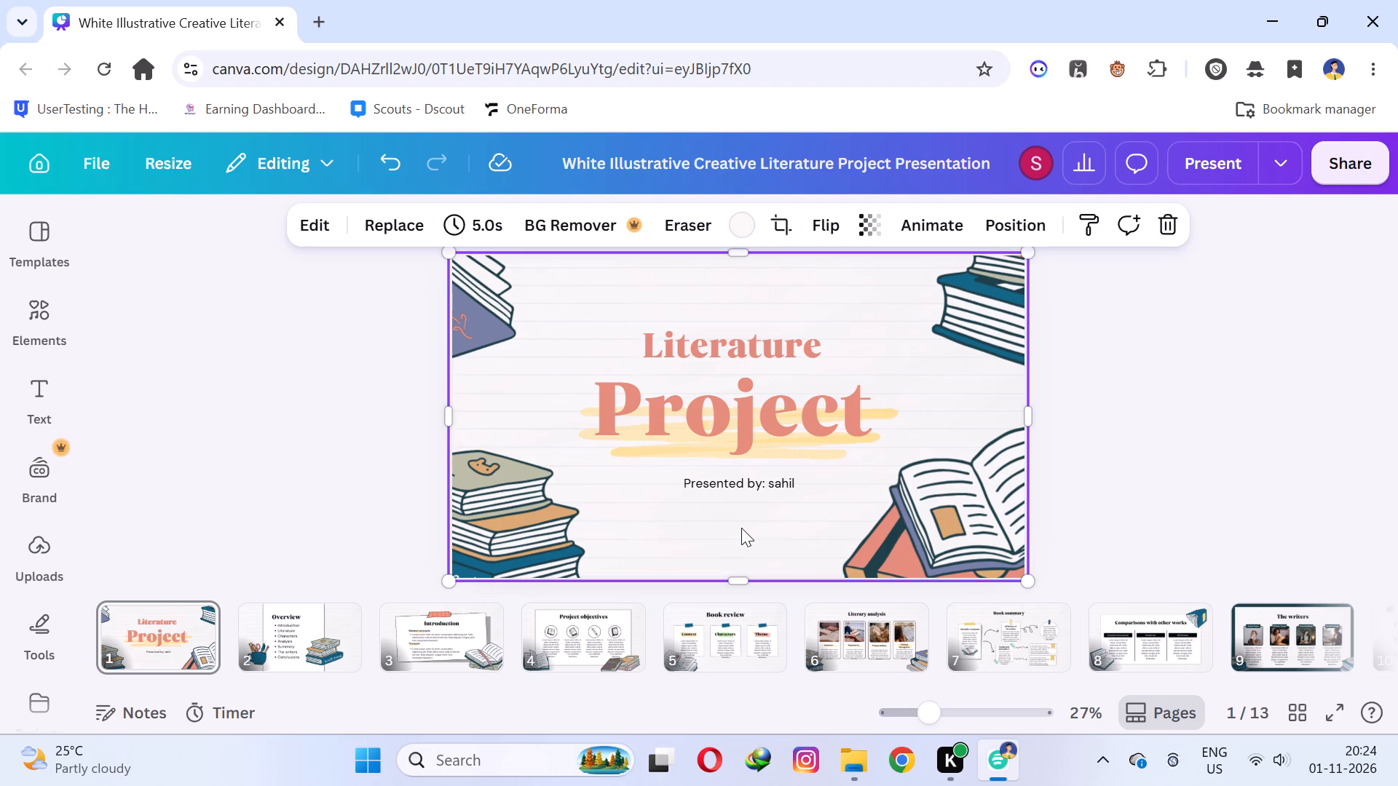
Shift the book stack in the slide's lower-left corner slightly up and inward.
{"action": "left_click_drag", "start_coordinate": [493, 505], "coordinate": [481, 506]}
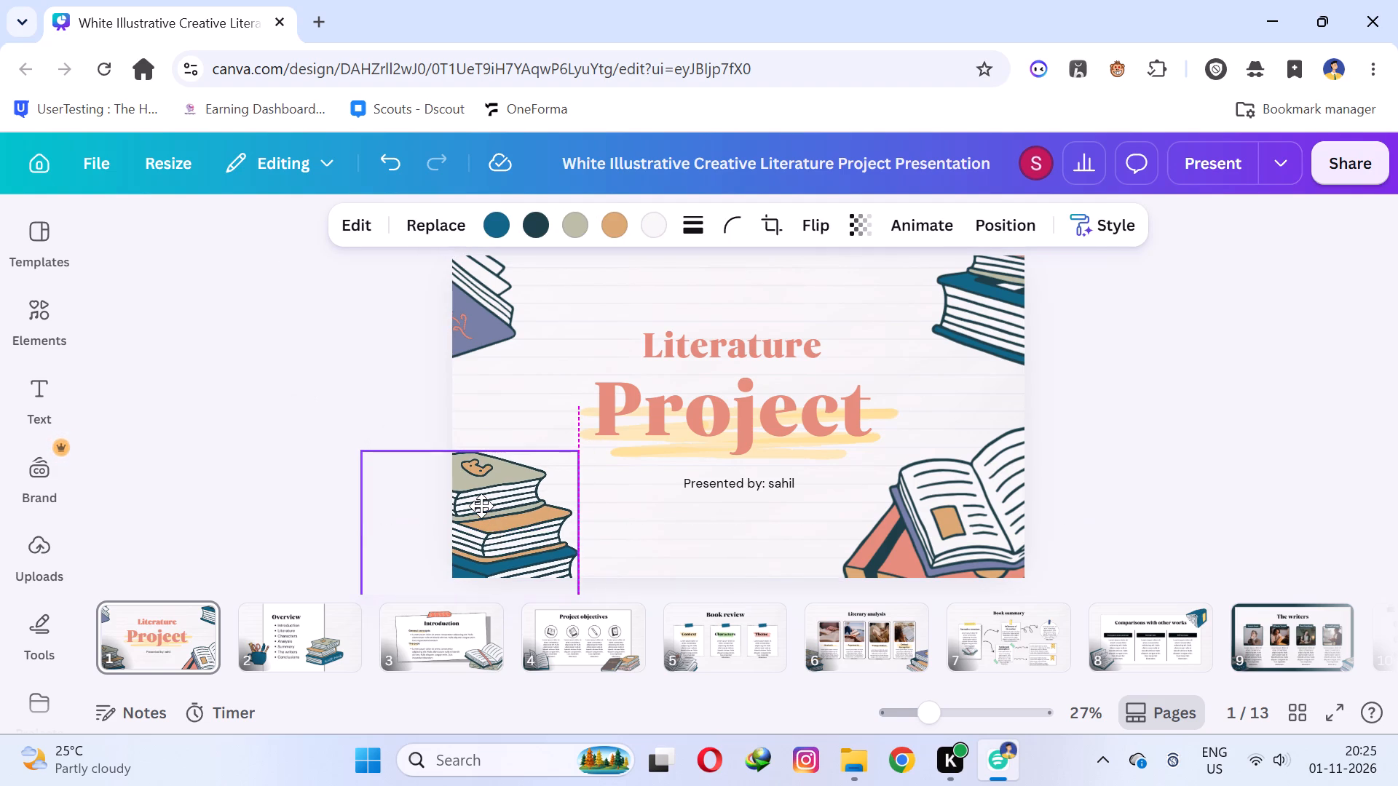
{"action": "left_click_drag", "start_coordinate": [481, 506], "coordinate": [500, 505]}
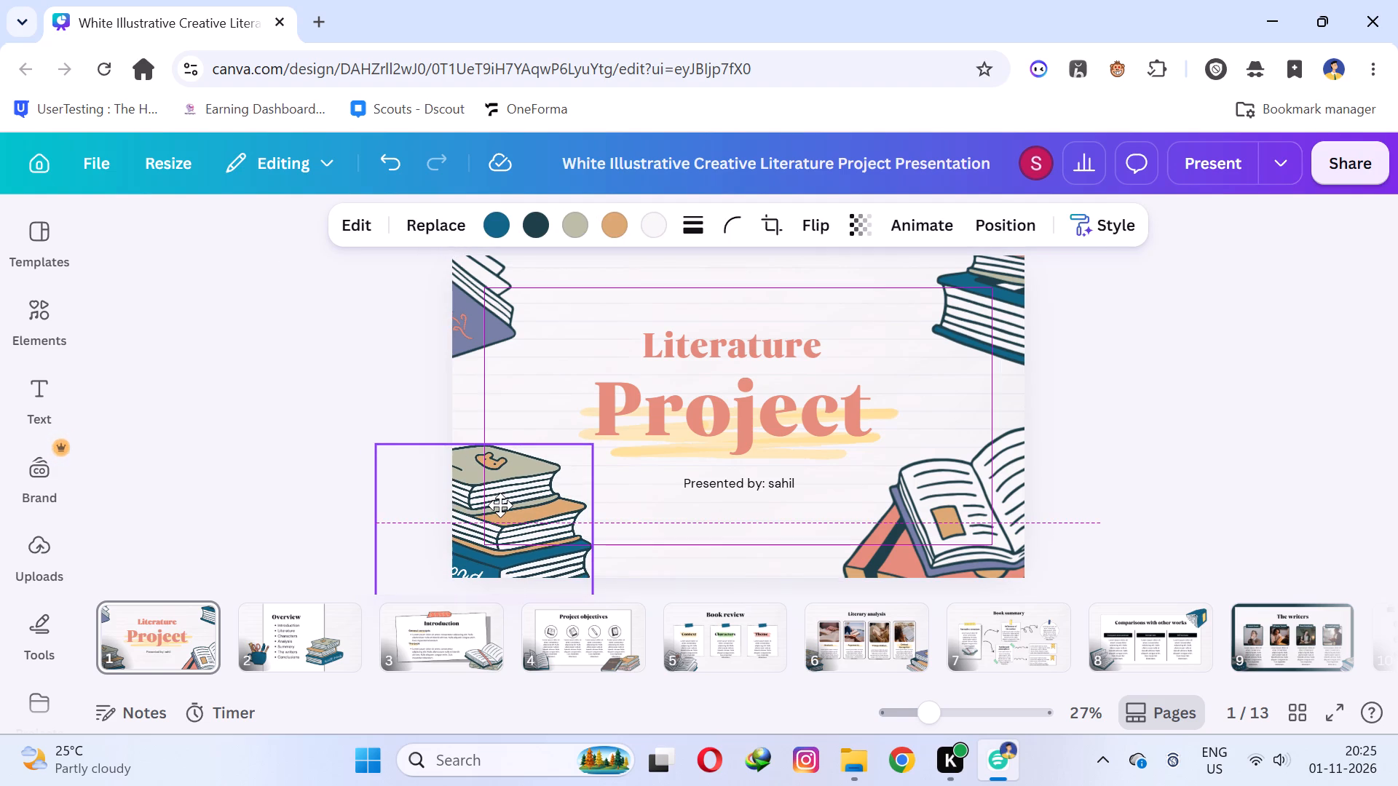
{"action": "left_click", "coordinate": [715, 519]}
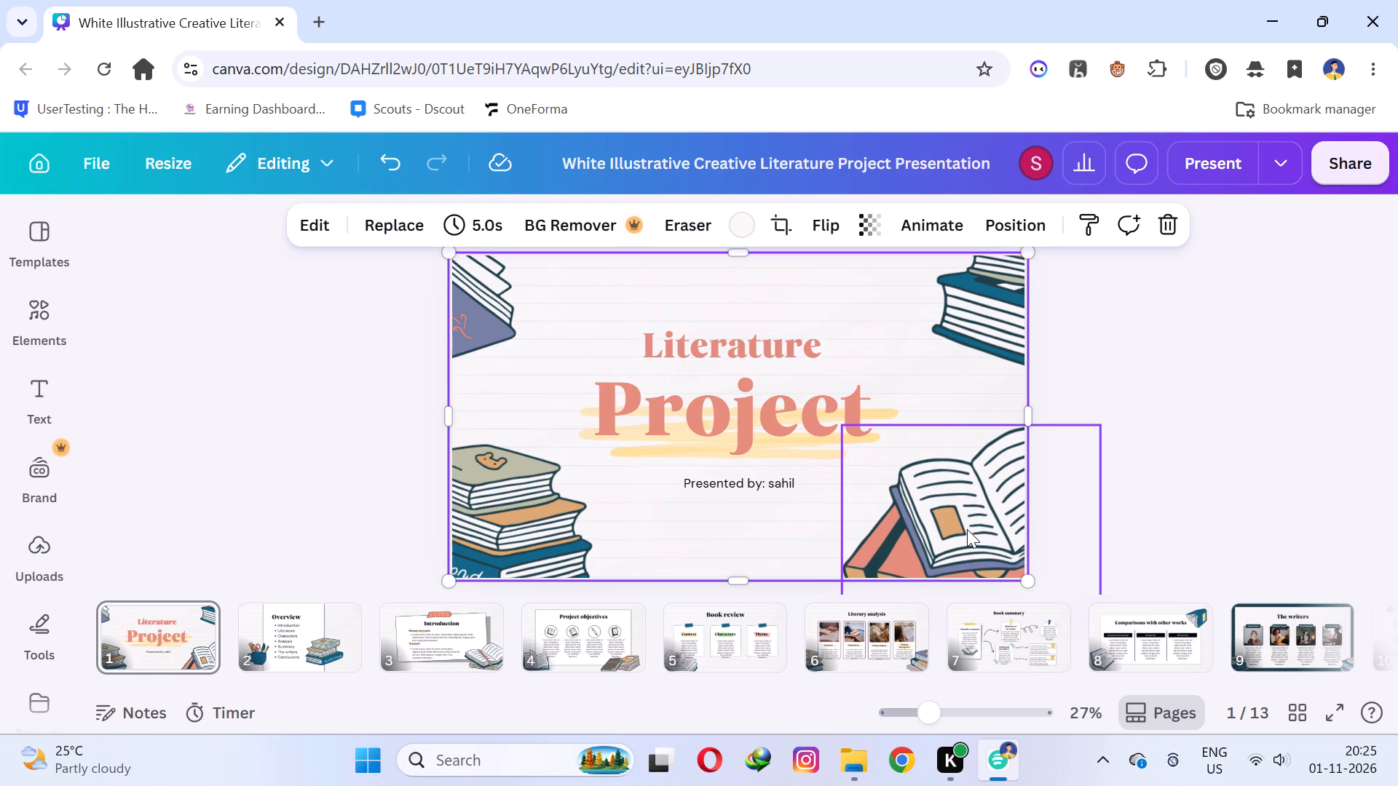
Add a text box reading "this is my science project" and place it above the "Literature" heading.
{"action": "key", "text": "t"}
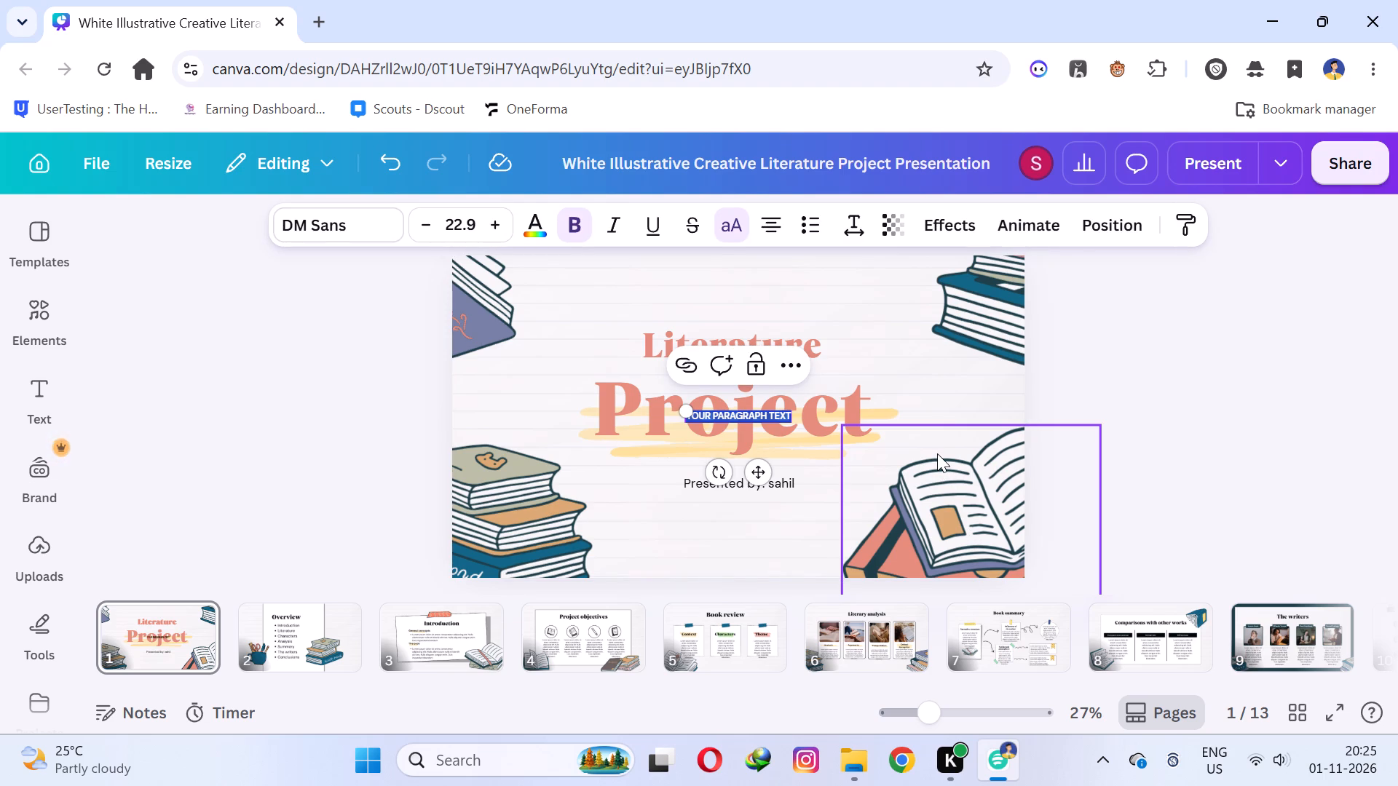
{"action": "type", "text": "this"}
{"action": "key", "text": "space"}
{"action": "type", "text": "is my science project"}
{"action": "left_click", "coordinate": [739, 523]}
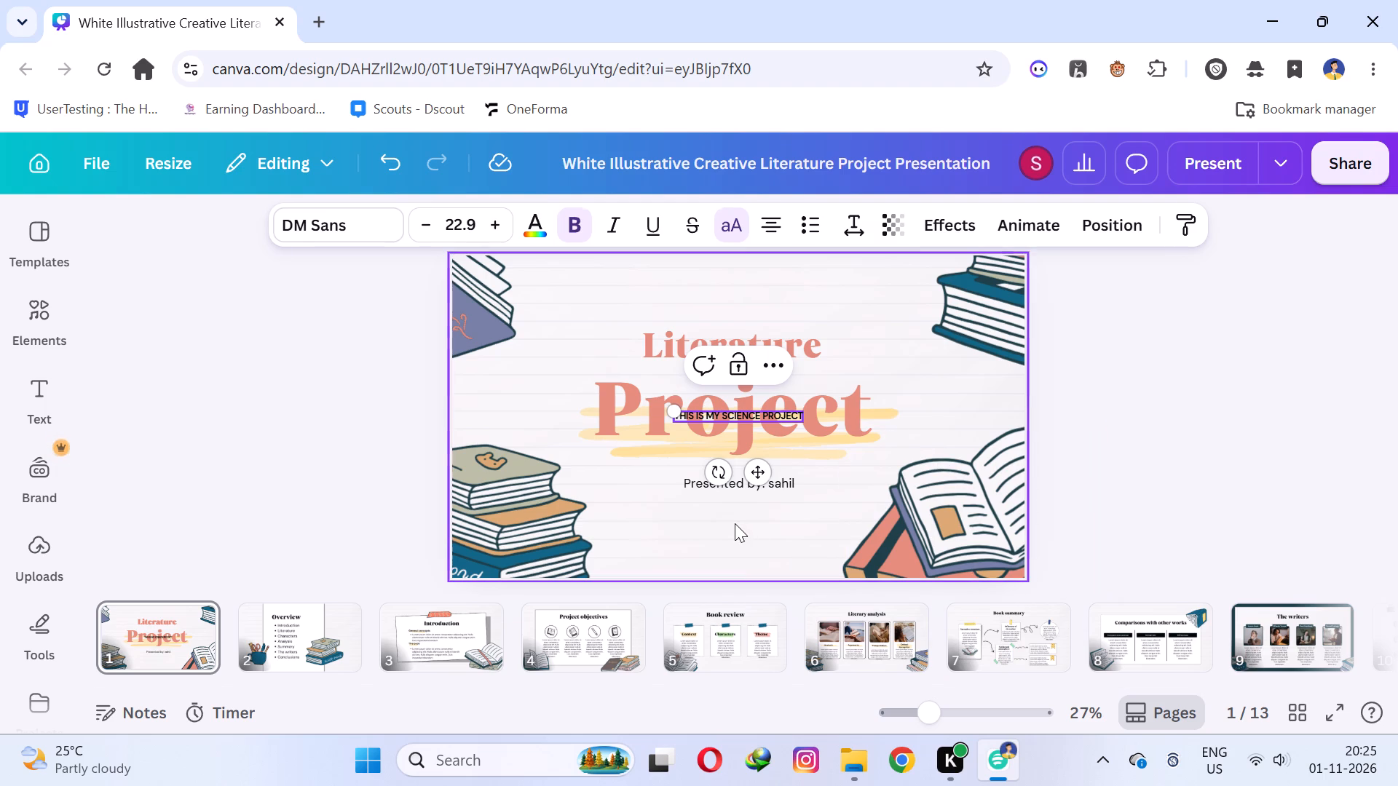
{"action": "left_click_drag", "start_coordinate": [734, 418], "coordinate": [735, 464]}
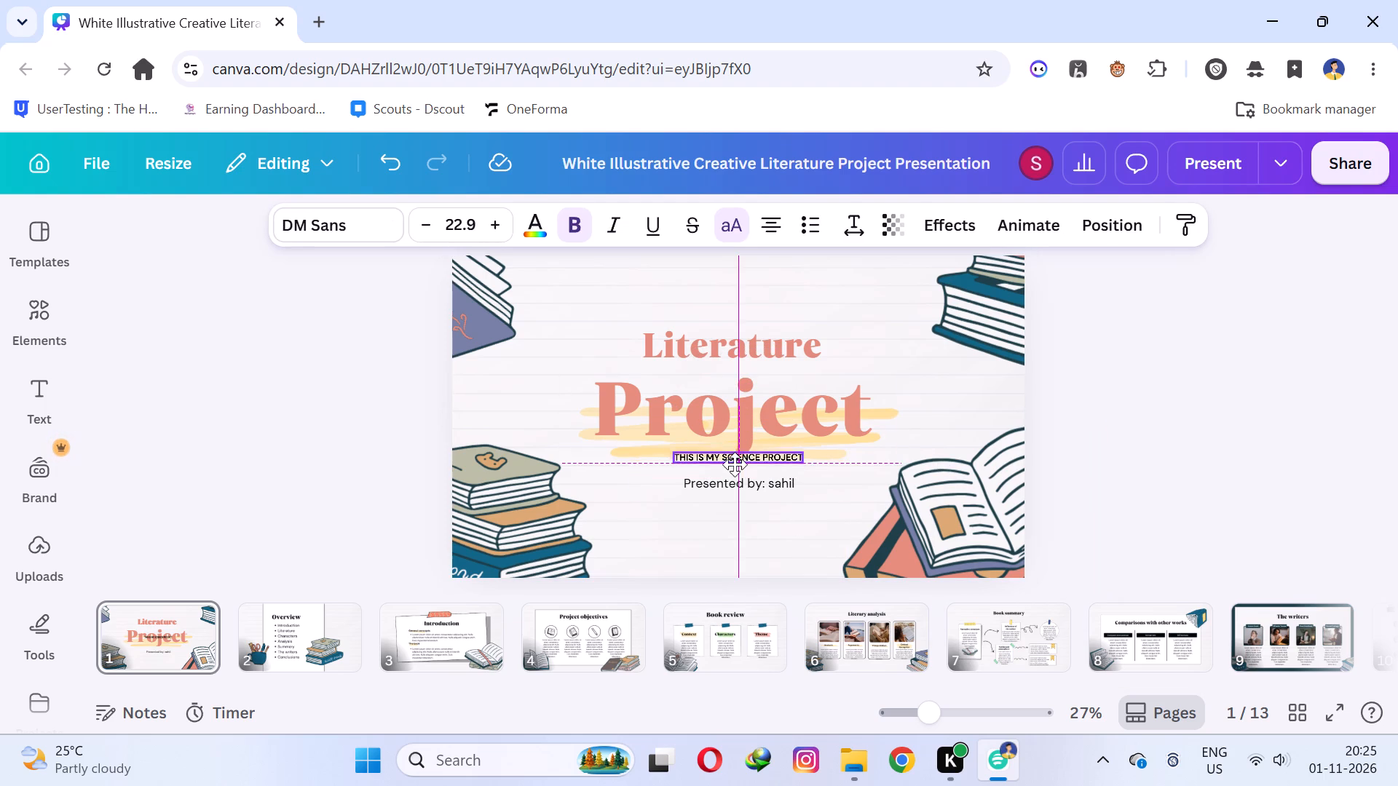
{"action": "left_click_drag", "start_coordinate": [735, 464], "coordinate": [721, 303]}
{"action": "left_click", "coordinate": [721, 306]}
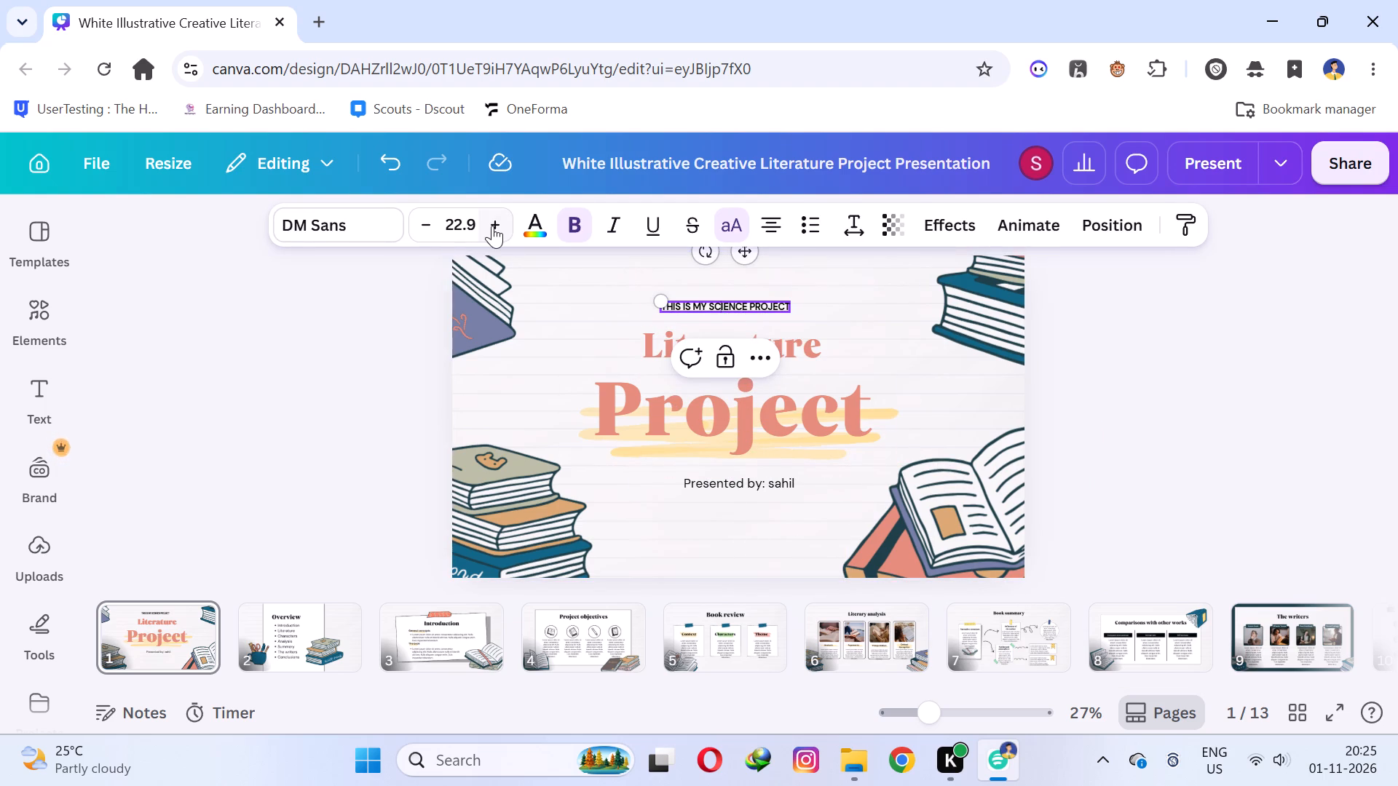
Enlarge the "This is my science project" line to font size 41.9 and nudge it slightly up, centred above "Literature".
{"action": "left_click", "coordinate": [492, 226]}
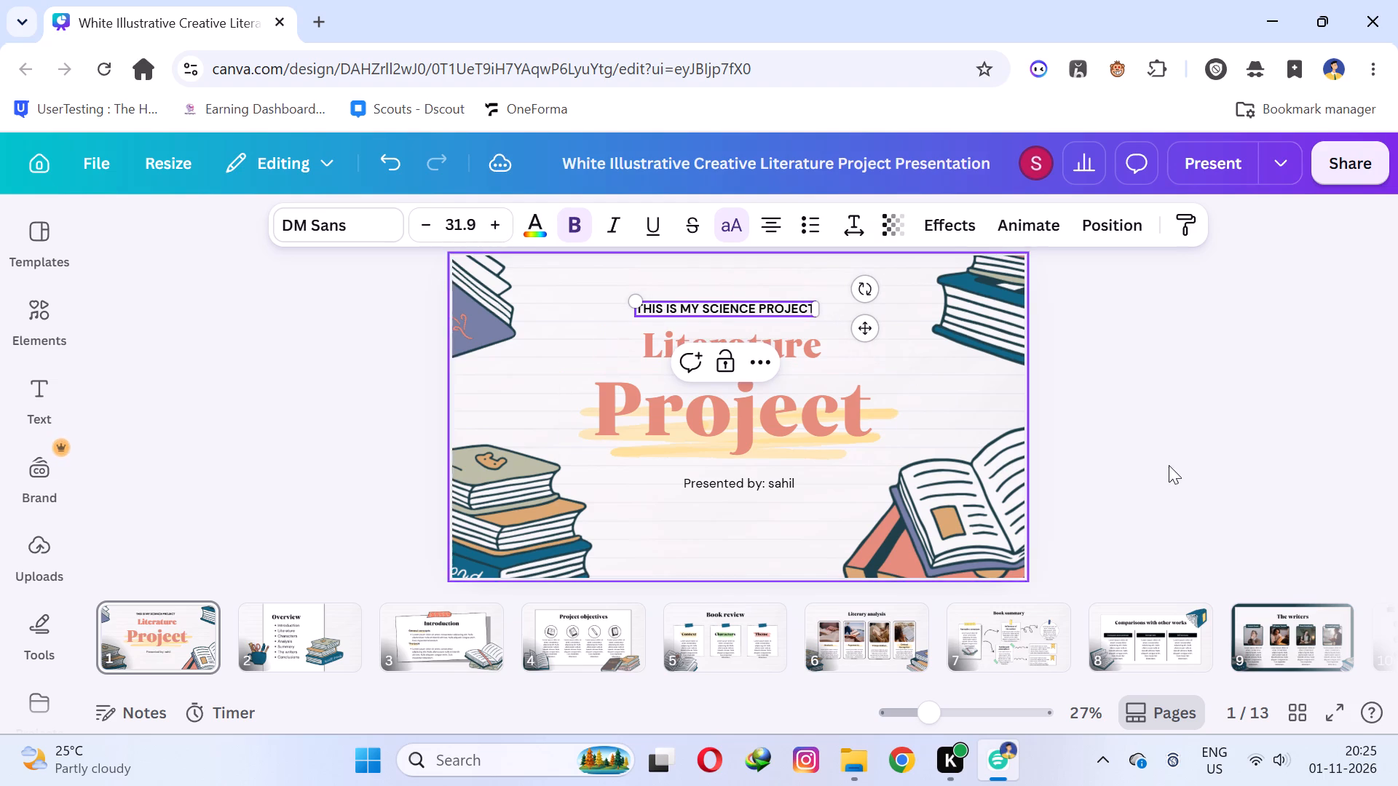
{"action": "left_click", "coordinate": [1225, 370]}
{"action": "left_click_drag", "start_coordinate": [724, 315], "coordinate": [729, 315]}
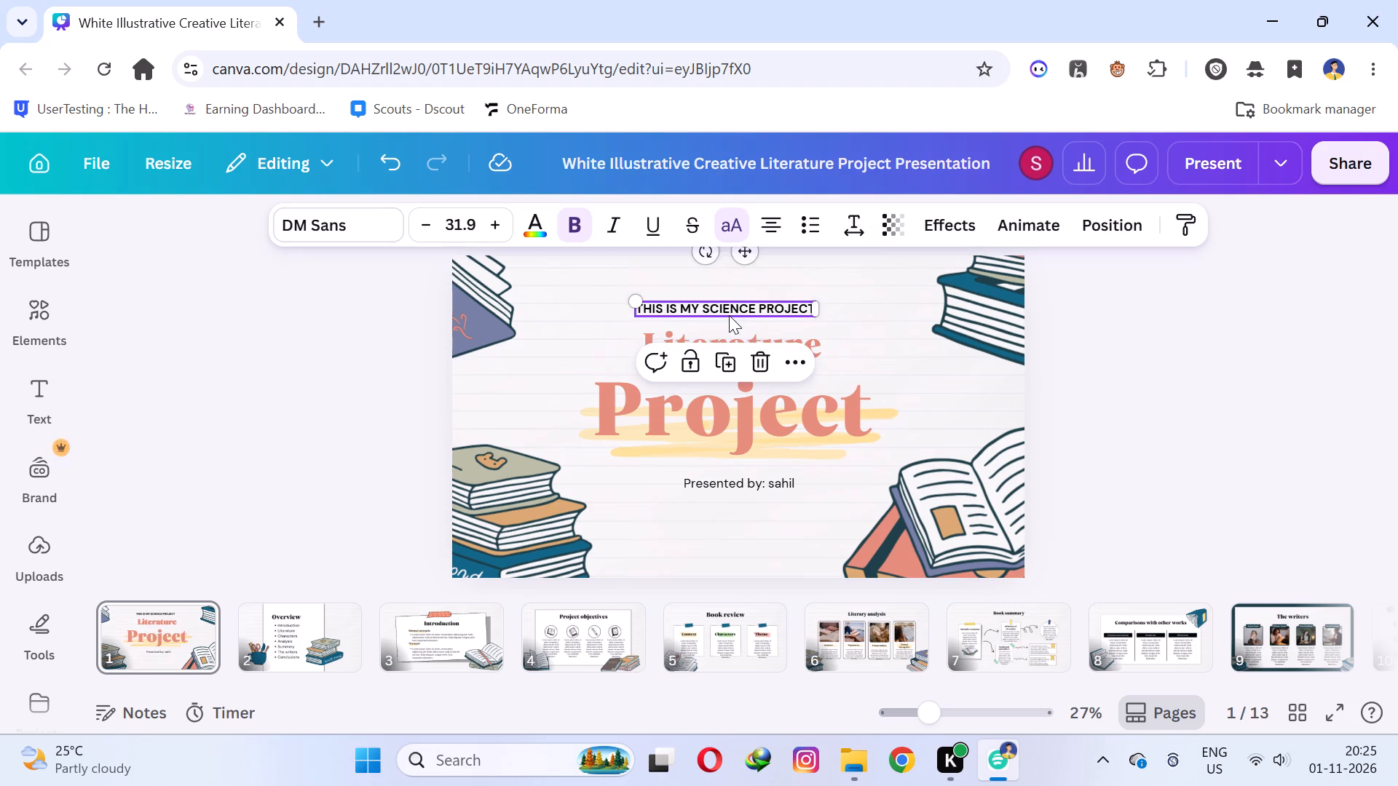
{"action": "left_click_drag", "start_coordinate": [729, 315], "coordinate": [732, 314]}
{"action": "left_click", "coordinate": [504, 226]}
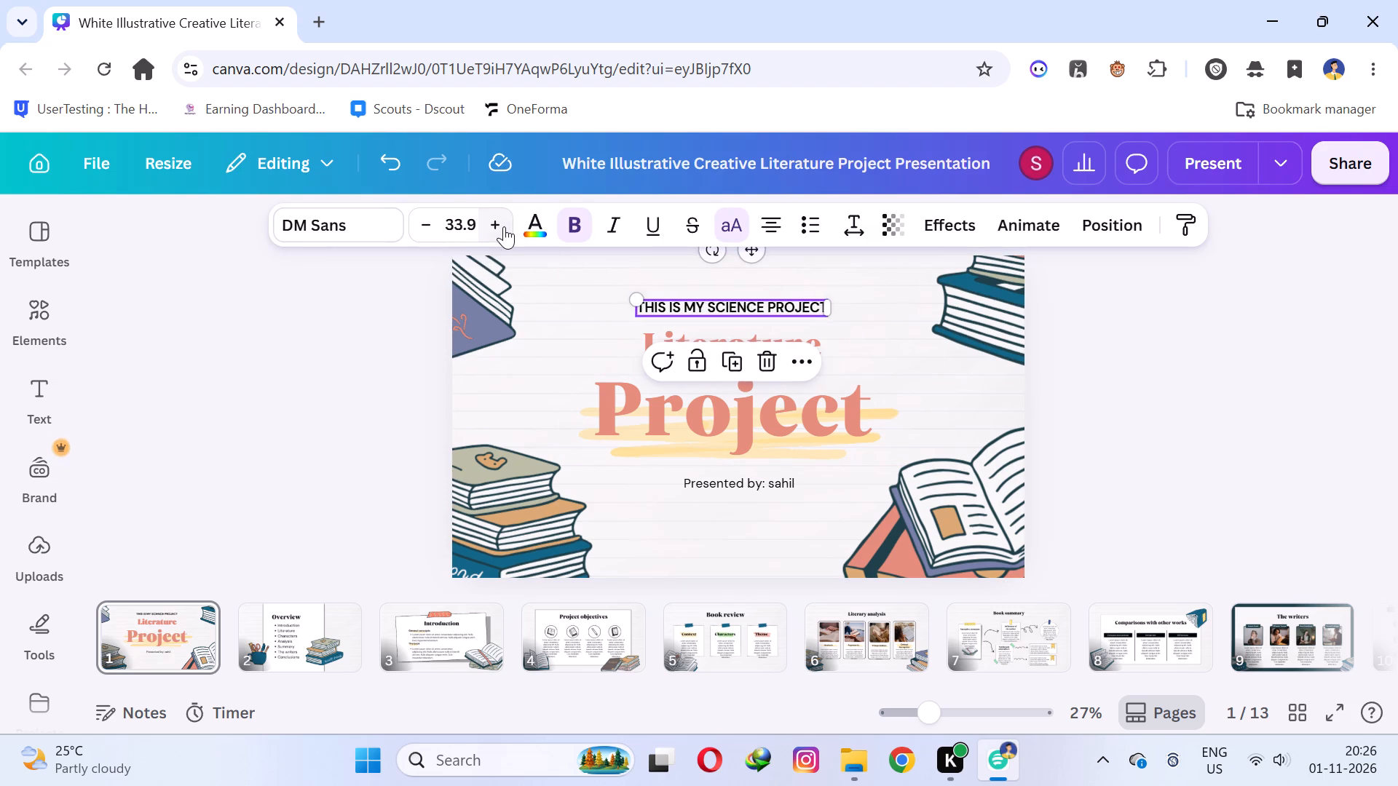
{"action": "left_click", "coordinate": [1281, 381]}
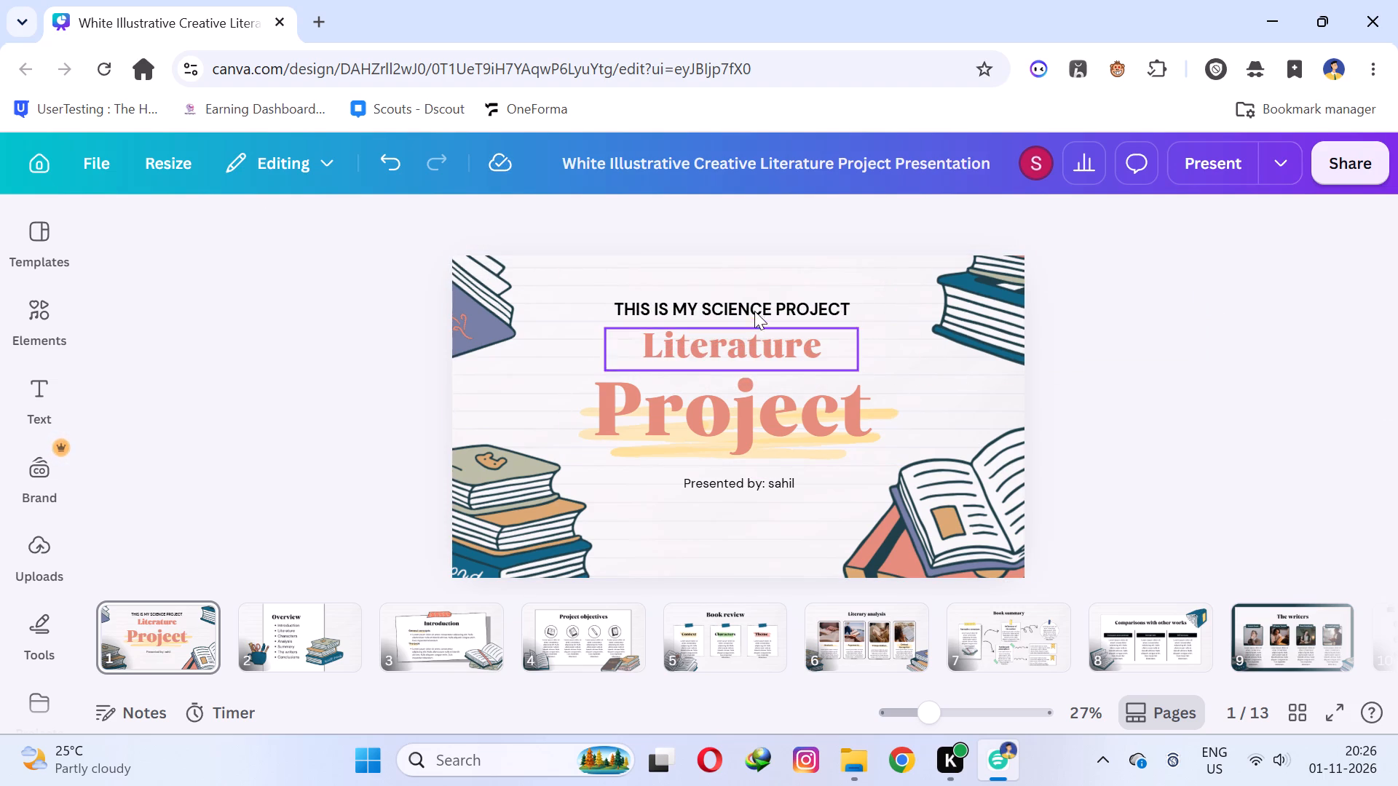
{"action": "left_click_drag", "start_coordinate": [741, 306], "coordinate": [750, 298]}
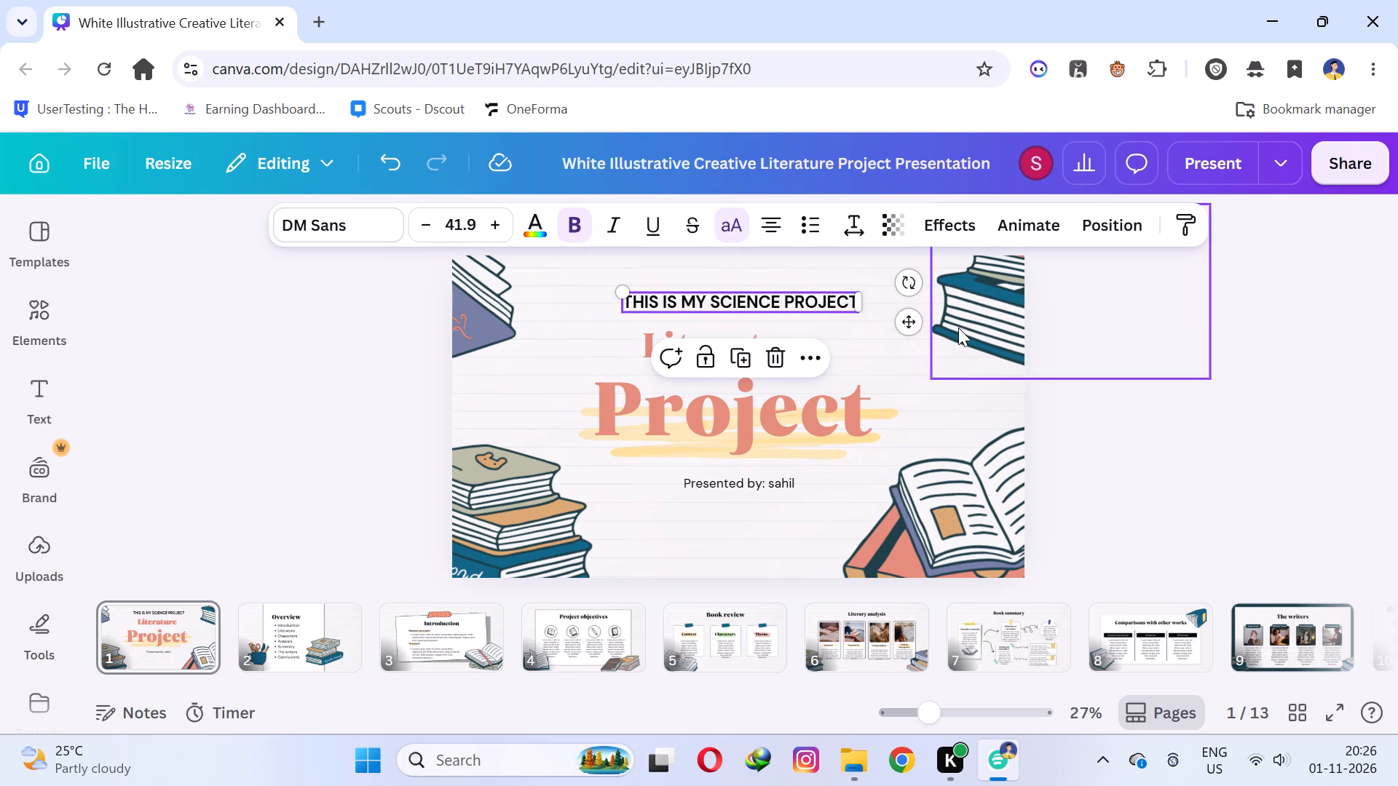
Recolour the "This is my science project" line to the bright coral from the colours in this design.
{"action": "left_click", "coordinate": [542, 213]}
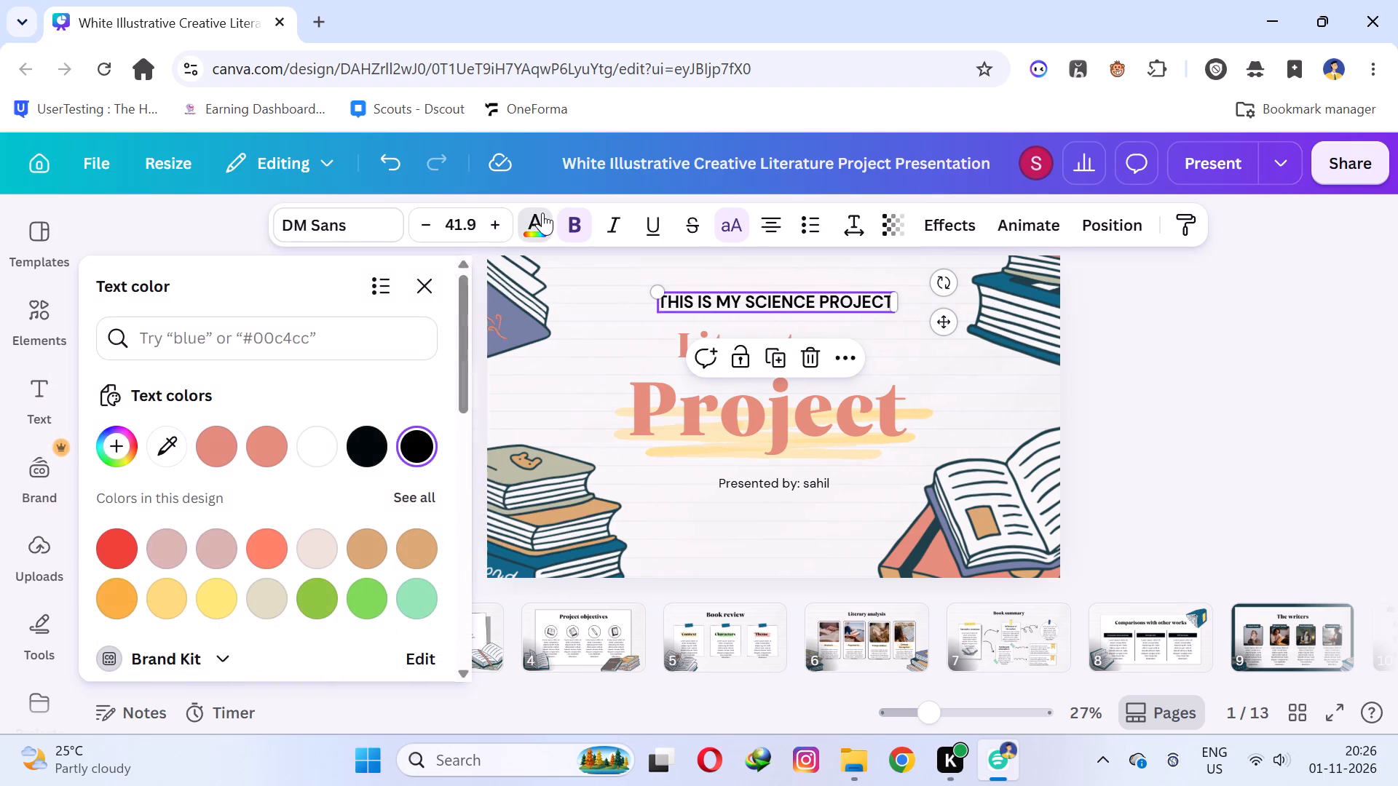
{"action": "scroll", "coordinate": [495, 354], "scroll_direction": "down", "scroll_amount": 1}
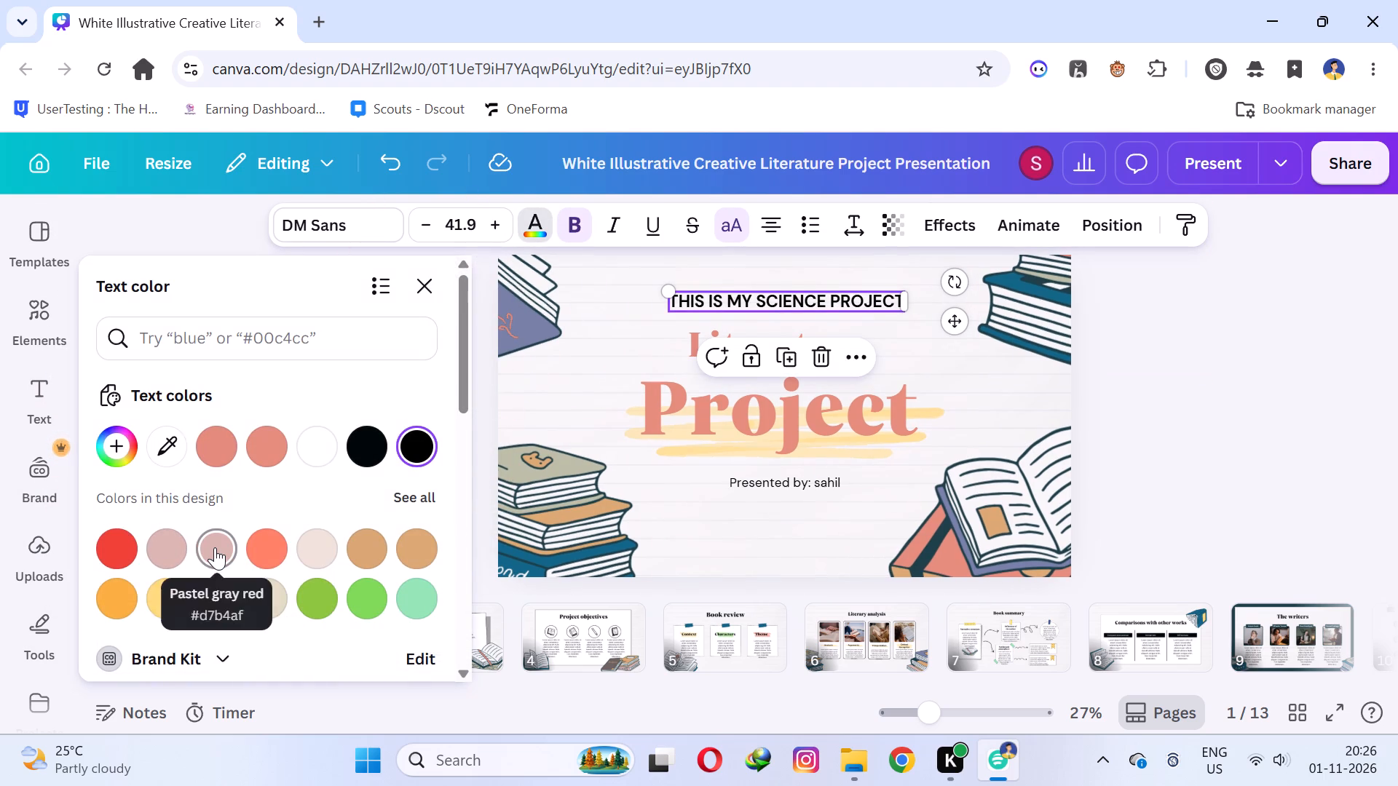
{"action": "left_click", "coordinate": [215, 547]}
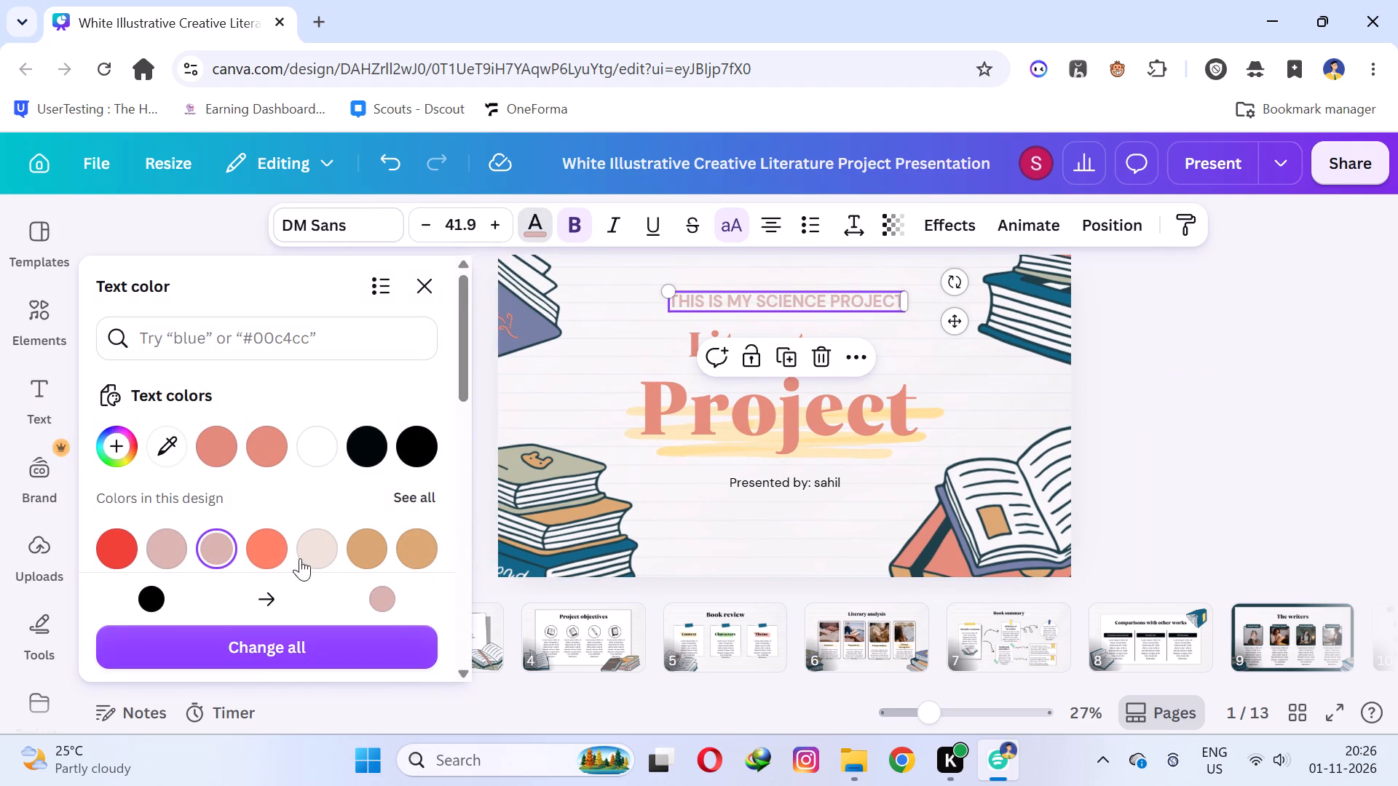
{"action": "left_click", "coordinate": [280, 553]}
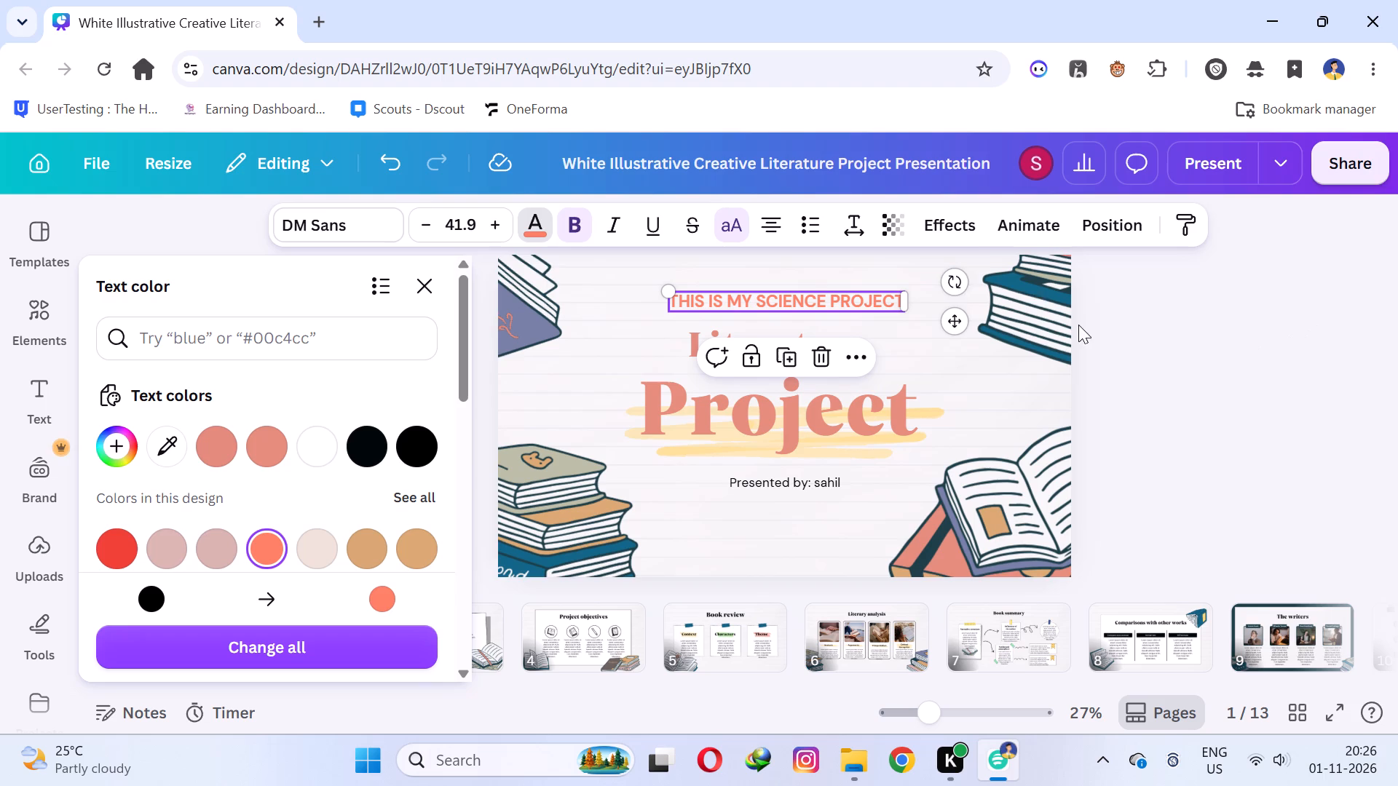
Apply the Merge text animation to the "This is my science project" line.
{"action": "left_click", "coordinate": [1008, 218]}
{"action": "scroll", "coordinate": [388, 473], "scroll_direction": "down", "scroll_amount": 2}
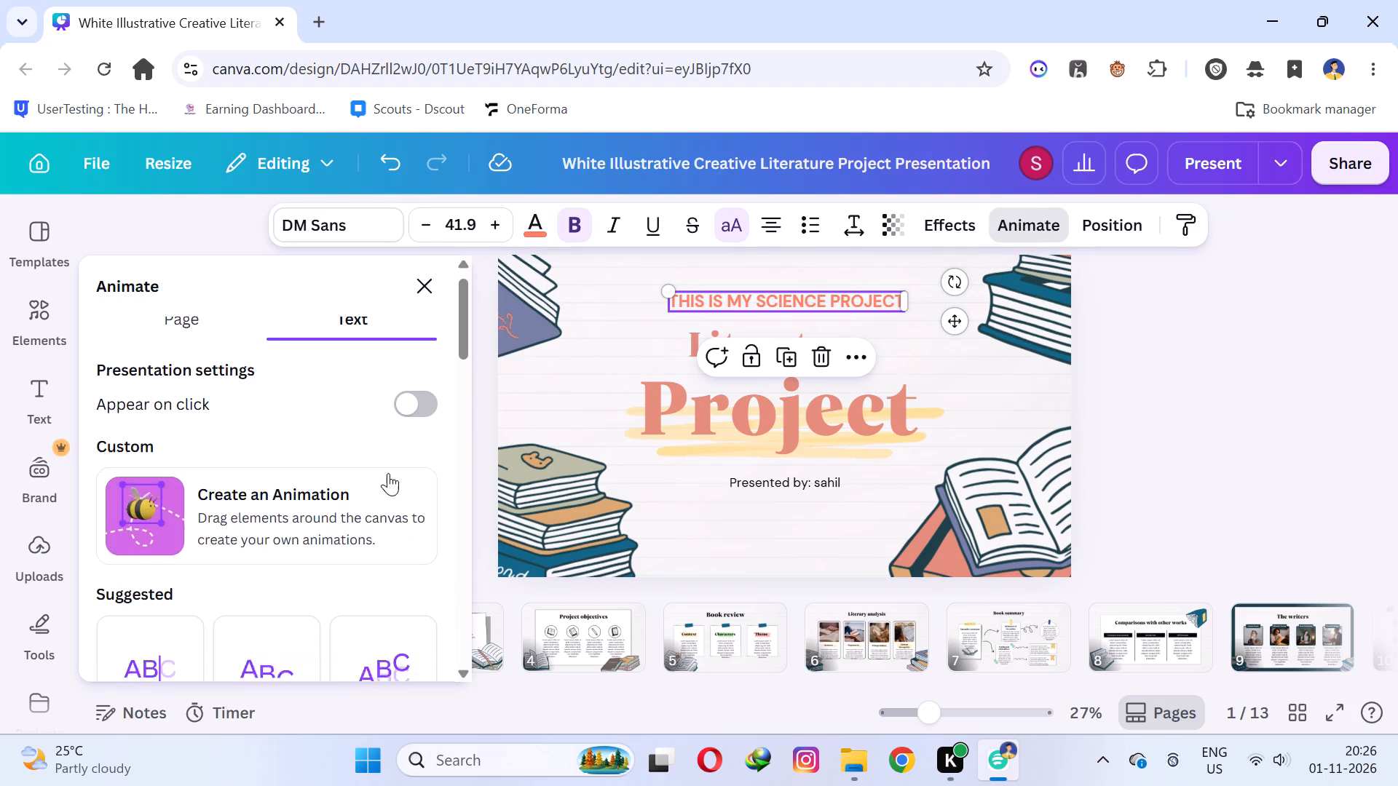
{"action": "scroll", "coordinate": [301, 540], "scroll_direction": "down", "scroll_amount": 2}
{"action": "left_click", "coordinate": [154, 424]}
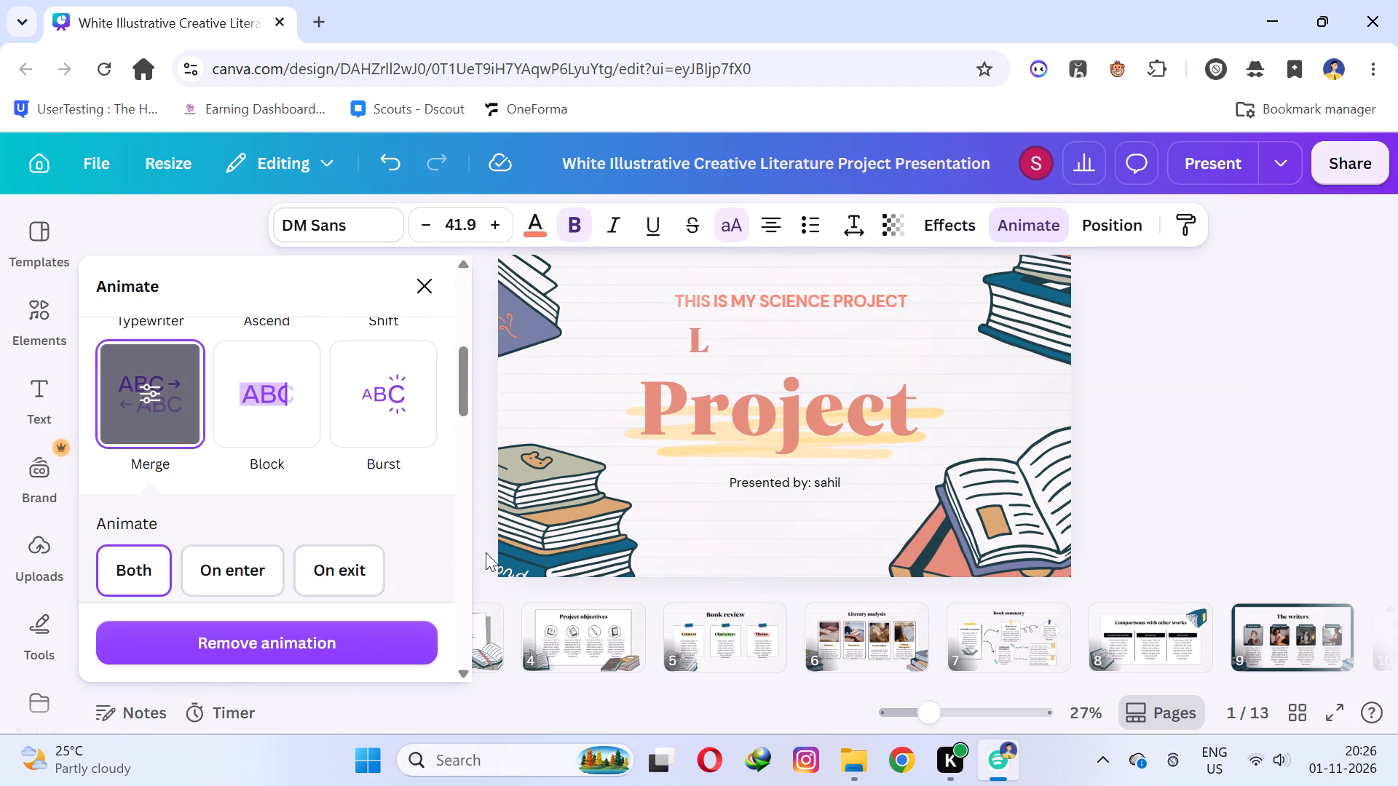
{"action": "left_click", "coordinate": [1180, 401]}
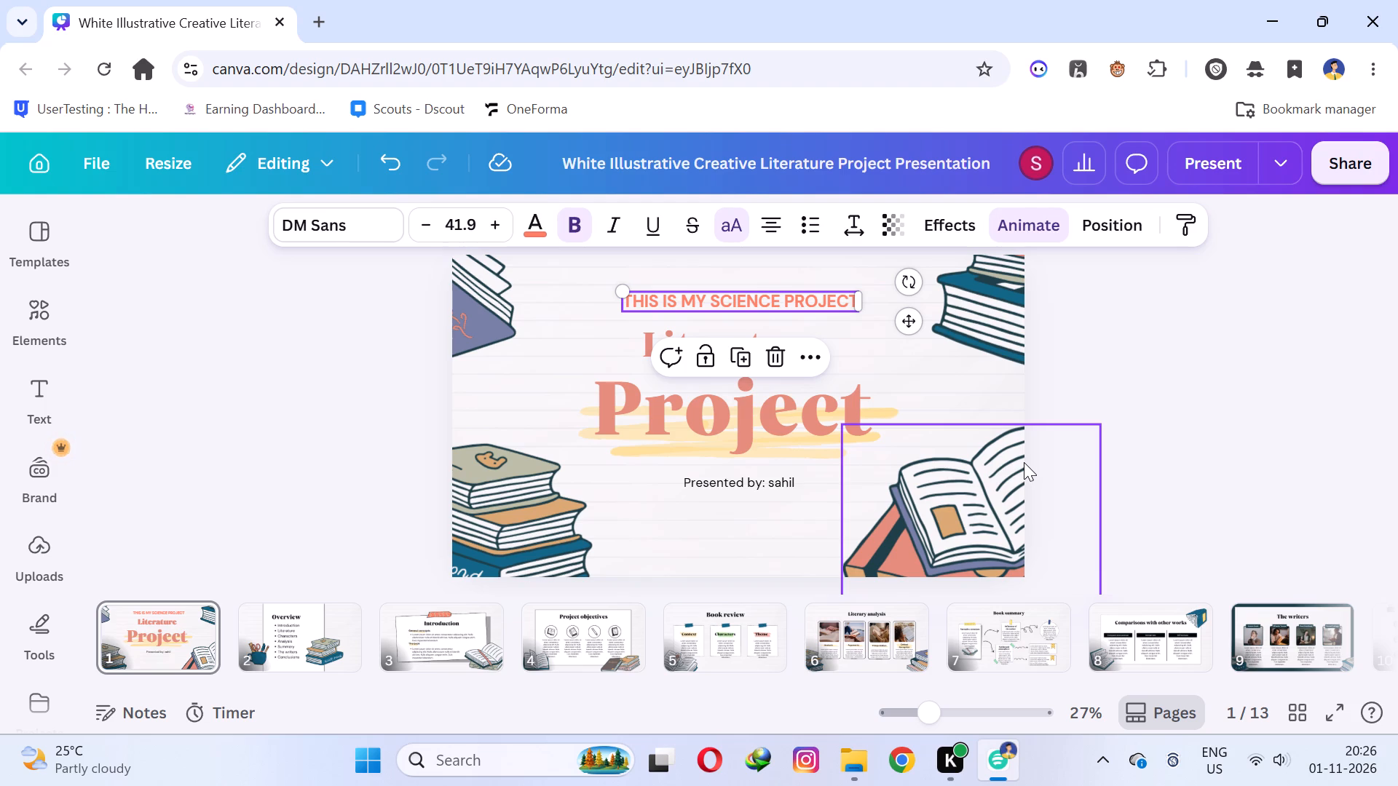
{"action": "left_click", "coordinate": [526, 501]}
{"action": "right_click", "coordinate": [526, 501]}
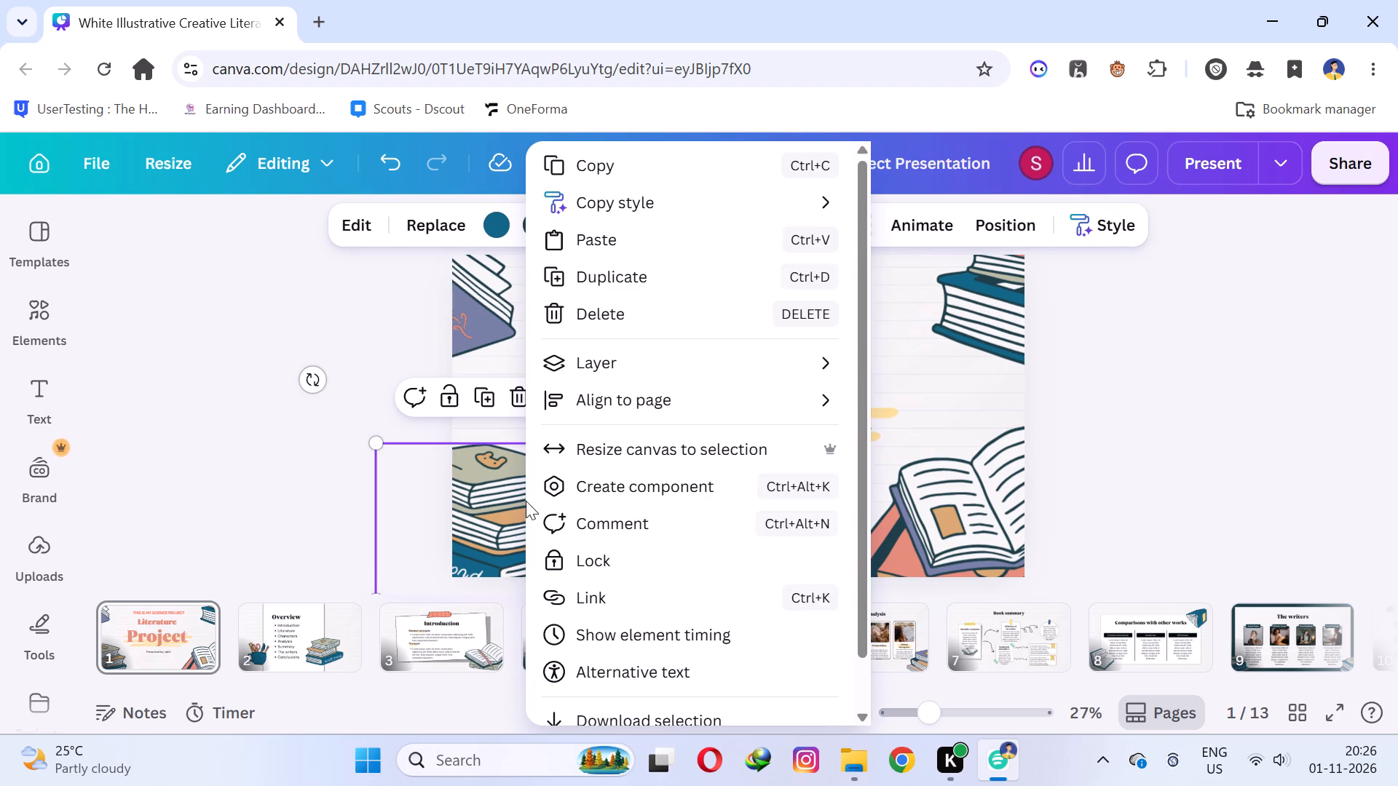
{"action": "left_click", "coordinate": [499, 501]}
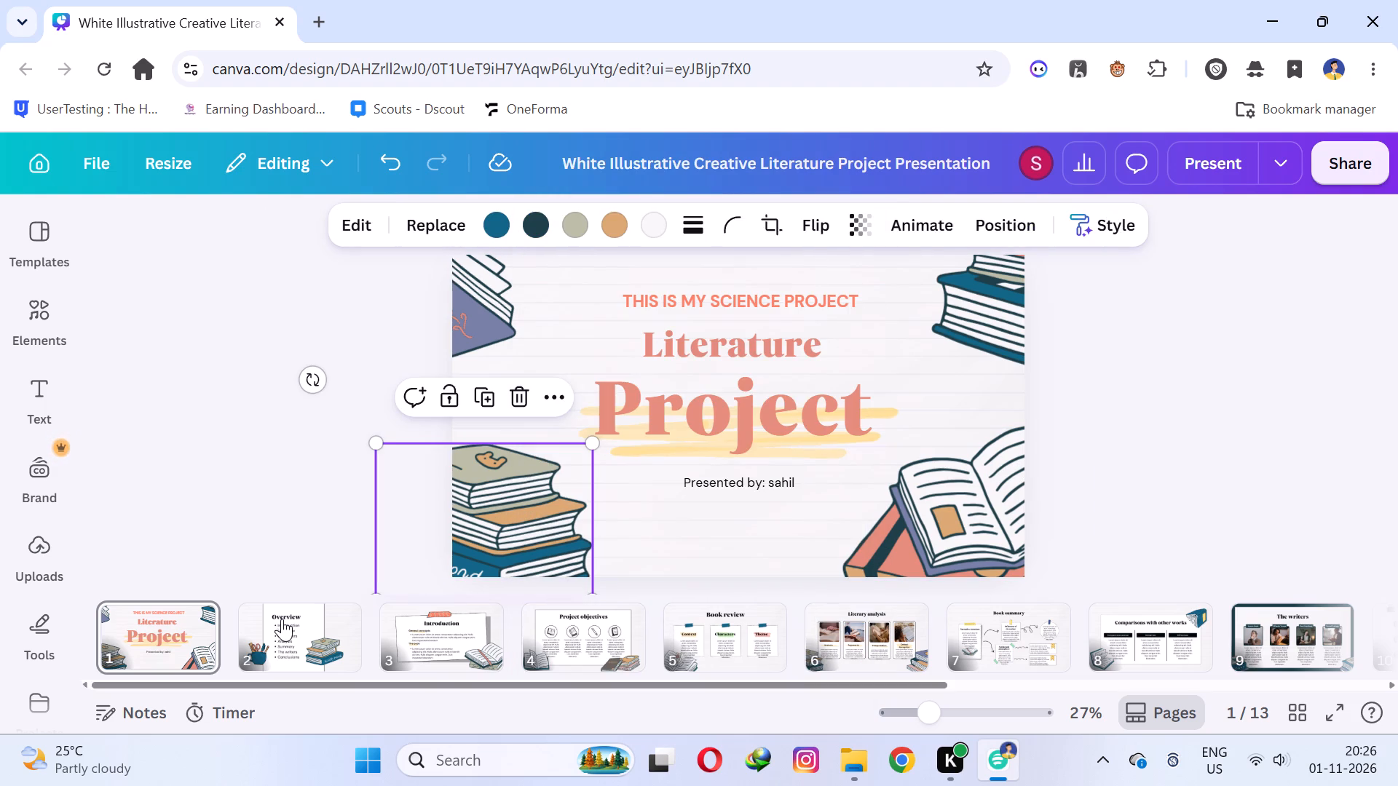
On slide 2, replace the "Overview" heading text with "my project".
{"action": "left_click", "coordinate": [282, 619]}
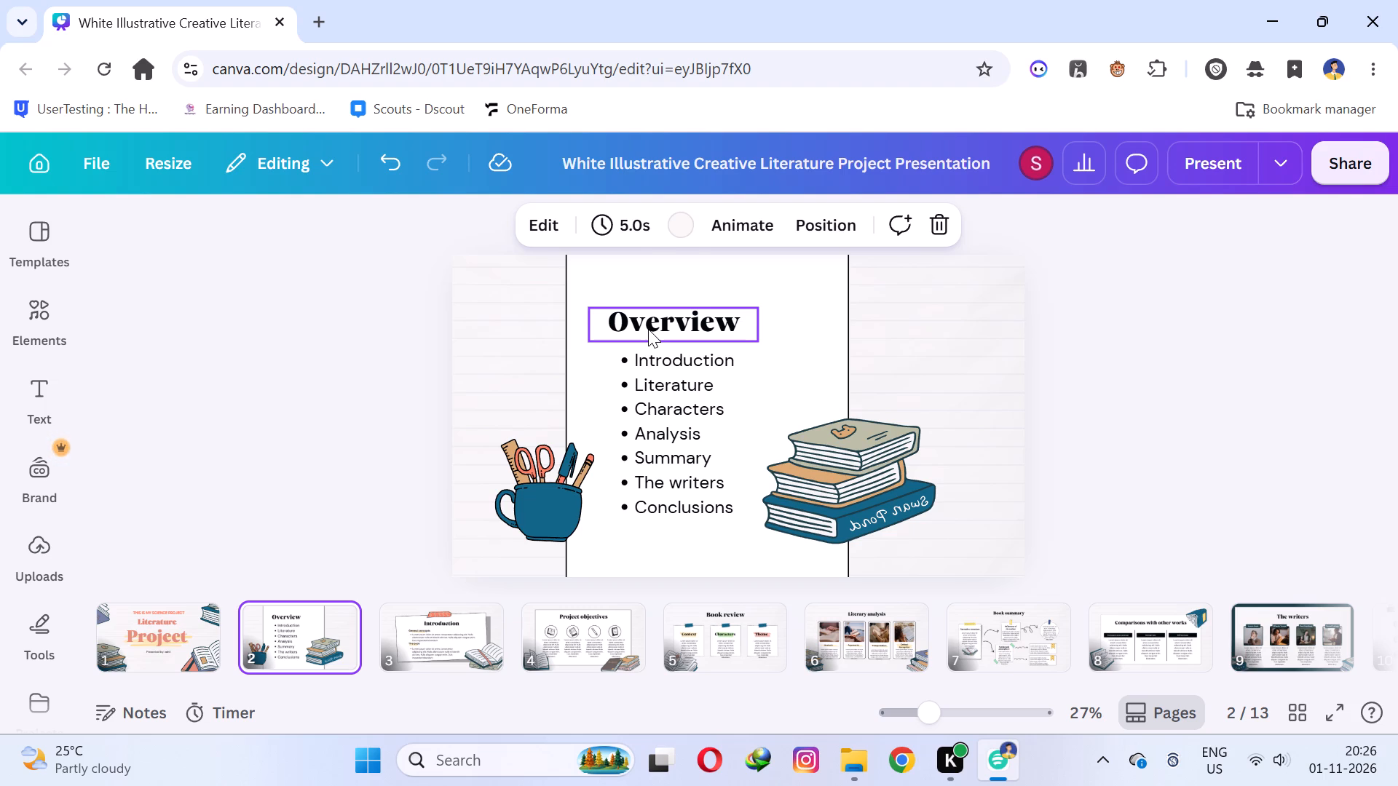
{"action": "left_click", "coordinate": [648, 329]}
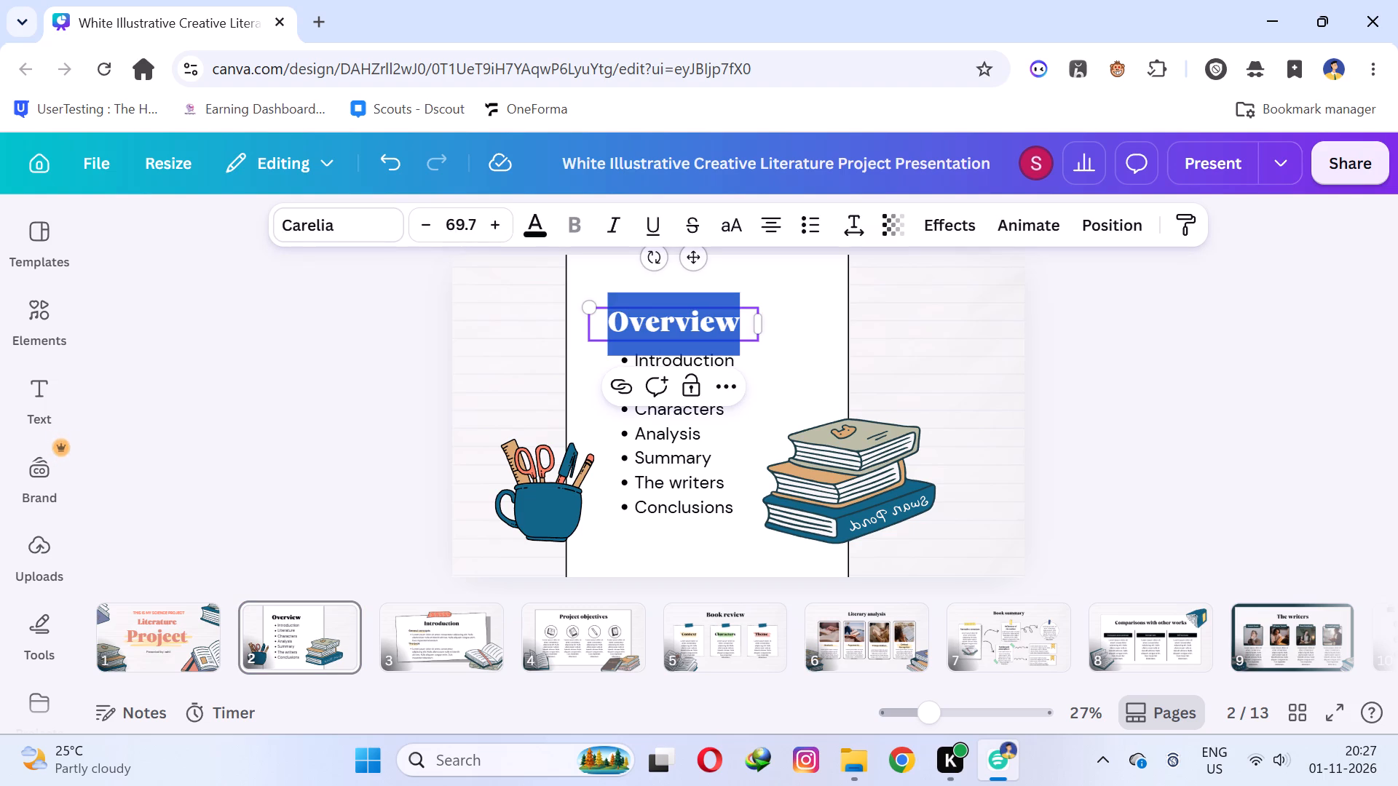
{"action": "type", "text": "my"}
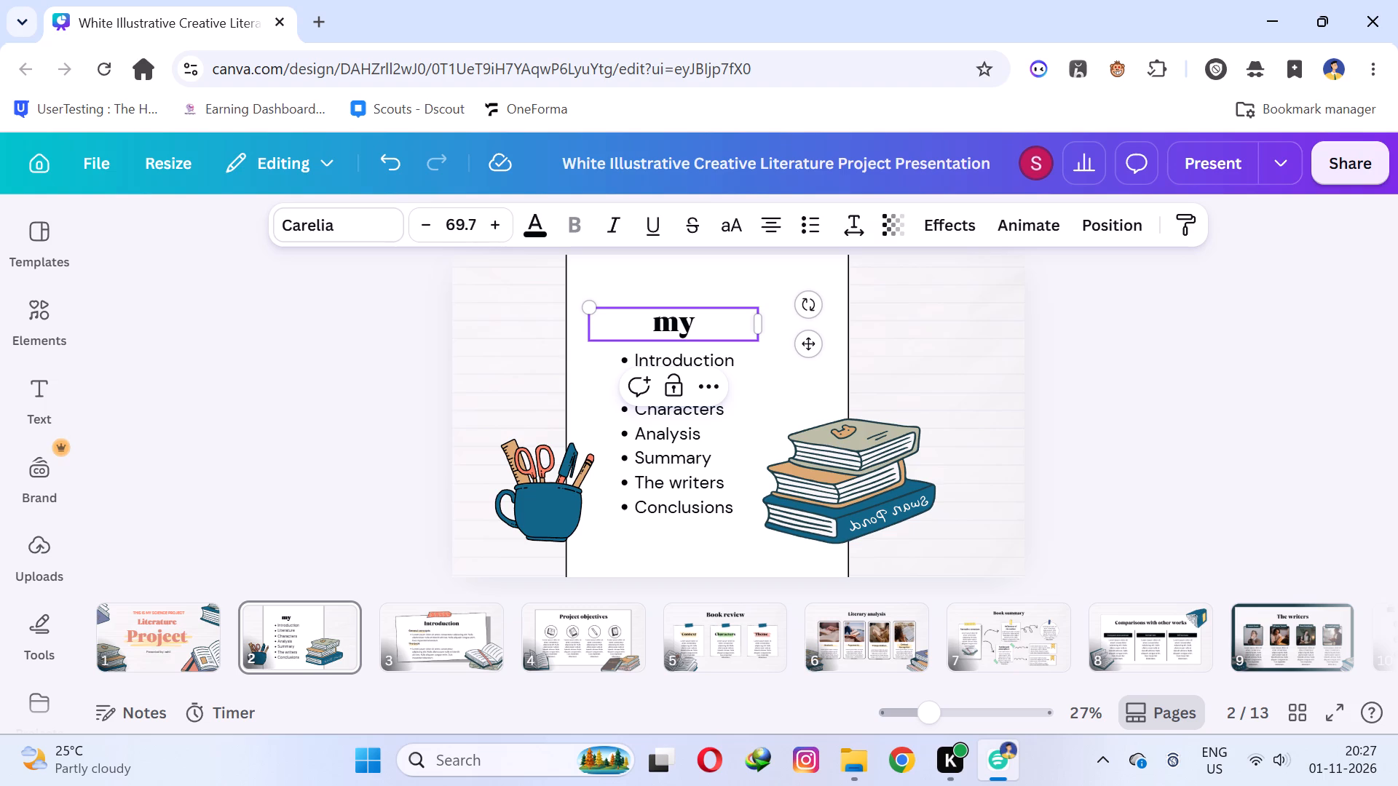
{"action": "key", "text": "space"}
{"action": "type", "text": "pt"}
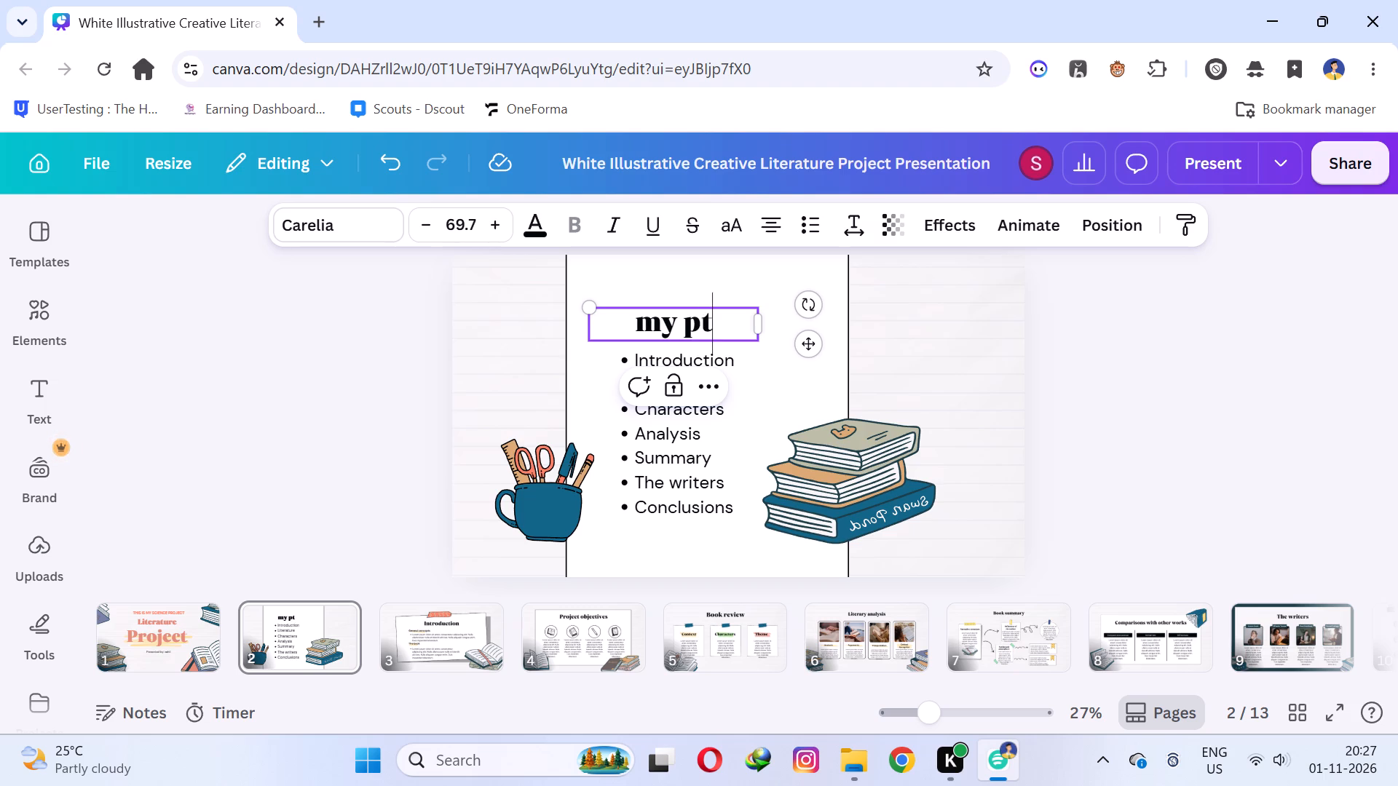
{"action": "key", "text": "BackSpace"}
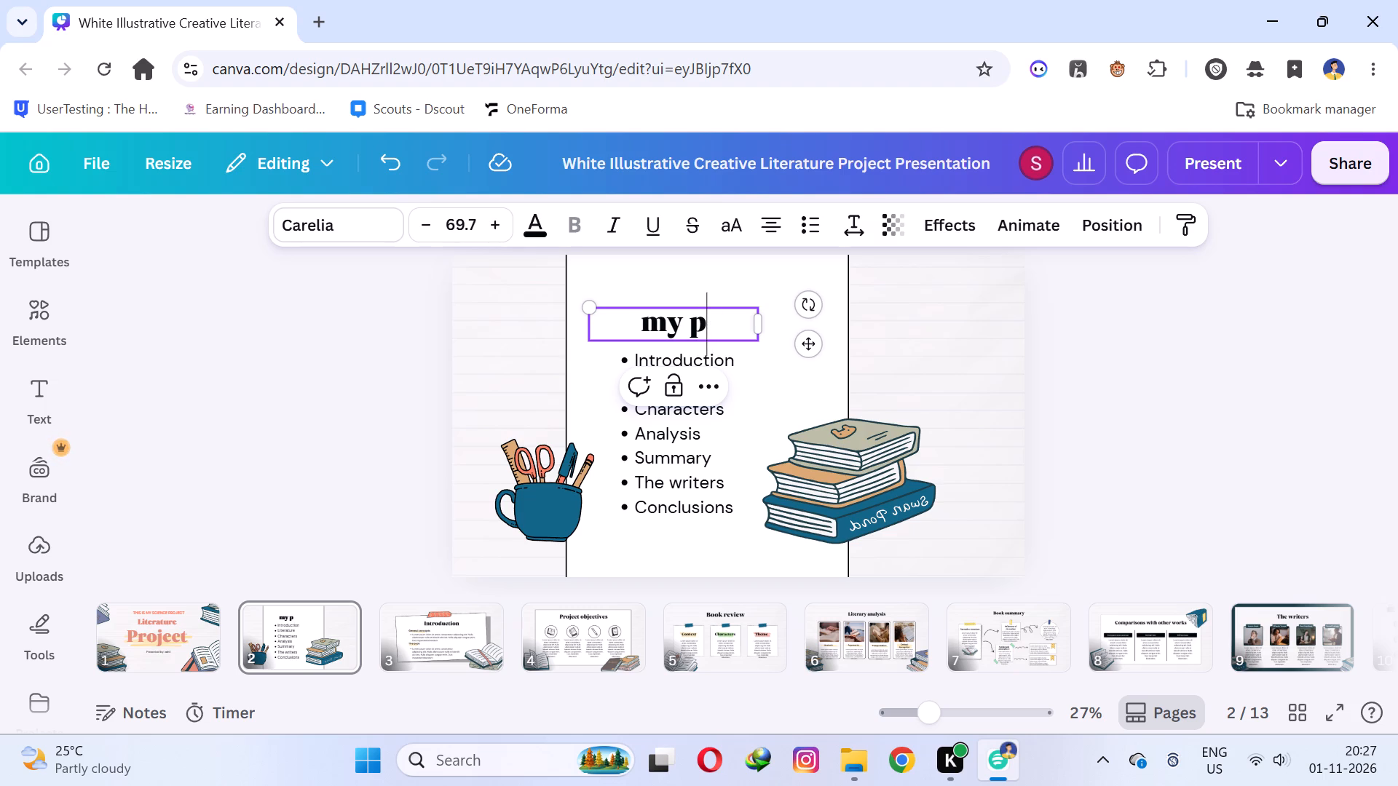
{"action": "key", "text": "BackSpace"}
{"action": "type", "text": "projex"}
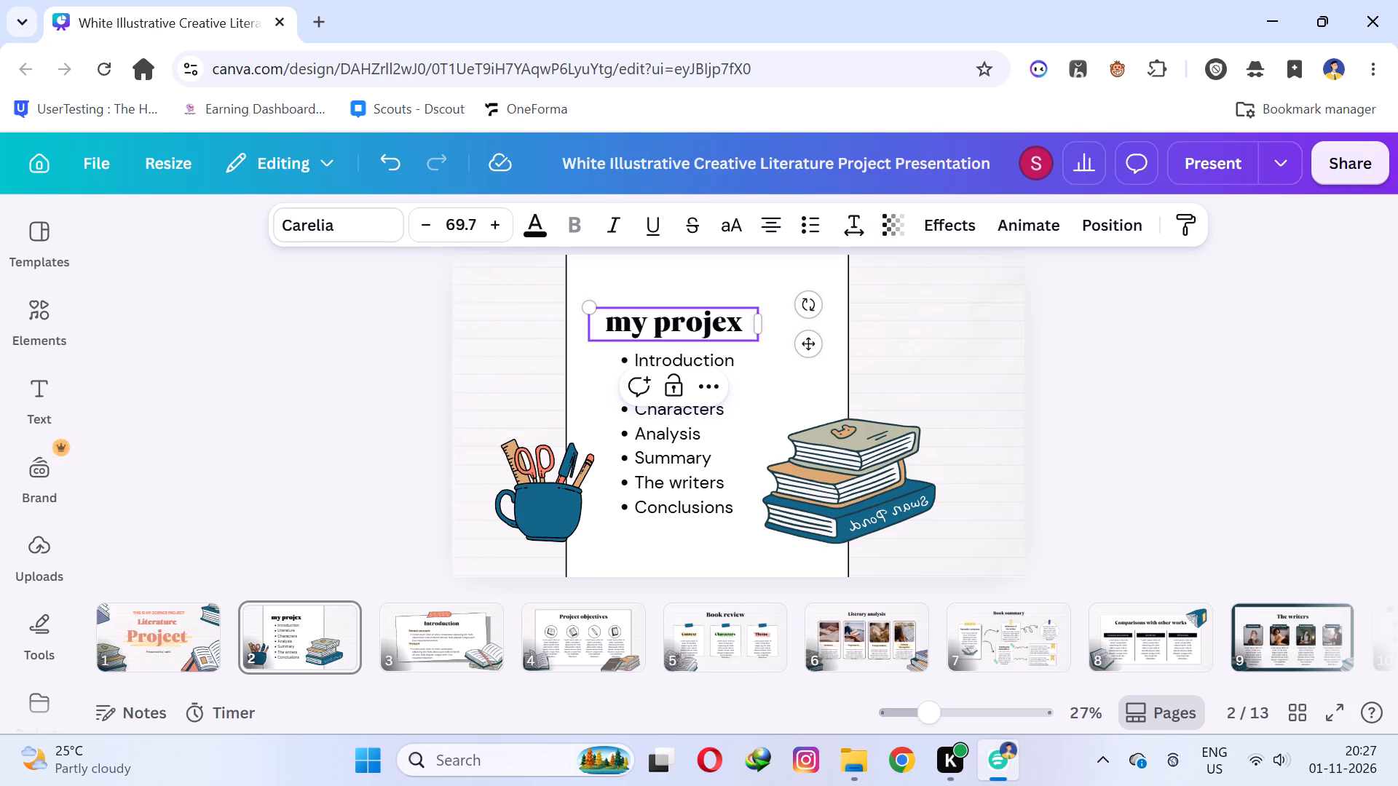
{"action": "key", "text": "BackSpace"}
{"action": "type", "text": "ct"}
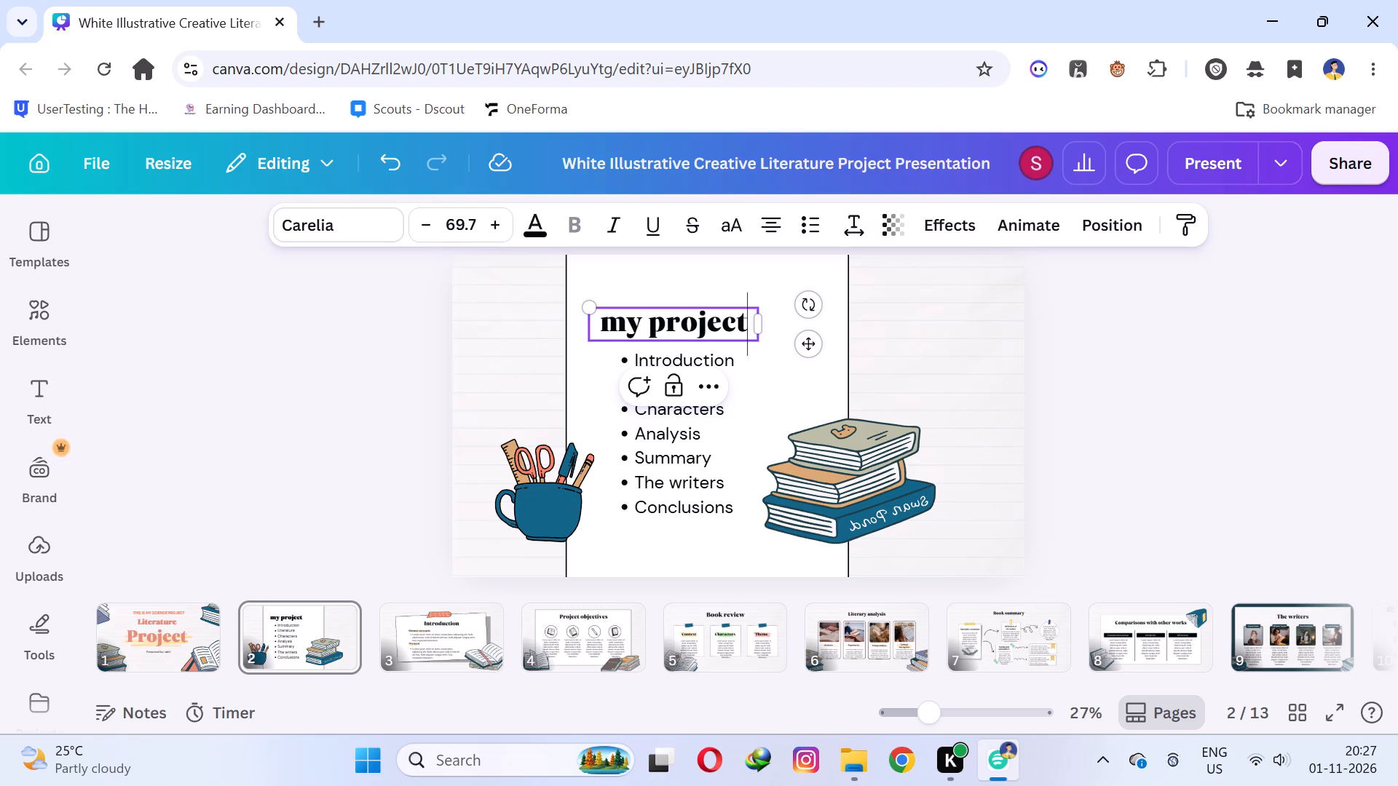
Set the "my project" heading in uppercase and move it up so it clears the bullet list.
{"action": "left_click", "coordinate": [728, 234]}
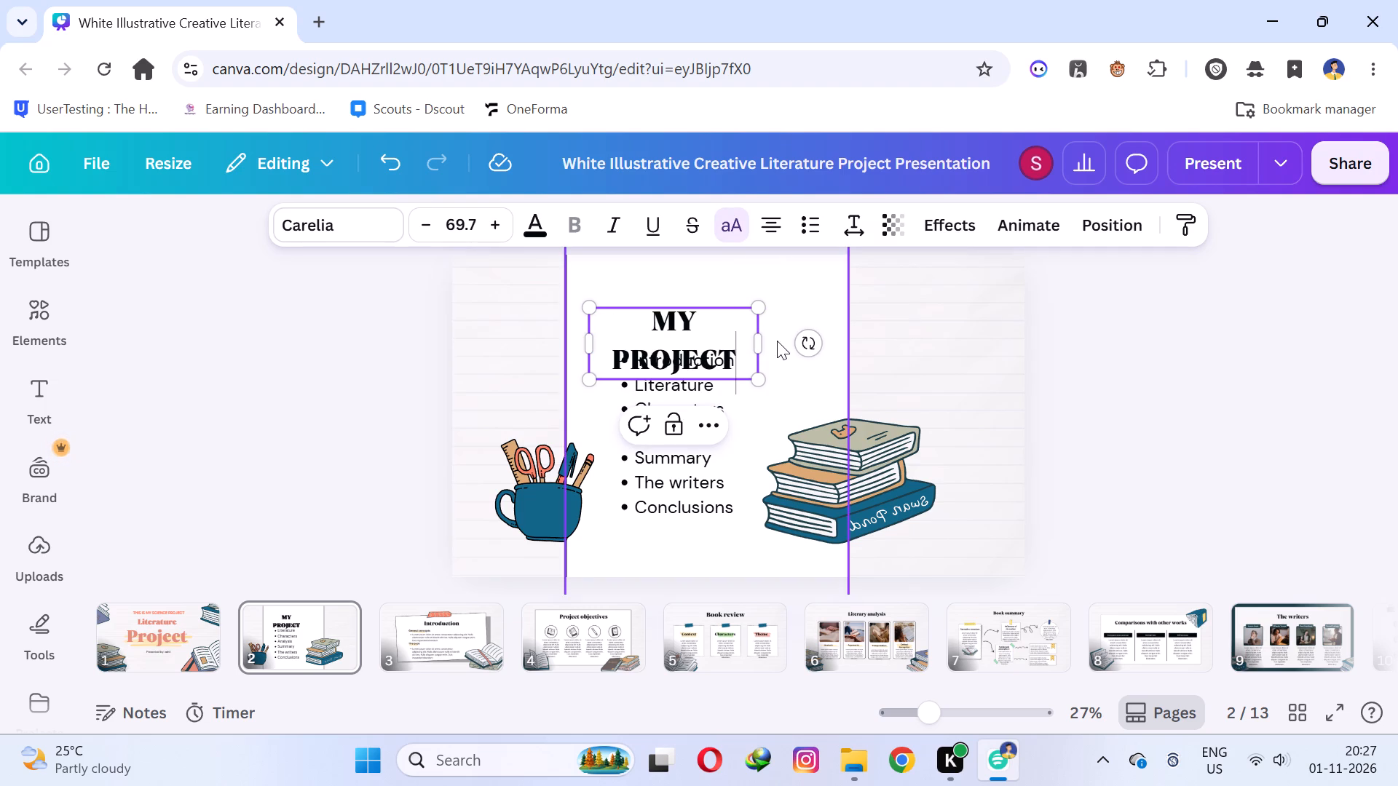
{"action": "left_click", "coordinate": [1000, 328]}
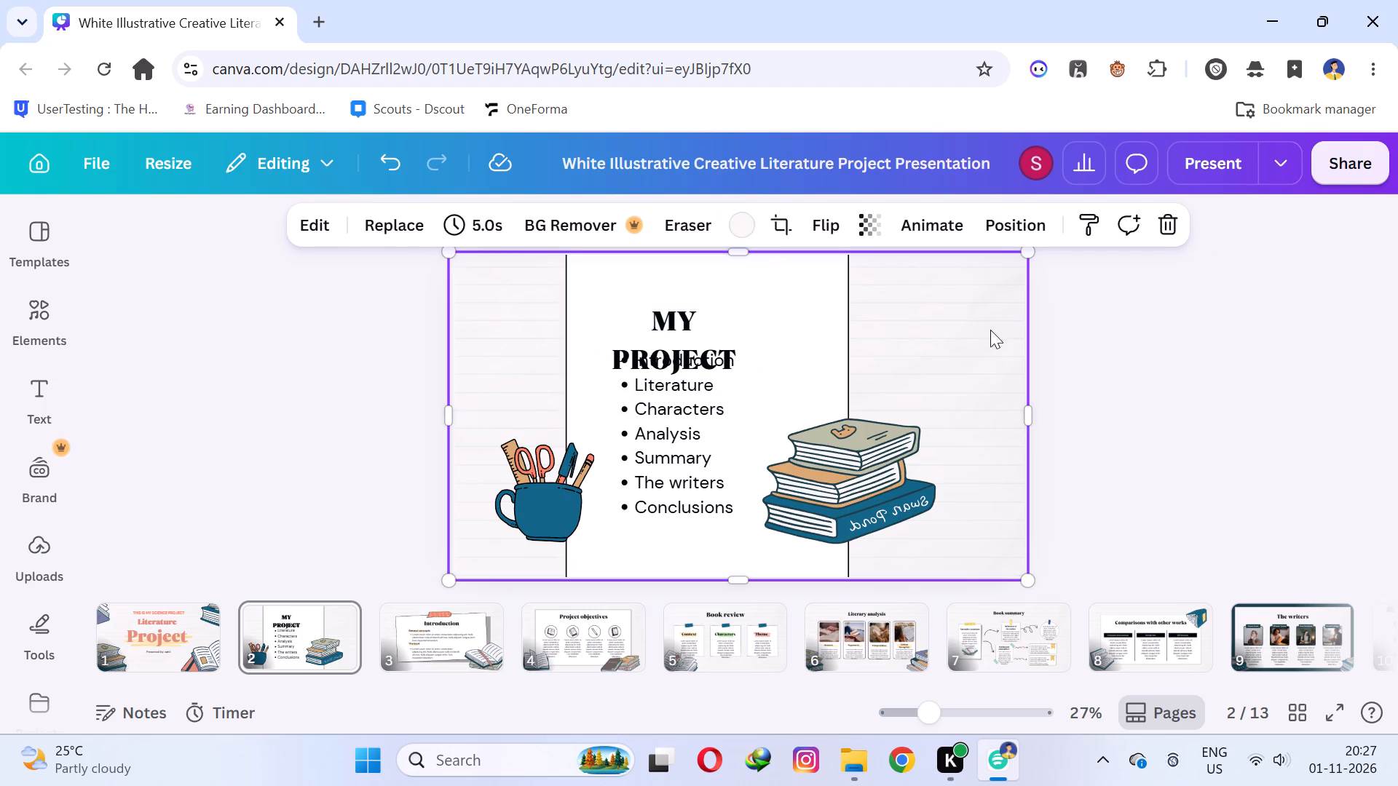
{"action": "left_click", "coordinate": [668, 341]}
{"action": "left_click_drag", "start_coordinate": [668, 341], "coordinate": [672, 311]}
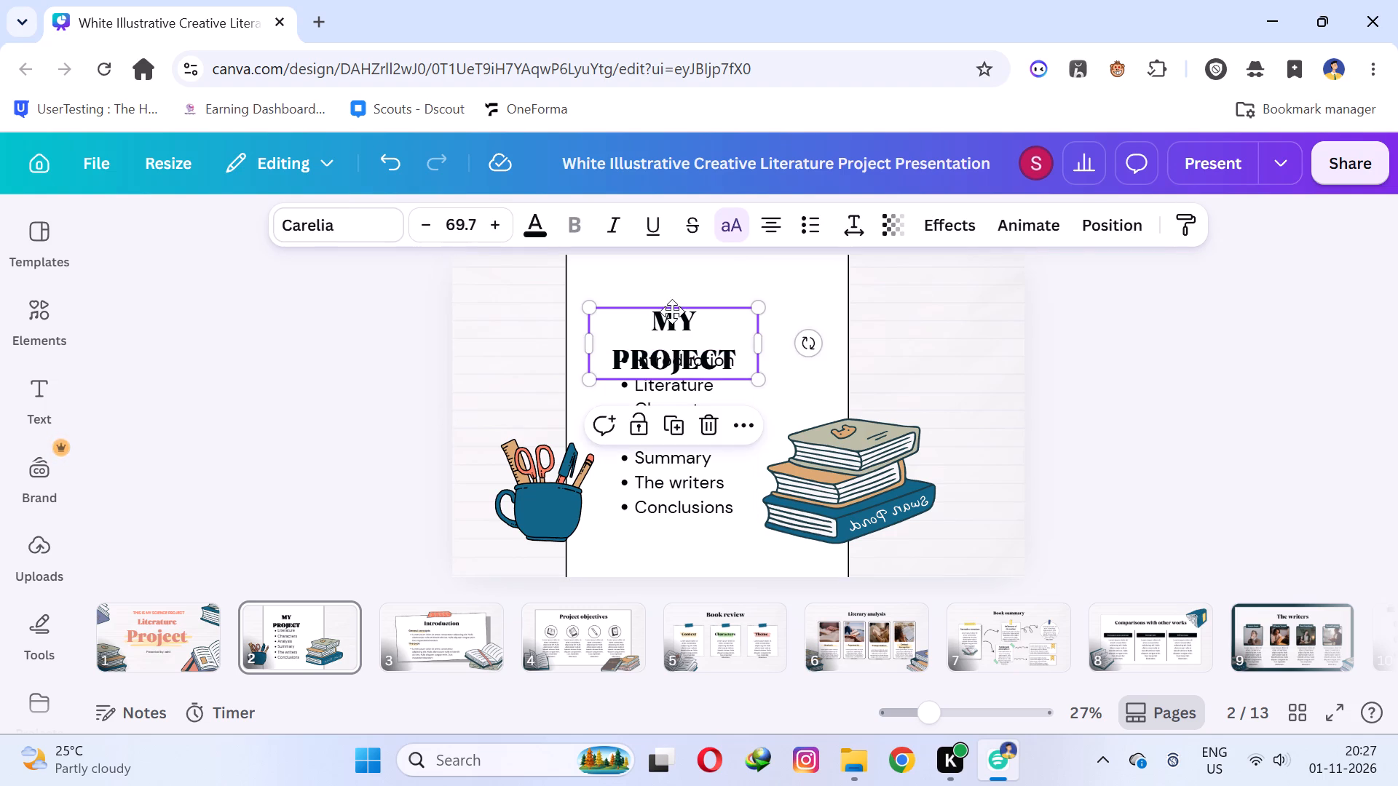
{"action": "left_click_drag", "start_coordinate": [672, 311], "coordinate": [674, 303]}
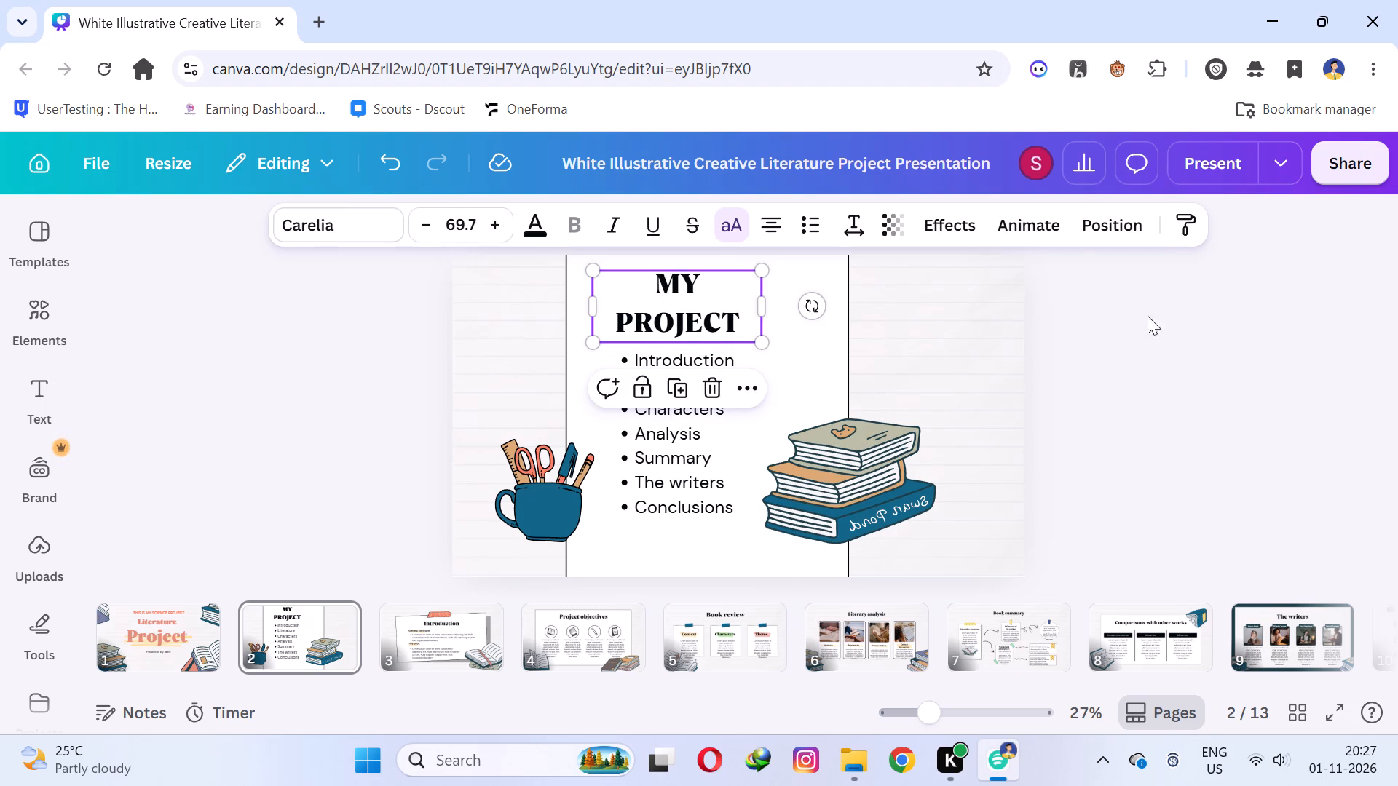
{"action": "left_click", "coordinate": [1189, 314]}
Replace the "Introduction" bullet in the list on slide 2 with "english".
{"action": "left_click", "coordinate": [675, 357]}
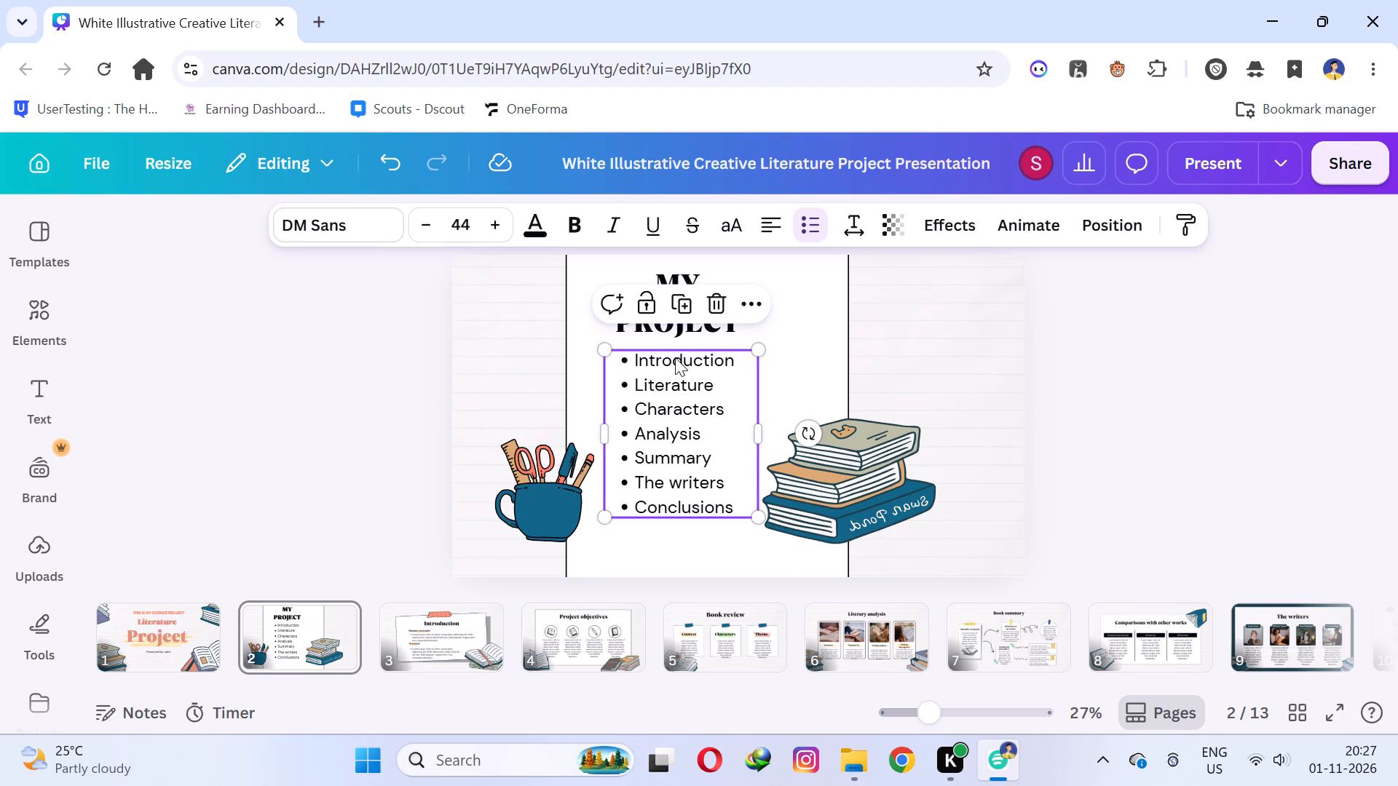
{"action": "double_click", "coordinate": [675, 357]}
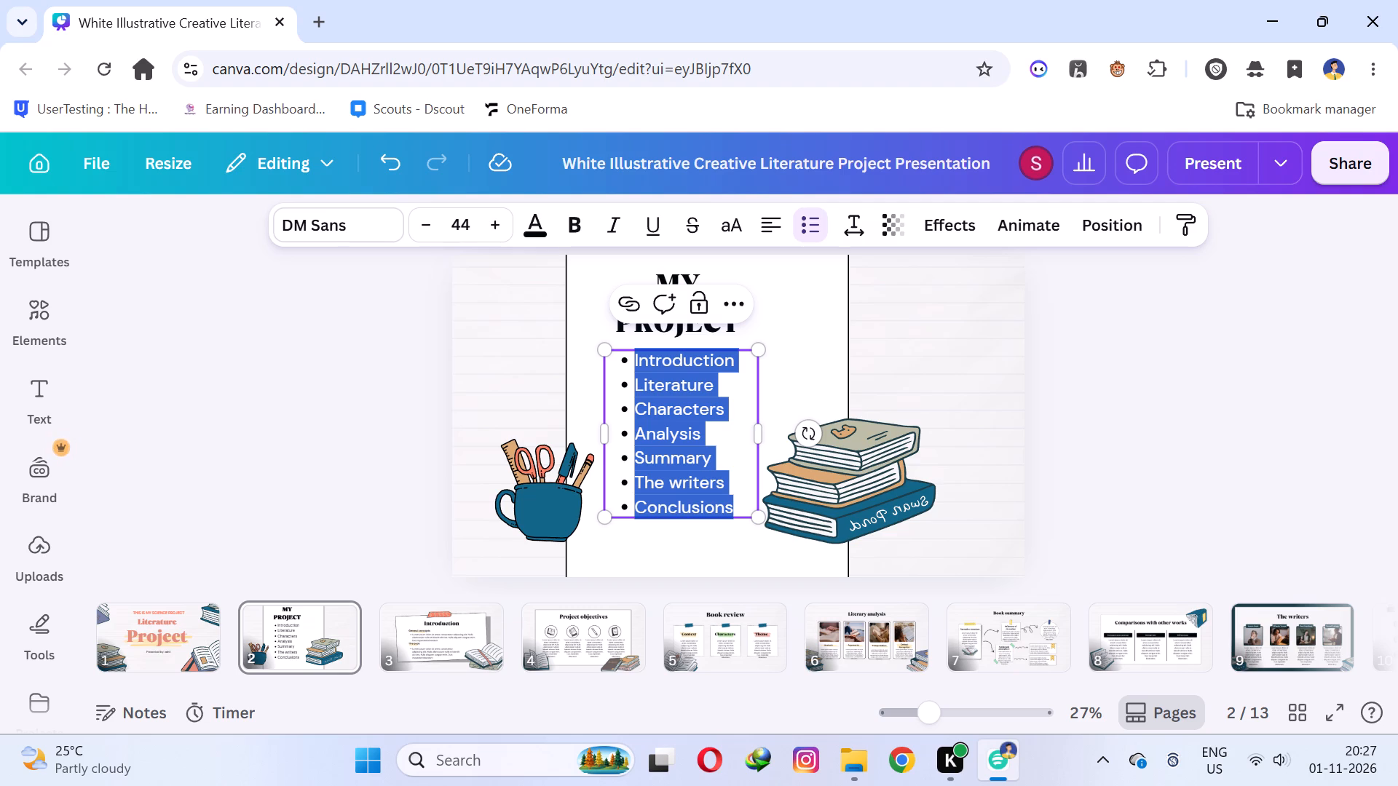
{"action": "left_click", "coordinate": [690, 362]}
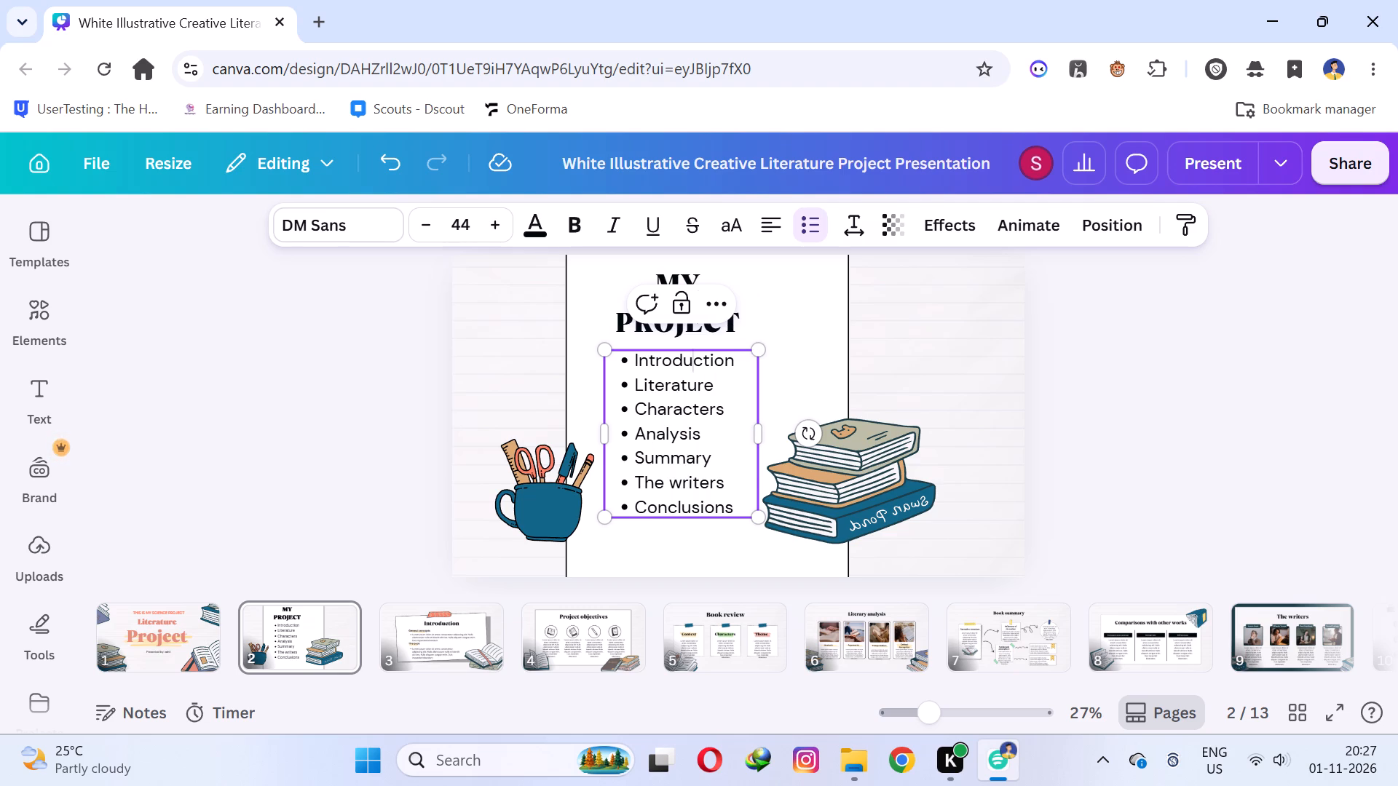
{"action": "left_click_drag", "start_coordinate": [738, 360], "coordinate": [650, 368]}
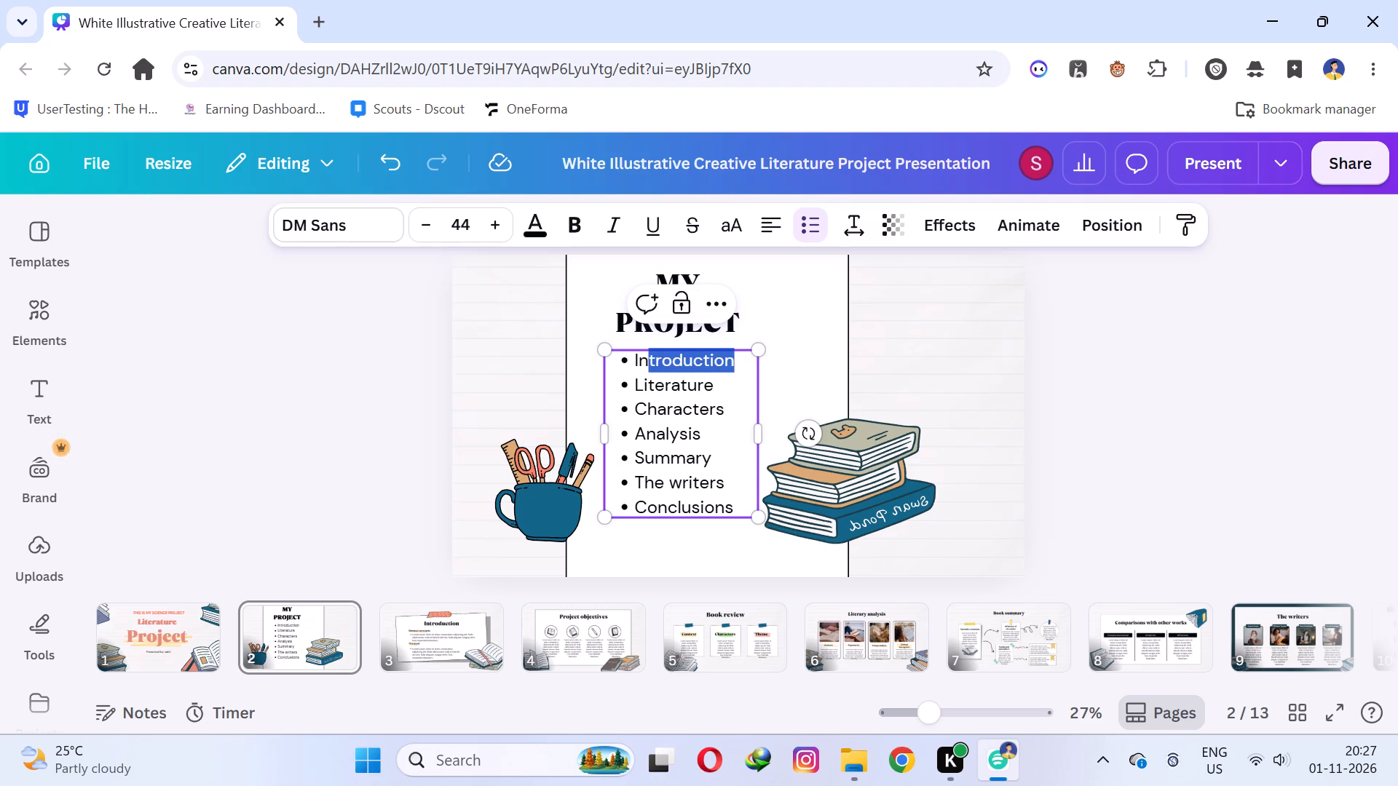
{"action": "left_click_drag", "start_coordinate": [650, 368], "coordinate": [636, 370]}
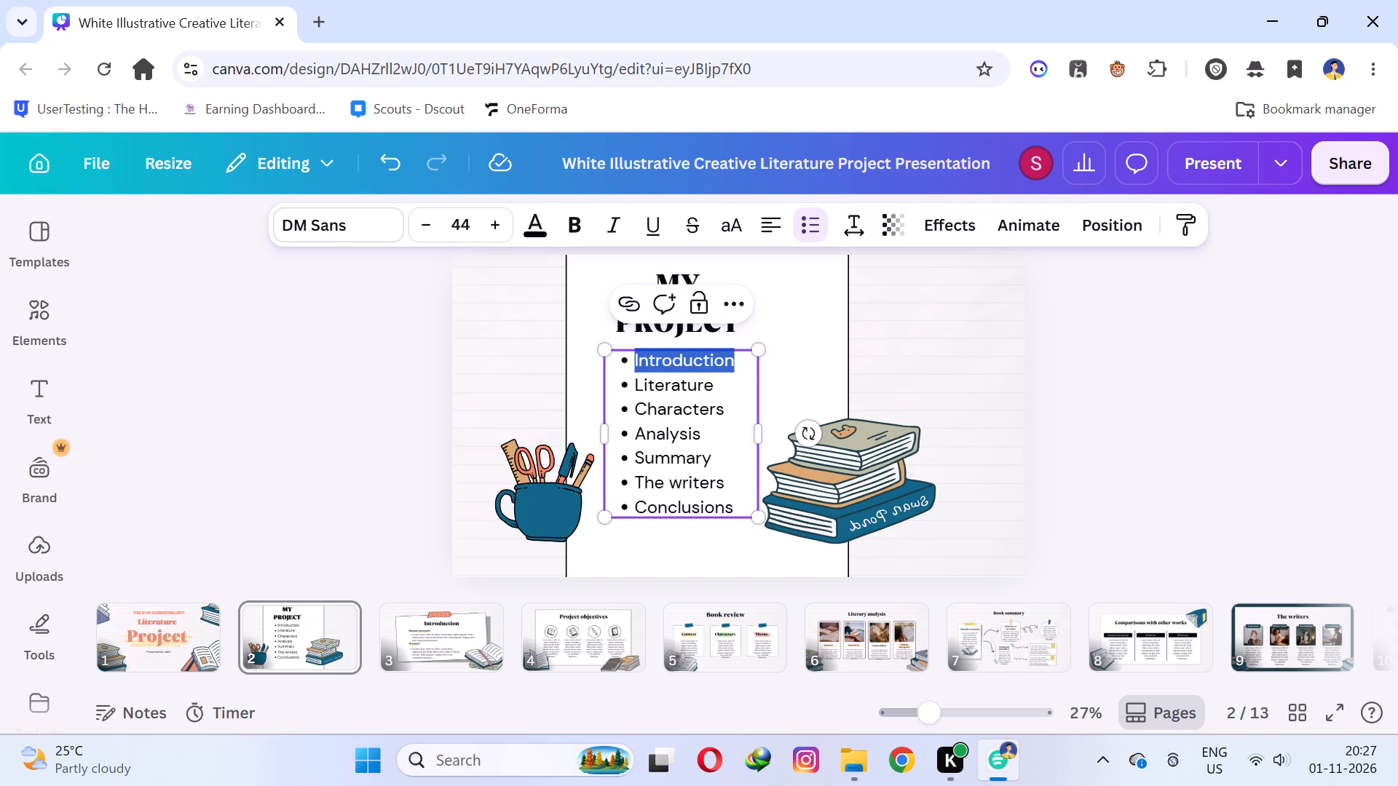
{"action": "type", "text": "english"}
Replace the "Literature" bullet with "hindi" and remove the "Characters" bullet.
{"action": "triple_click", "coordinate": [703, 384]}
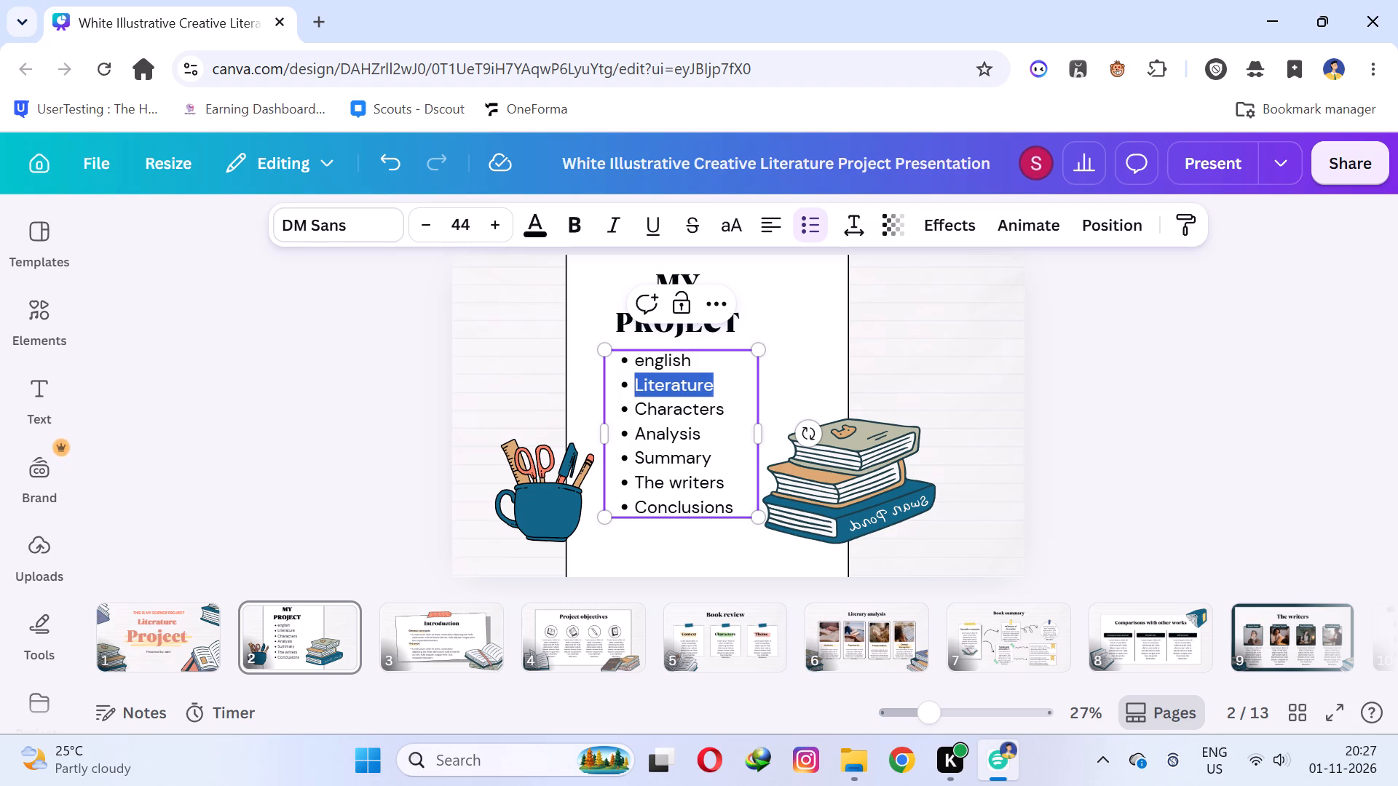
{"action": "type", "text": "hindi"}
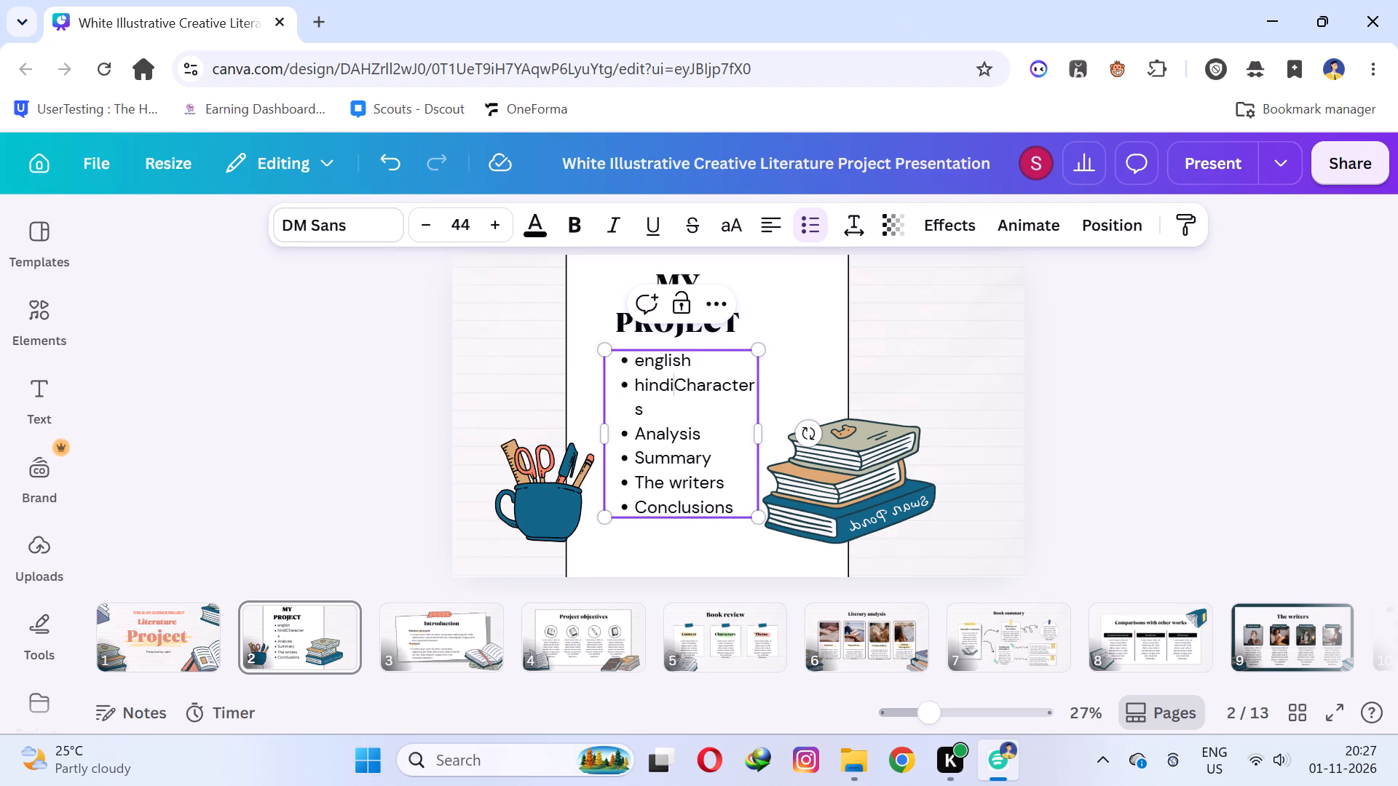
{"action": "left_click_drag", "start_coordinate": [670, 392], "coordinate": [739, 393]}
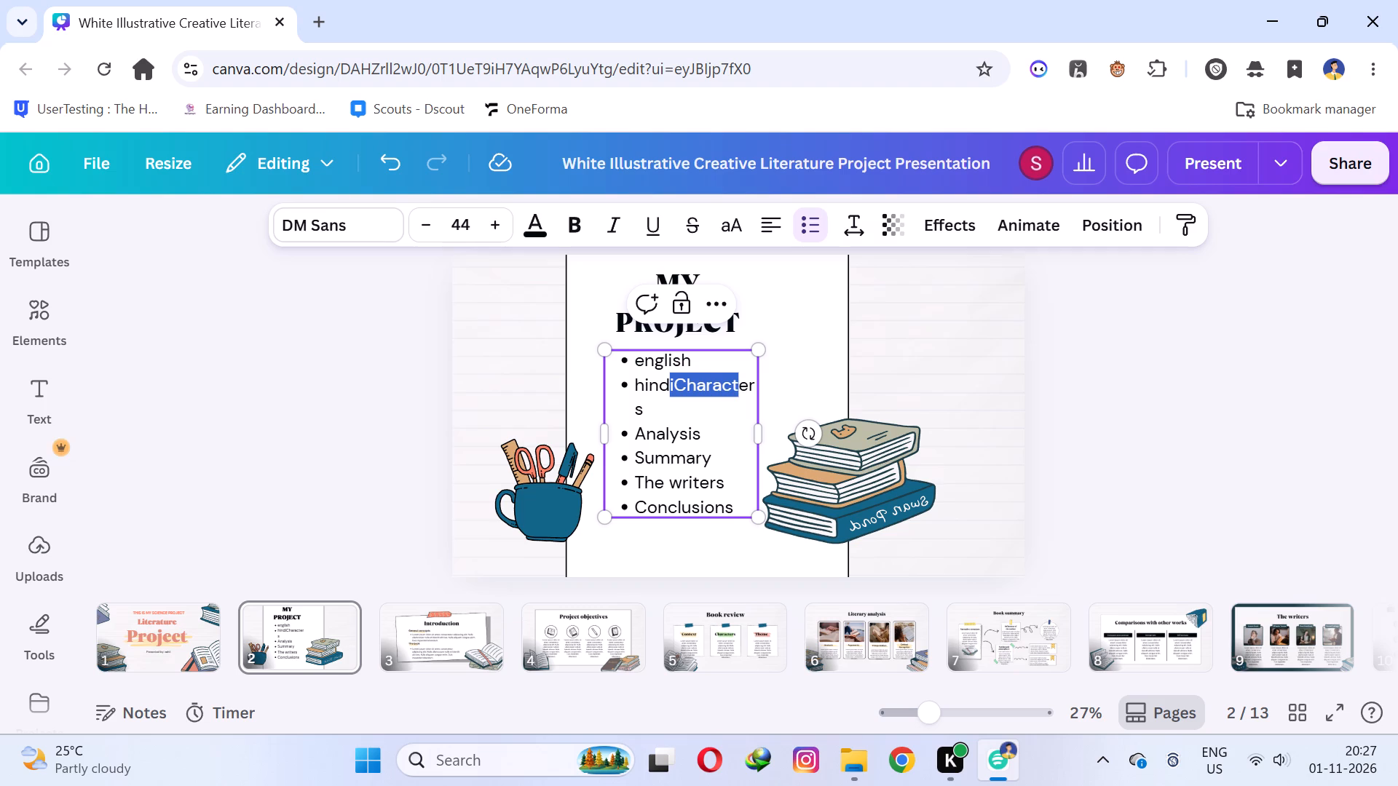
{"action": "left_click_drag", "start_coordinate": [739, 393], "coordinate": [749, 397]}
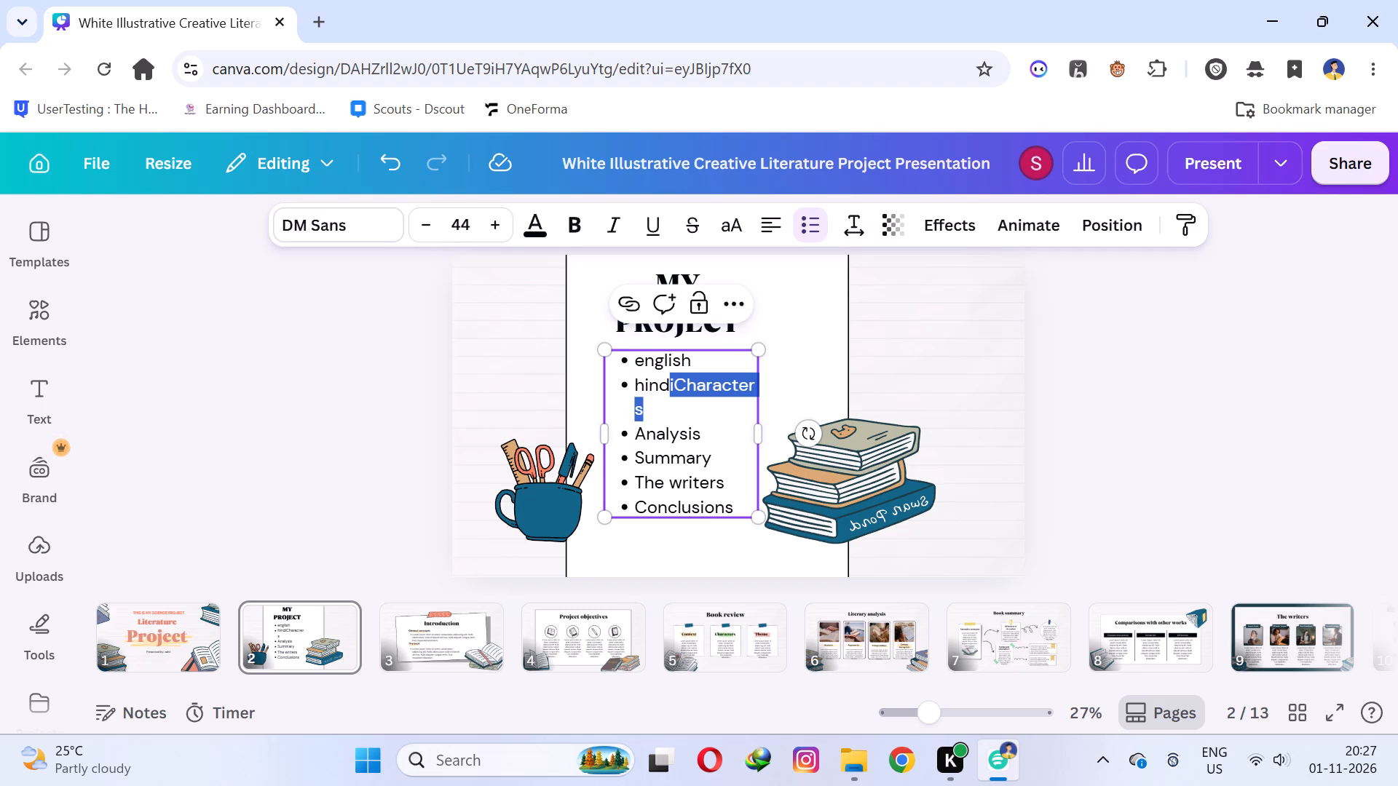
{"action": "key", "text": "BackSpace"}
{"action": "key", "text": "i"}
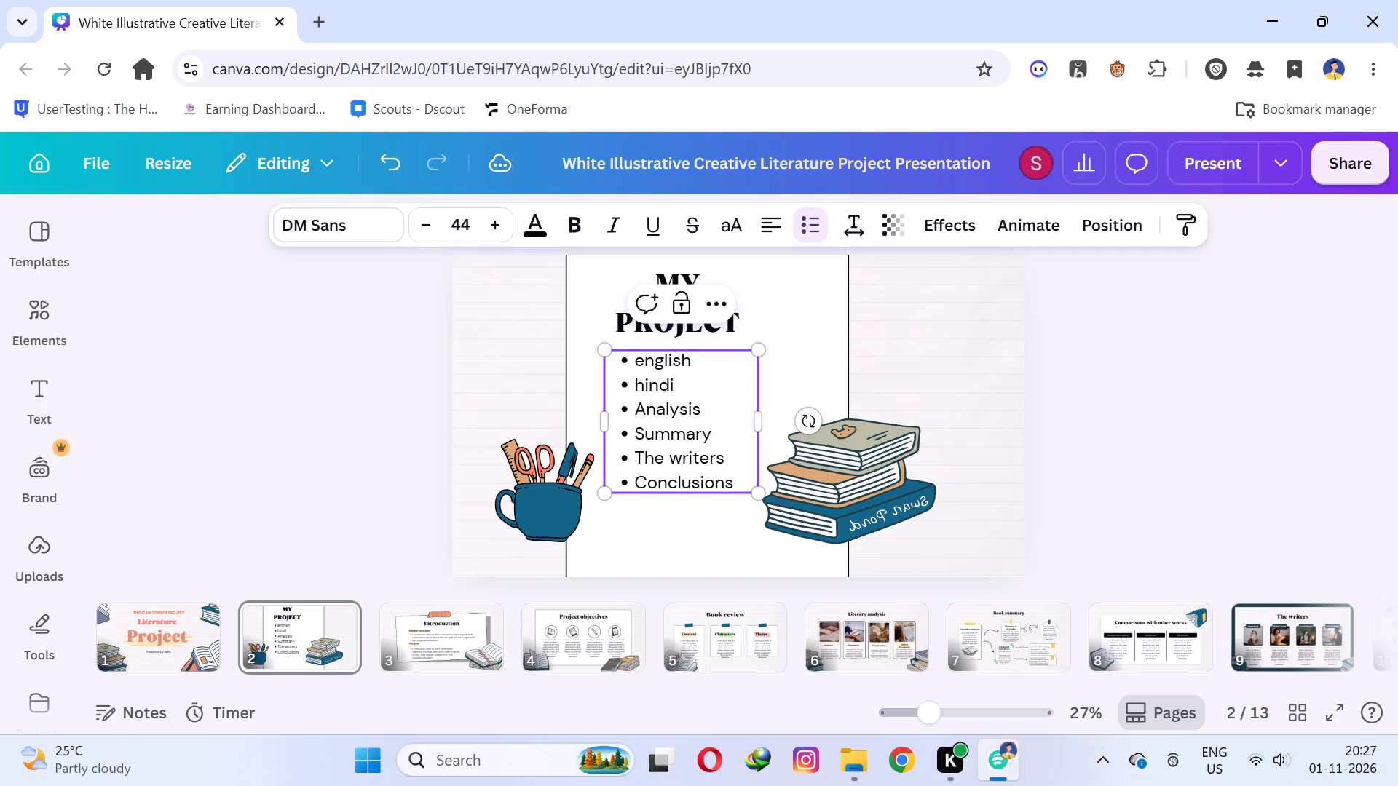
Replace the "Analysis" bullet with "math" and the "Summary" bullet with "science".
{"action": "left_click_drag", "start_coordinate": [702, 413], "coordinate": [639, 418]}
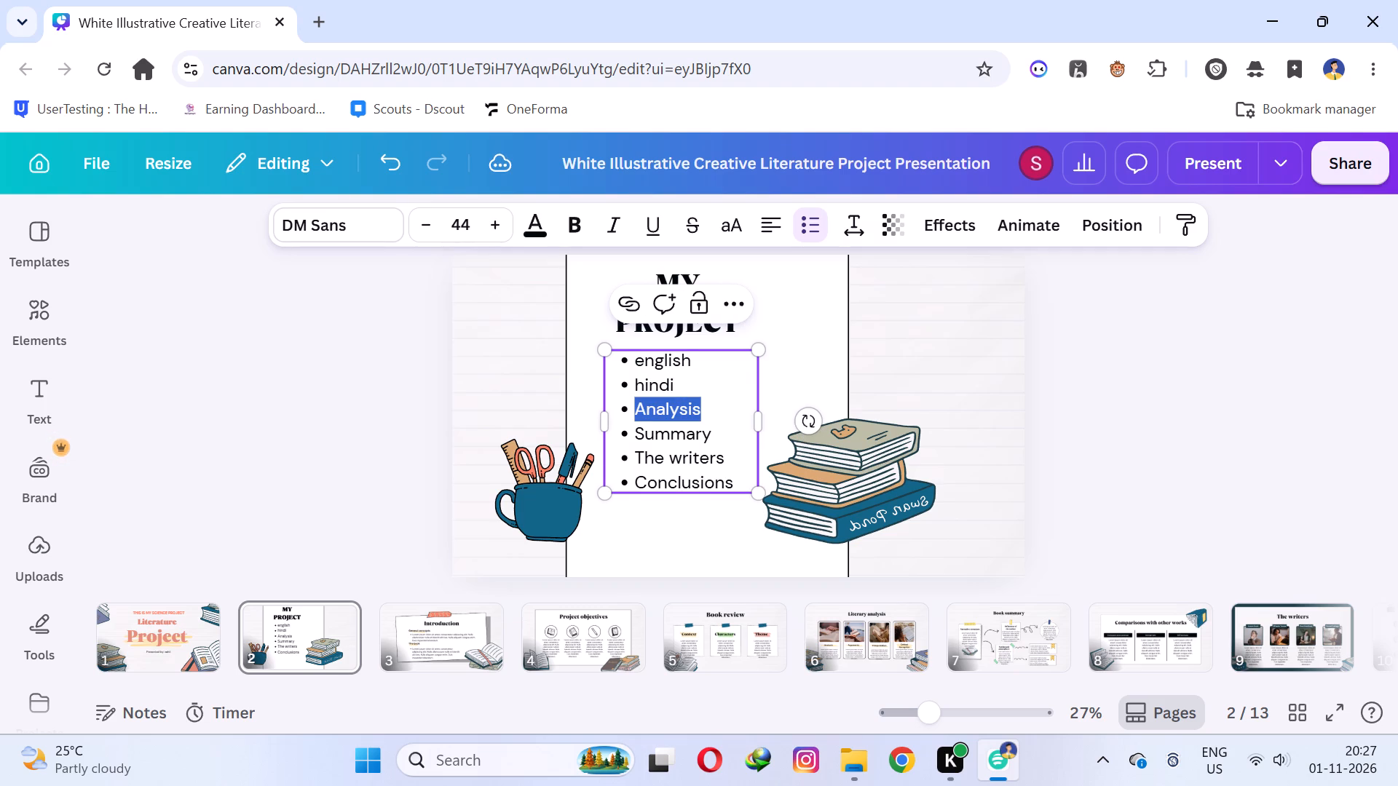
{"action": "type", "text": "math"}
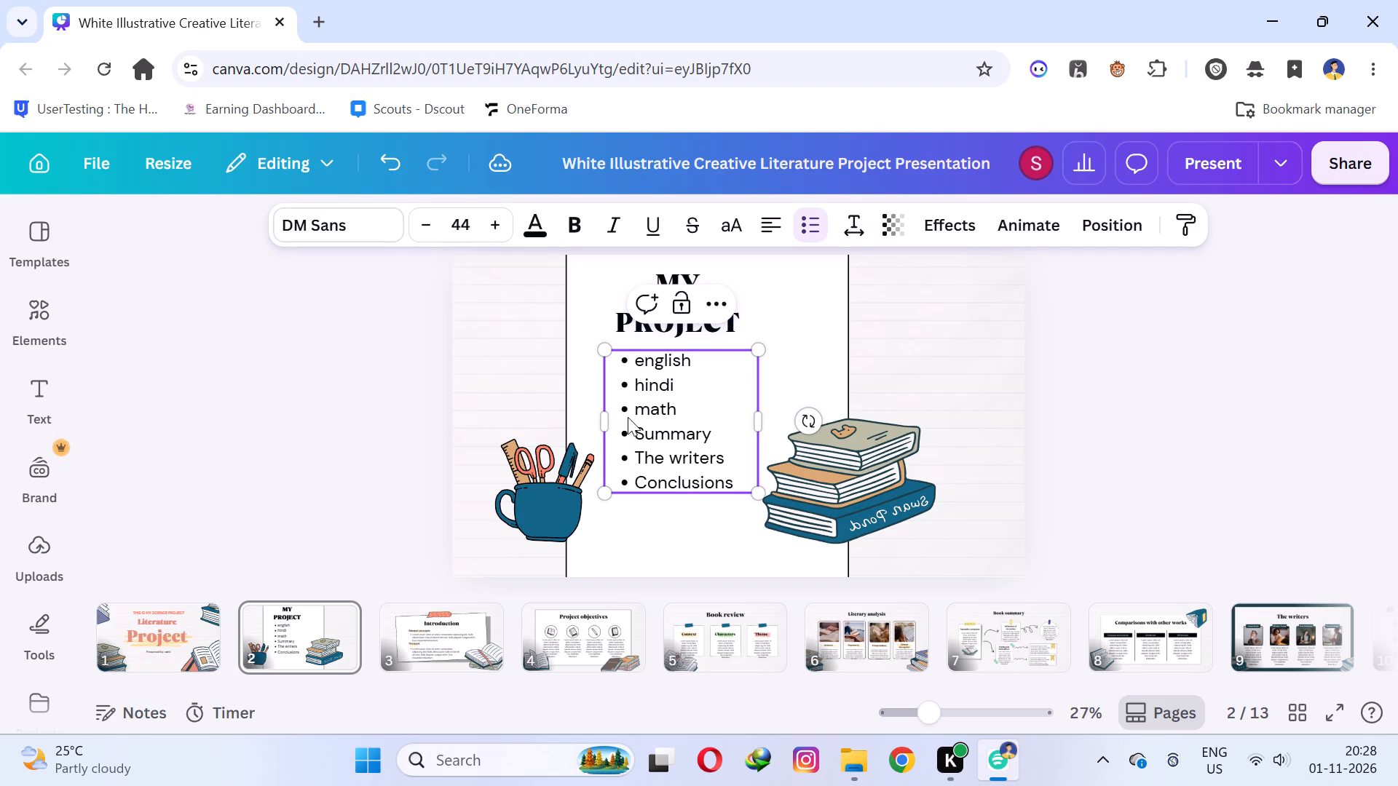
{"action": "double_click", "coordinate": [668, 433]}
{"action": "type", "text": "science"}
Replace the "The writers" bullet with "social science".
{"action": "left_click_drag", "start_coordinate": [732, 459], "coordinate": [683, 458]}
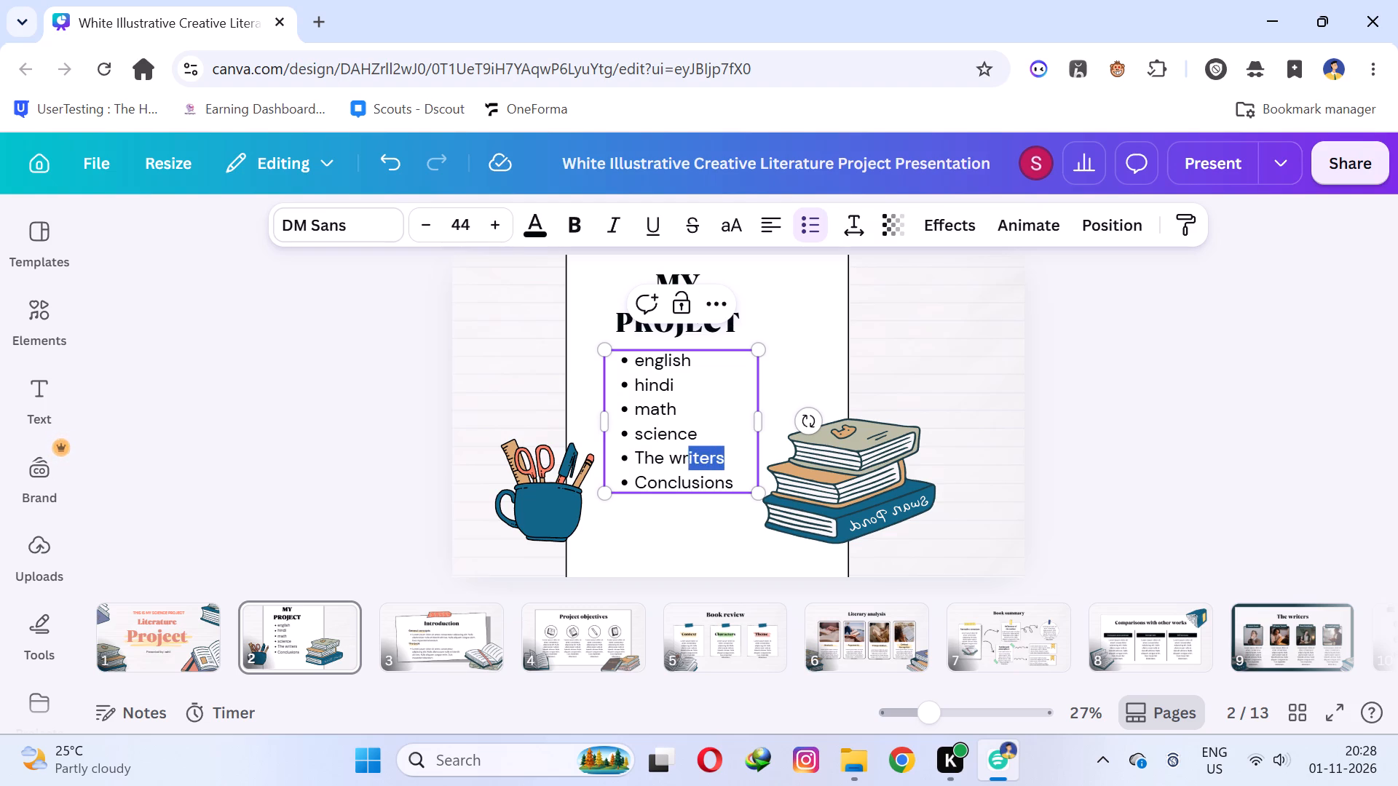
{"action": "left_click_drag", "start_coordinate": [683, 458], "coordinate": [631, 458]}
{"action": "type", "text": "so"}
{"action": "type", "text": "cia"}
{"action": "type", "text": "l"}
{"action": "key", "text": "space"}
{"action": "type", "text": "scienc"}
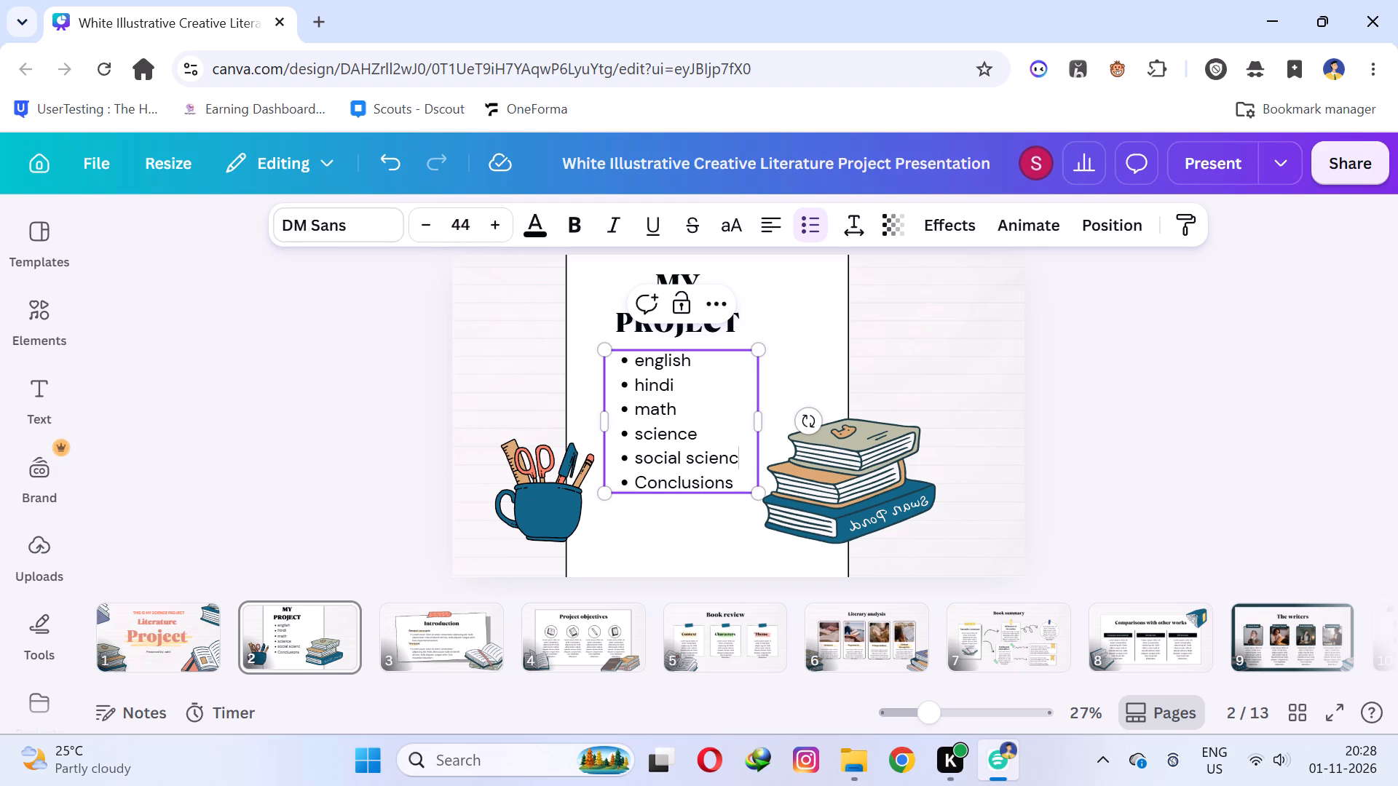
{"action": "key", "text": "e"}
Replace the "Conclusions" bullet with "urdu" and finish editing the list.
{"action": "left_click_drag", "start_coordinate": [730, 479], "coordinate": [654, 480]}
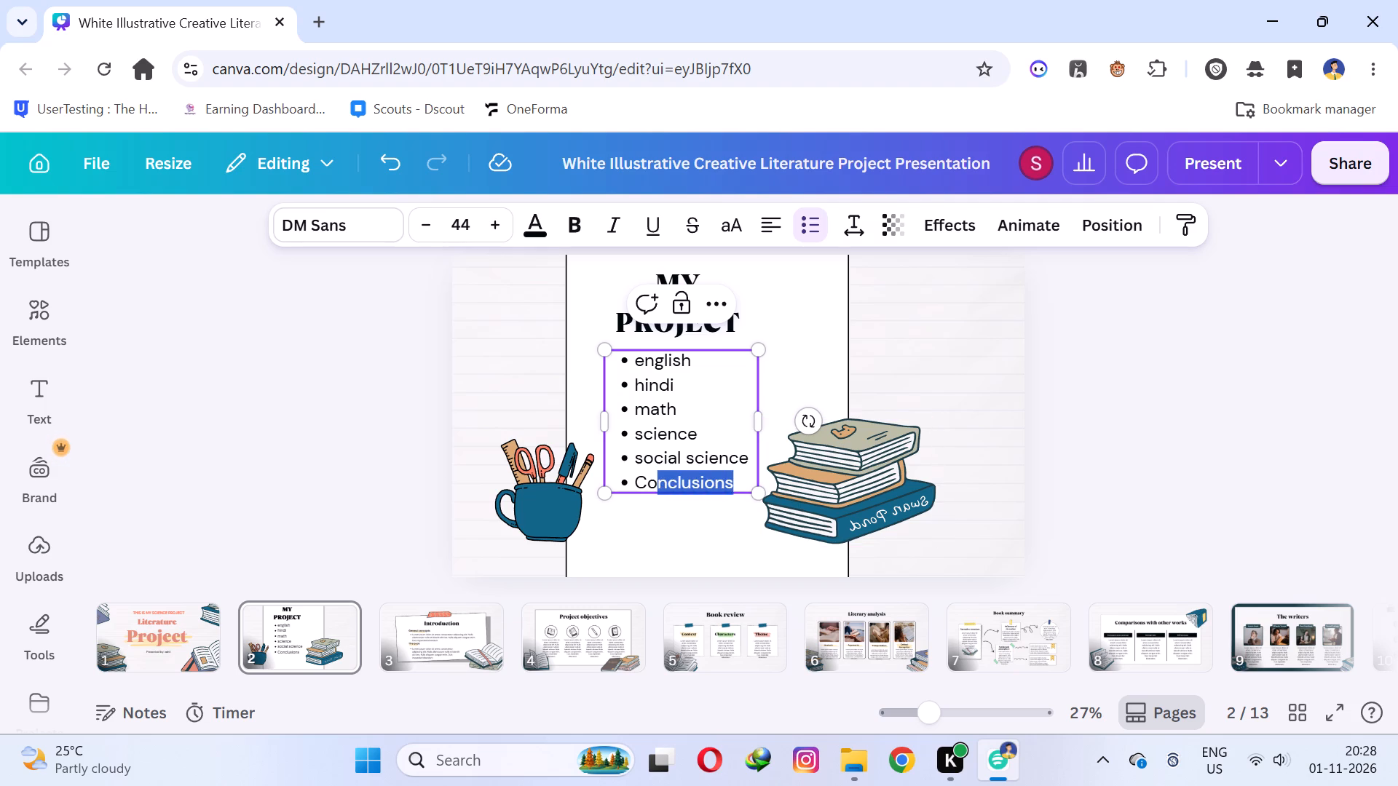
{"action": "left_click_drag", "start_coordinate": [654, 480], "coordinate": [636, 488]}
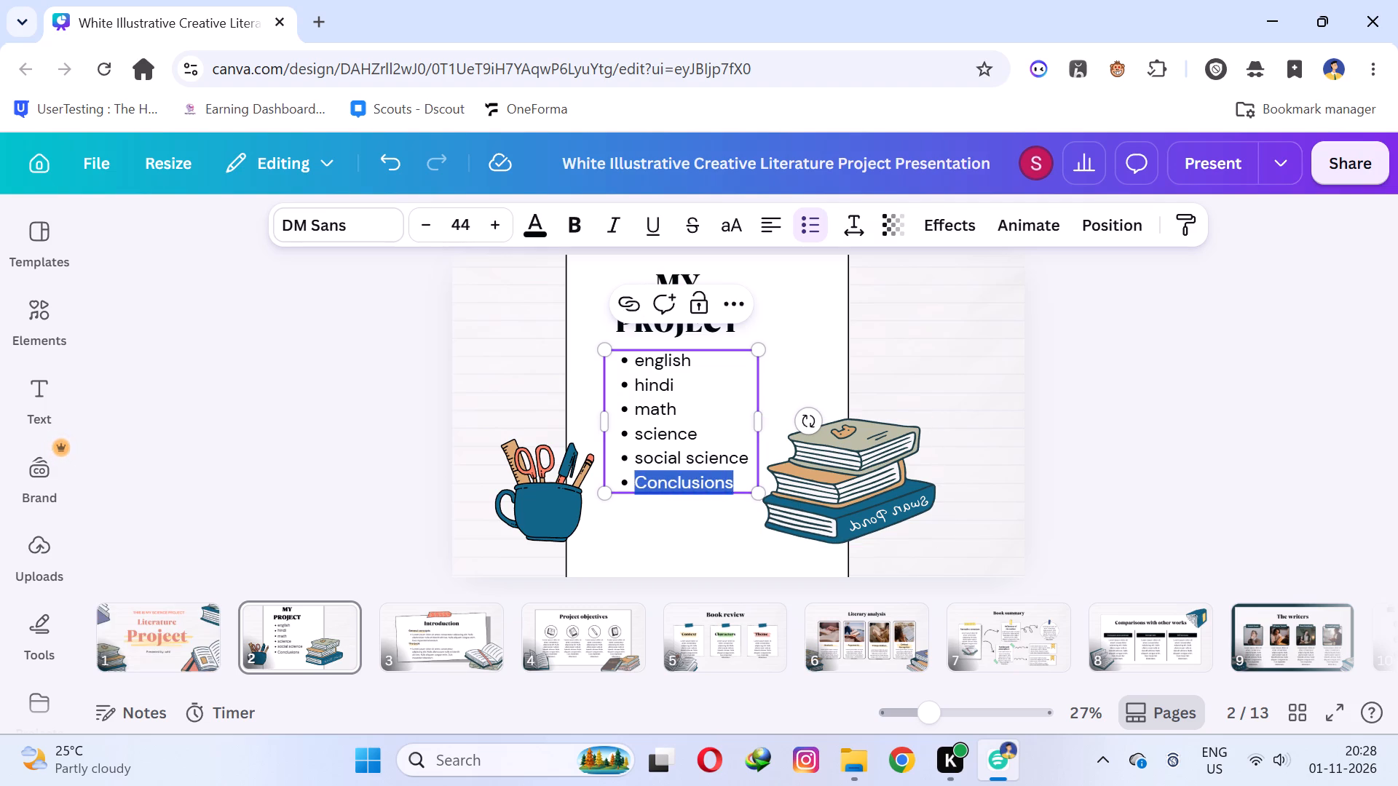
{"action": "type", "text": "urdu"}
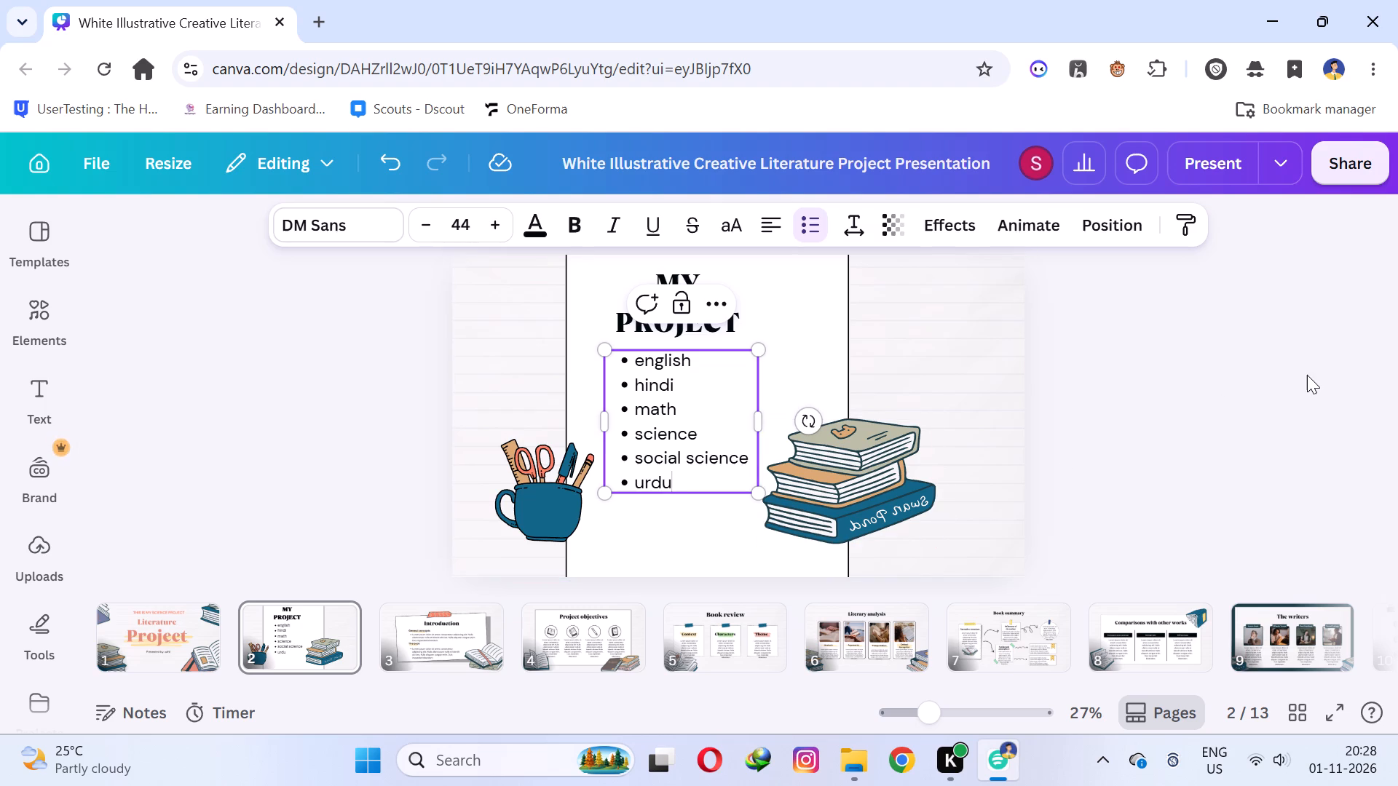
{"action": "left_click", "coordinate": [1307, 375]}
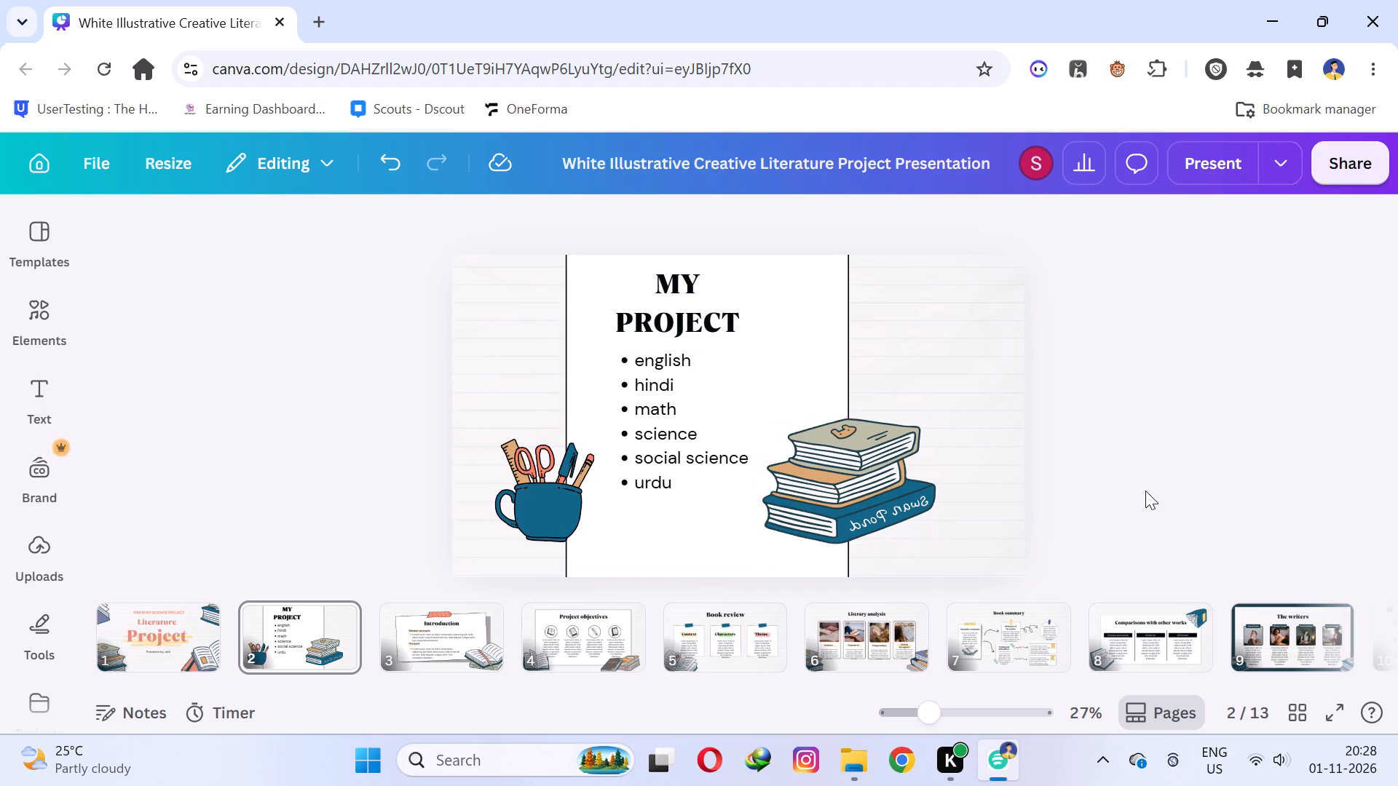
Search the elements for "SQUARE SHAPE" and place the solid blue square graphic behind the "MY PROJECT" title on slide 2.
{"action": "left_click", "coordinate": [679, 295]}
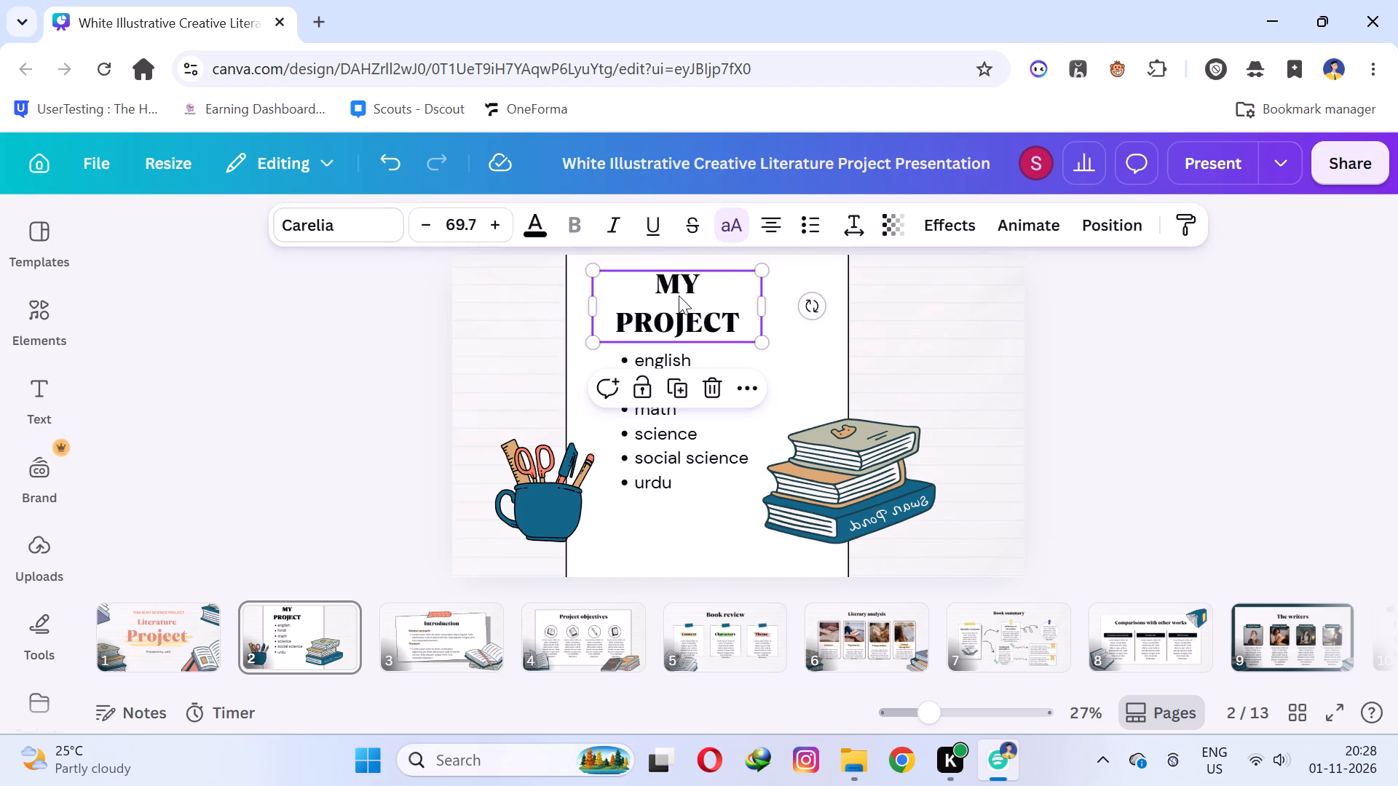
{"action": "left_click", "coordinate": [53, 311]}
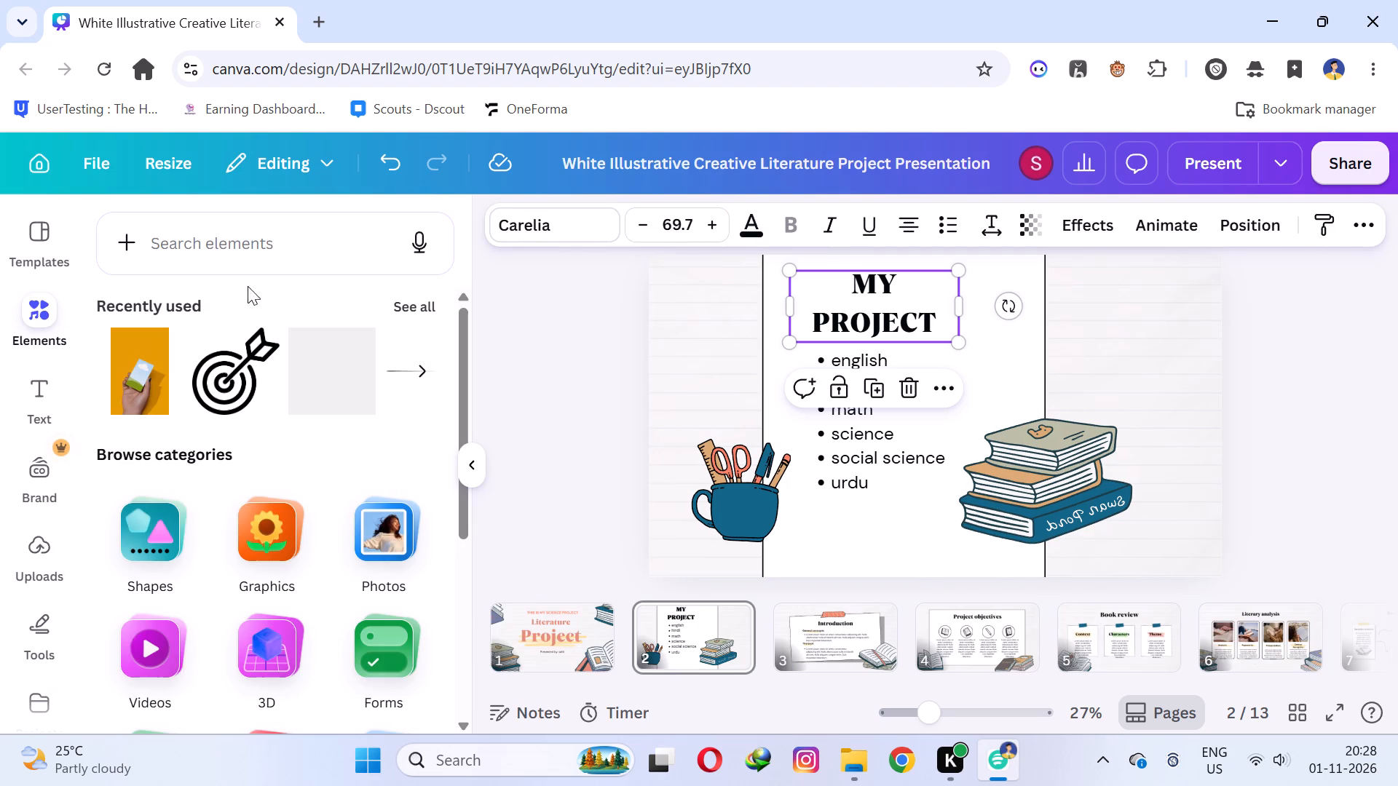
{"action": "left_click", "coordinate": [264, 238]}
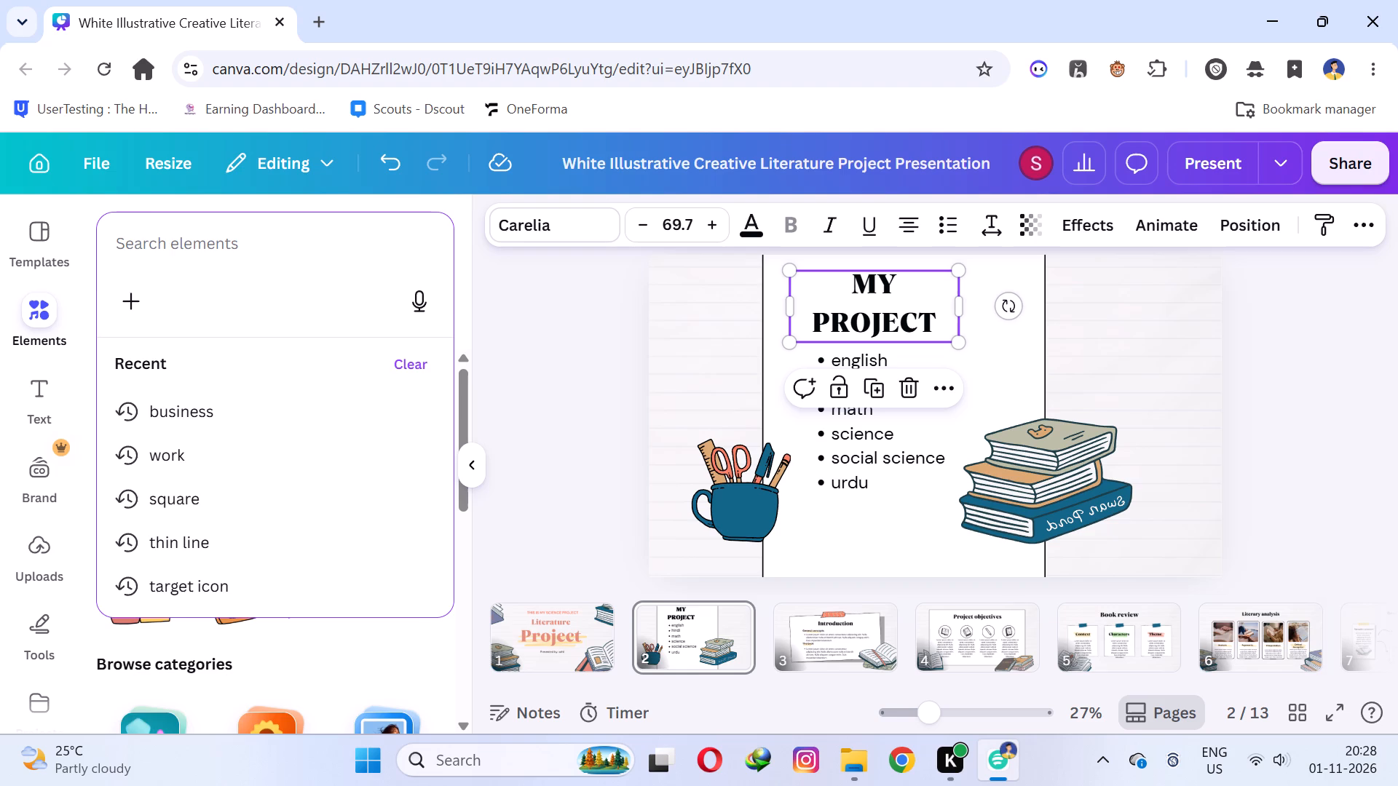
{"action": "type", "text": "square"}
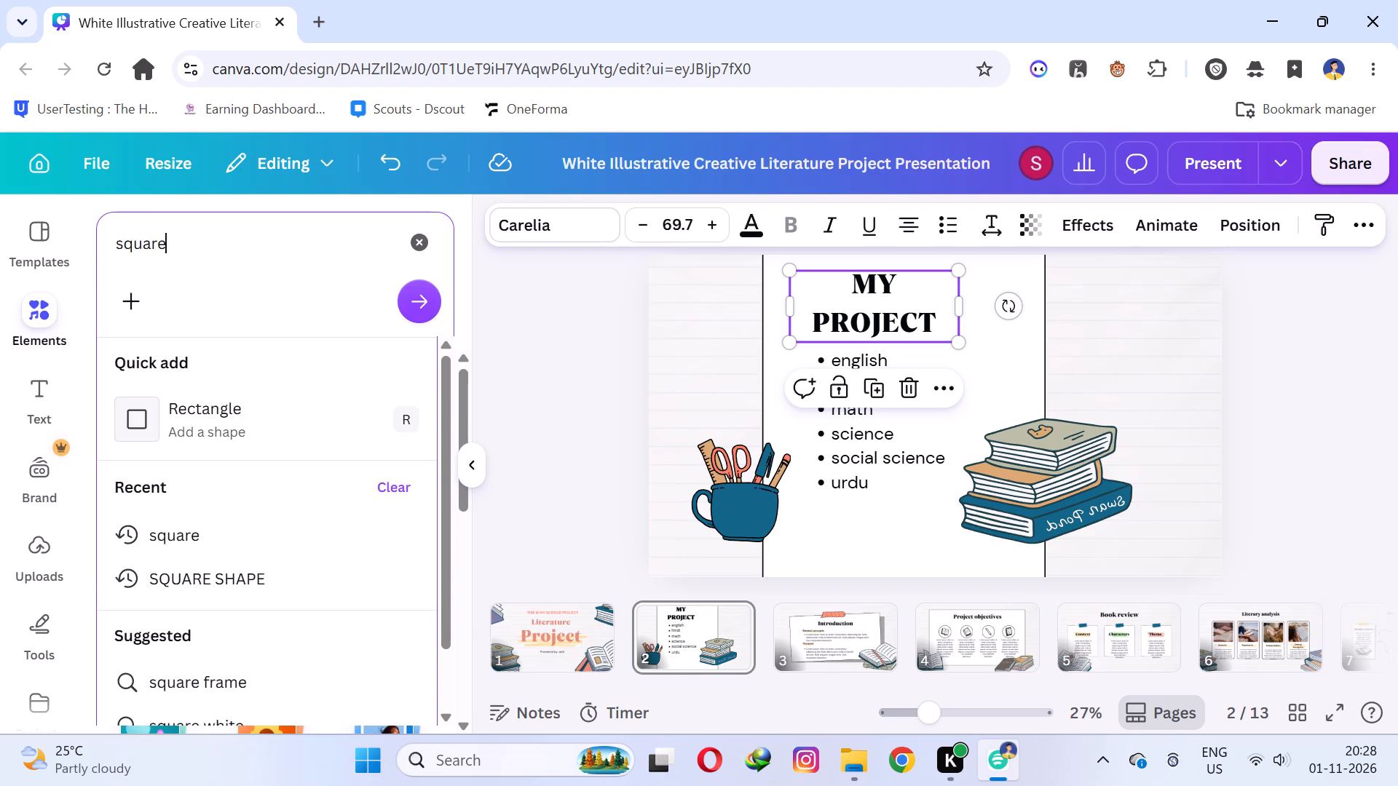
{"action": "key", "text": "space"}
{"action": "left_click", "coordinate": [250, 540]}
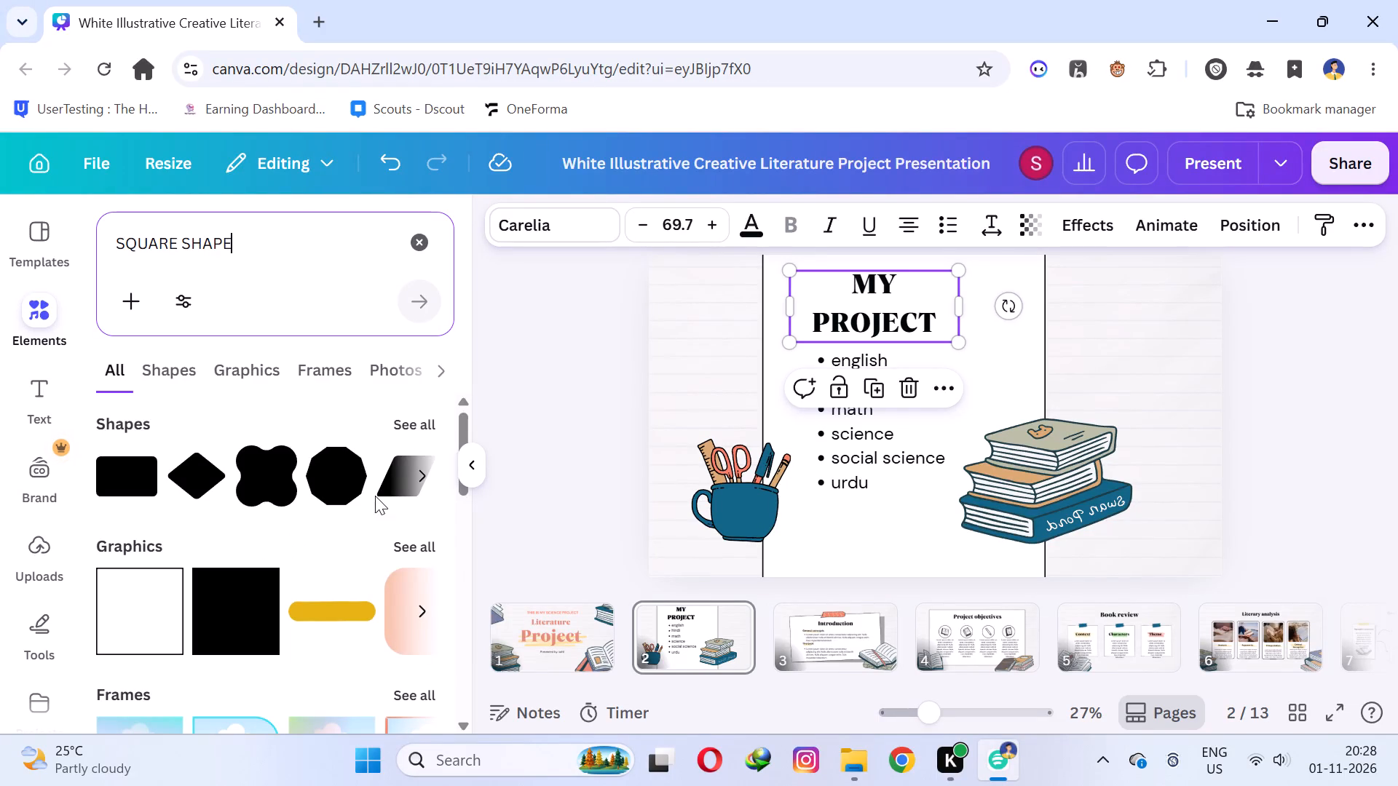
{"action": "left_click", "coordinate": [430, 477]}
{"action": "left_click", "coordinate": [430, 477]}
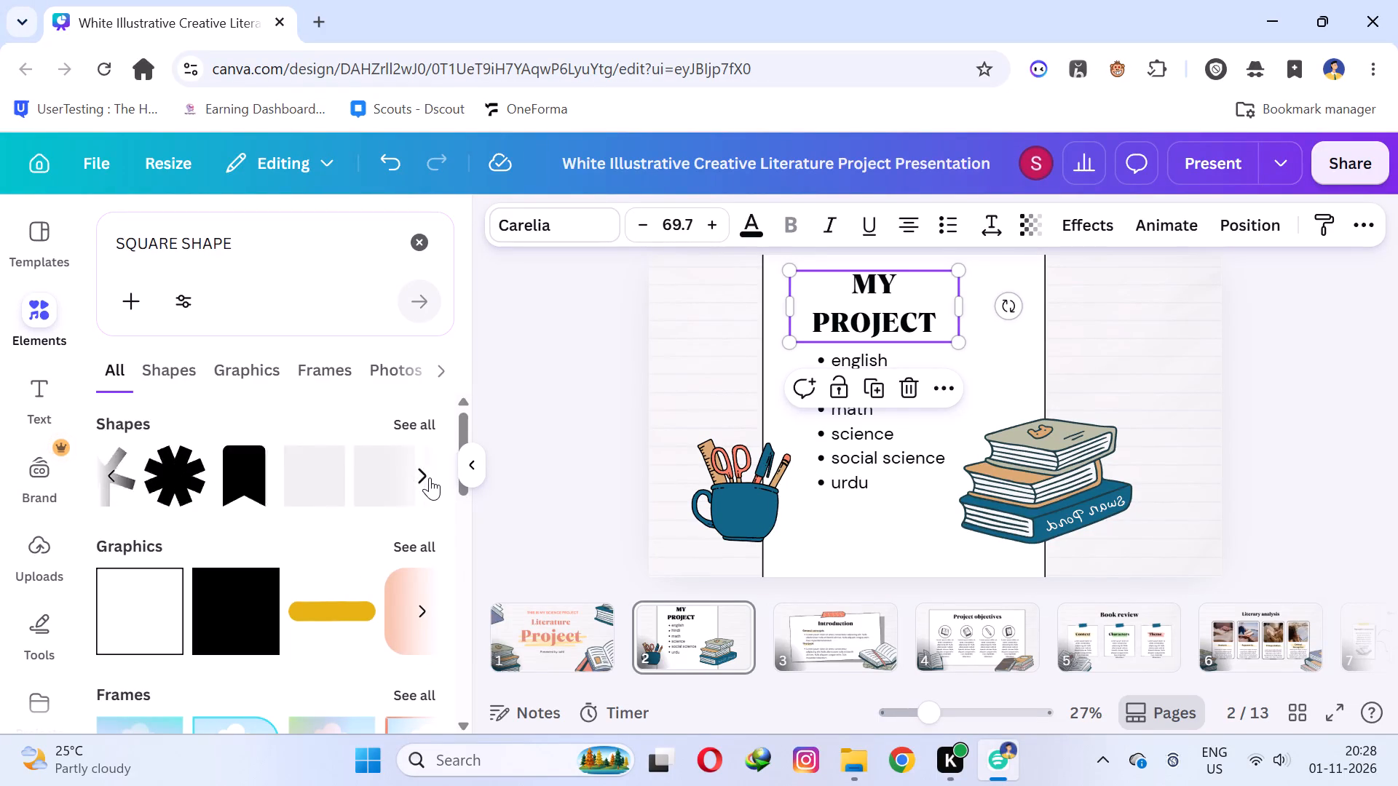
{"action": "left_click", "coordinate": [430, 477]}
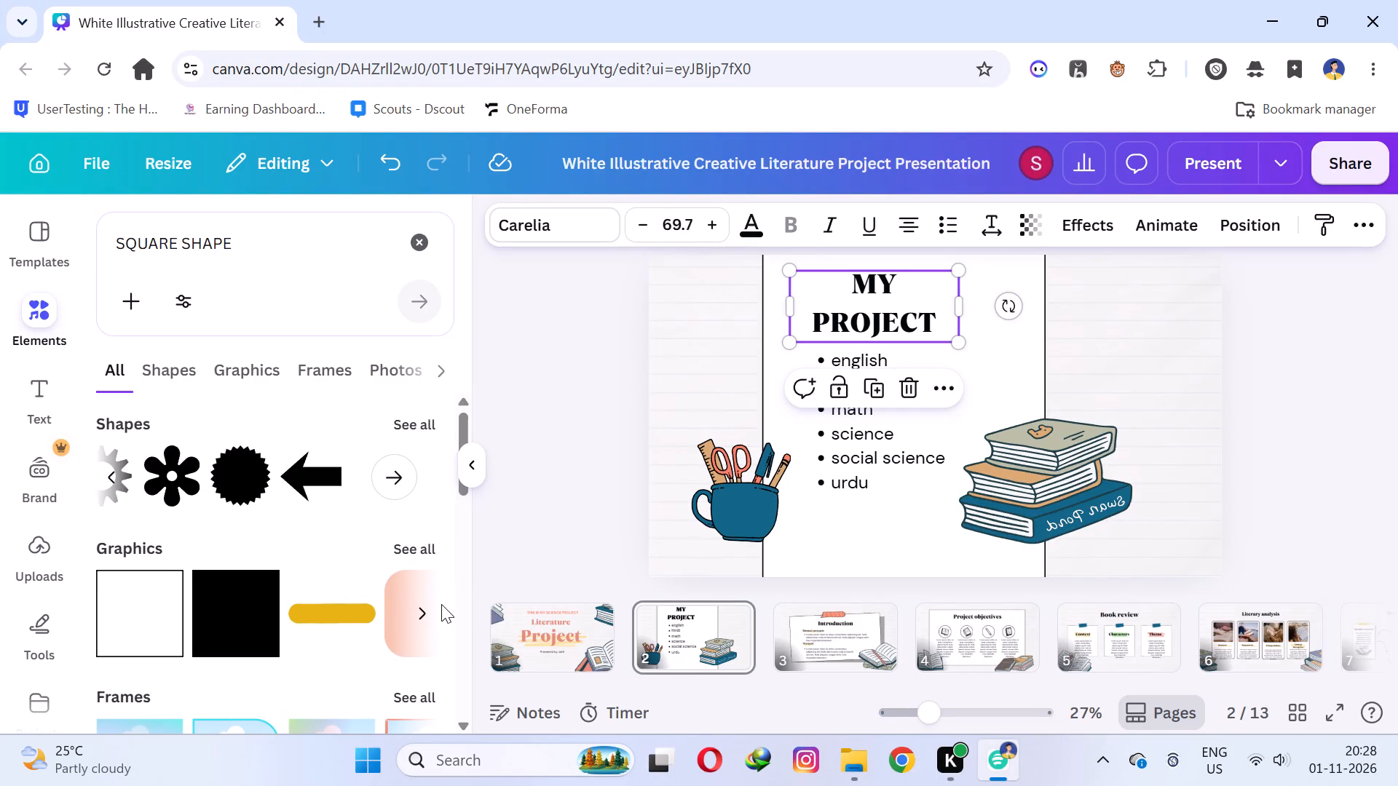
{"action": "left_click", "coordinate": [417, 614]}
{"action": "left_click", "coordinate": [417, 614]}
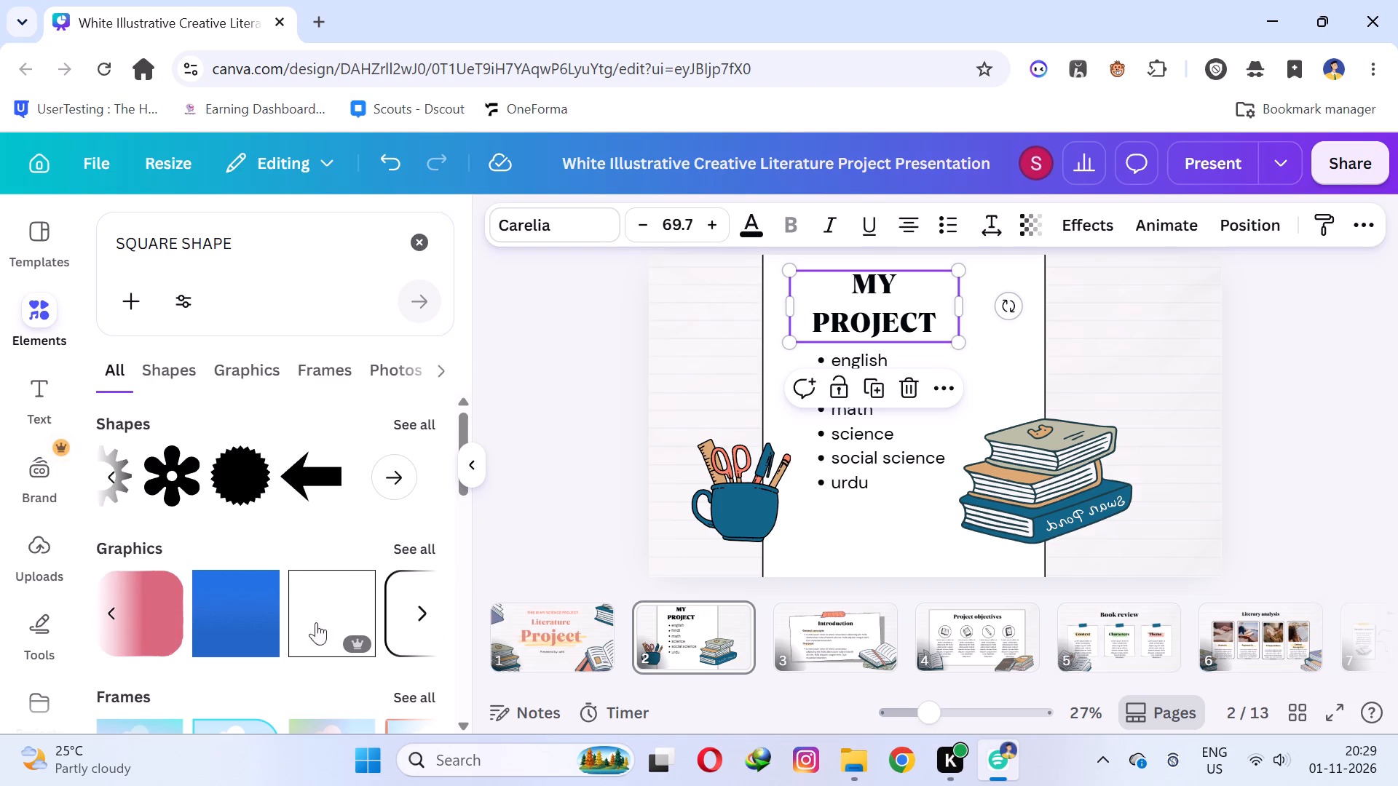
{"action": "left_click_drag", "start_coordinate": [250, 614], "coordinate": [777, 315]}
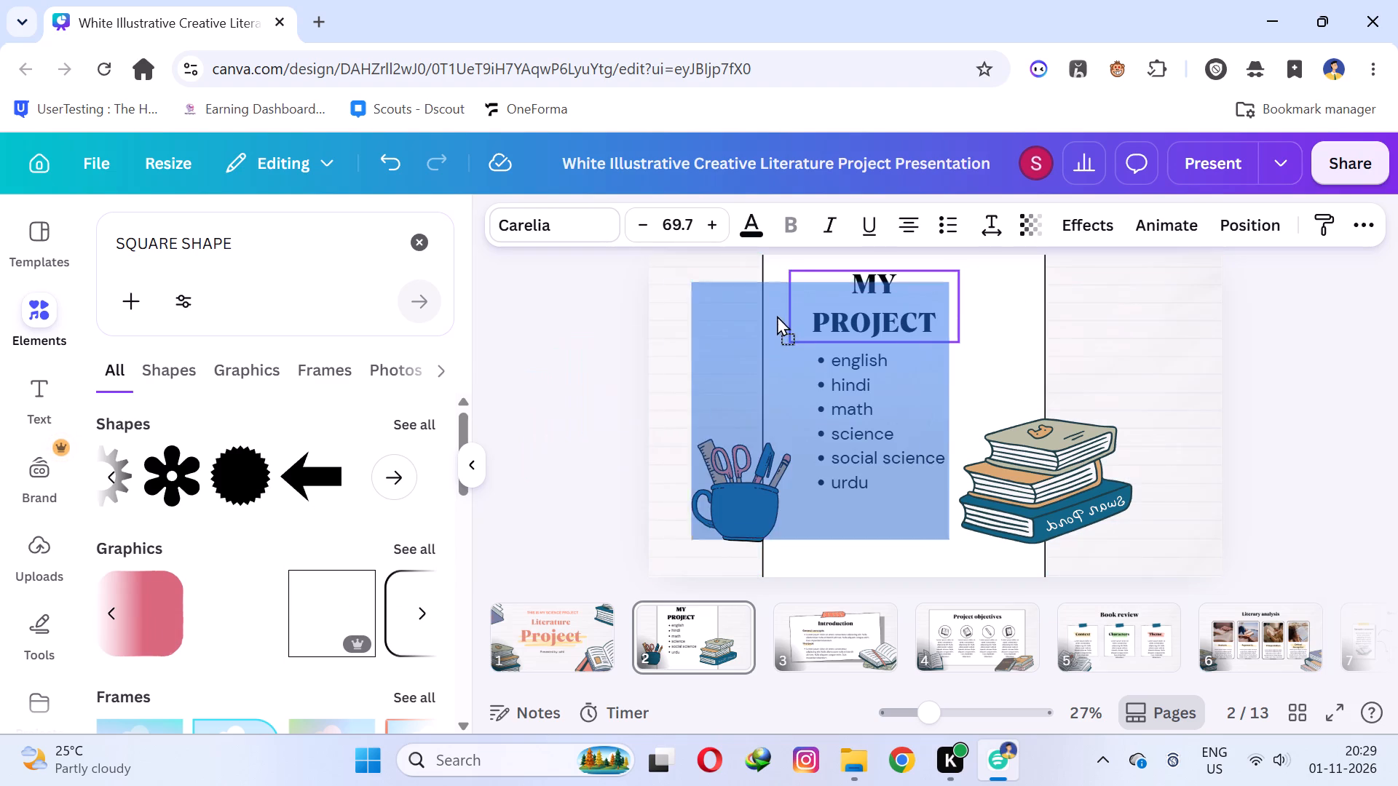
{"action": "left_click_drag", "start_coordinate": [777, 315], "coordinate": [812, 293]}
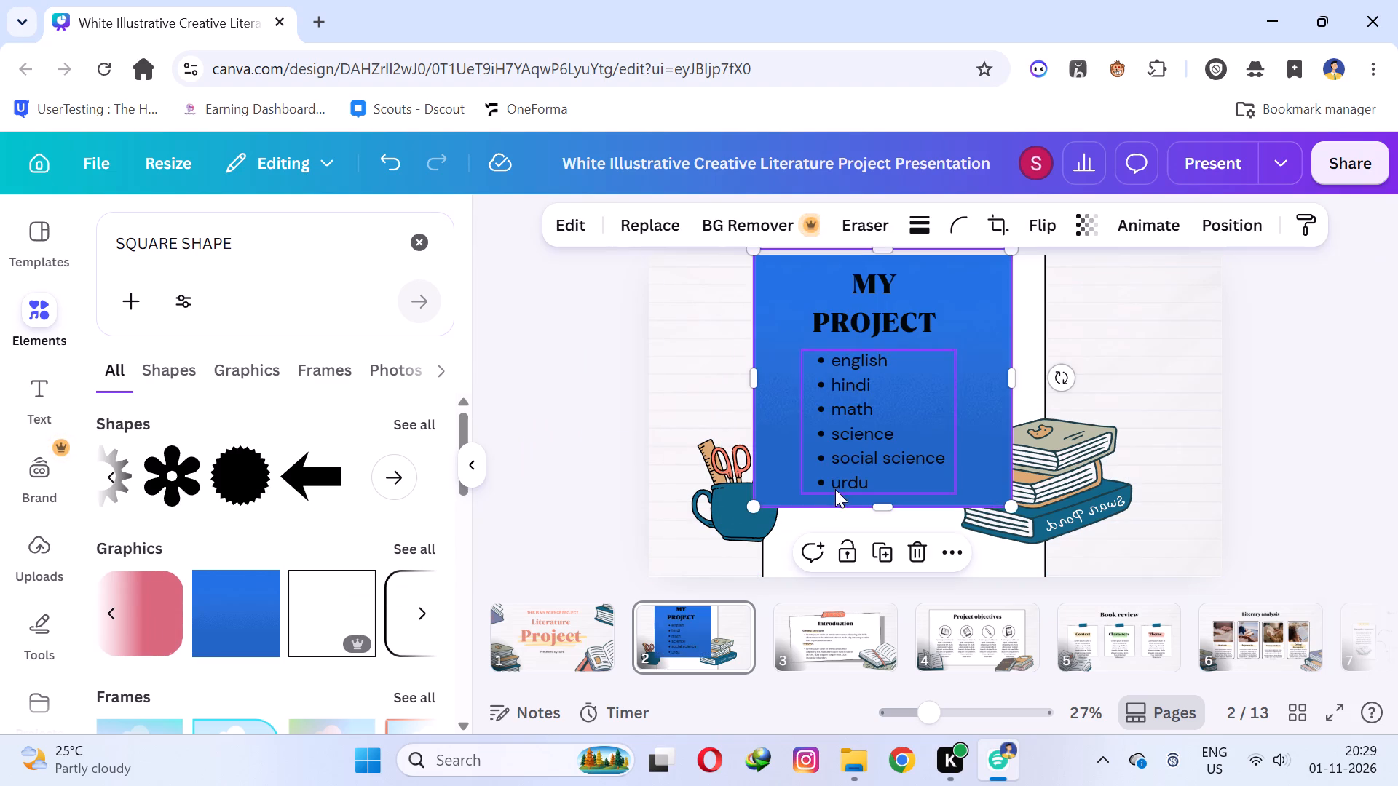
Resize the blue square into a rectangle about 554 by 218 px that fits the "MY PROJECT" title area.
{"action": "left_click_drag", "start_coordinate": [884, 509], "coordinate": [885, 327]}
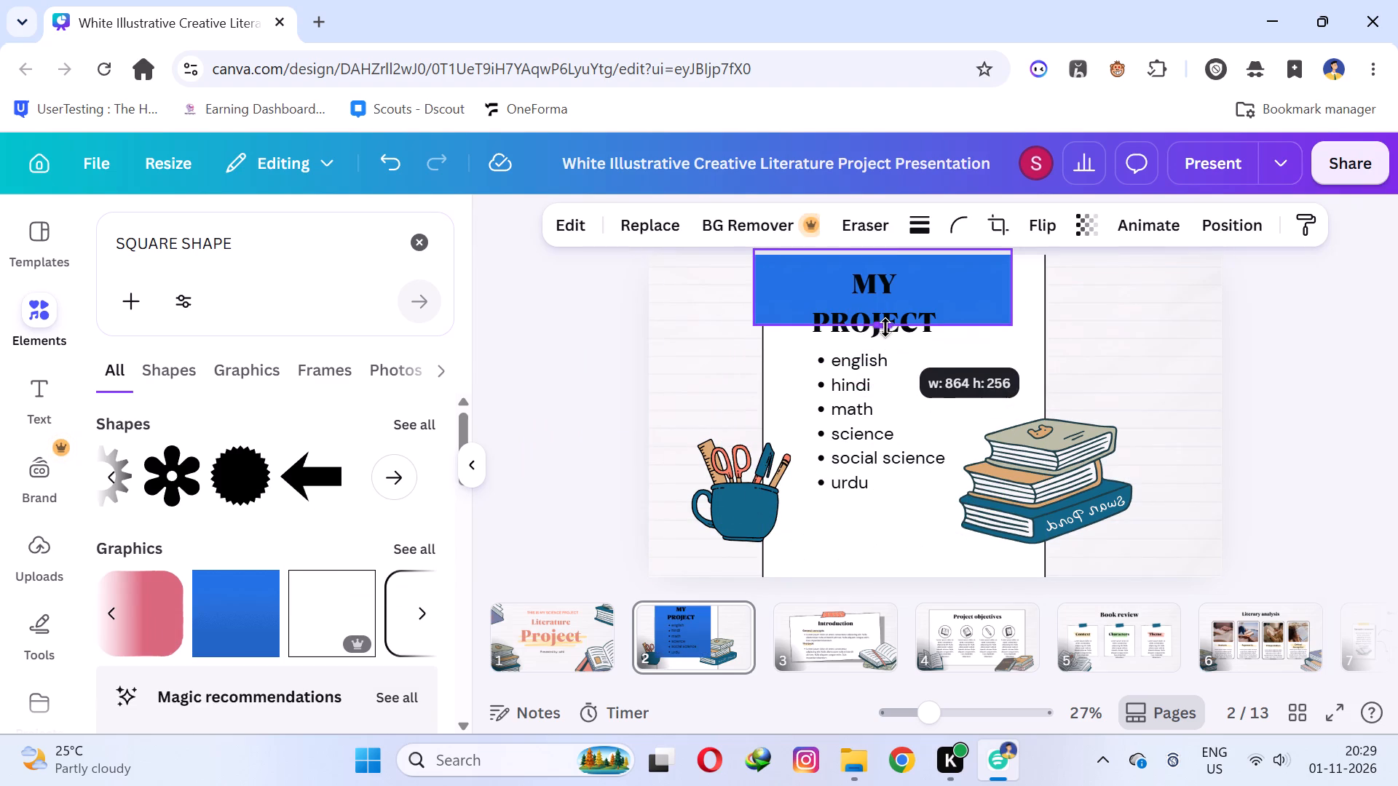
{"action": "left_click_drag", "start_coordinate": [885, 327], "coordinate": [885, 339]}
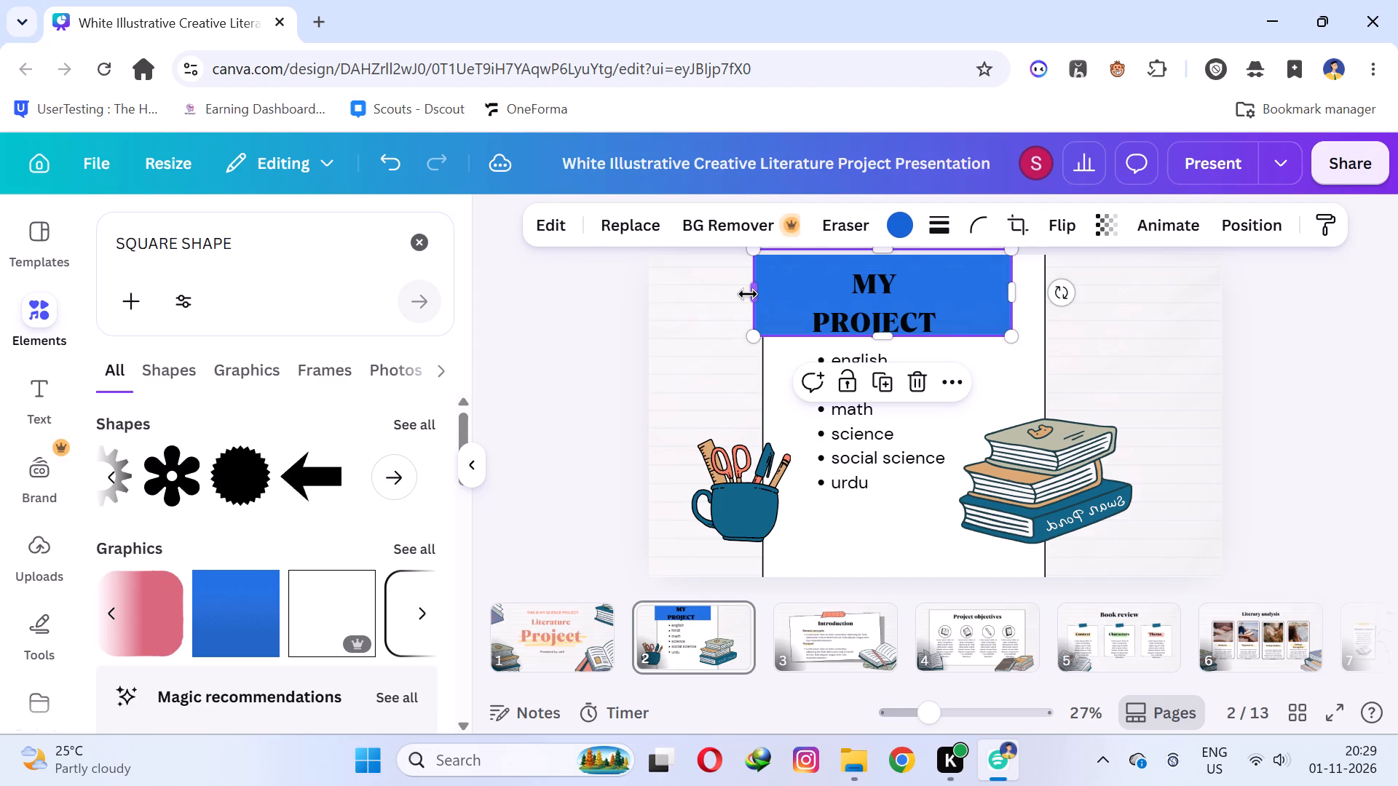
{"action": "left_click_drag", "start_coordinate": [748, 294], "coordinate": [777, 299]}
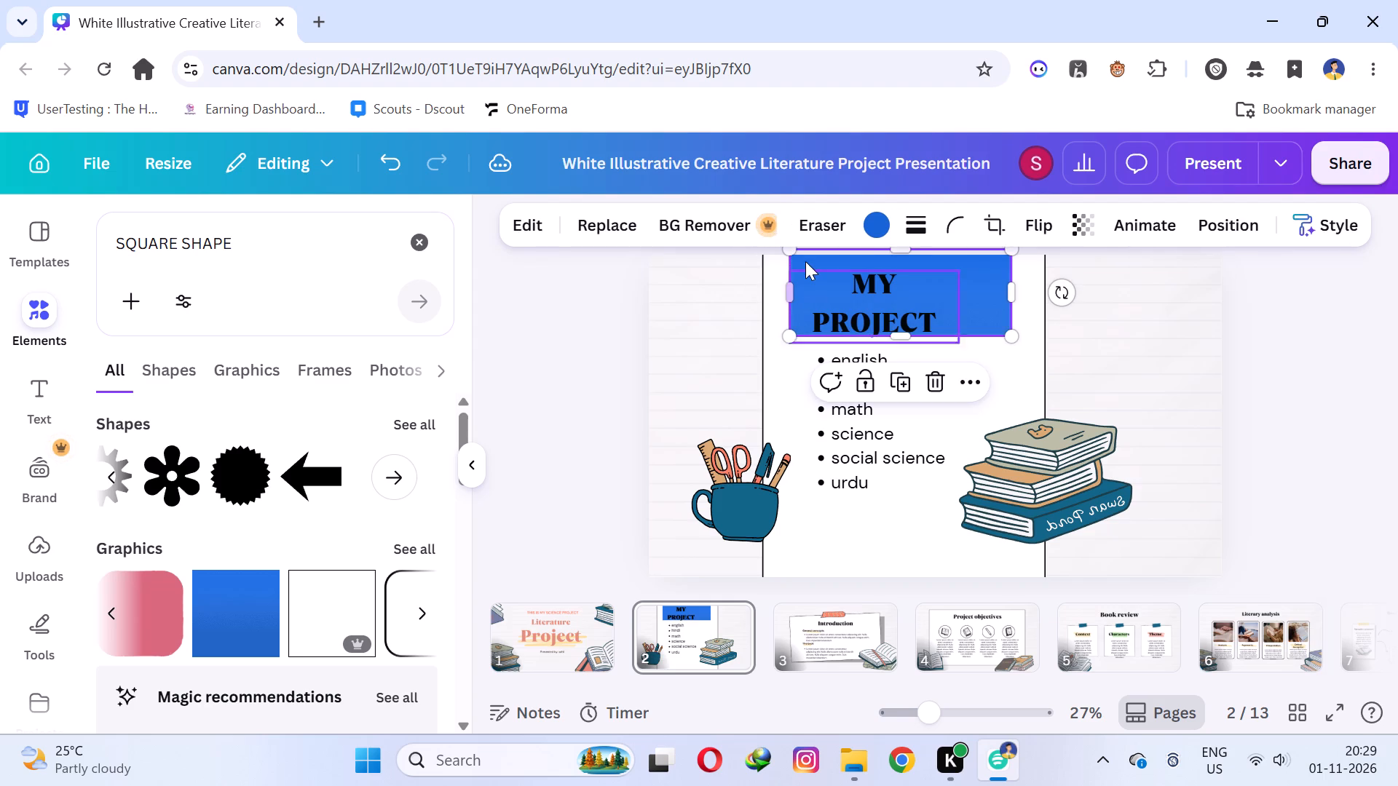
{"action": "left_click", "coordinate": [795, 250]}
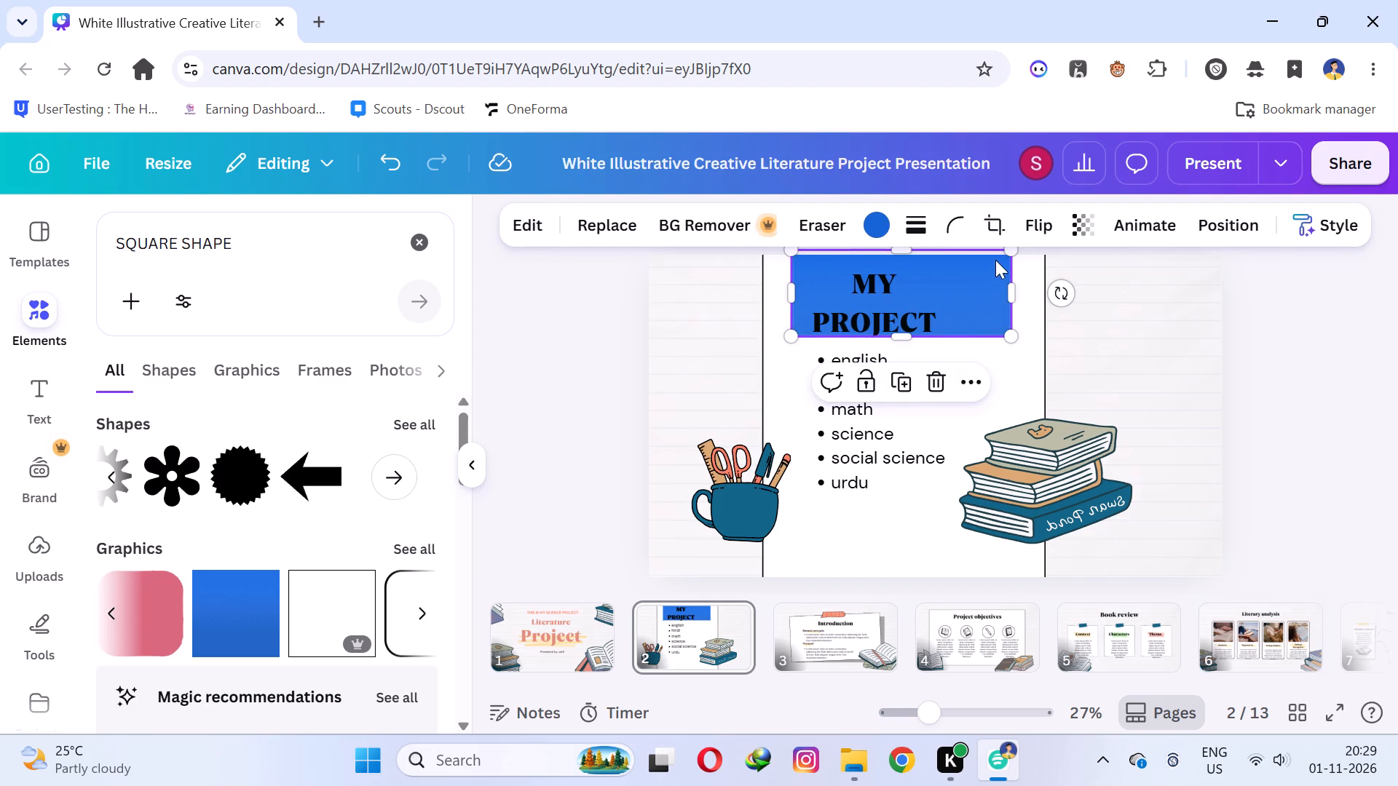
{"action": "left_click_drag", "start_coordinate": [1007, 251], "coordinate": [956, 271]}
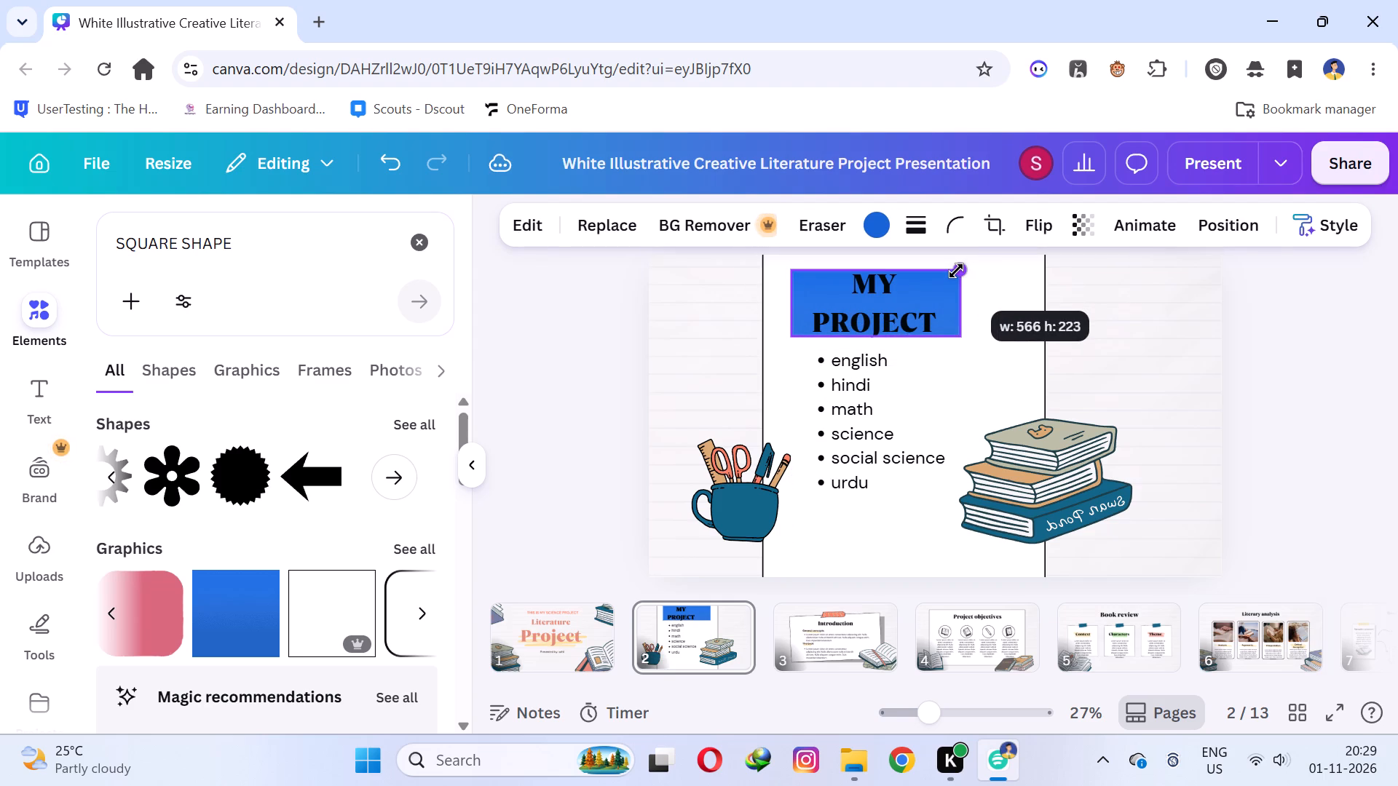
{"action": "left_click_drag", "start_coordinate": [956, 271], "coordinate": [952, 274]}
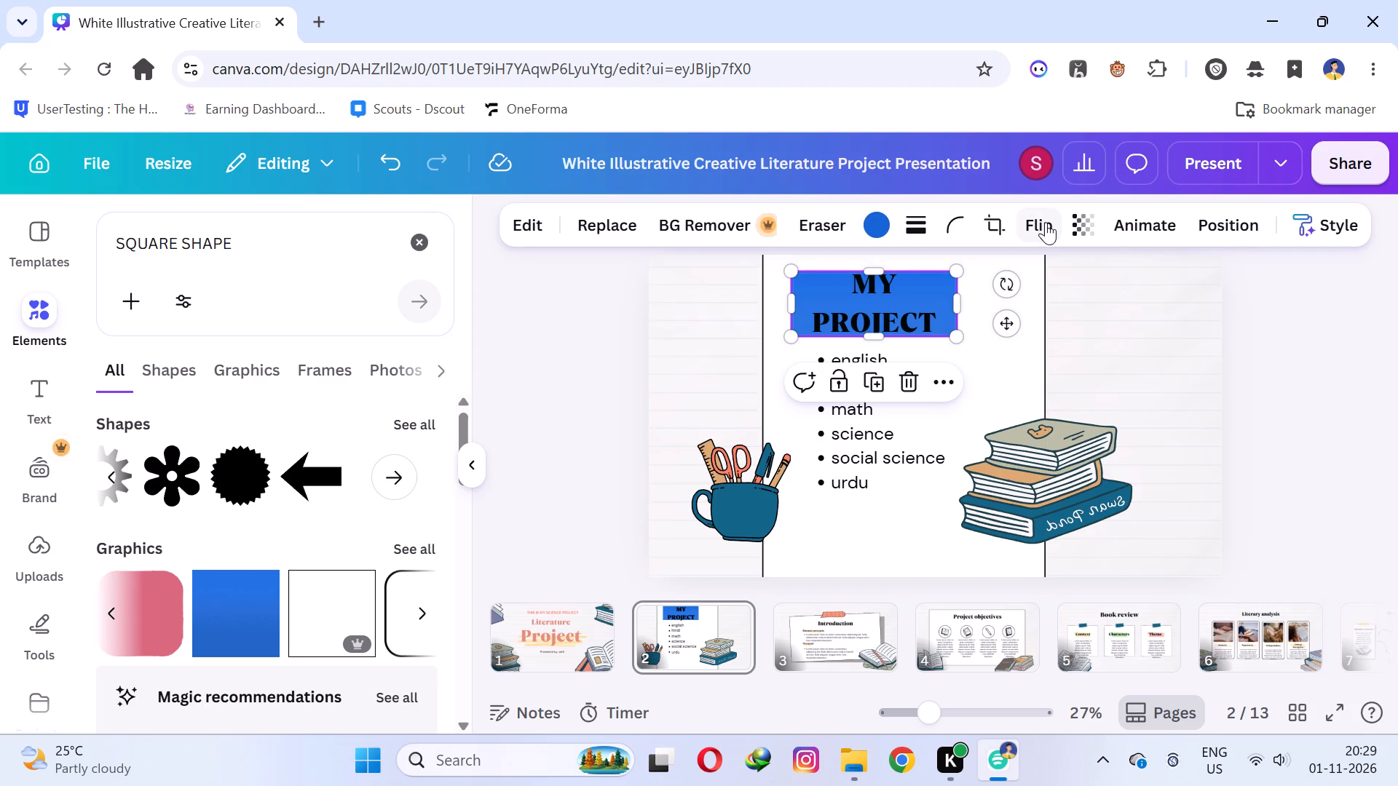
{"action": "left_click", "coordinate": [1238, 217]}
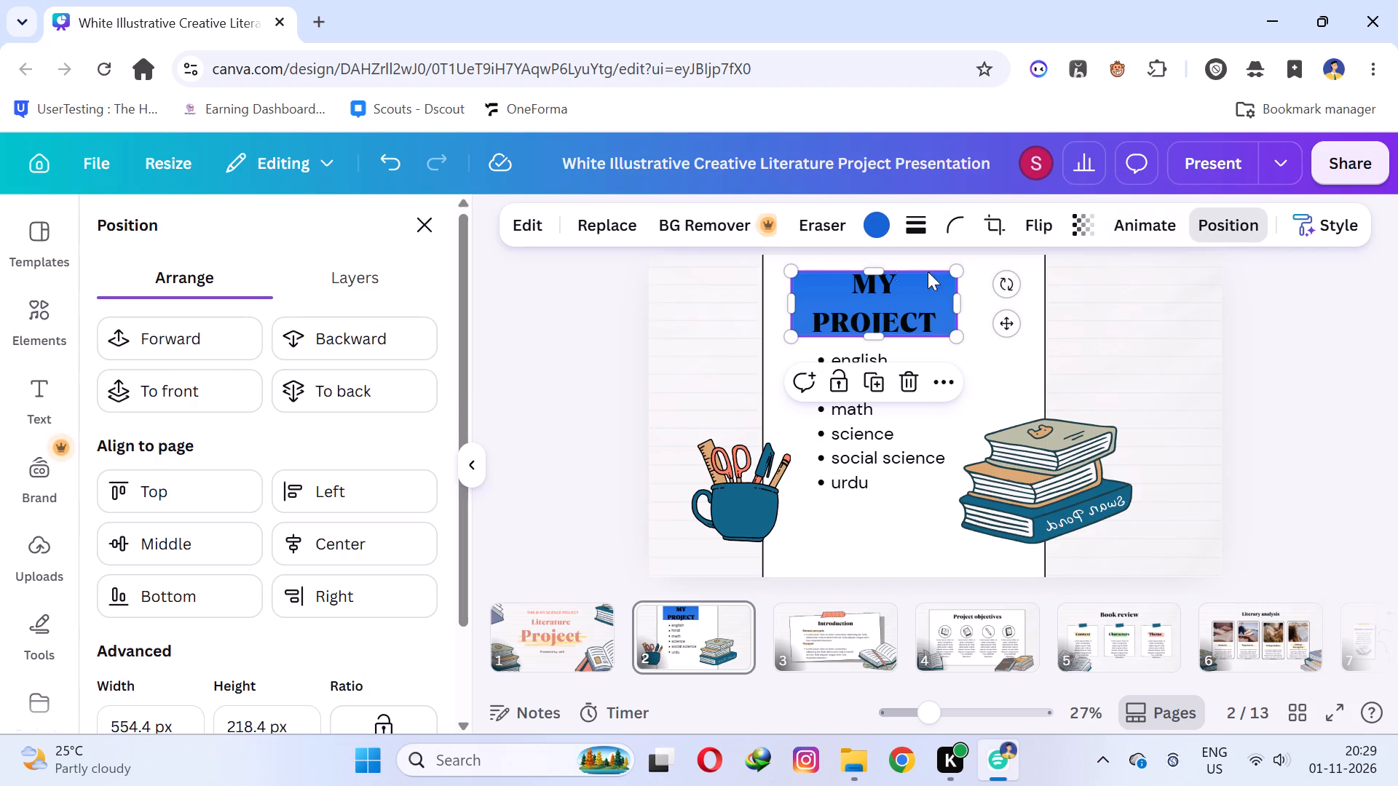
{"action": "left_click", "coordinate": [419, 223]}
{"action": "left_click", "coordinate": [701, 306]}
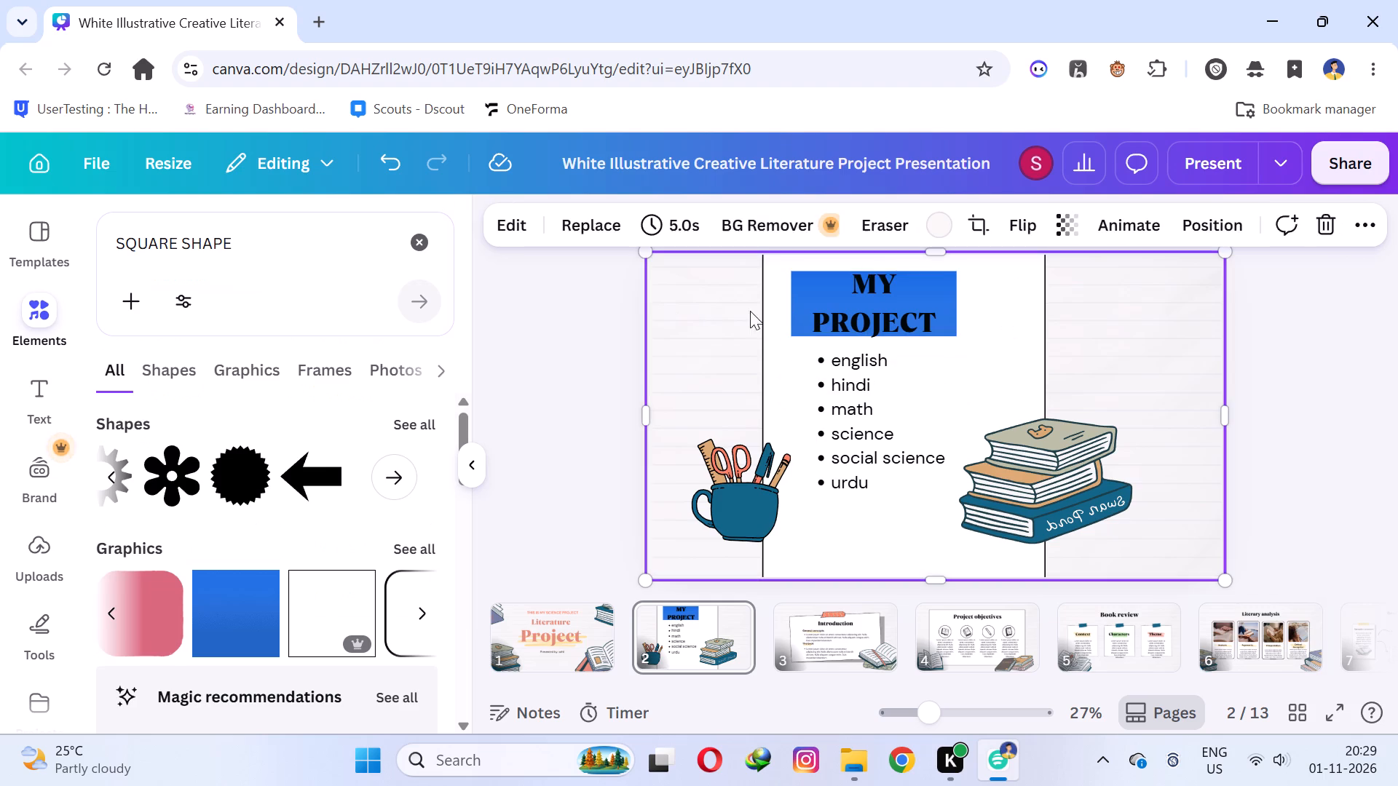
Scale the "MY PROJECT" title down to a font size of about 63.8 so it fits within the blue rectangle.
{"action": "left_click", "coordinate": [837, 300]}
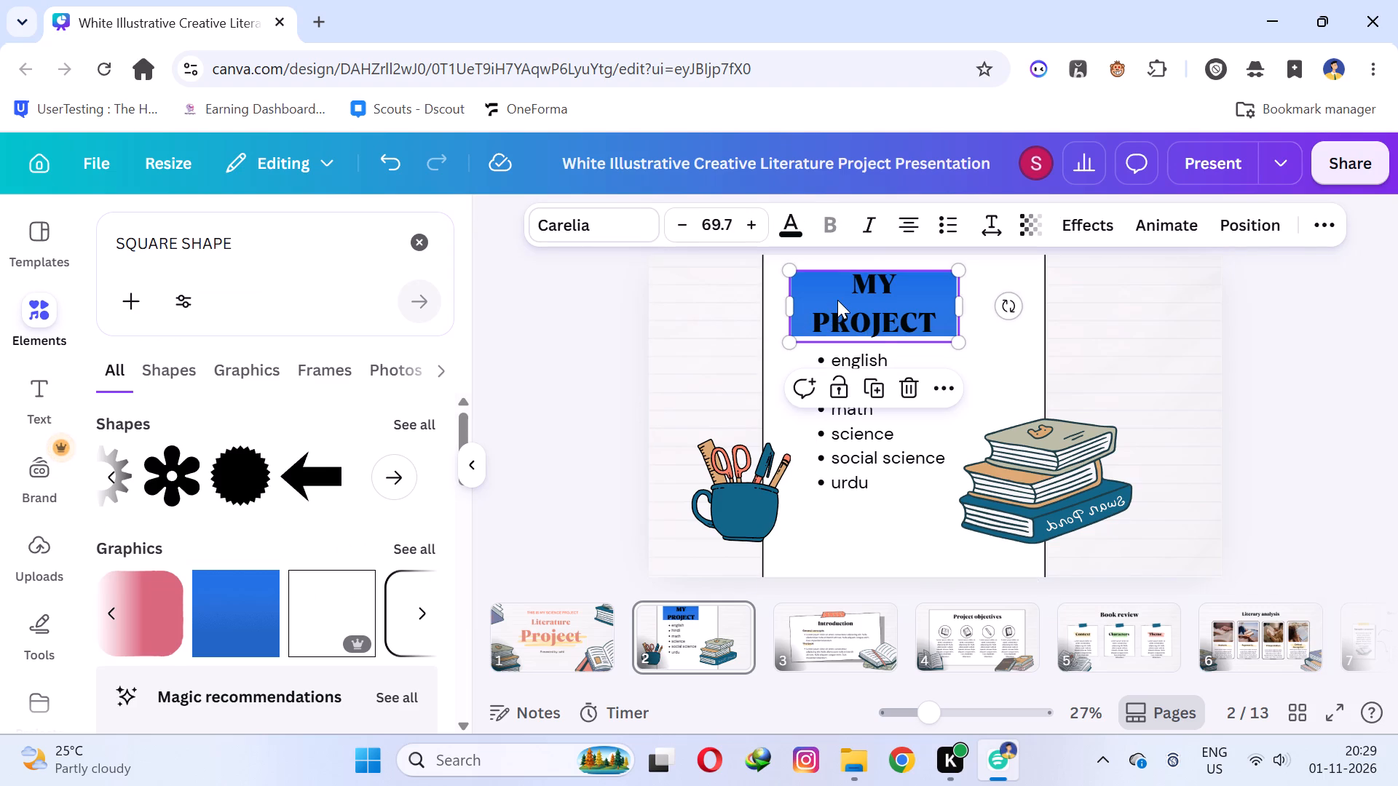
{"action": "right_click", "coordinate": [837, 300]}
{"action": "left_click", "coordinate": [822, 290]}
{"action": "left_click_drag", "start_coordinate": [965, 339], "coordinate": [962, 327]}
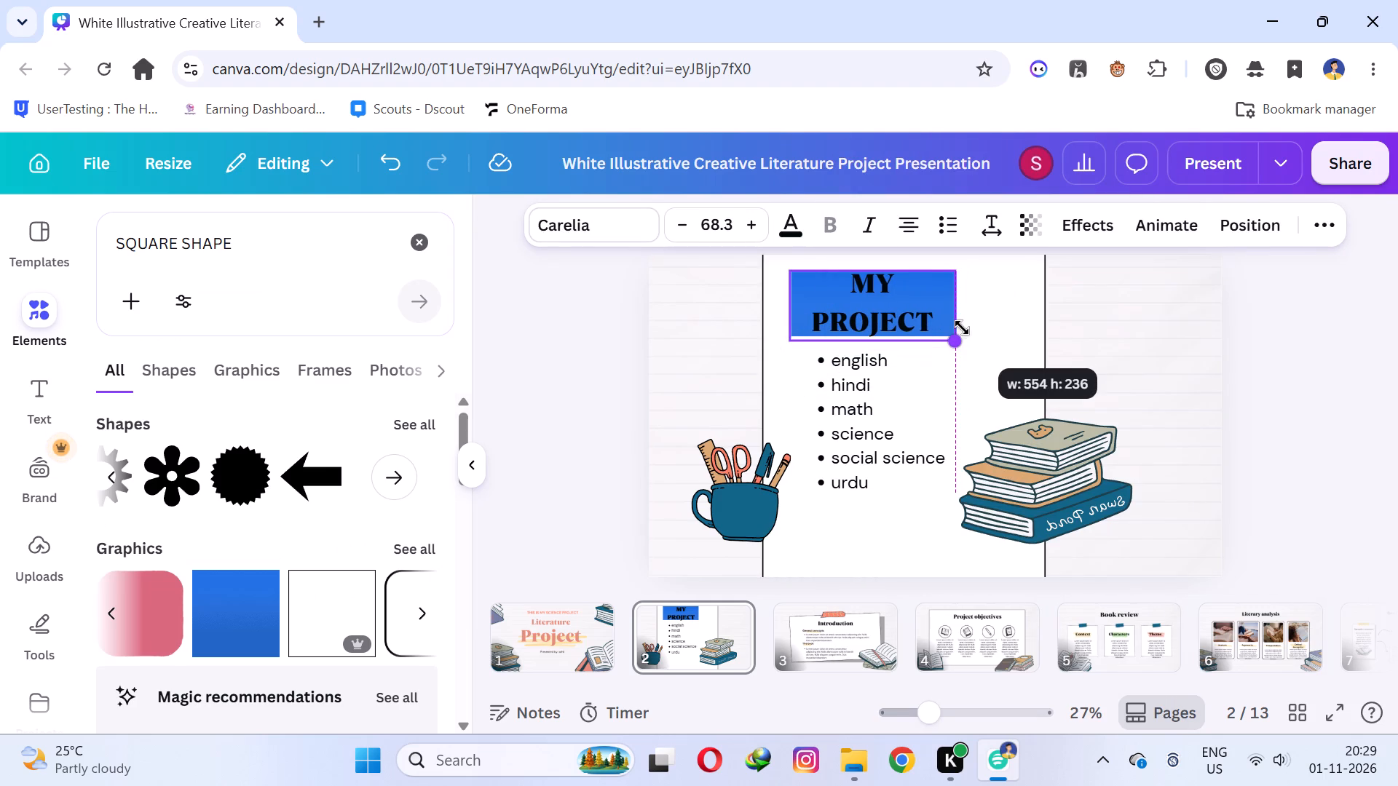
{"action": "left_click_drag", "start_coordinate": [962, 327], "coordinate": [959, 325]}
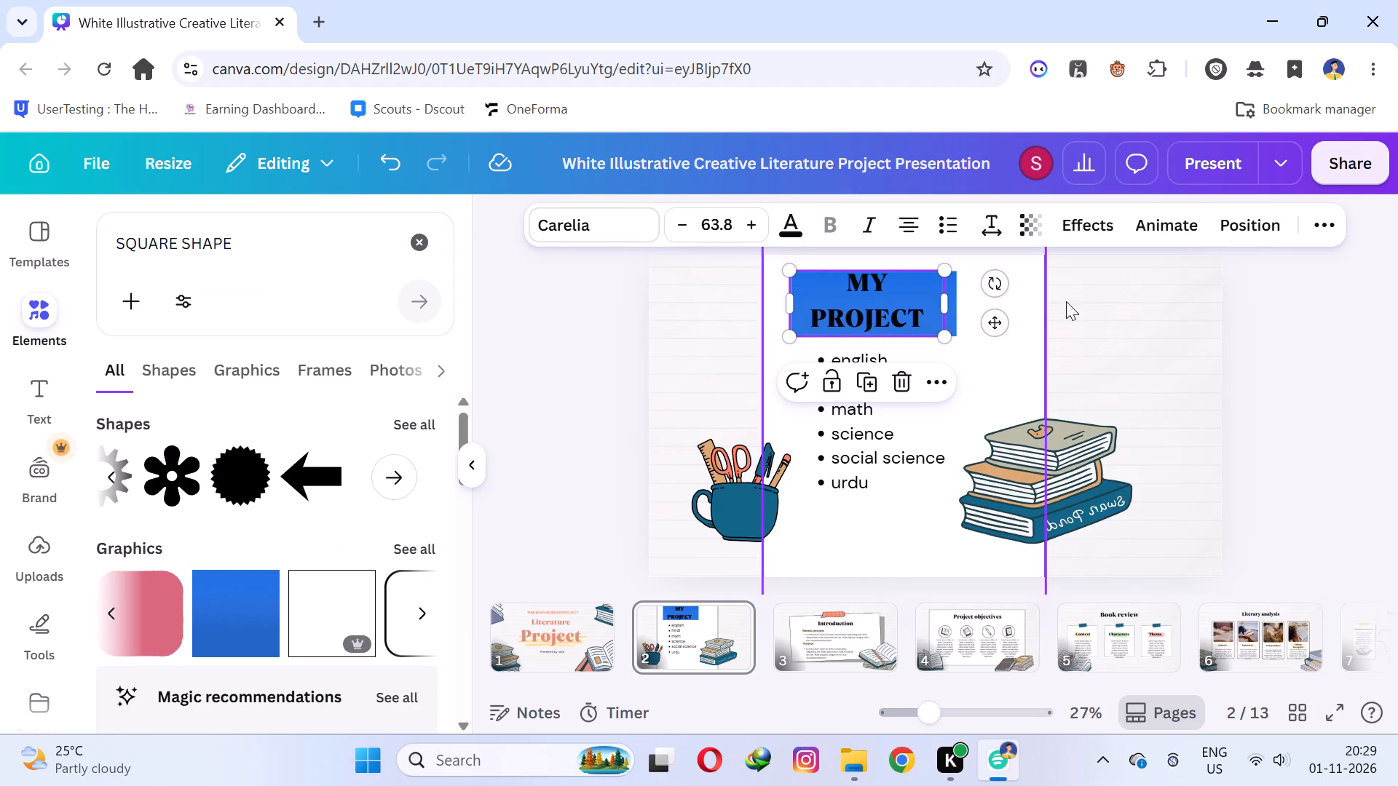
{"action": "left_click", "coordinate": [1324, 230]}
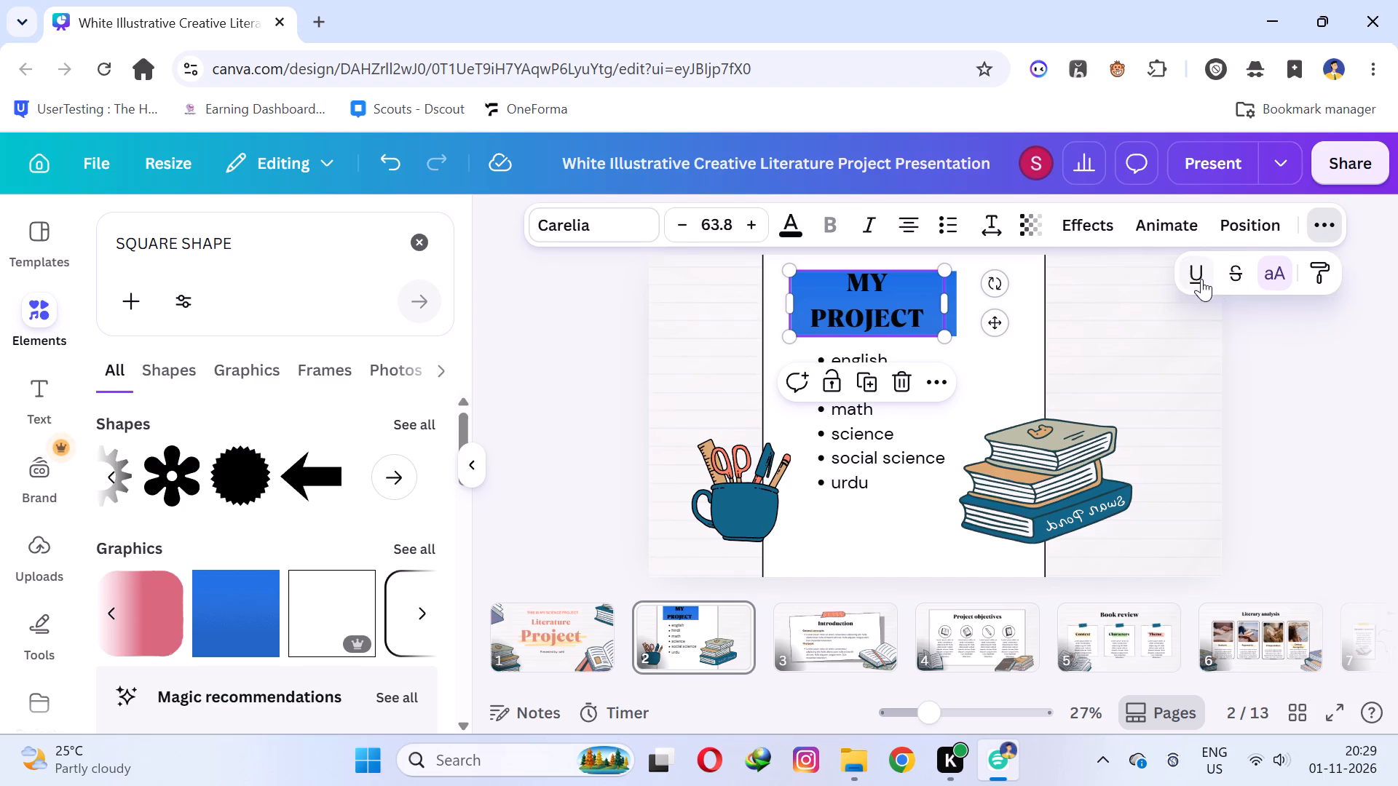
{"action": "left_click", "coordinate": [535, 322]}
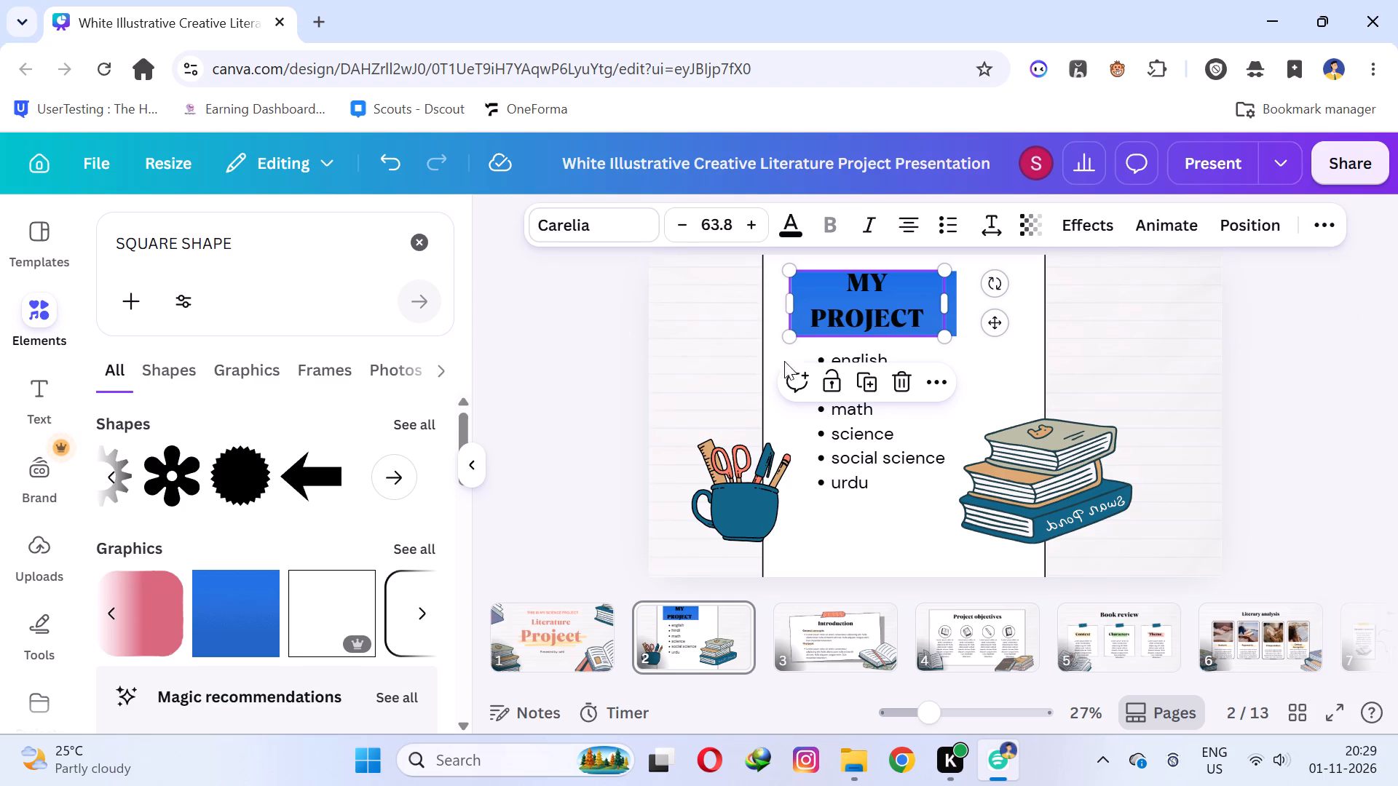
{"action": "left_click", "coordinate": [1185, 362]}
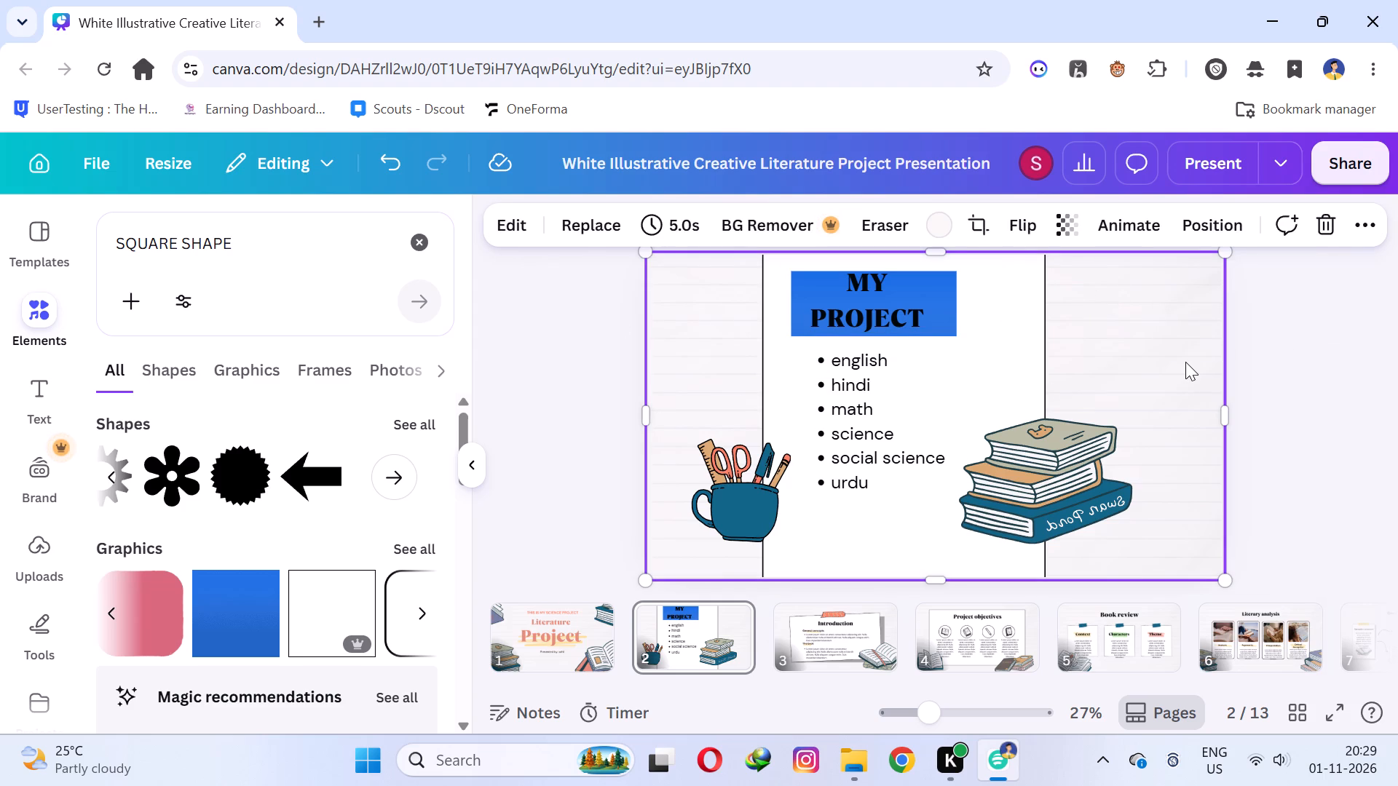
Duplicate the book stack illustration and position the copy directly above the original as one taller pile.
{"action": "left_click", "coordinate": [1081, 491]}
{"action": "right_click", "coordinate": [1081, 491]}
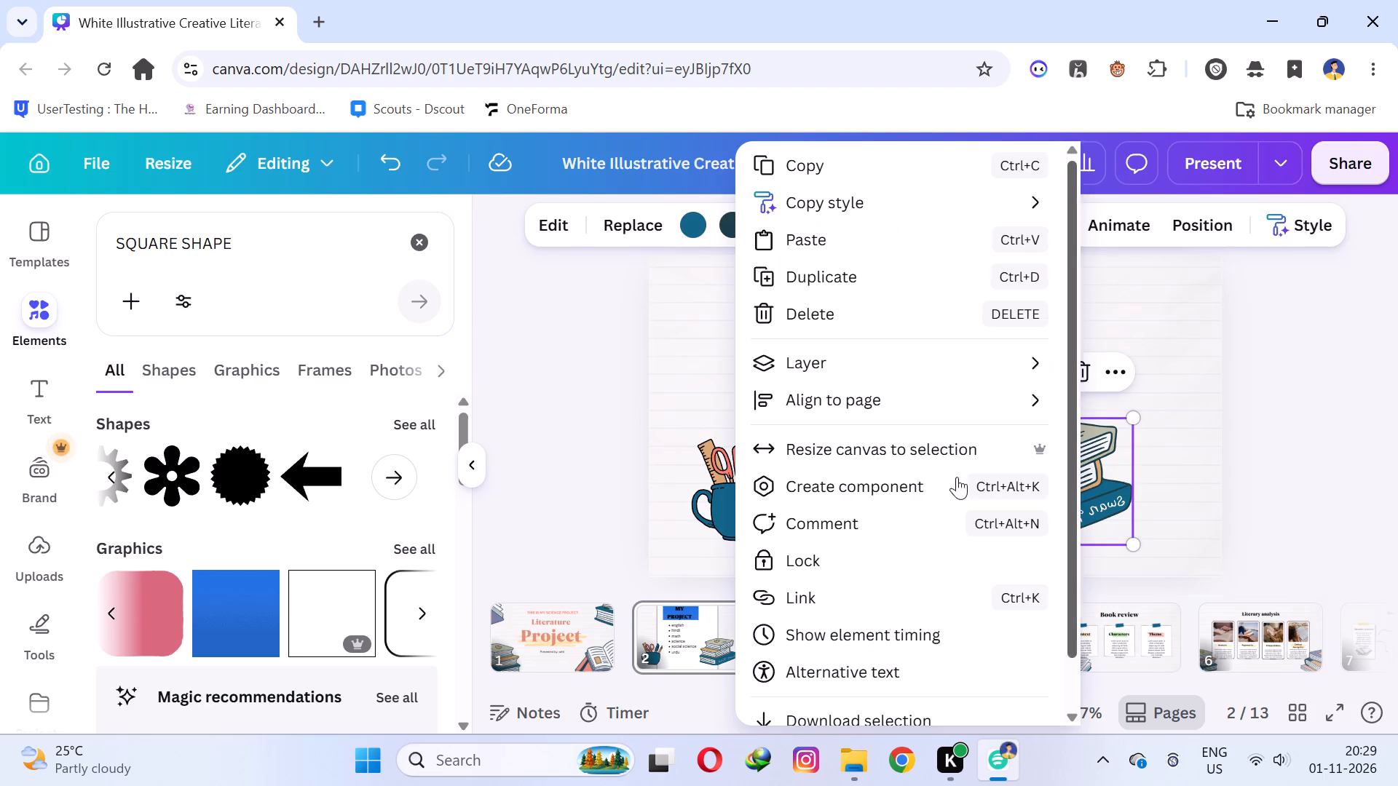
{"action": "left_click", "coordinate": [804, 285]}
{"action": "left_click_drag", "start_coordinate": [1035, 482], "coordinate": [1051, 462]}
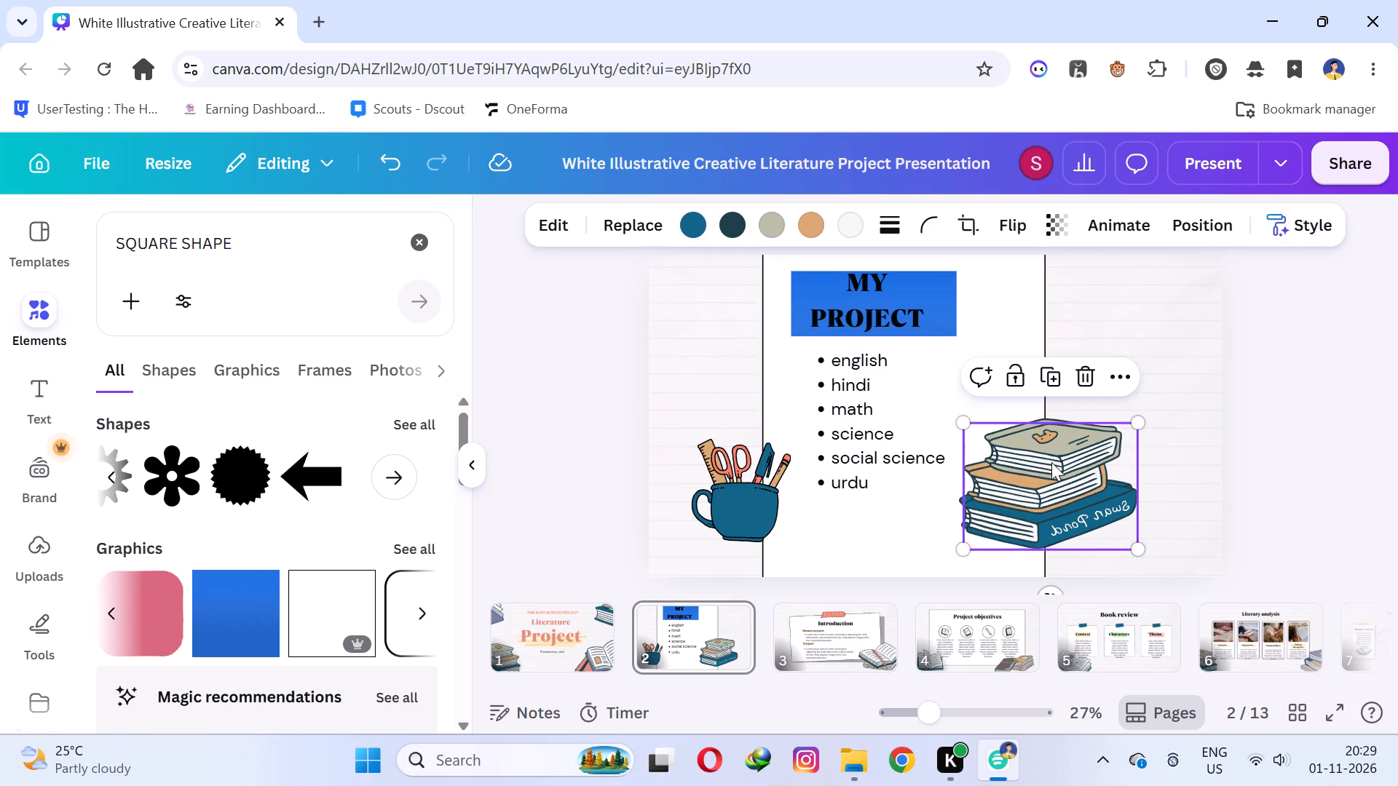
{"action": "left_click_drag", "start_coordinate": [1051, 462], "coordinate": [1070, 346]}
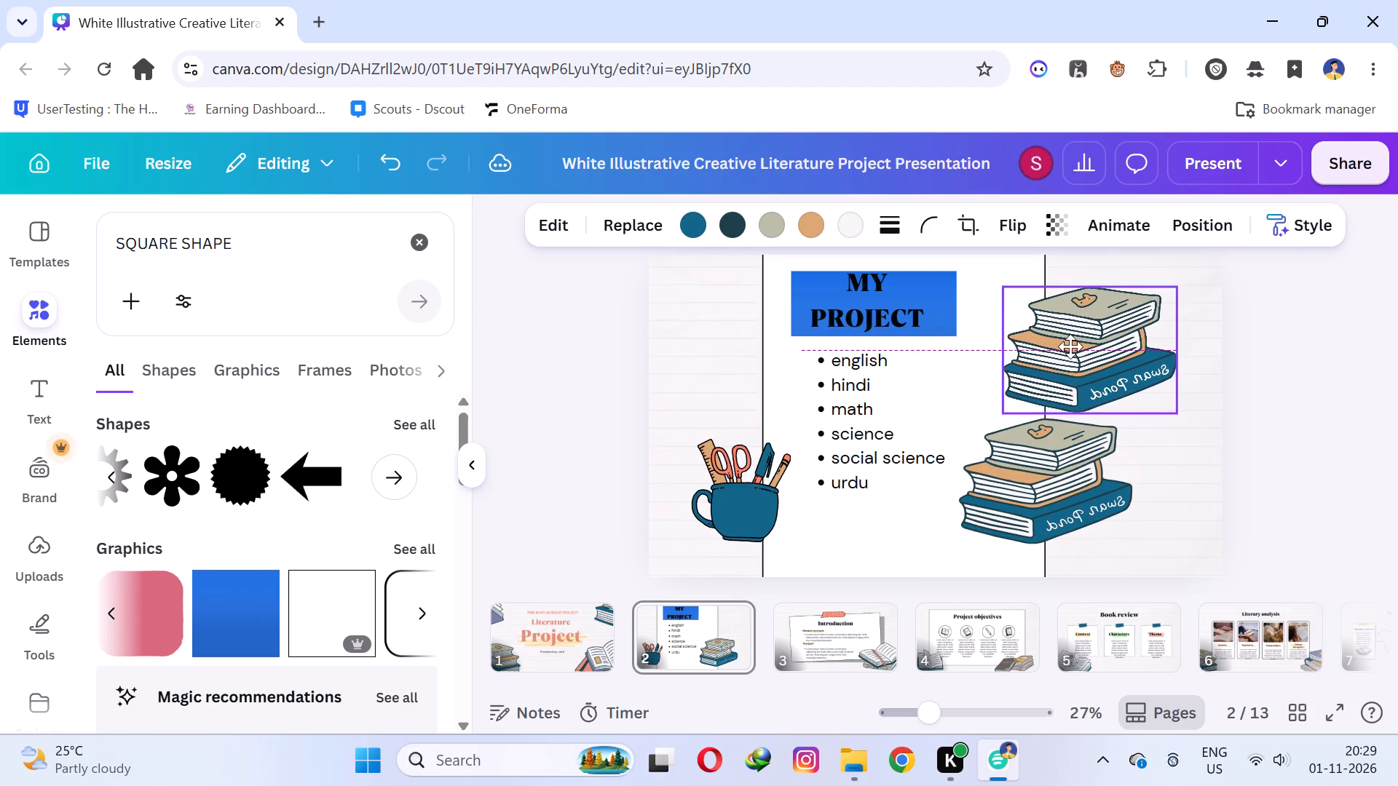
{"action": "left_click_drag", "start_coordinate": [1070, 346], "coordinate": [1047, 374]}
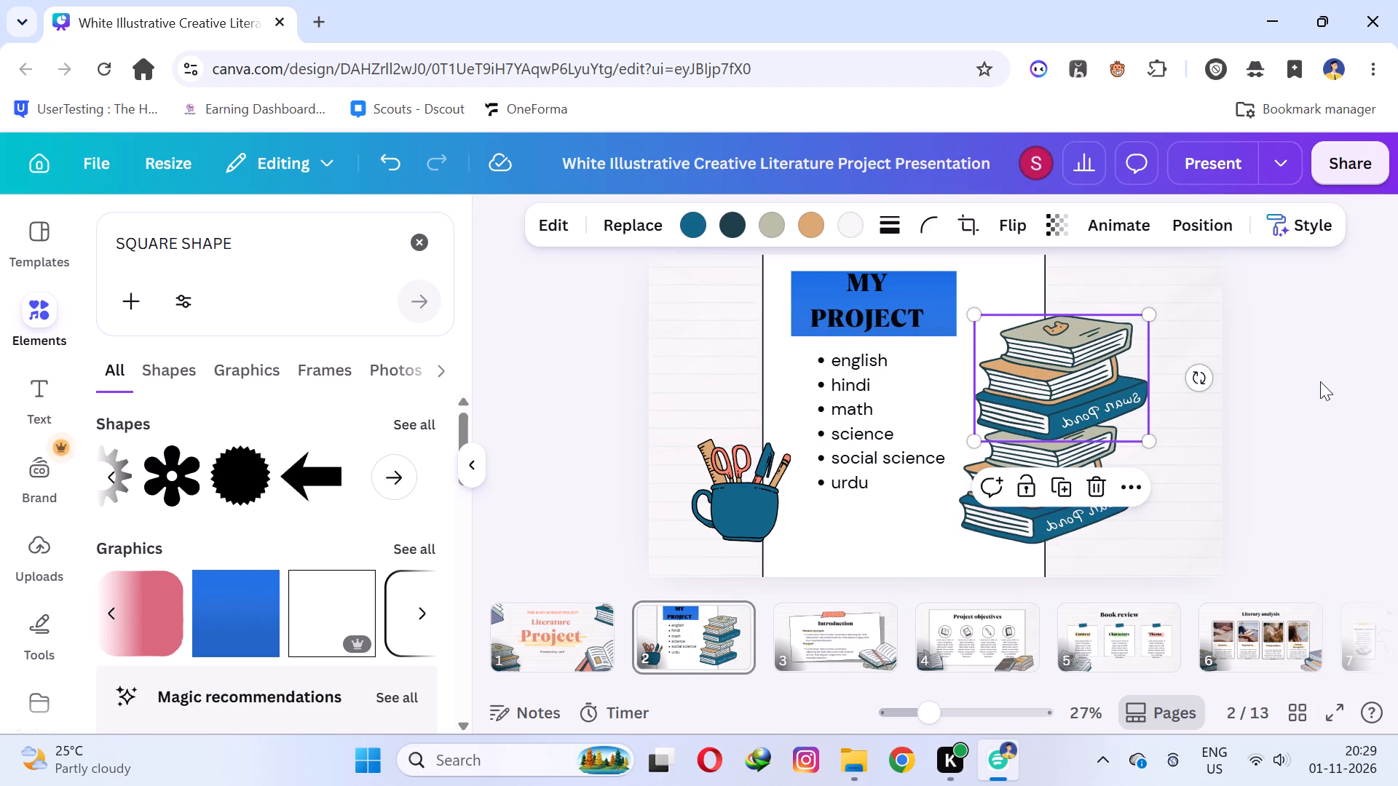
{"action": "left_click", "coordinate": [1324, 377]}
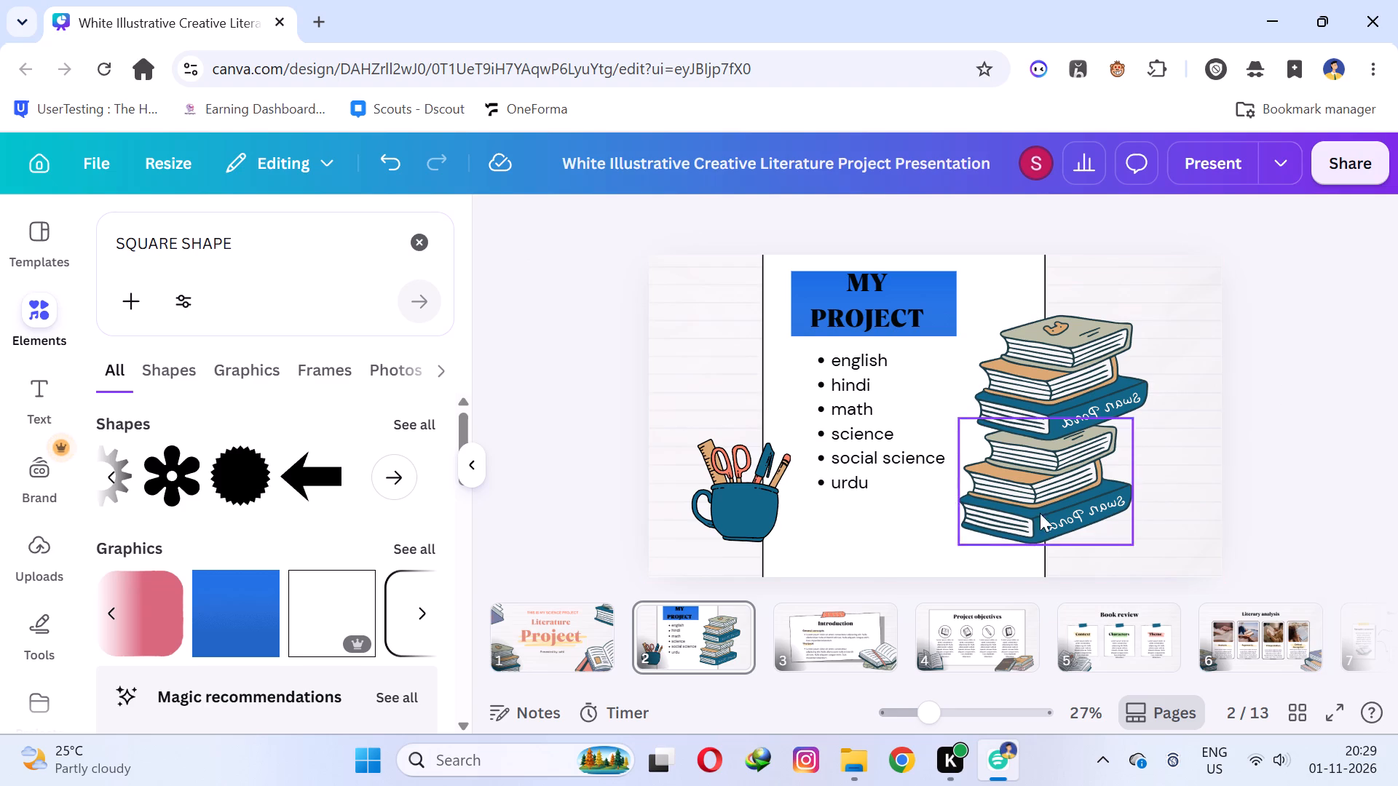
Duplicate the blue stationery cup illustration and position the copy directly above the original.
{"action": "left_click", "coordinate": [732, 511]}
{"action": "right_click", "coordinate": [732, 511]}
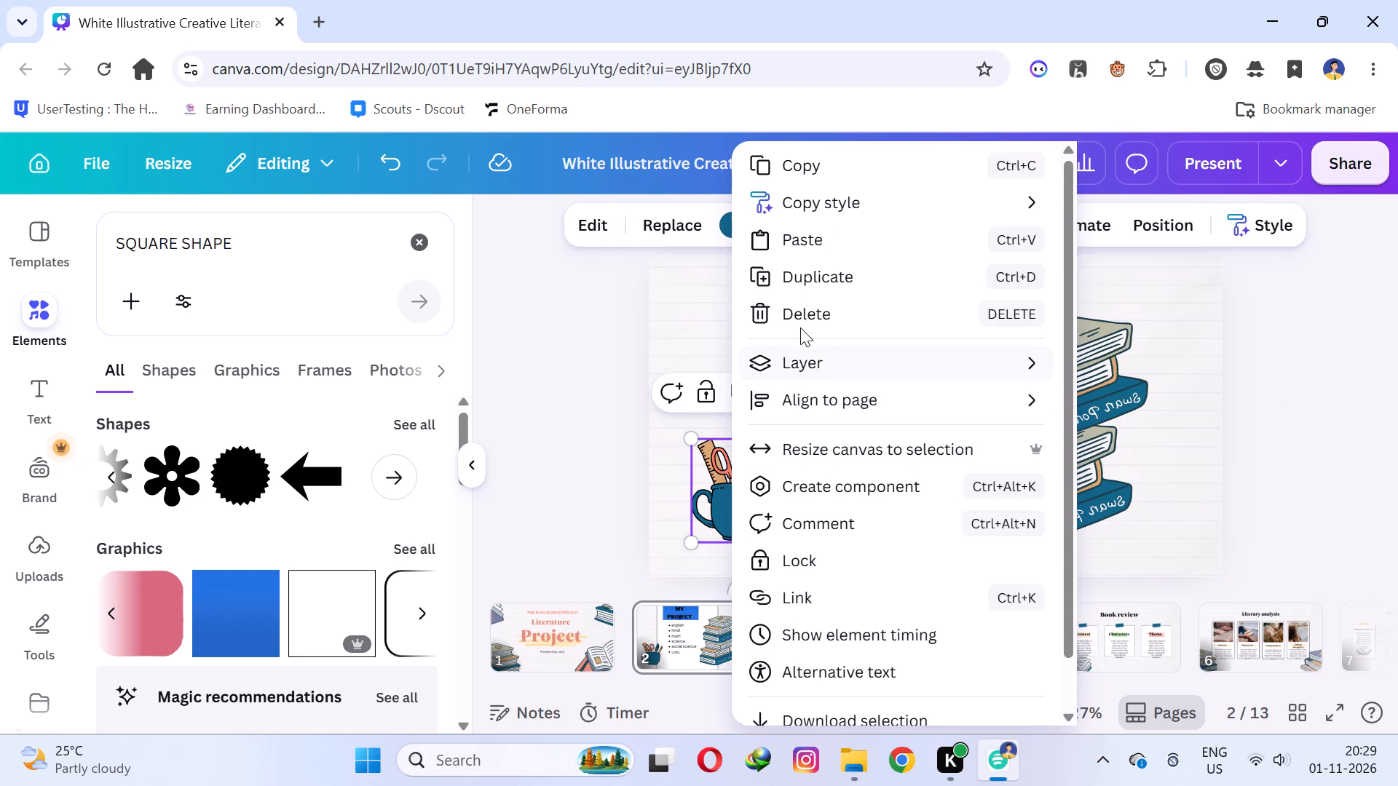
{"action": "left_click", "coordinate": [792, 286]}
{"action": "left_click_drag", "start_coordinate": [724, 506], "coordinate": [730, 363]}
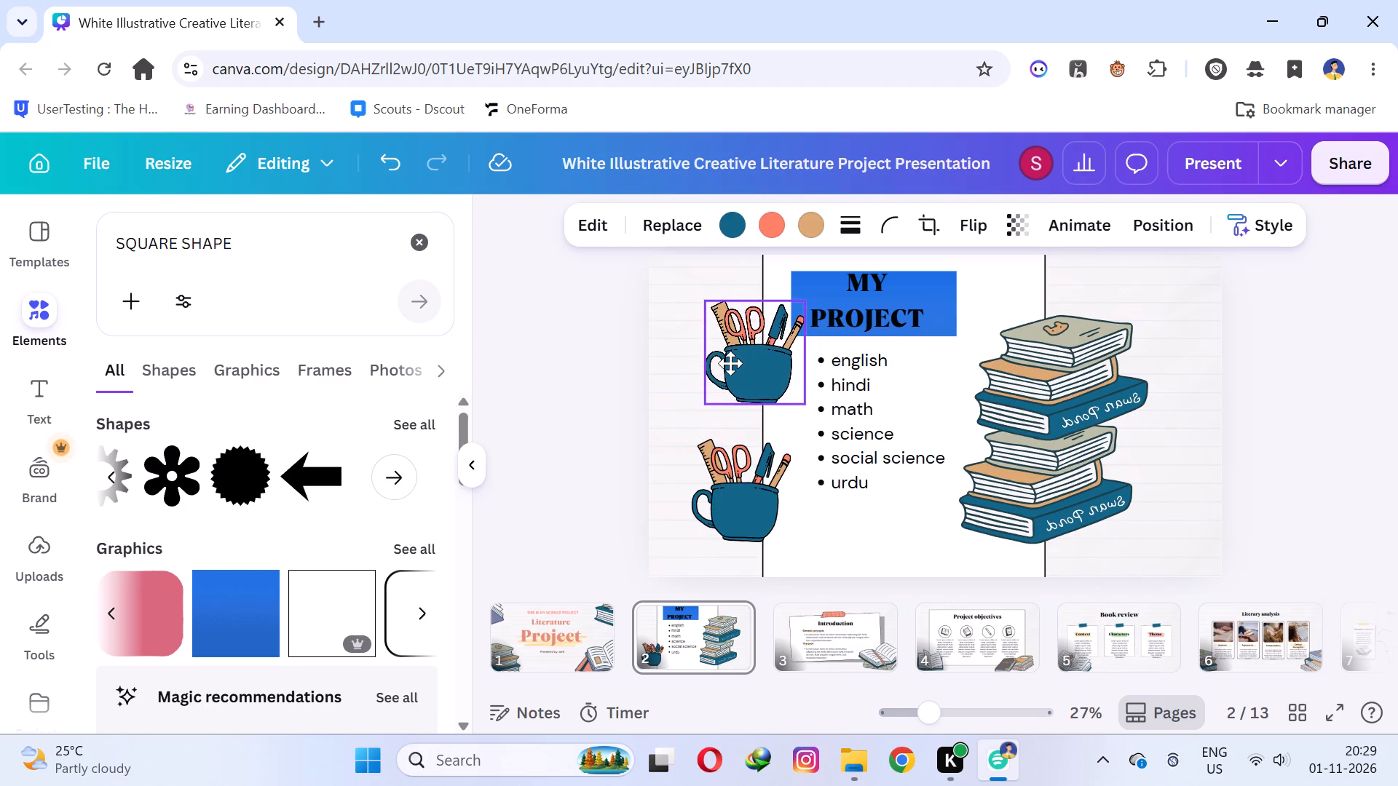
{"action": "left_click_drag", "start_coordinate": [730, 363], "coordinate": [723, 363]}
{"action": "left_click", "coordinate": [1375, 384]}
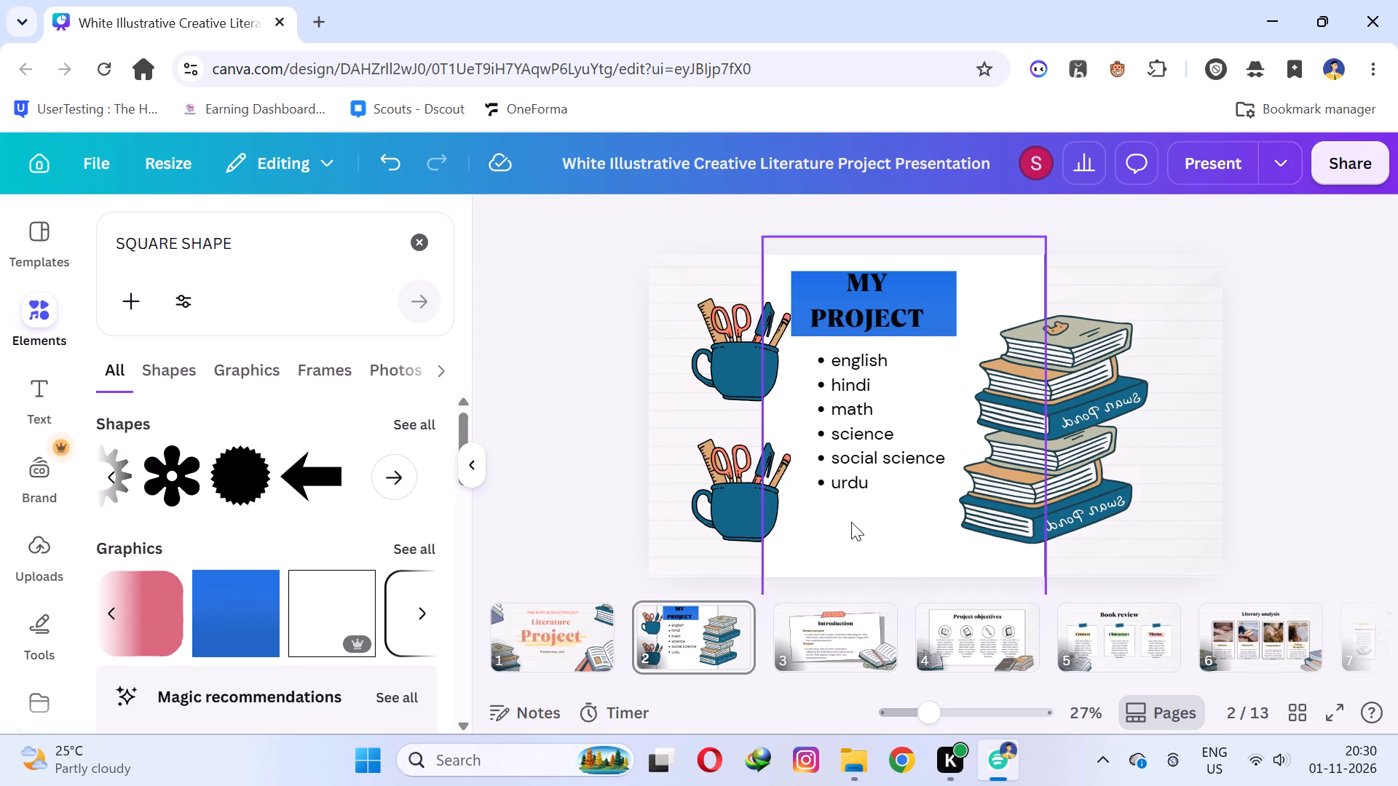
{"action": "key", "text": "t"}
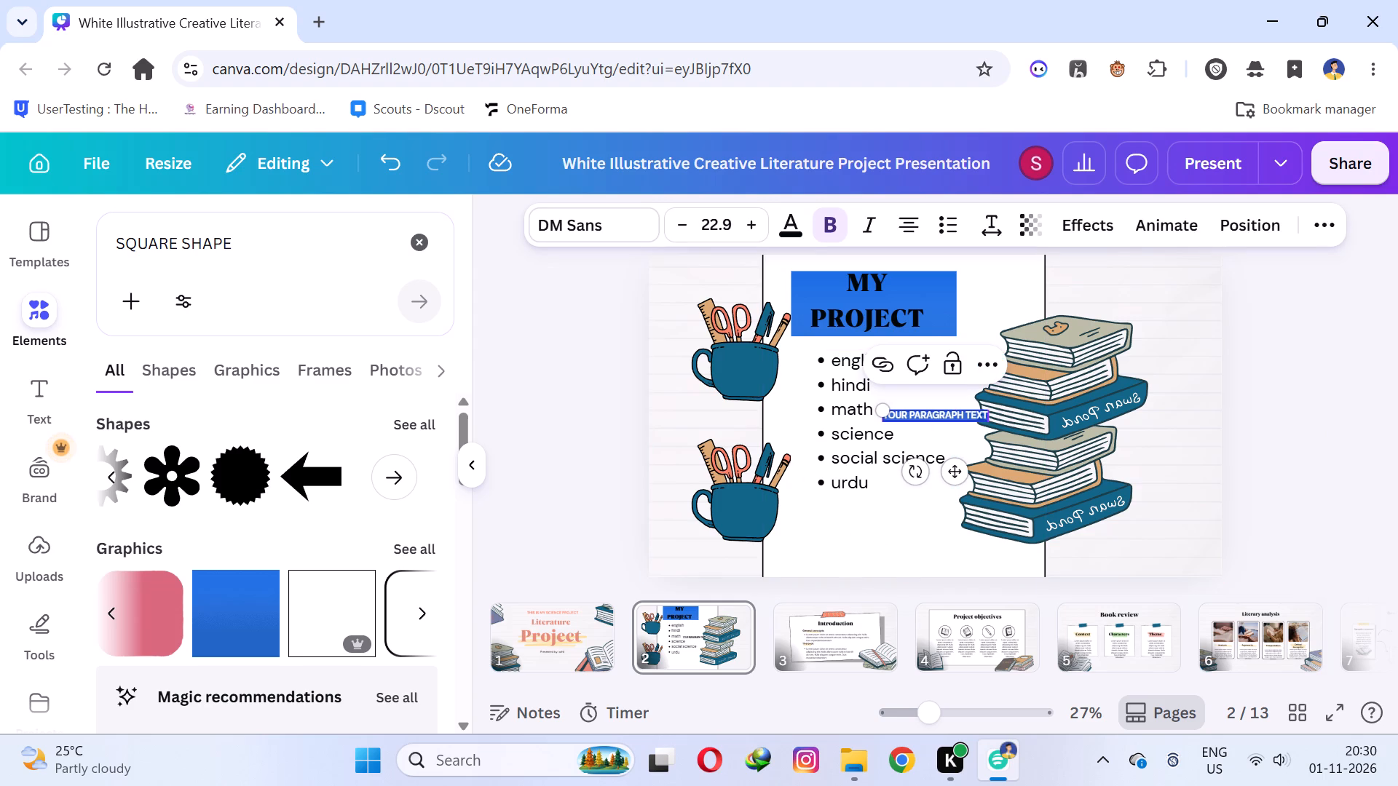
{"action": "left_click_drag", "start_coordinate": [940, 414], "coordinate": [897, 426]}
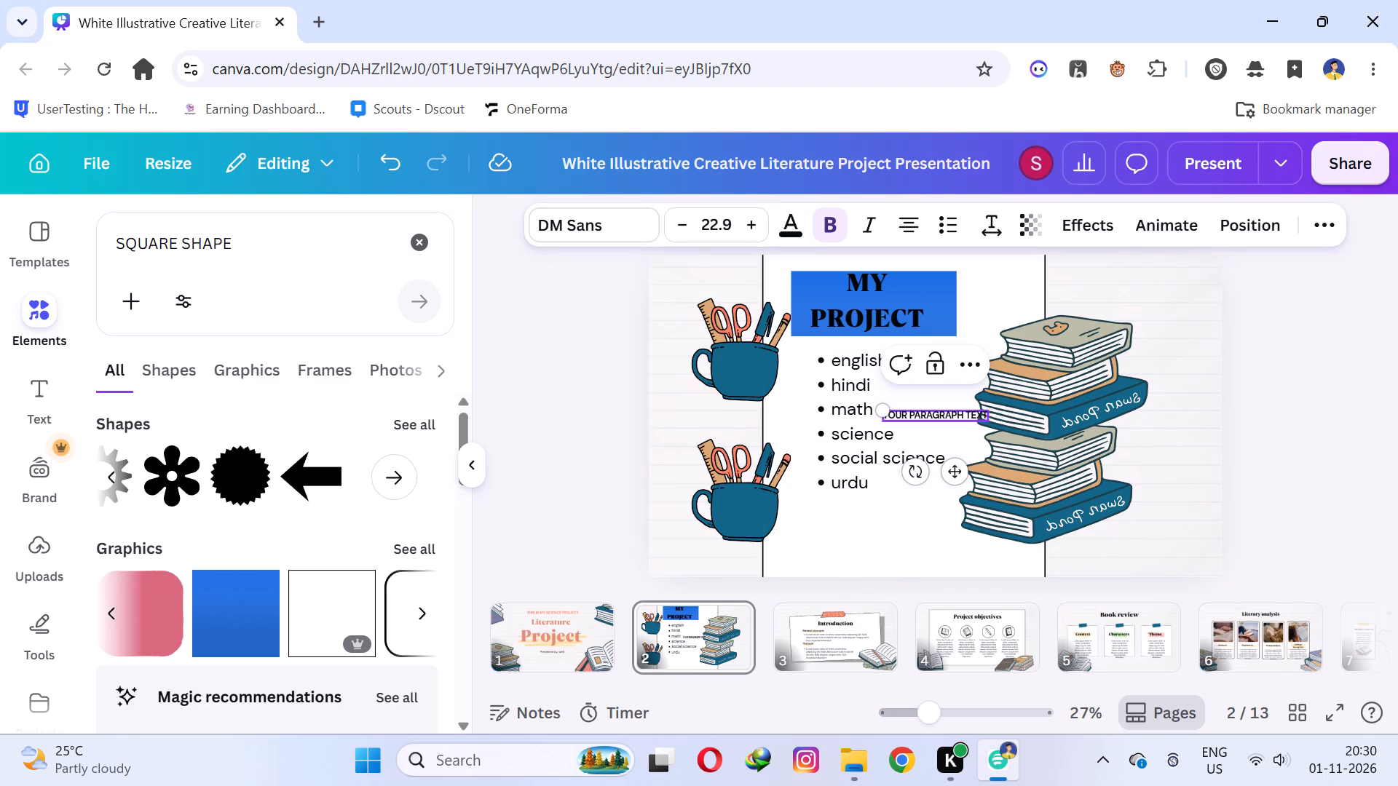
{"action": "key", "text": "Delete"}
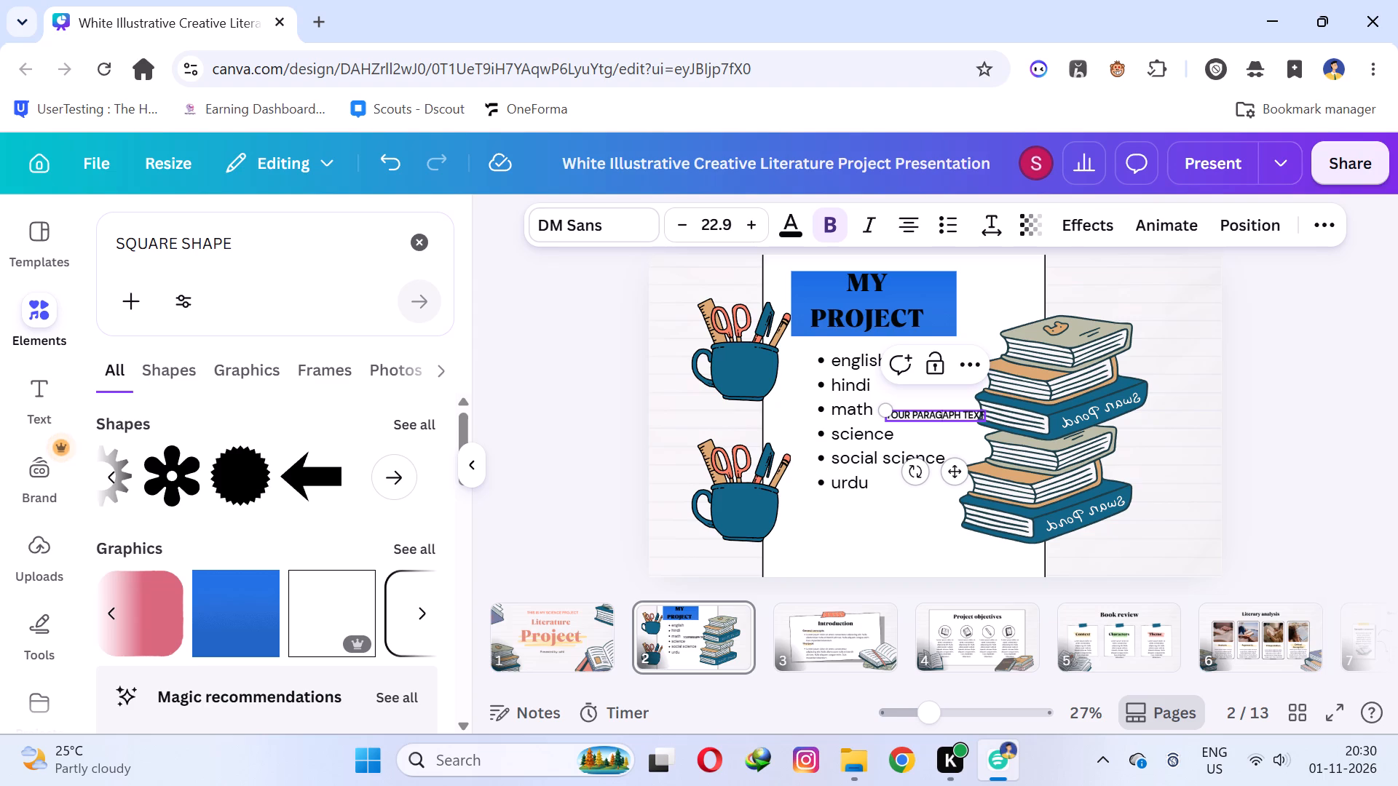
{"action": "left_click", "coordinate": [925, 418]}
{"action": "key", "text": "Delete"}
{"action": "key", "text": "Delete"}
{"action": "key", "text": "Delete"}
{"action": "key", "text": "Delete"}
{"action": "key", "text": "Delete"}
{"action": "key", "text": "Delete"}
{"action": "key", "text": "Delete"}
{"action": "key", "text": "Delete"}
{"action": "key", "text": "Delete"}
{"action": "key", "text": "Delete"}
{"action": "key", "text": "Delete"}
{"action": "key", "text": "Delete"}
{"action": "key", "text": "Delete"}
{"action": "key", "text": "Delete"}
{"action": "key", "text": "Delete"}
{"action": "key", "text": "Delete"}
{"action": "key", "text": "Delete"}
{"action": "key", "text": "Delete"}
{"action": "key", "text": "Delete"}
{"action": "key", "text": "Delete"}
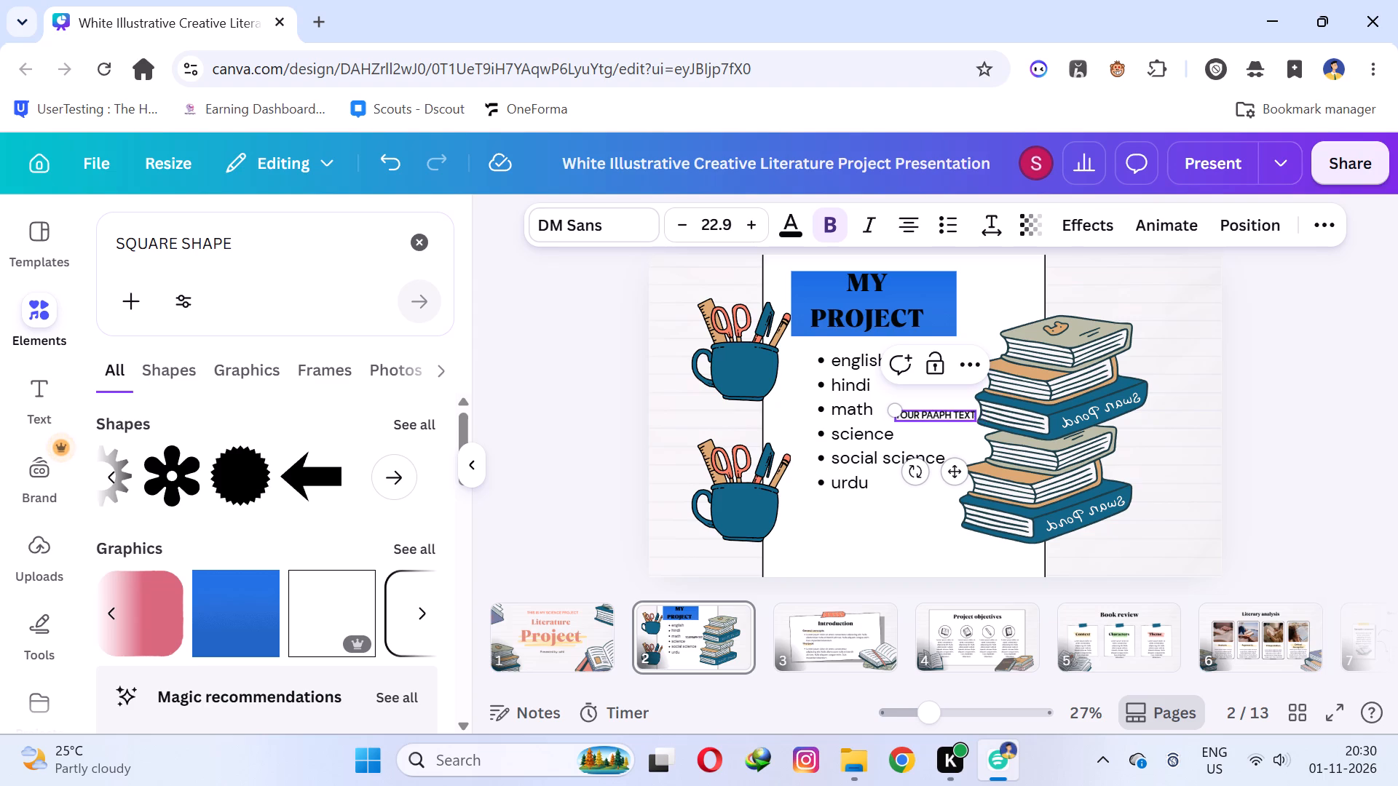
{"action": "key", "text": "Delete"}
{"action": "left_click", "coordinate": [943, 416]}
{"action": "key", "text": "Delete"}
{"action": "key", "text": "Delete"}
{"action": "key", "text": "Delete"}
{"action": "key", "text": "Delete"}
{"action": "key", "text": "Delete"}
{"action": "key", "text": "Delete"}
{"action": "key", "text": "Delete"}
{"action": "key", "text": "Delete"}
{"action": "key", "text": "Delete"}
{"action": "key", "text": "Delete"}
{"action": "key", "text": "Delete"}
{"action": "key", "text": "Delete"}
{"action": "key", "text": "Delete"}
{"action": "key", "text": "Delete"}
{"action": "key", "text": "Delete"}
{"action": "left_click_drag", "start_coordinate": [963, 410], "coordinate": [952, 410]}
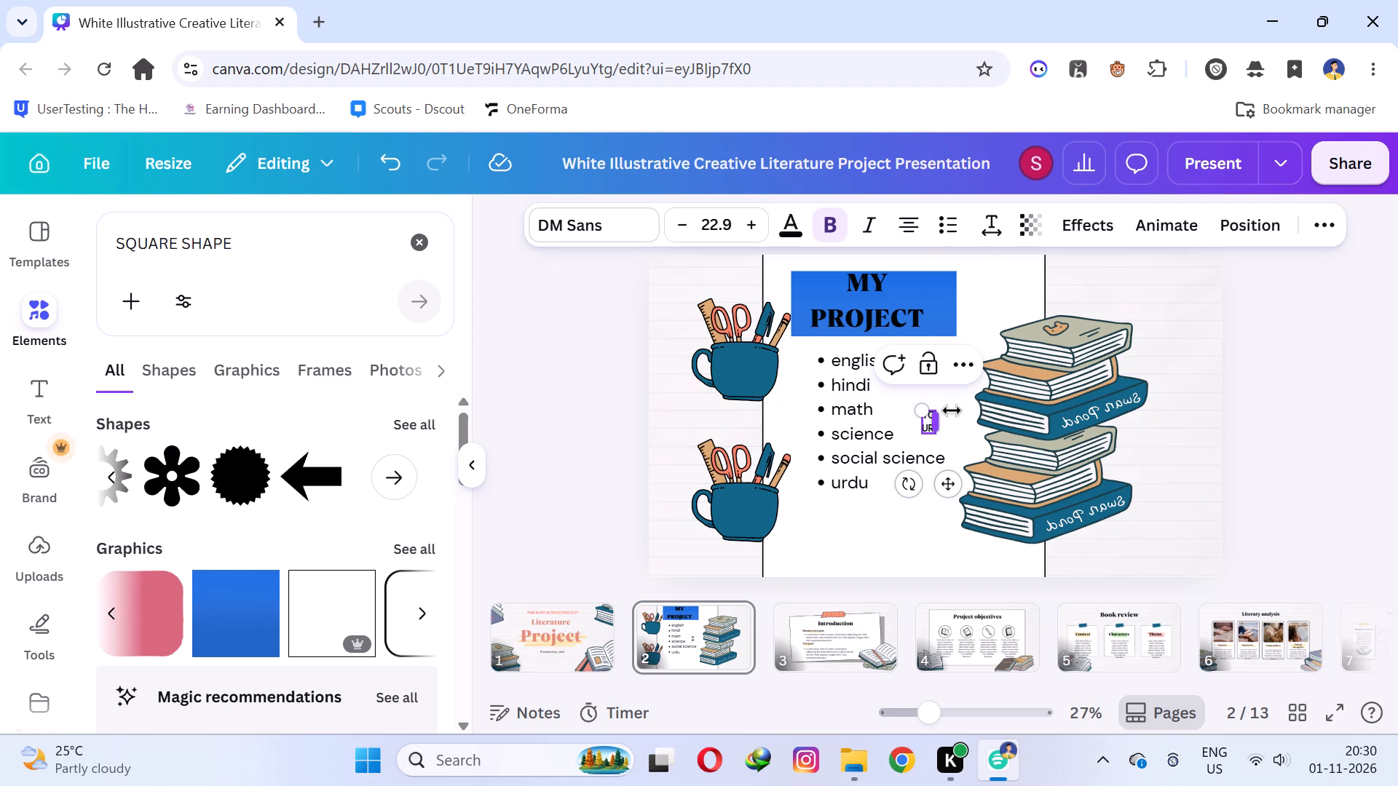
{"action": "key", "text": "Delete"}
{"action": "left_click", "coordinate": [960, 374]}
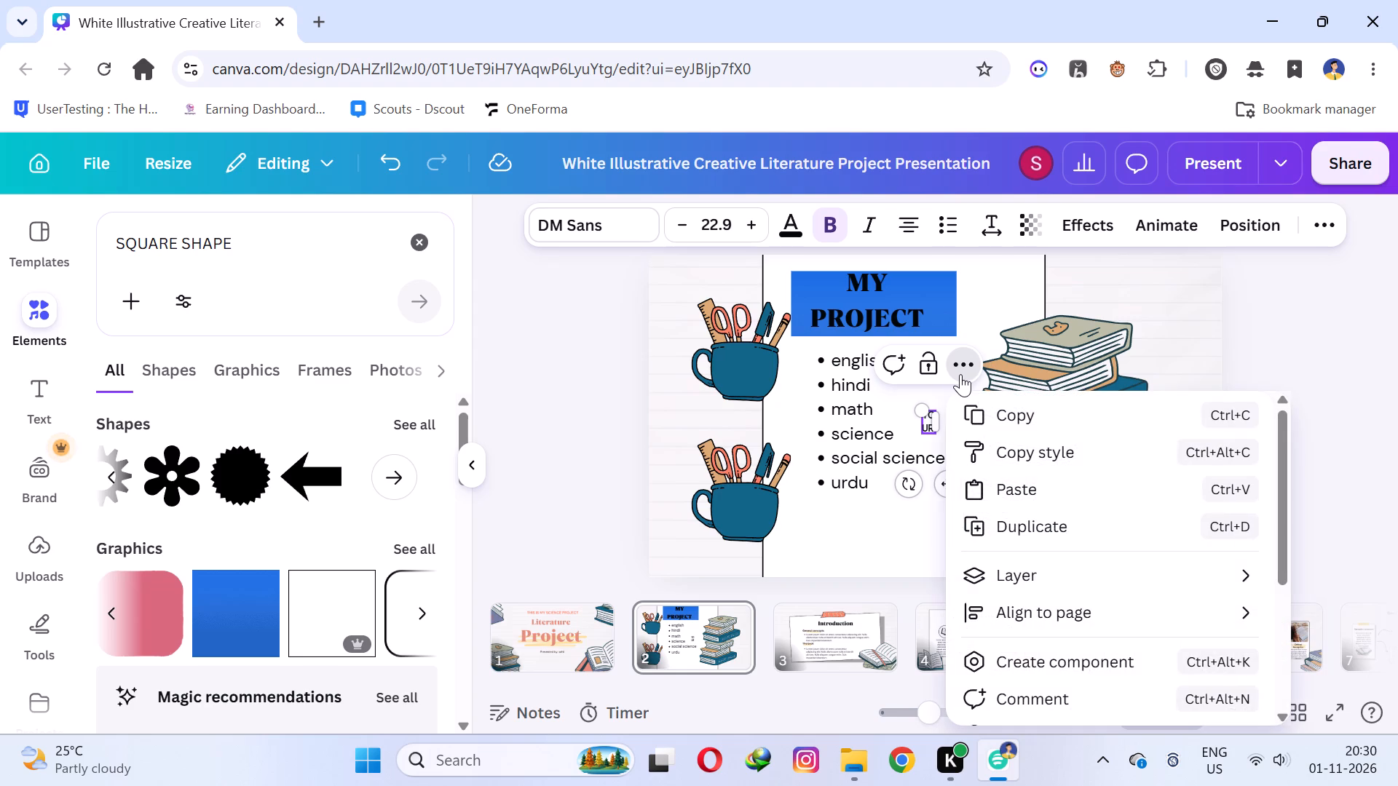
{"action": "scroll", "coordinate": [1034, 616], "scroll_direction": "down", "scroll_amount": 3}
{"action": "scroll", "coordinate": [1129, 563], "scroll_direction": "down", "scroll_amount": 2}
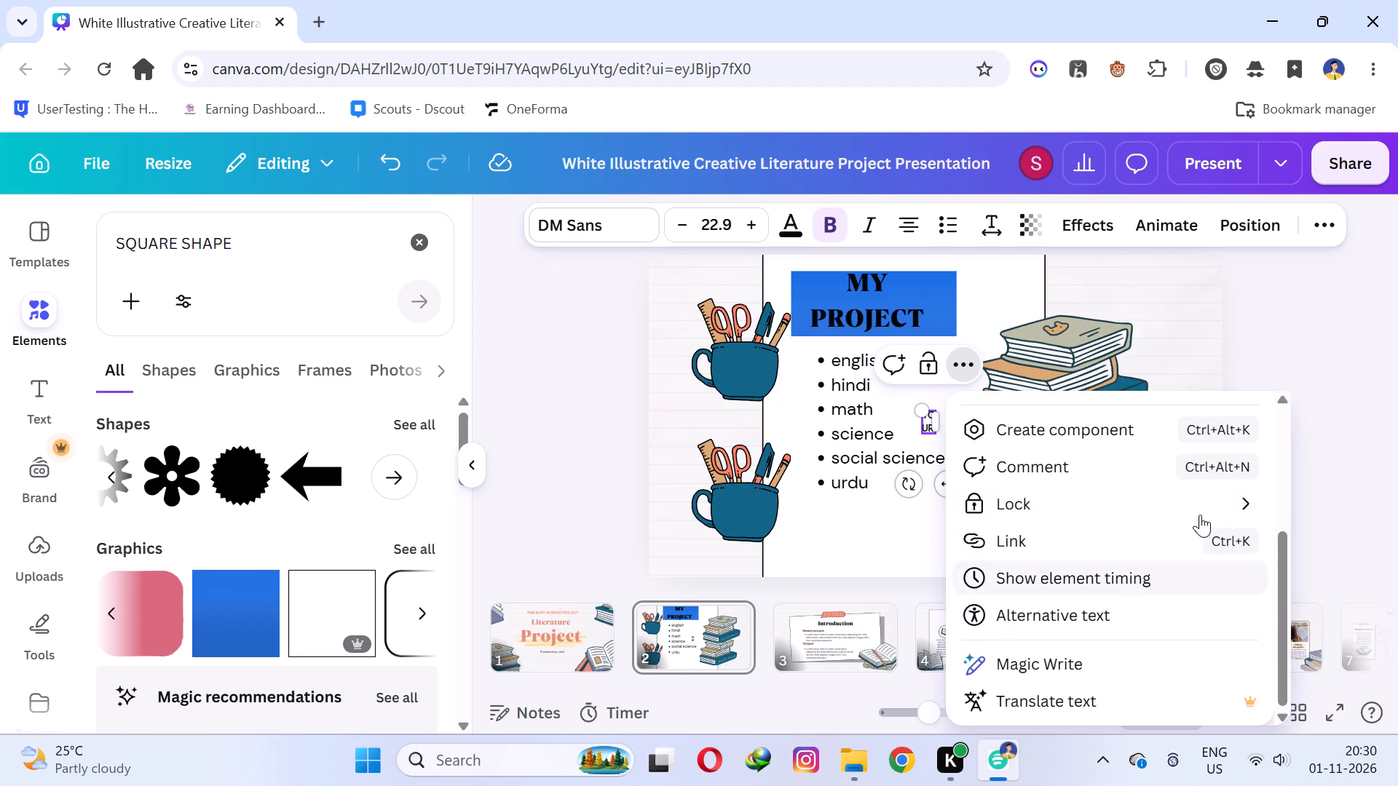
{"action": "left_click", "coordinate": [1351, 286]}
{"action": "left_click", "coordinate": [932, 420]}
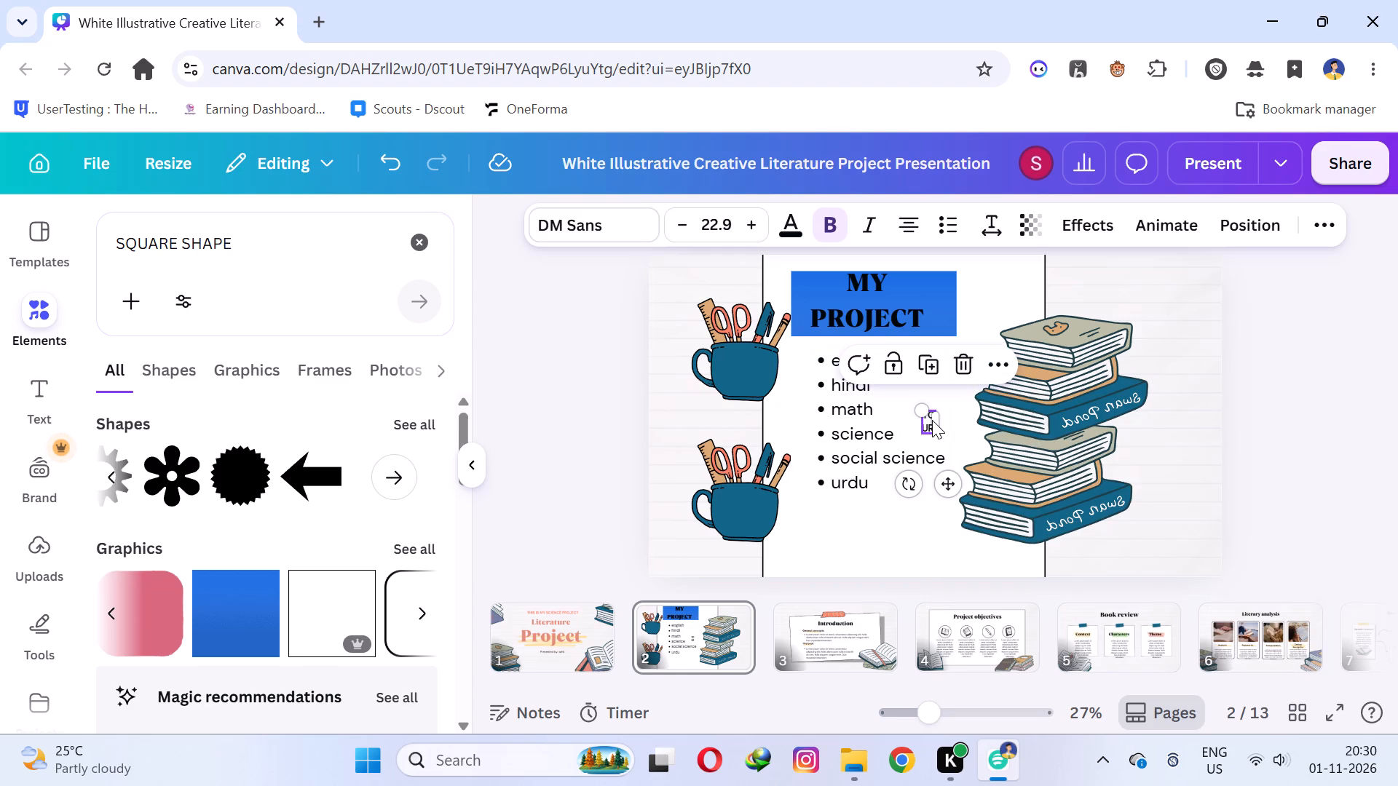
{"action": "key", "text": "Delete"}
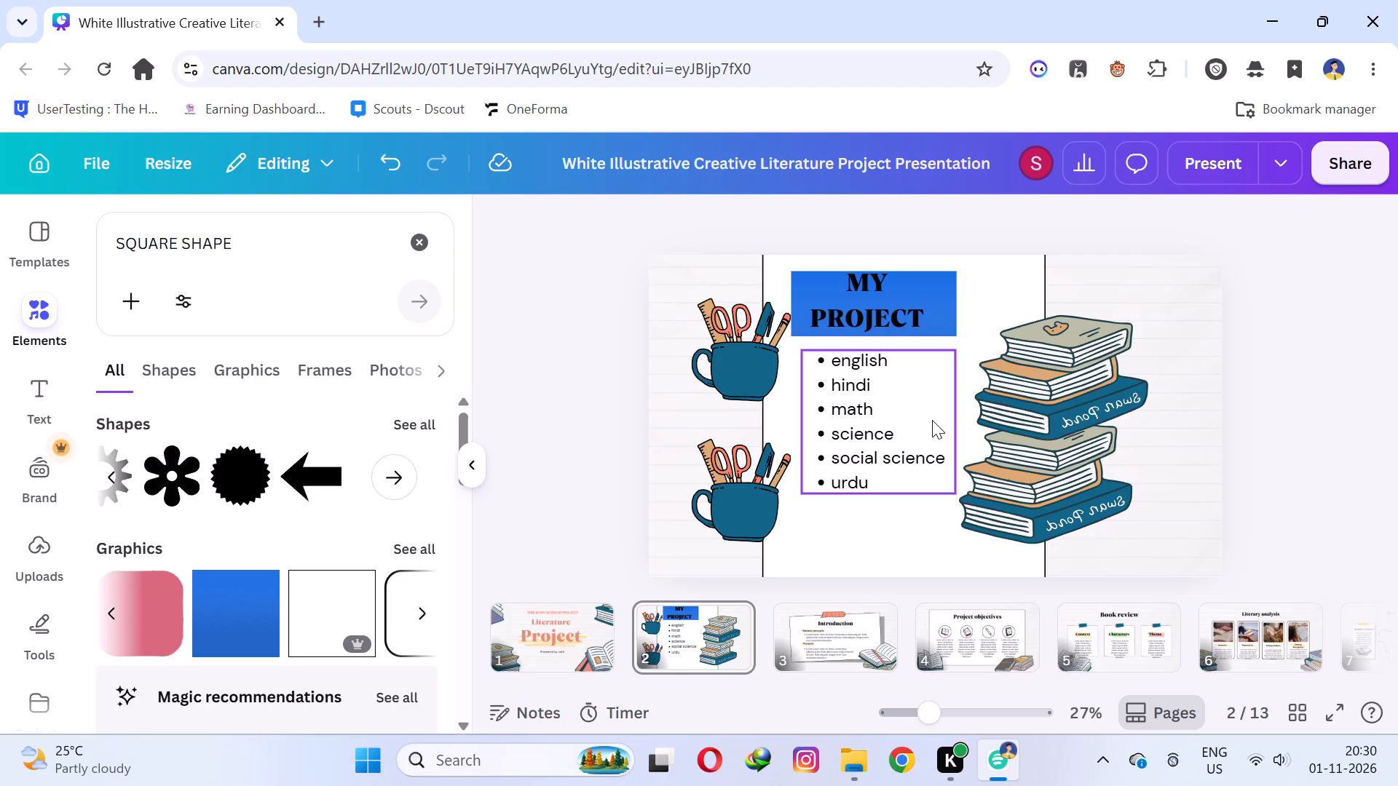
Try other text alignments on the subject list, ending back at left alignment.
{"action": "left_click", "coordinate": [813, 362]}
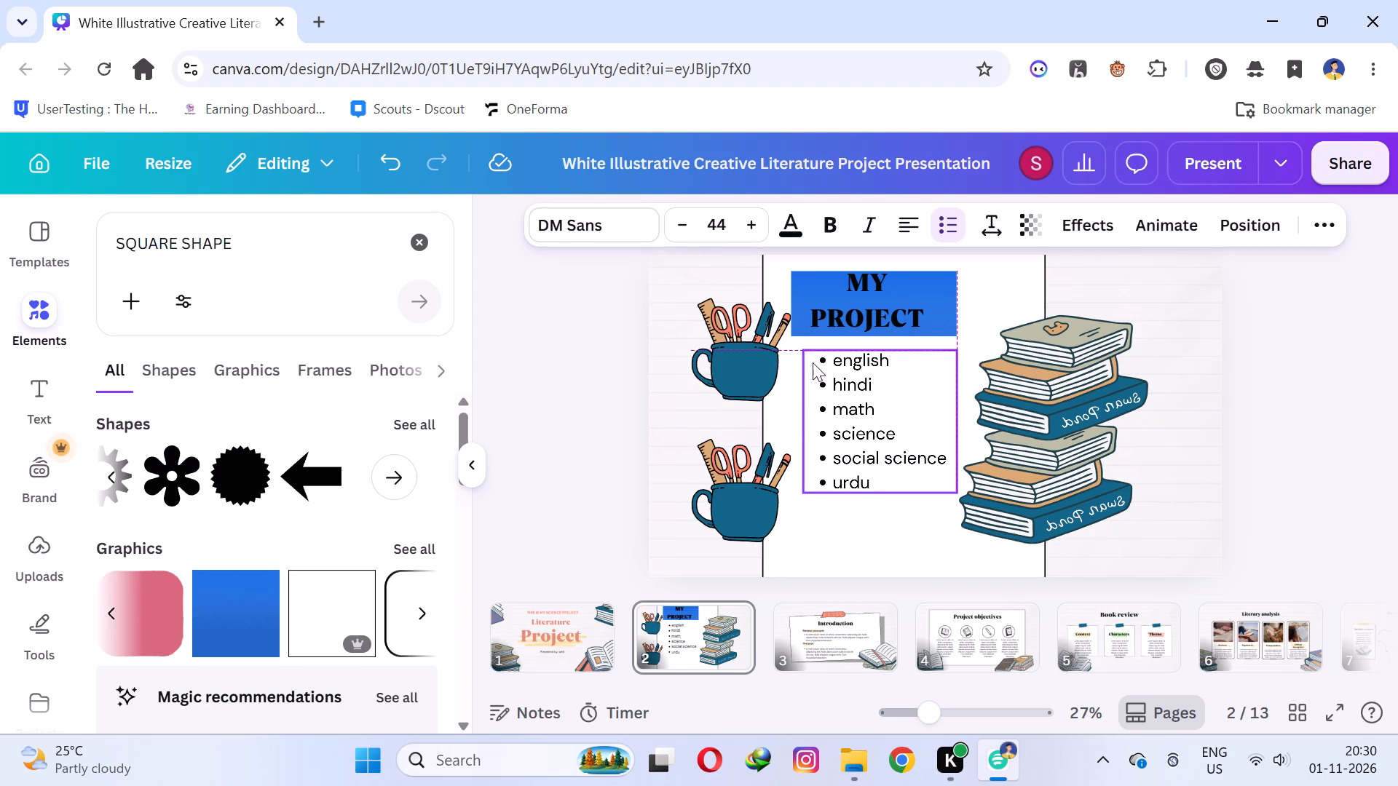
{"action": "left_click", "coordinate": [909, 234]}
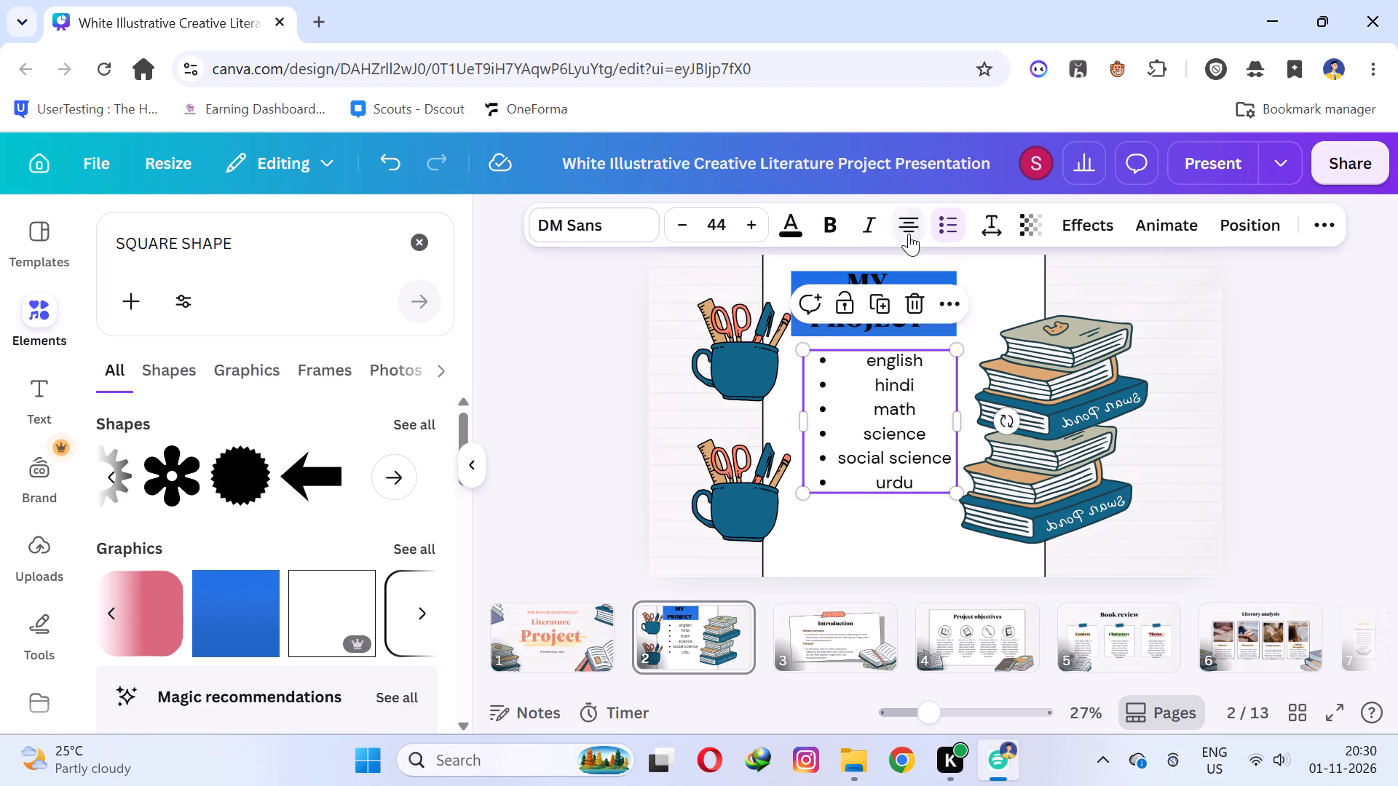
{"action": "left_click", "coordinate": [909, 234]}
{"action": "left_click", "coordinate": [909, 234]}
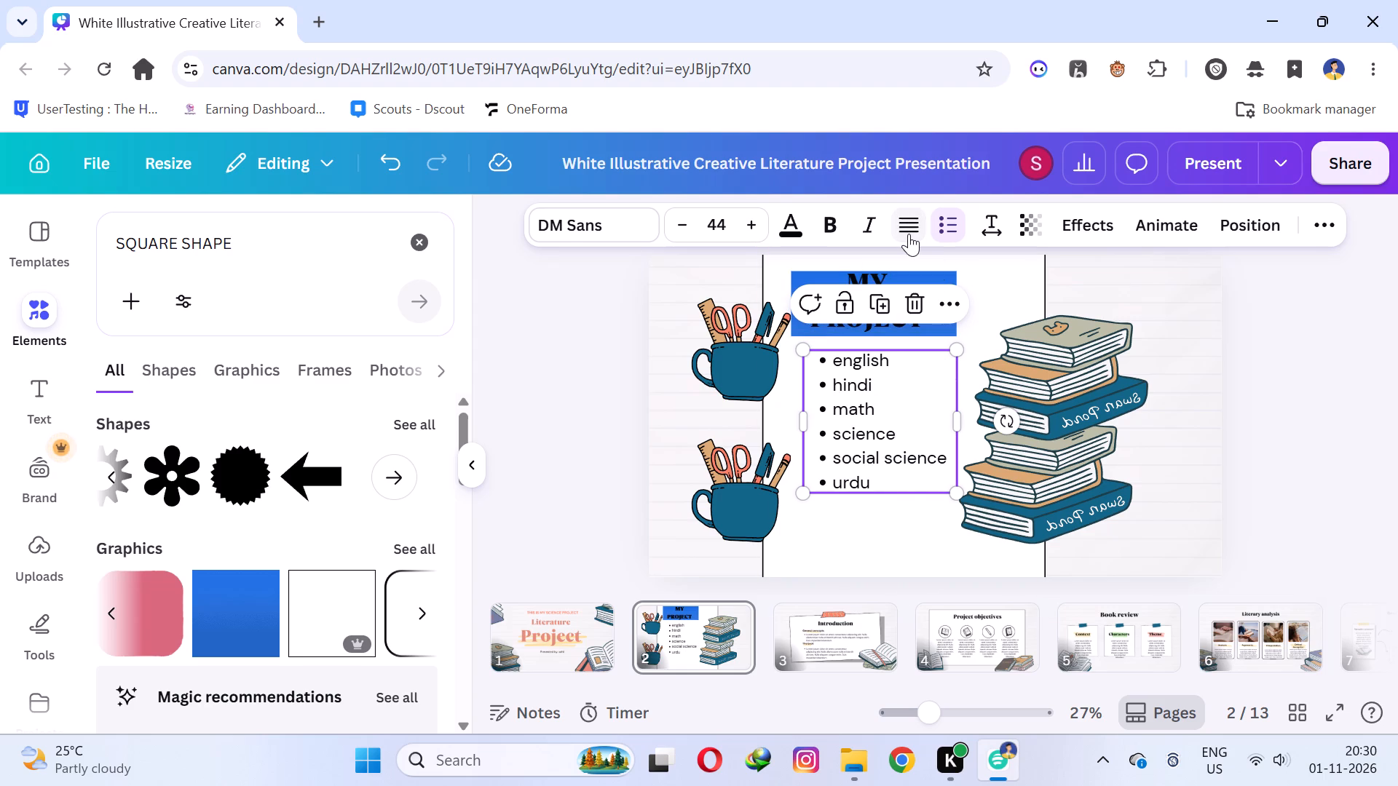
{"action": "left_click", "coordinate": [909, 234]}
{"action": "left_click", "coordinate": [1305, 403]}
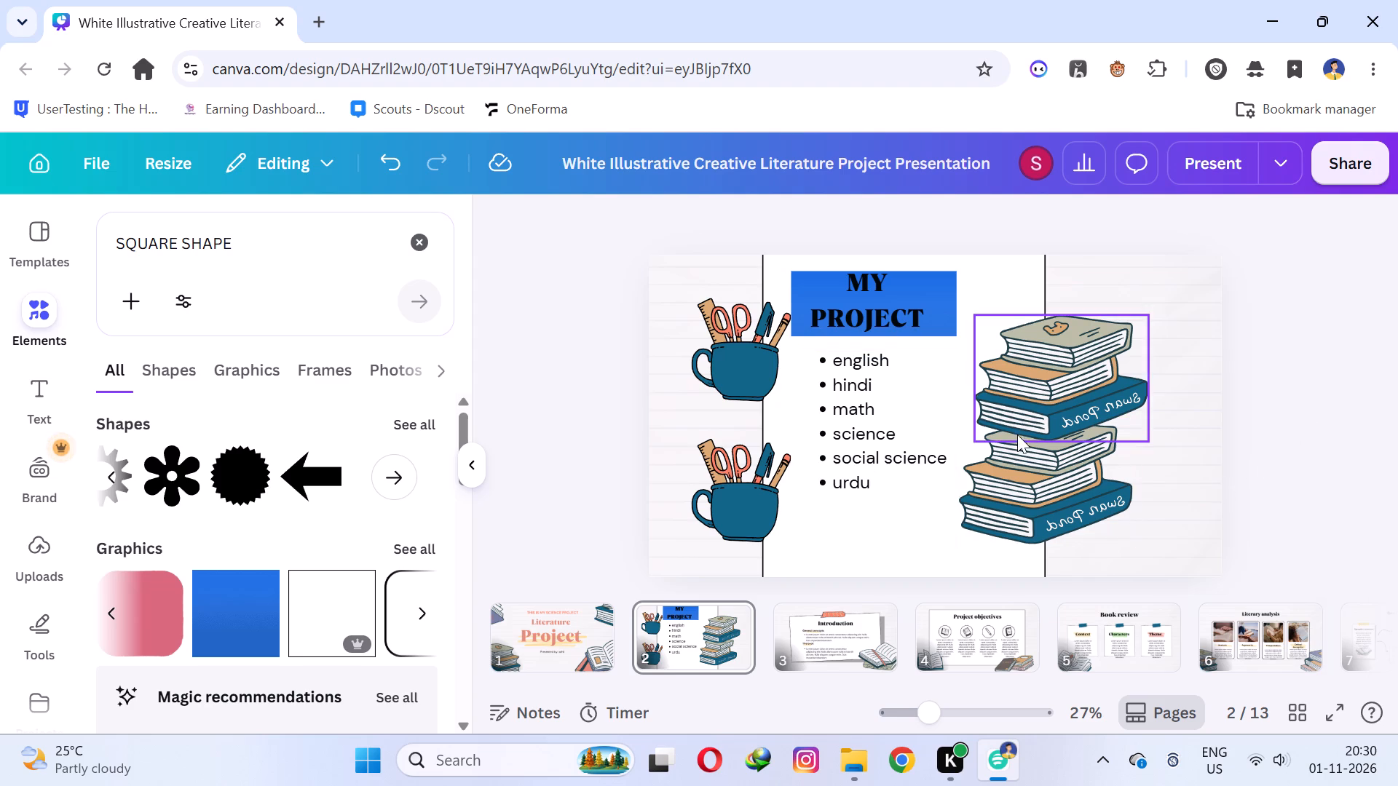
Convert the subject list on slide 2 to uppercase.
{"action": "left_click", "coordinate": [834, 399]}
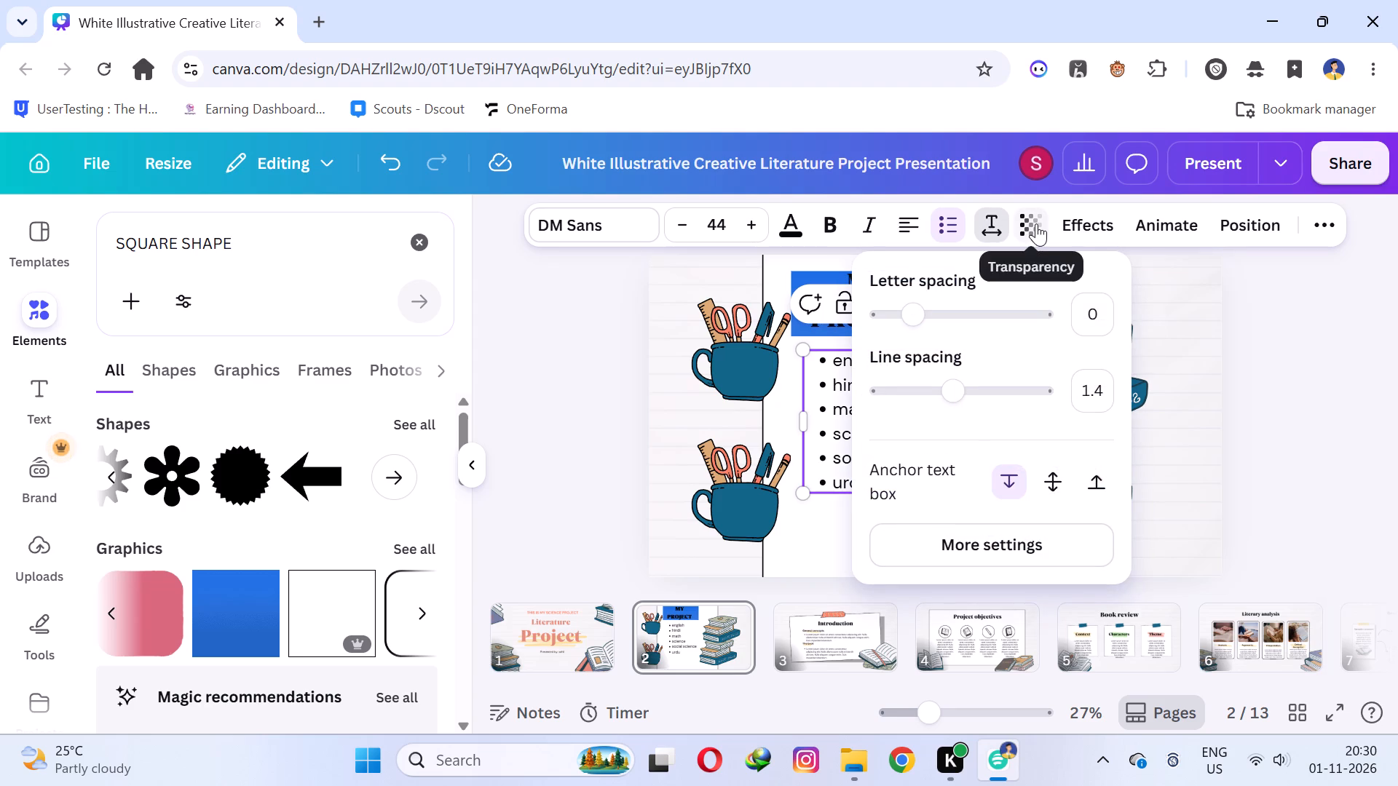
{"action": "left_click", "coordinate": [1300, 222]}
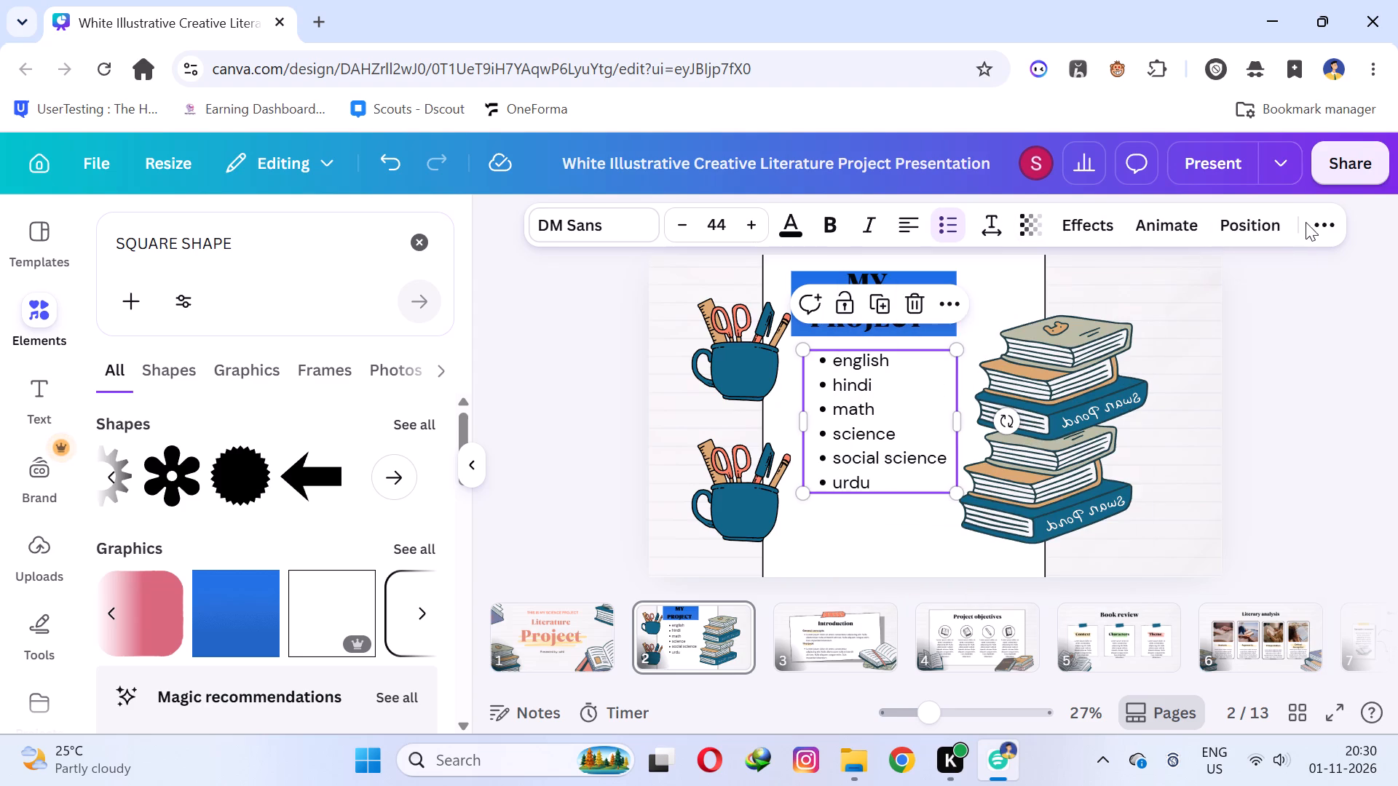
{"action": "left_click", "coordinate": [1309, 222]}
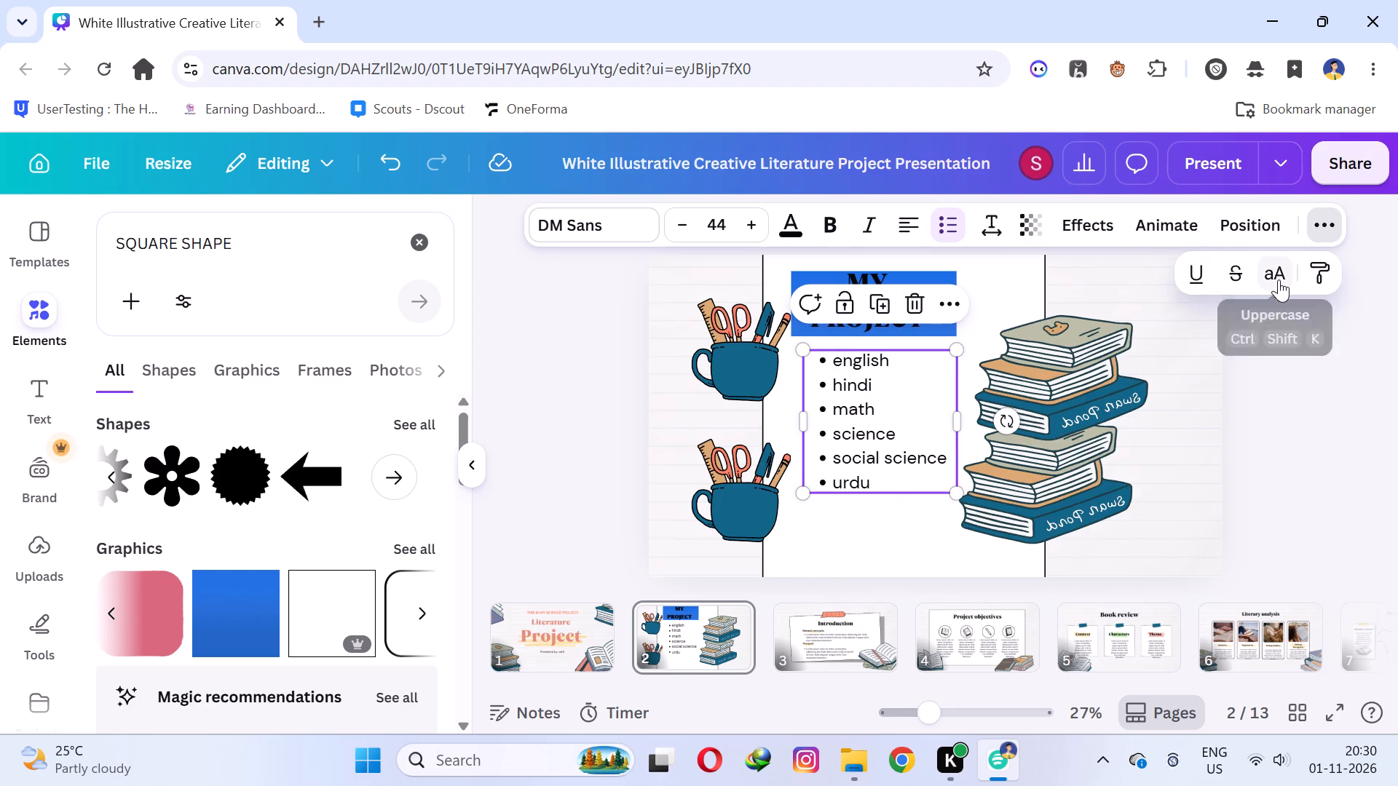
{"action": "left_click", "coordinate": [1279, 279]}
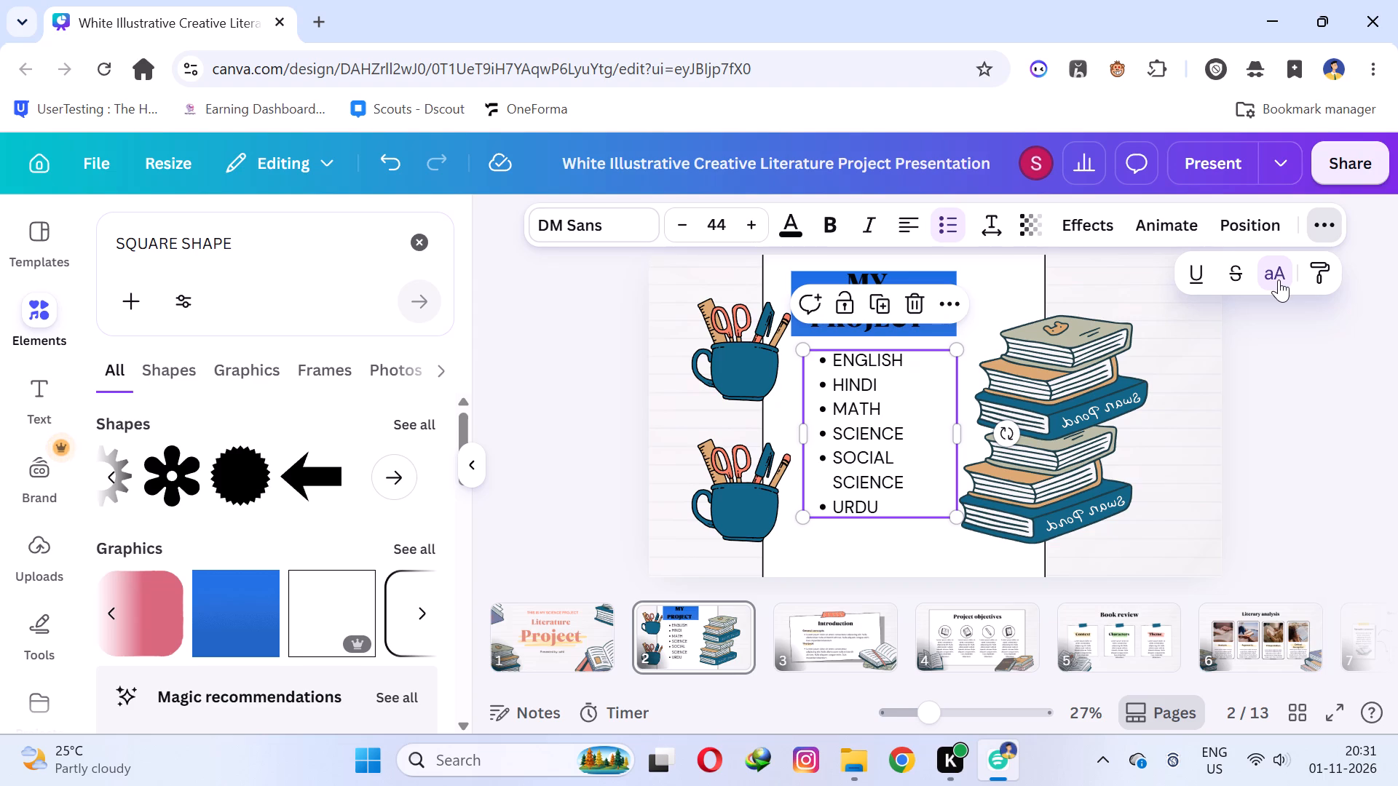
{"action": "left_click", "coordinate": [1292, 439]}
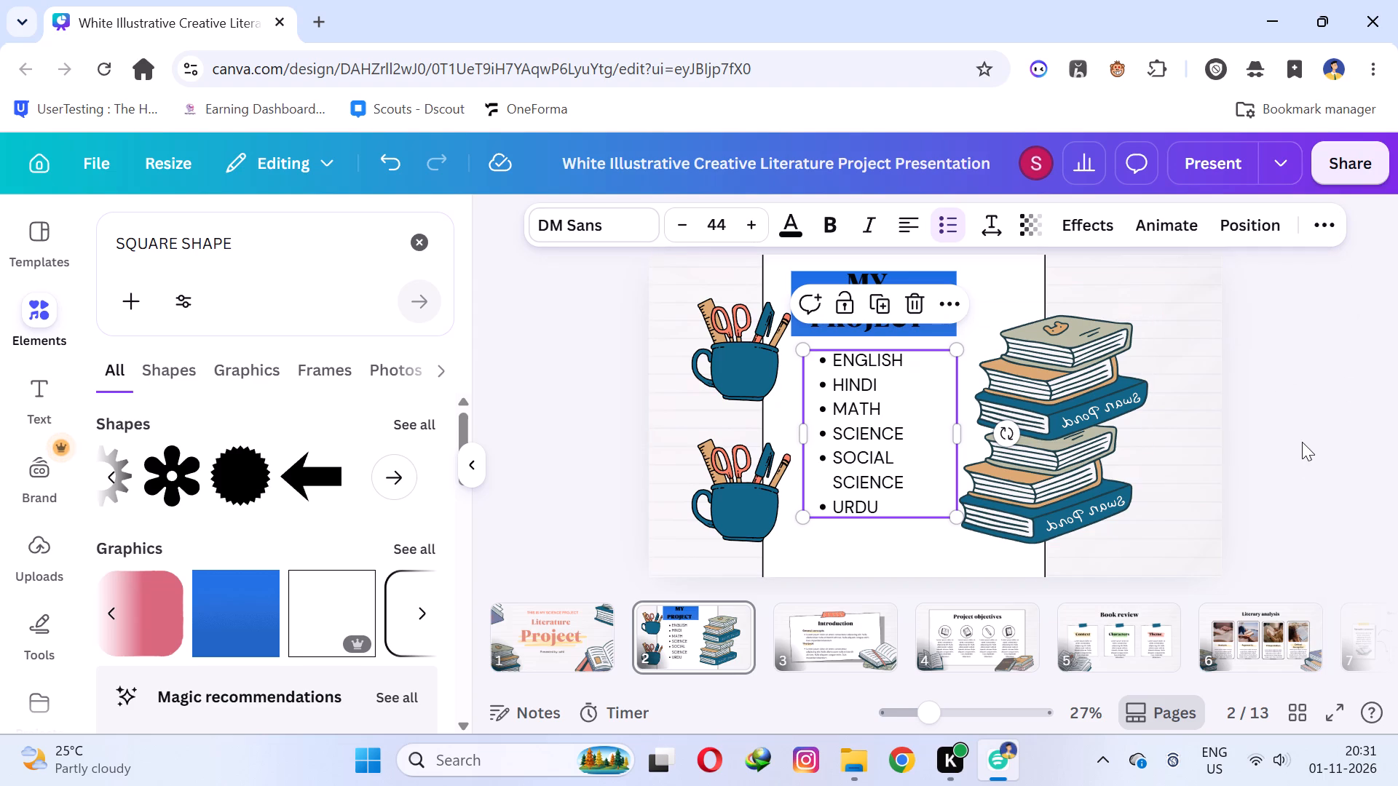
Change the fill of the white central panel behind the subject list to the pale pinkish beige already used in the design.
{"action": "left_click", "coordinate": [918, 547]}
{"action": "left_click", "coordinate": [899, 545]}
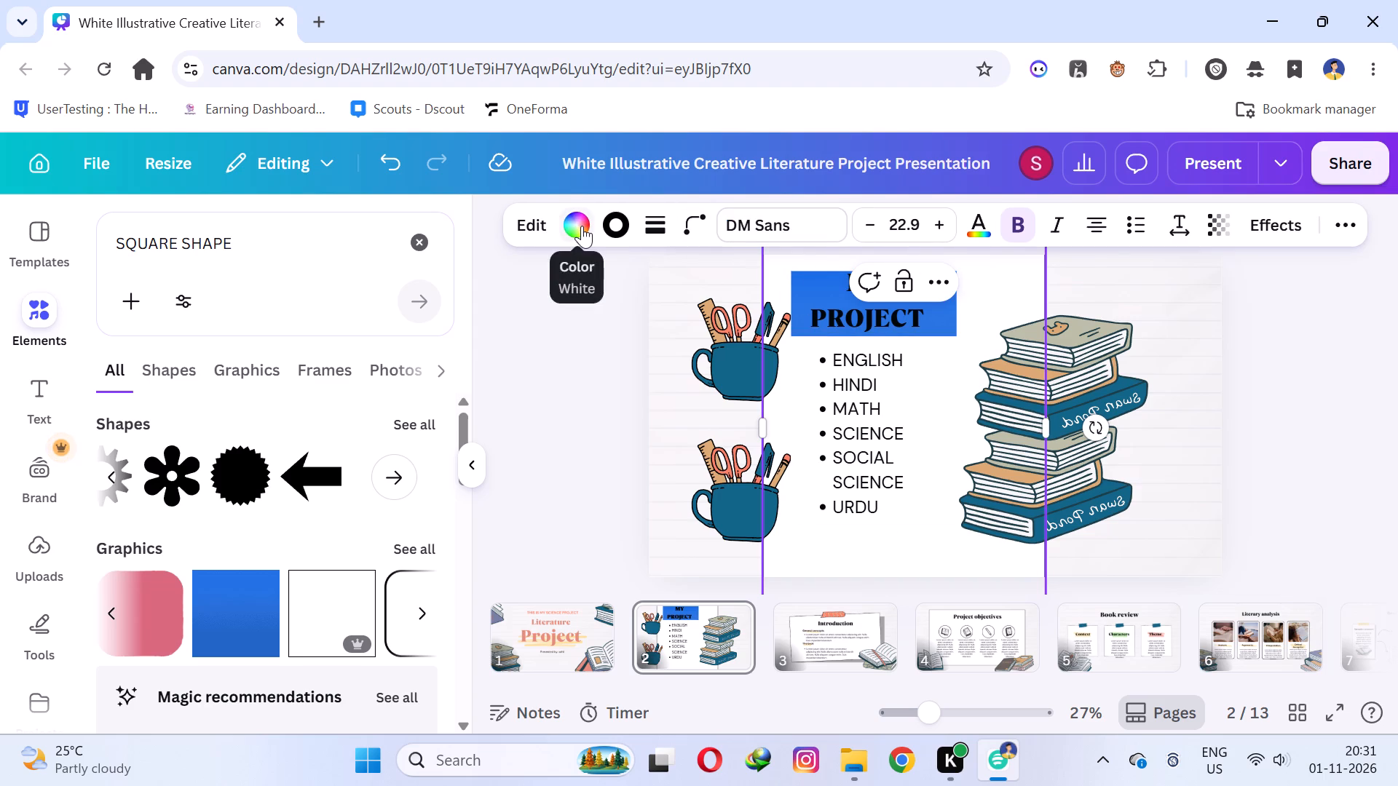
{"action": "left_click", "coordinate": [582, 226]}
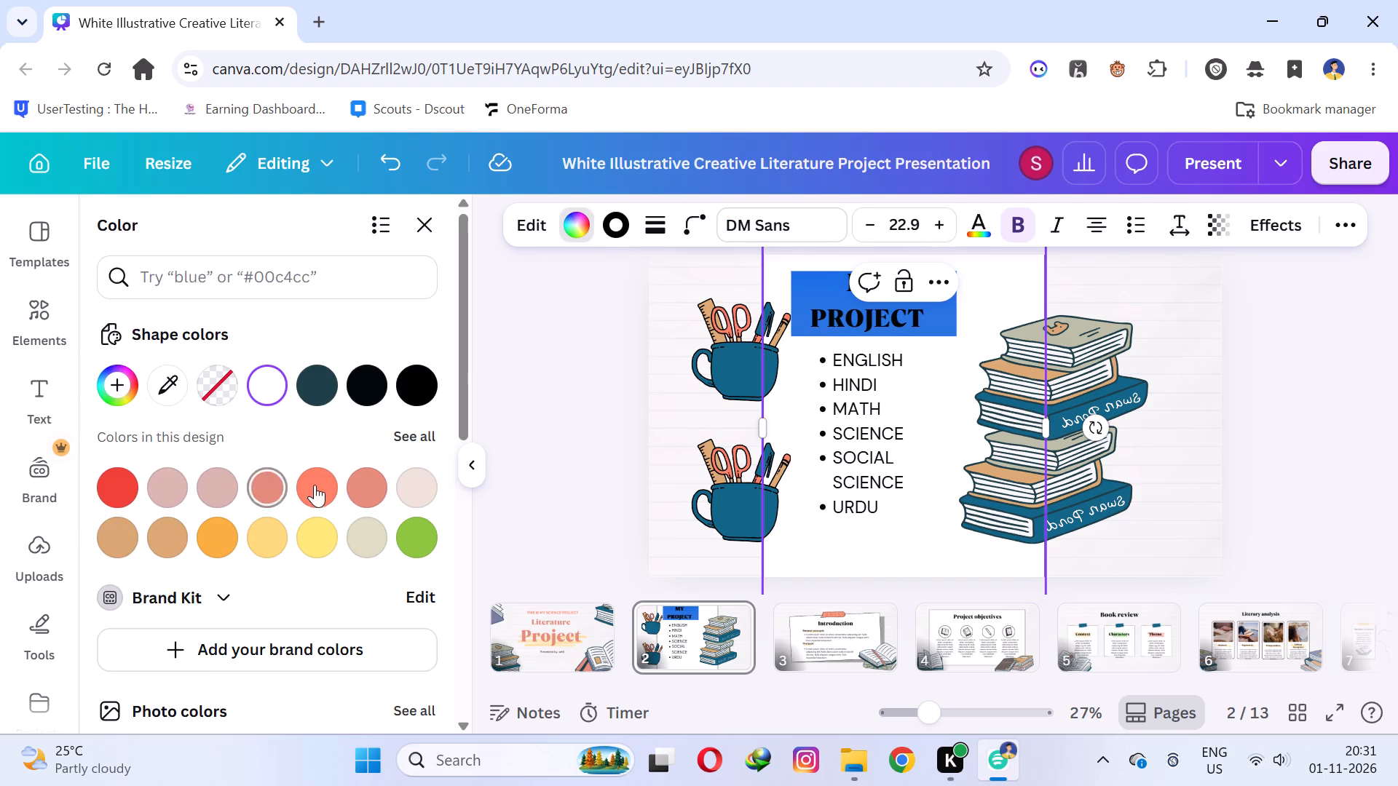
{"action": "left_click", "coordinate": [330, 485]}
{"action": "left_click", "coordinate": [410, 496]}
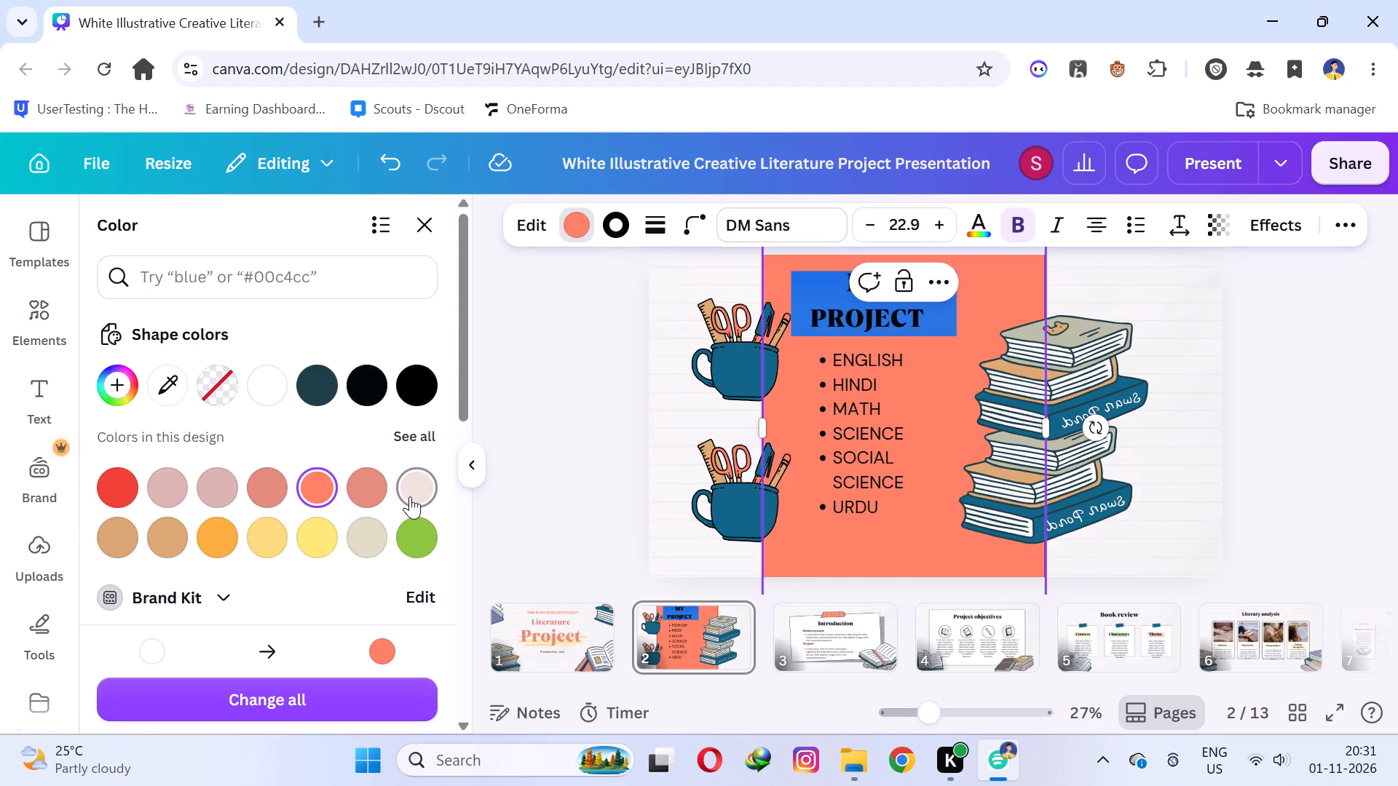
{"action": "left_click", "coordinate": [1305, 382]}
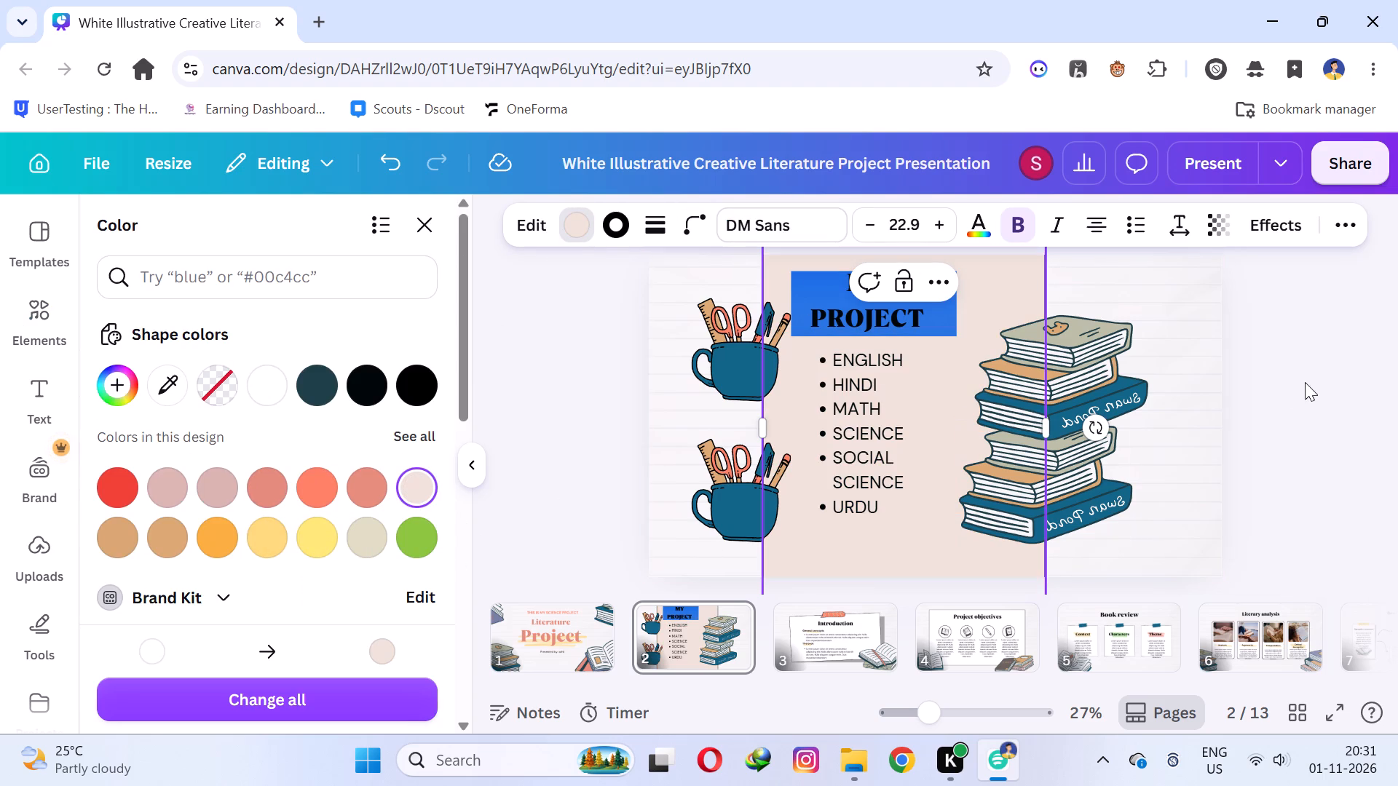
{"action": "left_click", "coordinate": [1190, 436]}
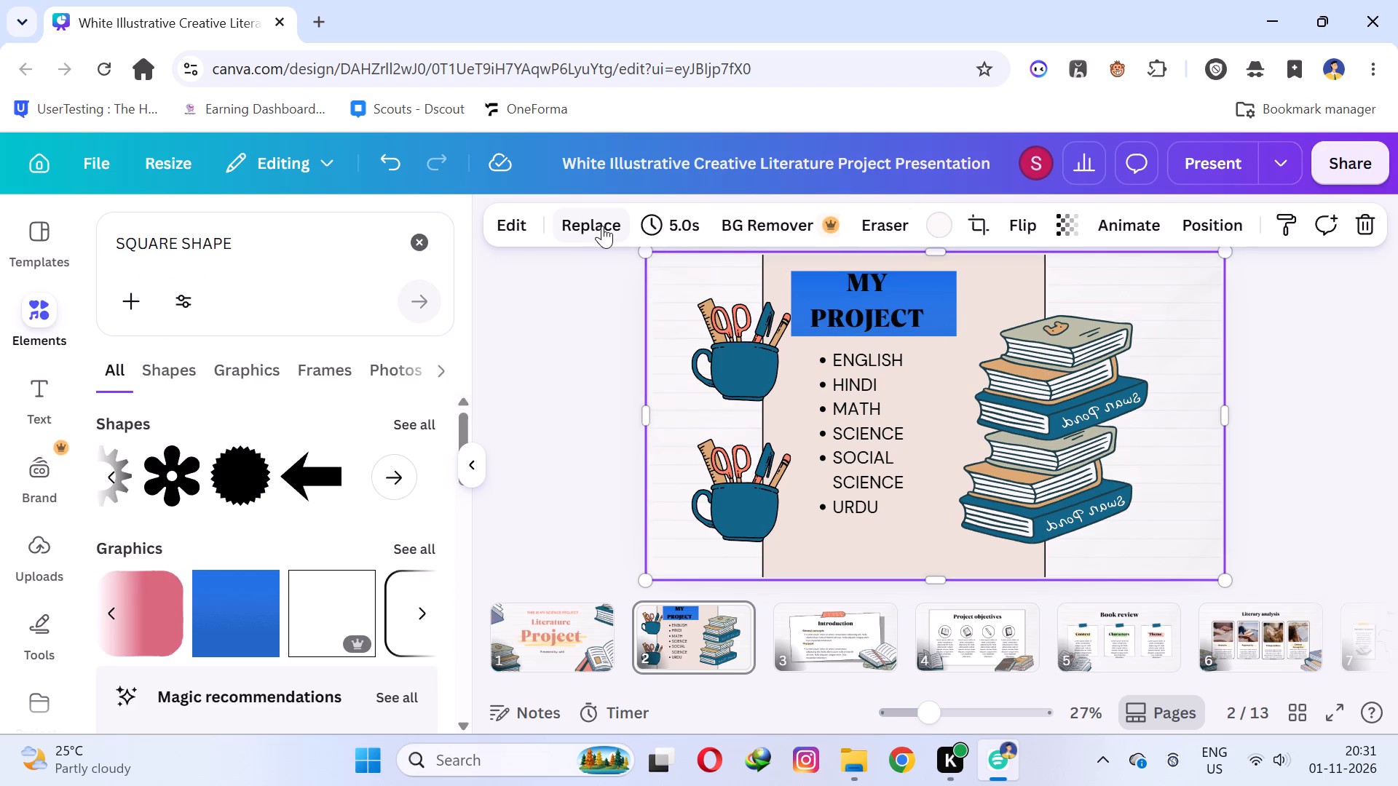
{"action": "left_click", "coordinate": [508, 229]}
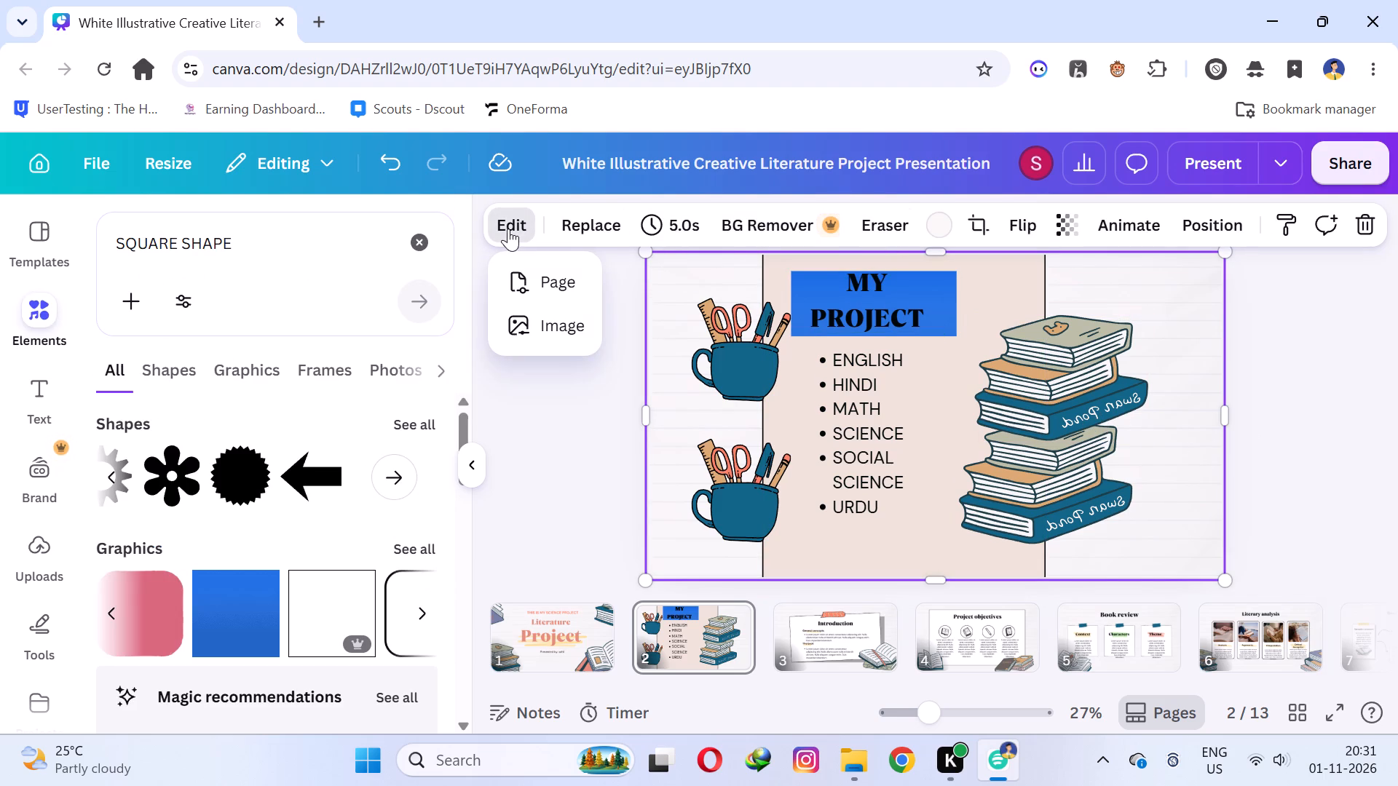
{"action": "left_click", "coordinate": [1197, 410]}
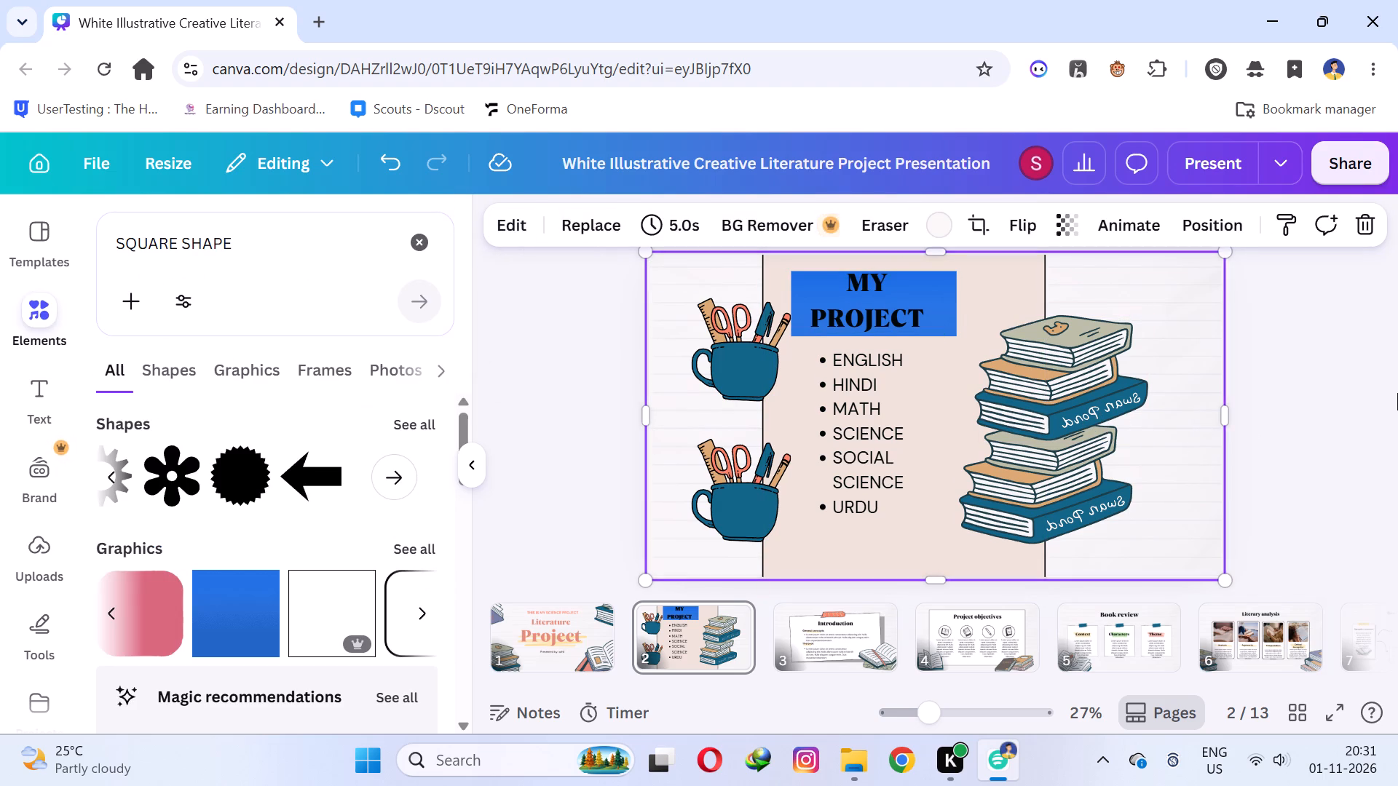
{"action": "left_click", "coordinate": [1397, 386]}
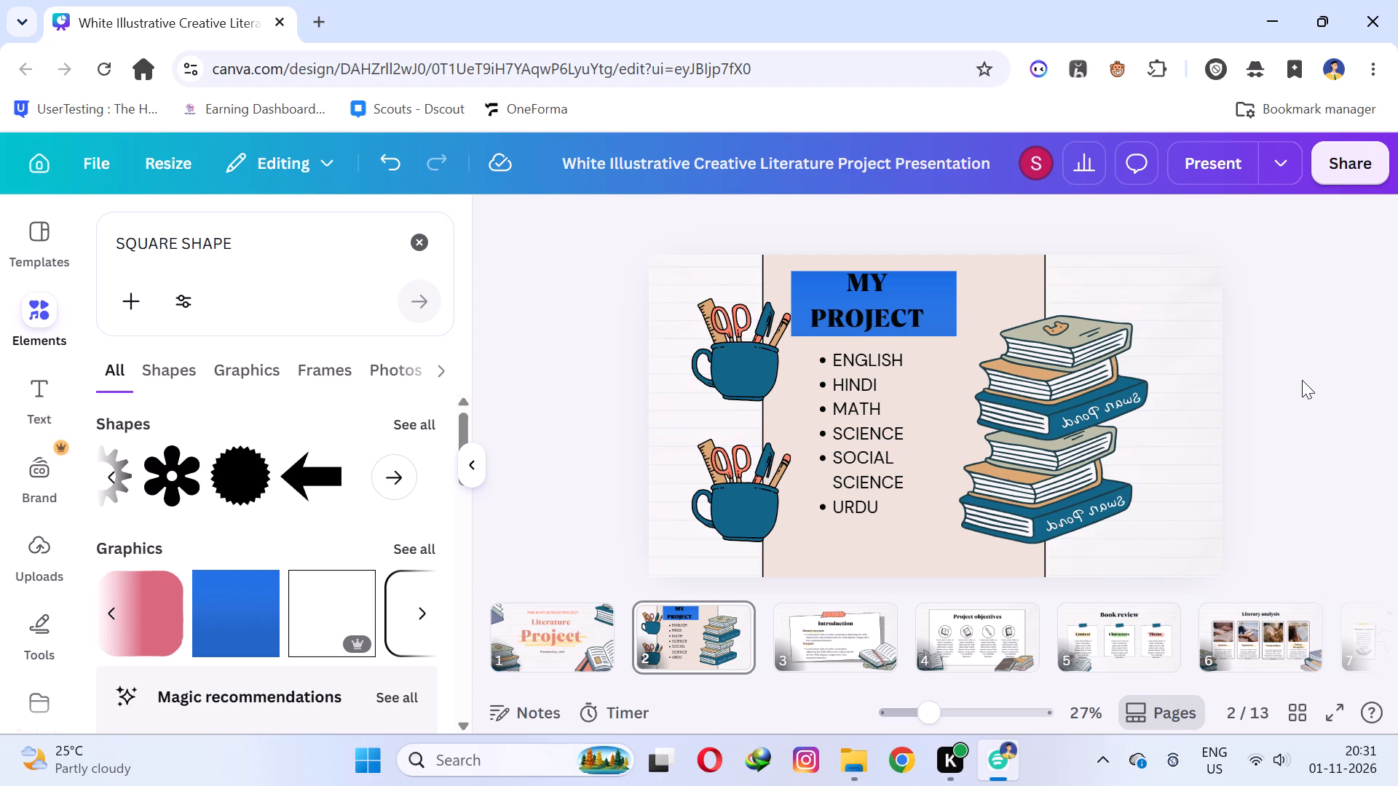
Send the upper book stack backward one layer so the lower stack overlaps it.
{"action": "left_click", "coordinate": [1070, 378]}
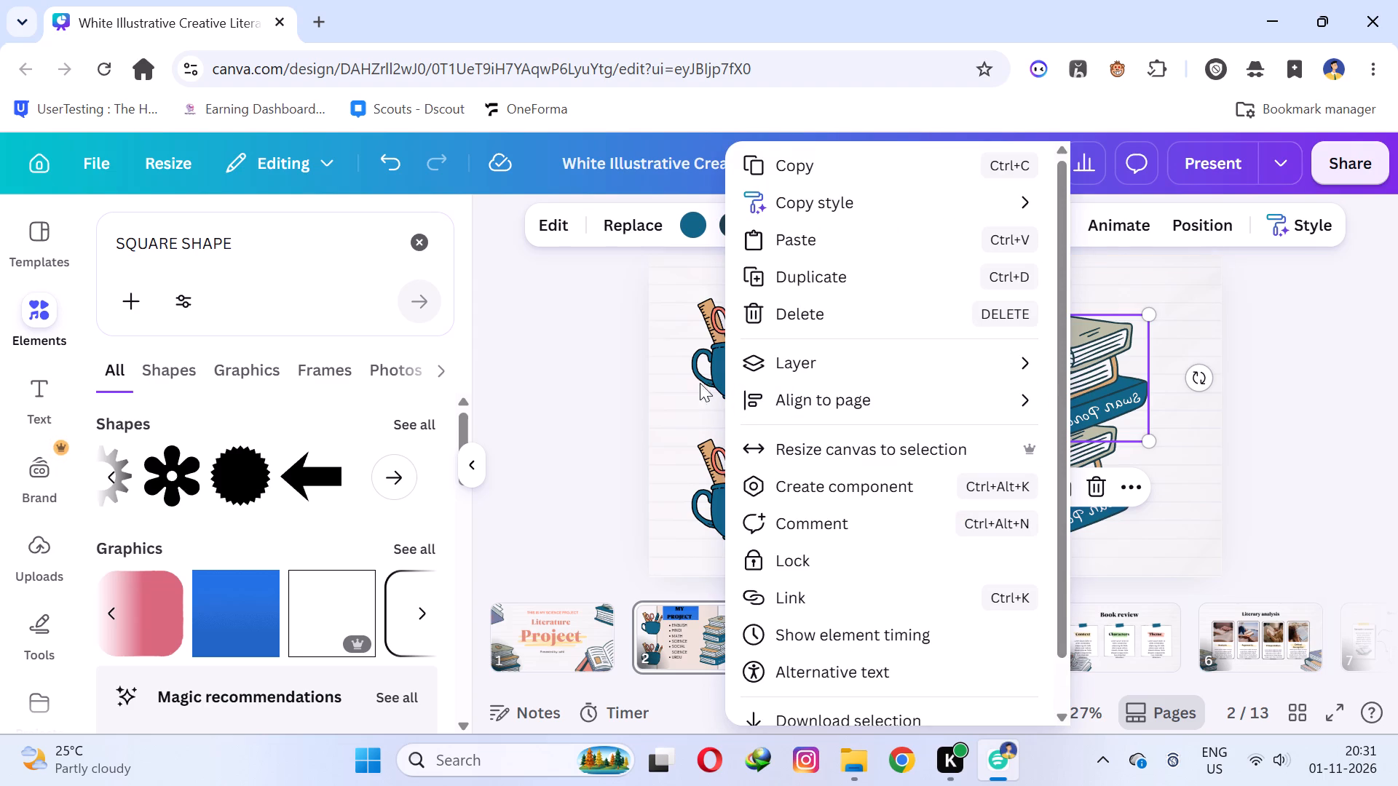
{"action": "left_click", "coordinate": [794, 357]}
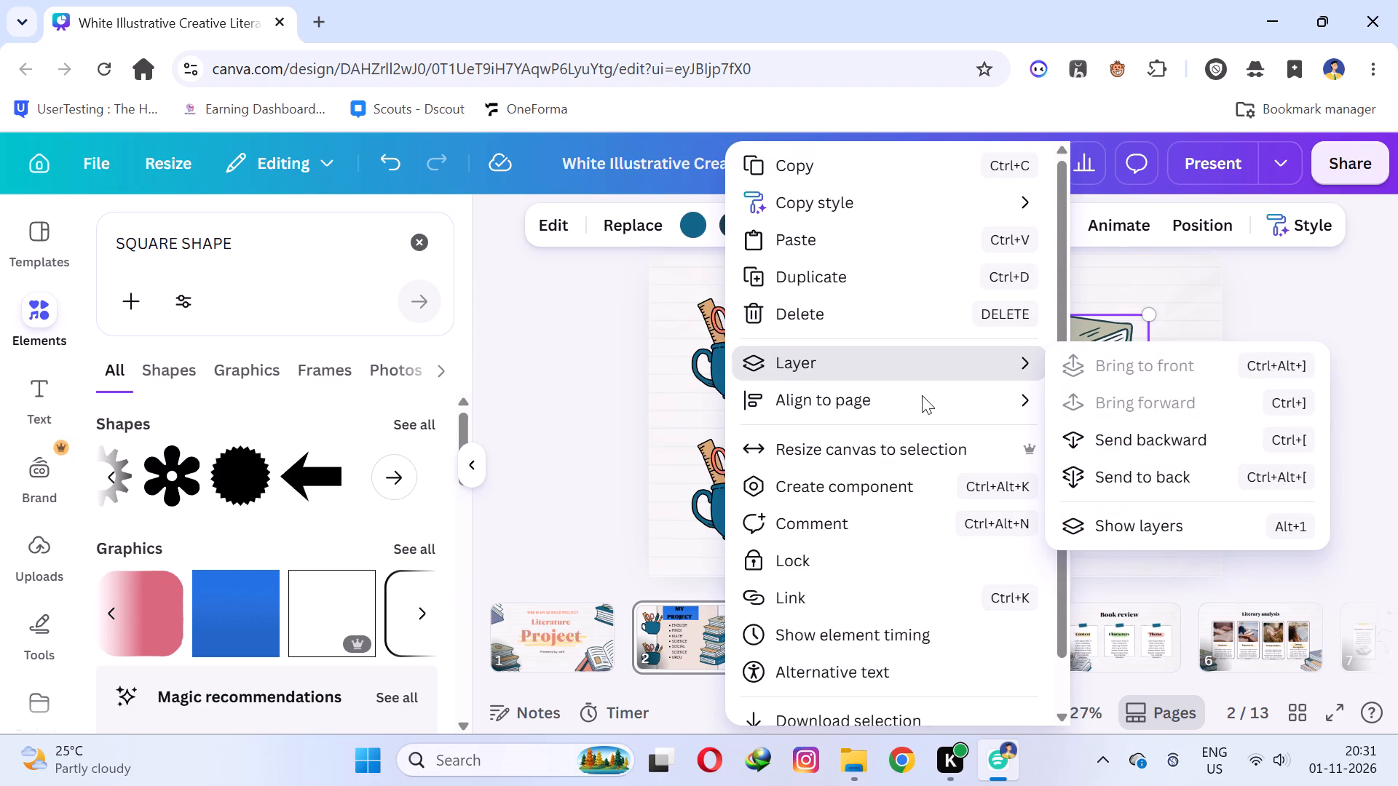
{"action": "left_click", "coordinate": [1182, 450]}
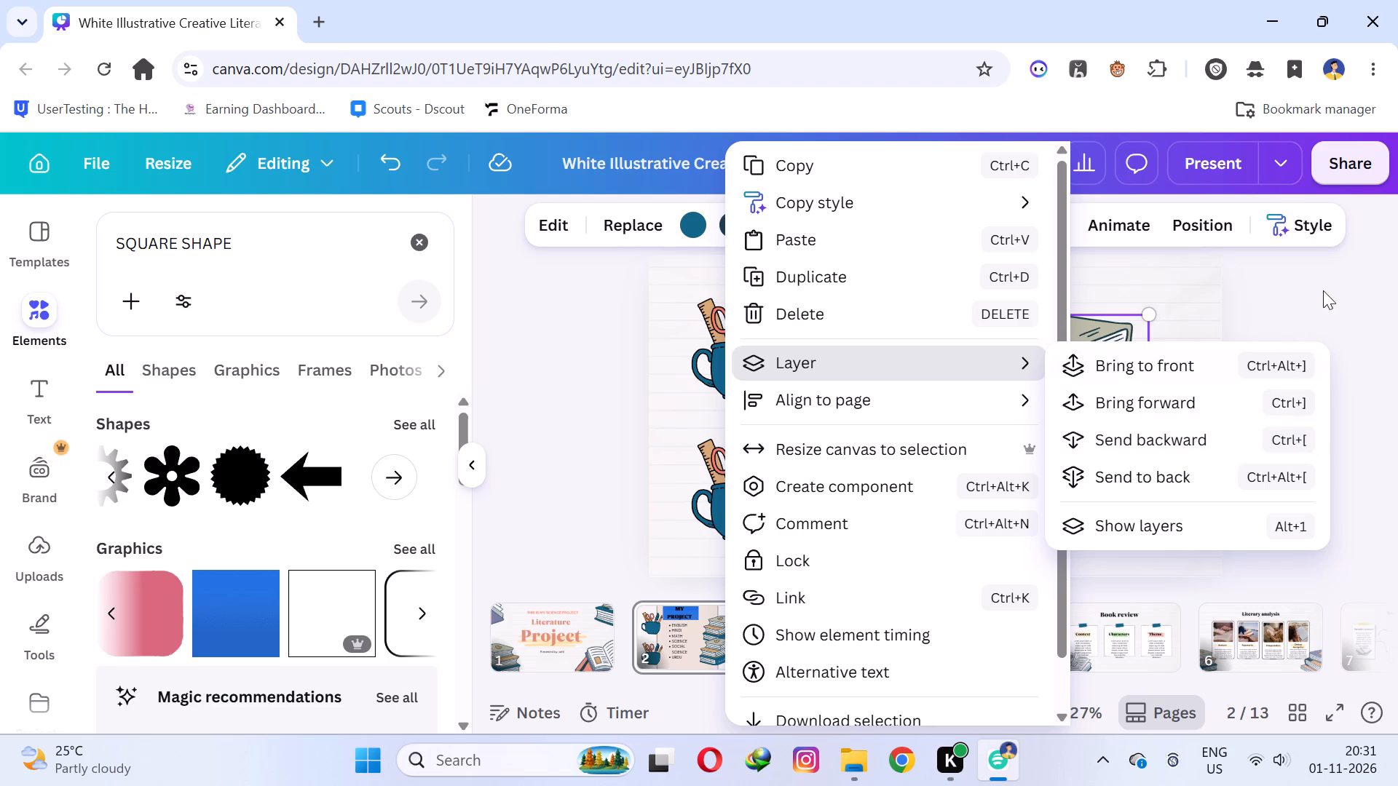
{"action": "left_click", "coordinate": [1347, 285]}
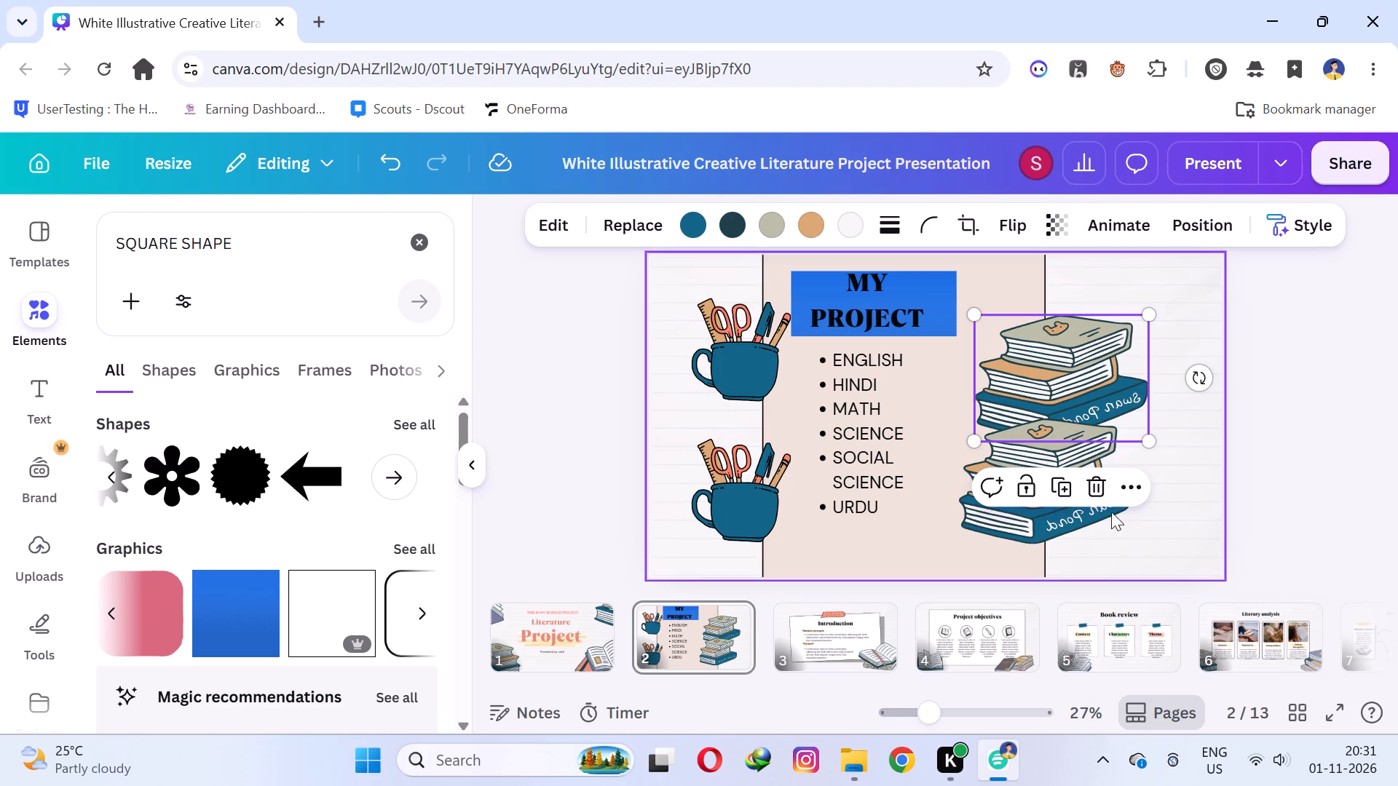
{"action": "left_click", "coordinate": [1127, 529]}
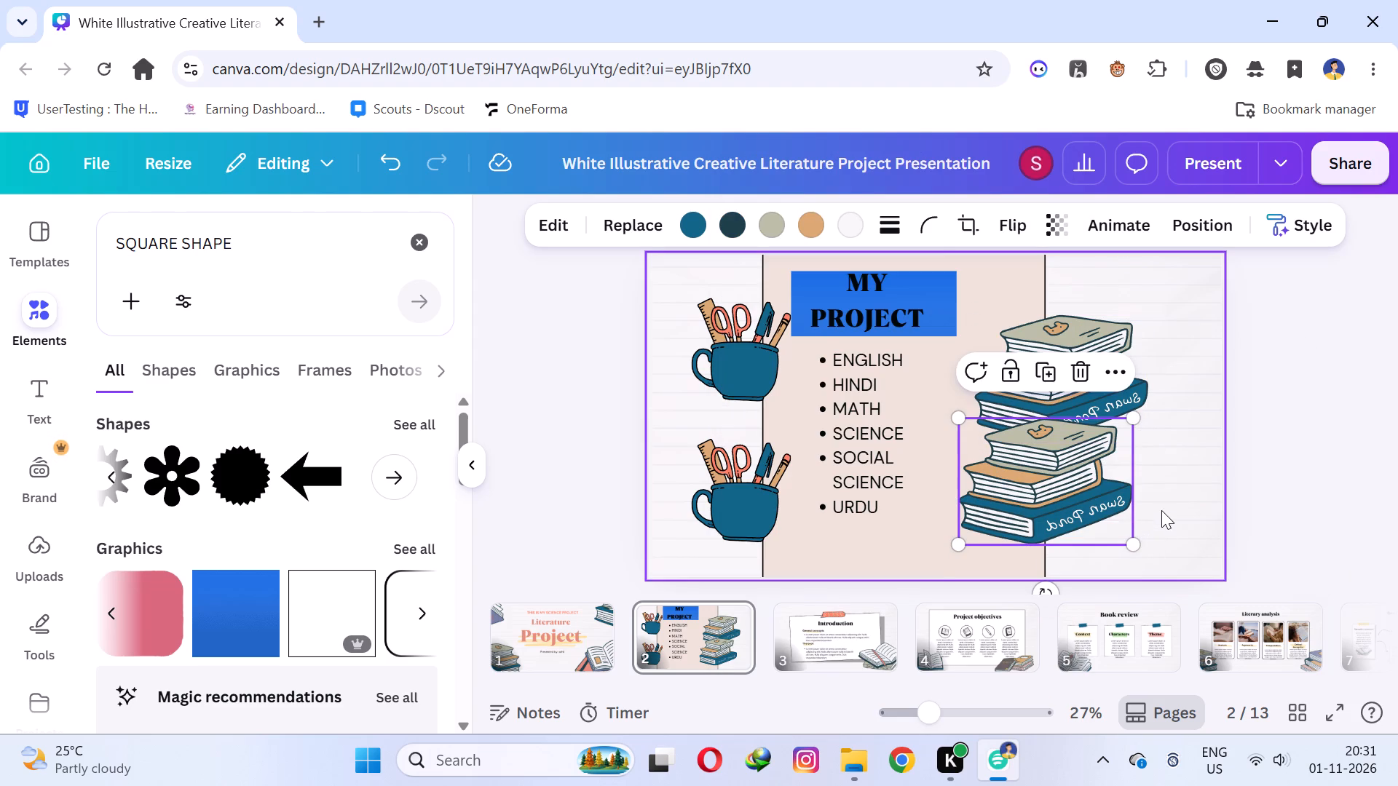
{"action": "left_click", "coordinate": [1161, 510]}
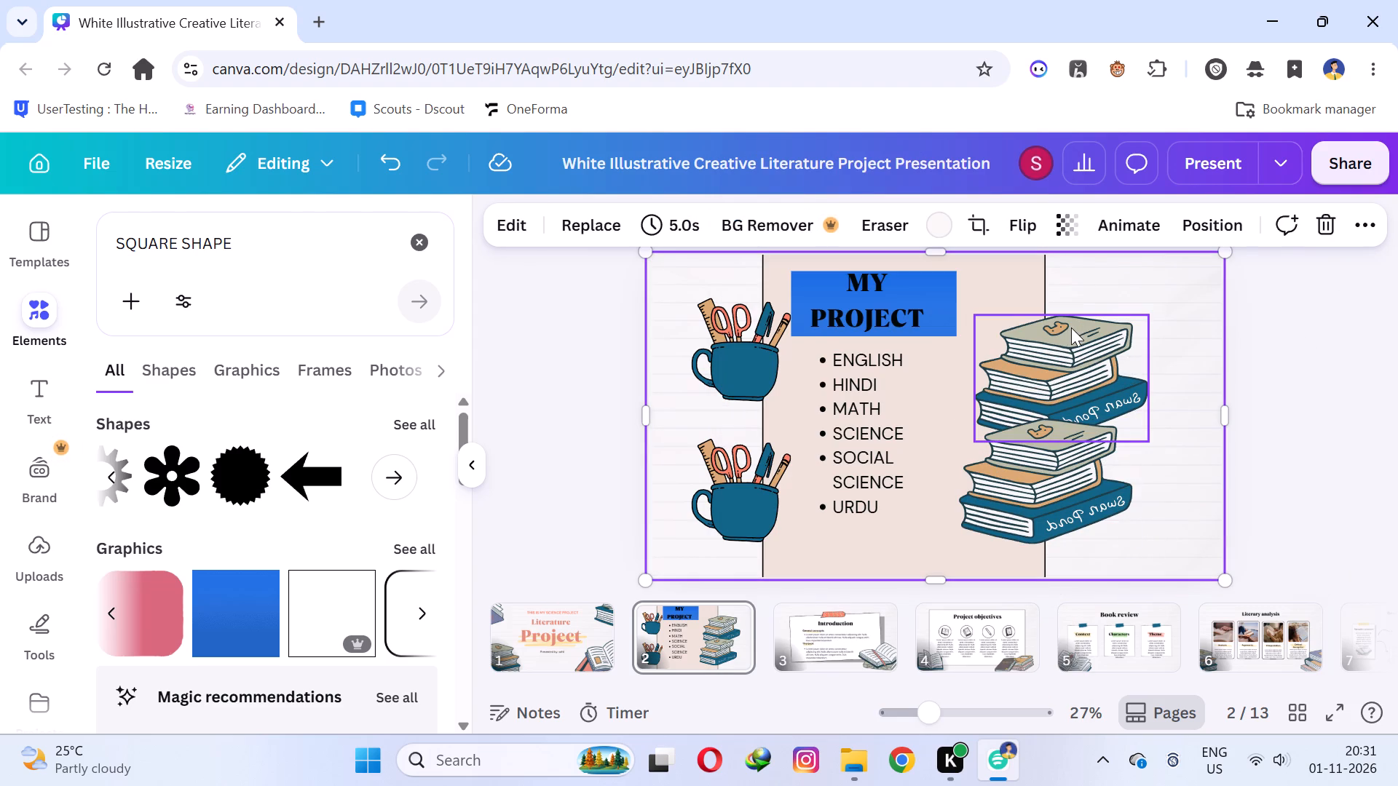
Bring the upper book stack on slide 2 to the front so it overlaps the lower stack.
{"action": "right_click", "coordinate": [1064, 332]}
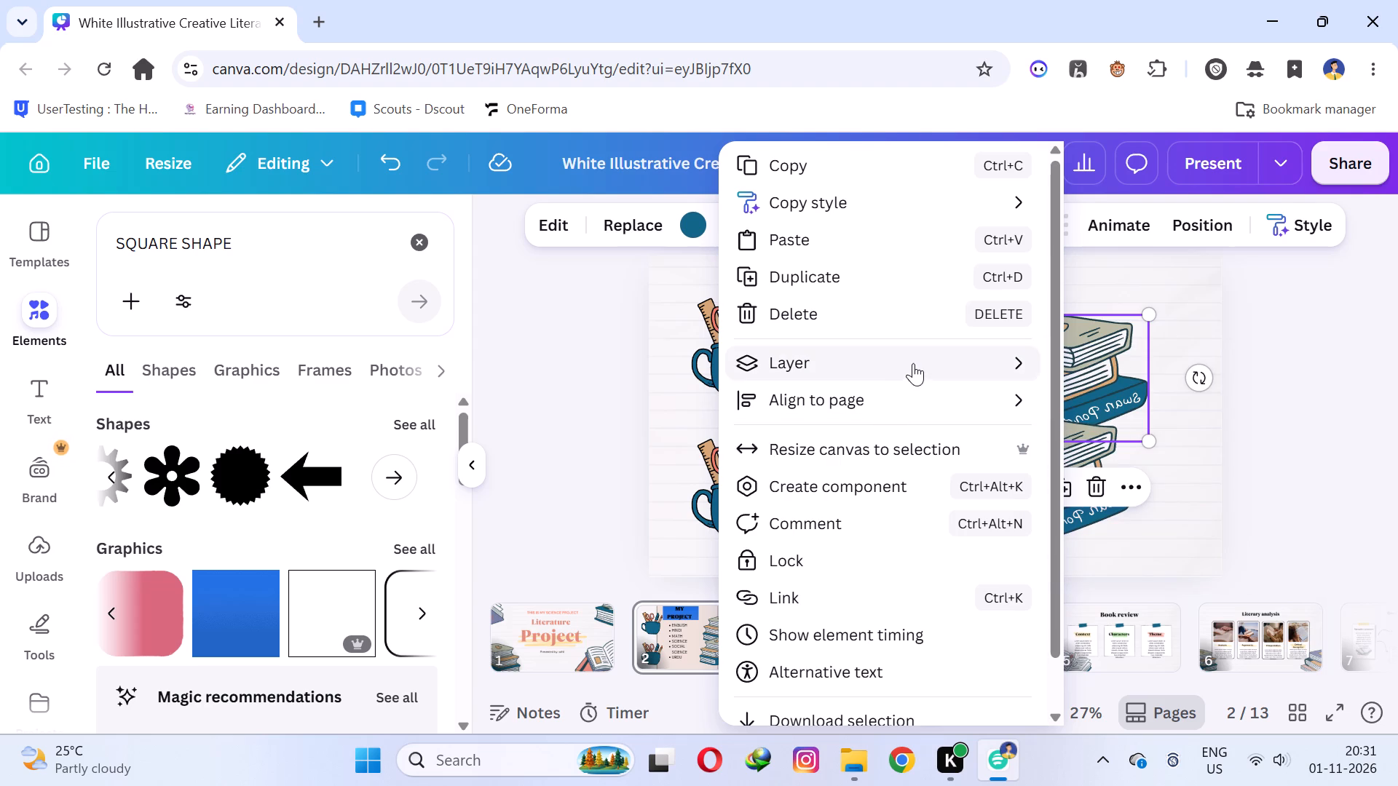
{"action": "left_click", "coordinate": [1132, 355]}
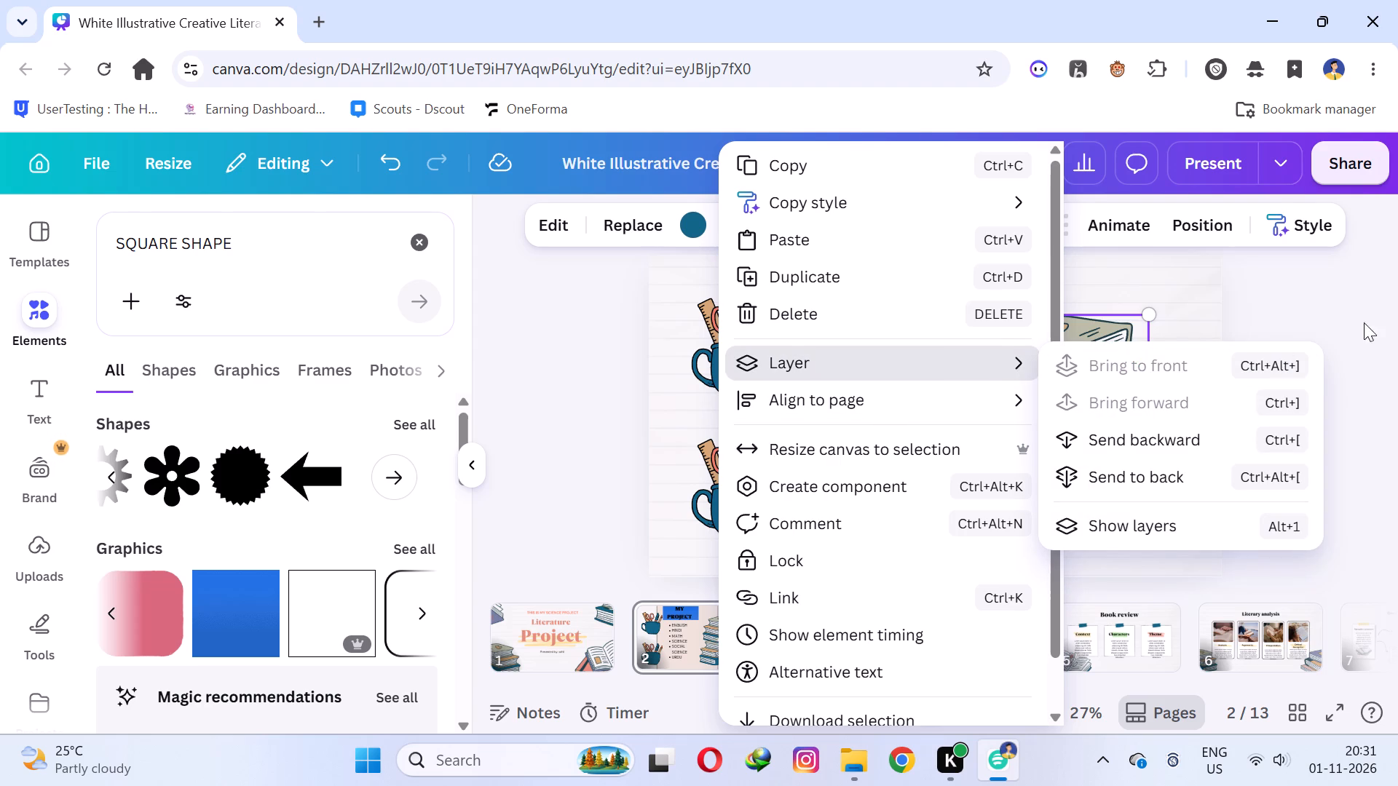
{"action": "left_click", "coordinate": [1371, 317]}
{"action": "left_click", "coordinate": [1193, 496]}
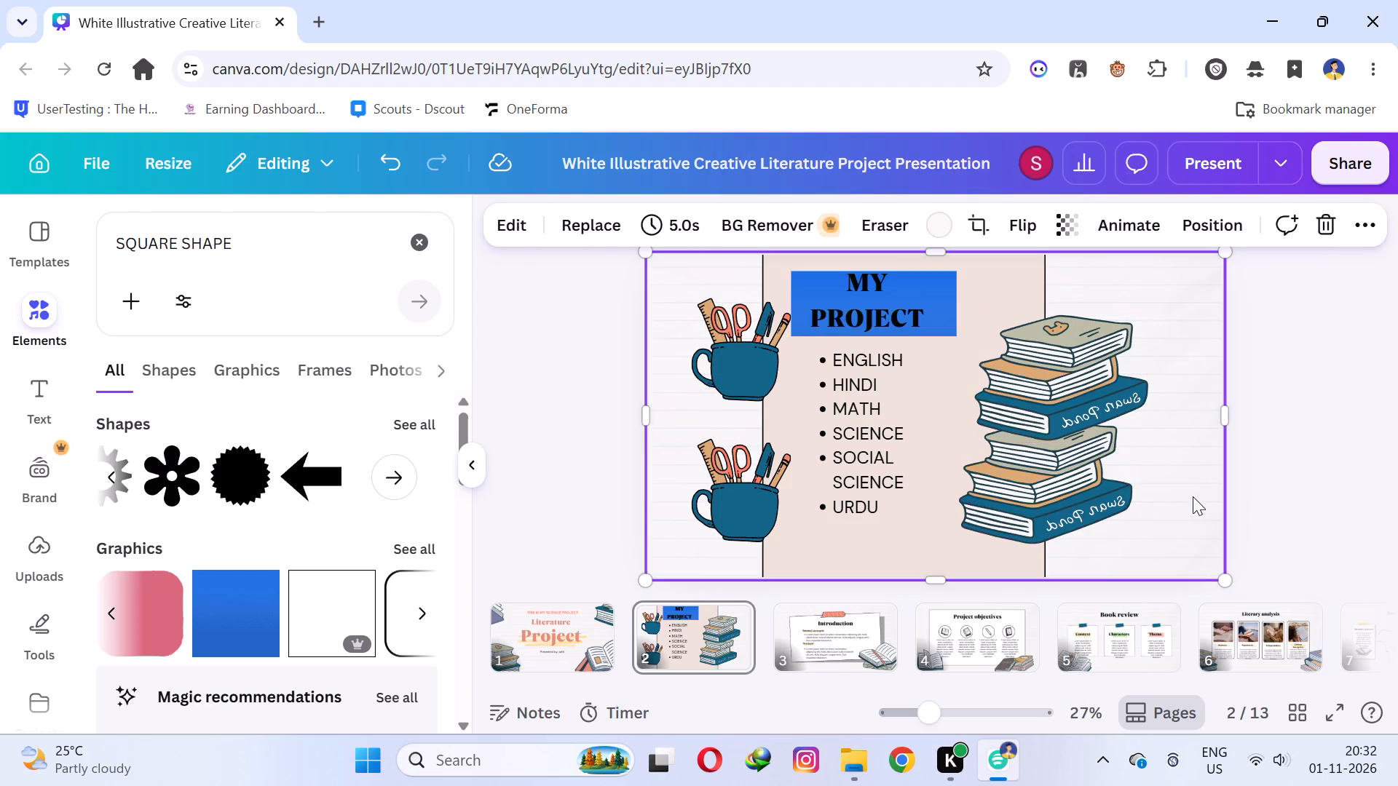
Move the lower book stack down and slightly to the right, clear of the upper stack, keeping its layer order.
{"action": "left_click_drag", "start_coordinate": [1032, 472], "coordinate": [1048, 479]}
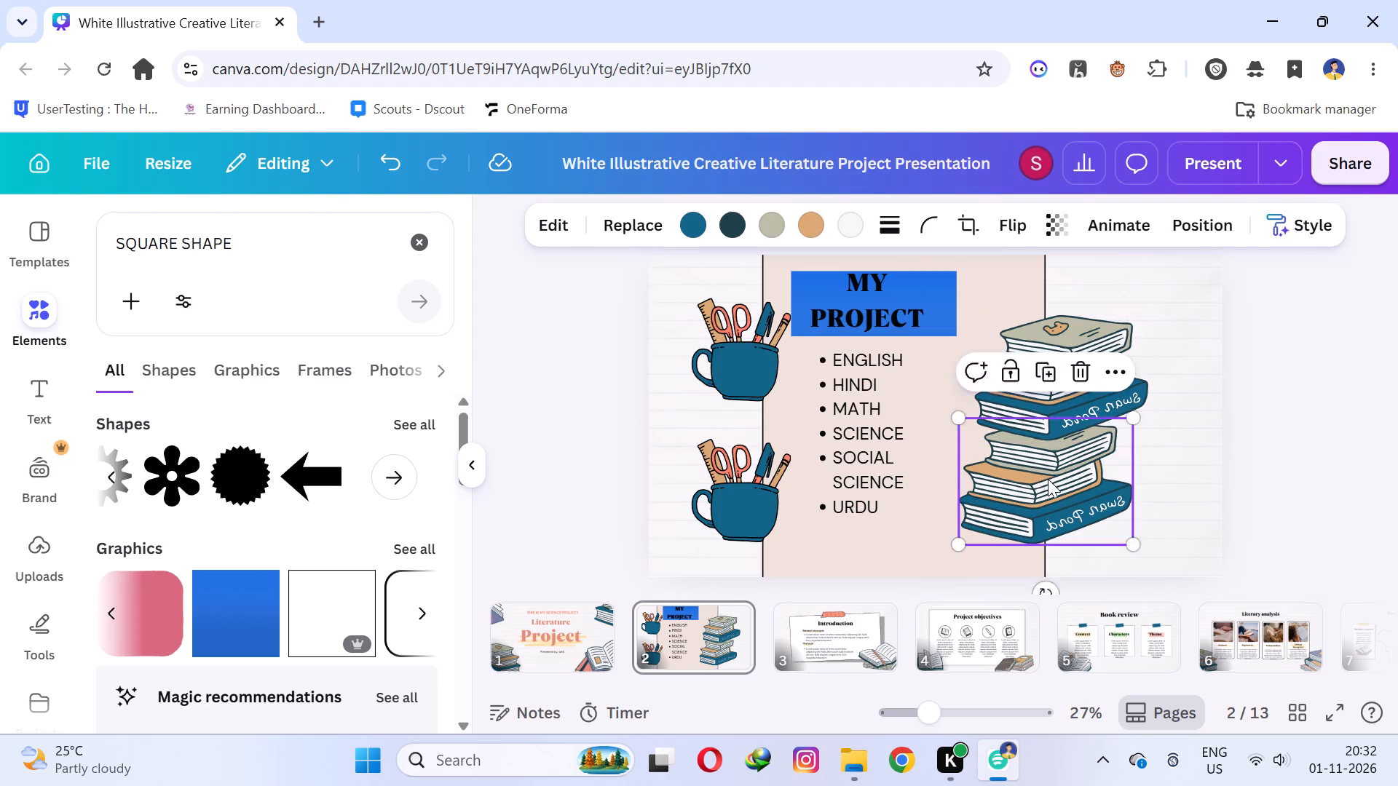
{"action": "left_click_drag", "start_coordinate": [1048, 479], "coordinate": [1062, 515]}
{"action": "right_click", "coordinate": [1062, 515]}
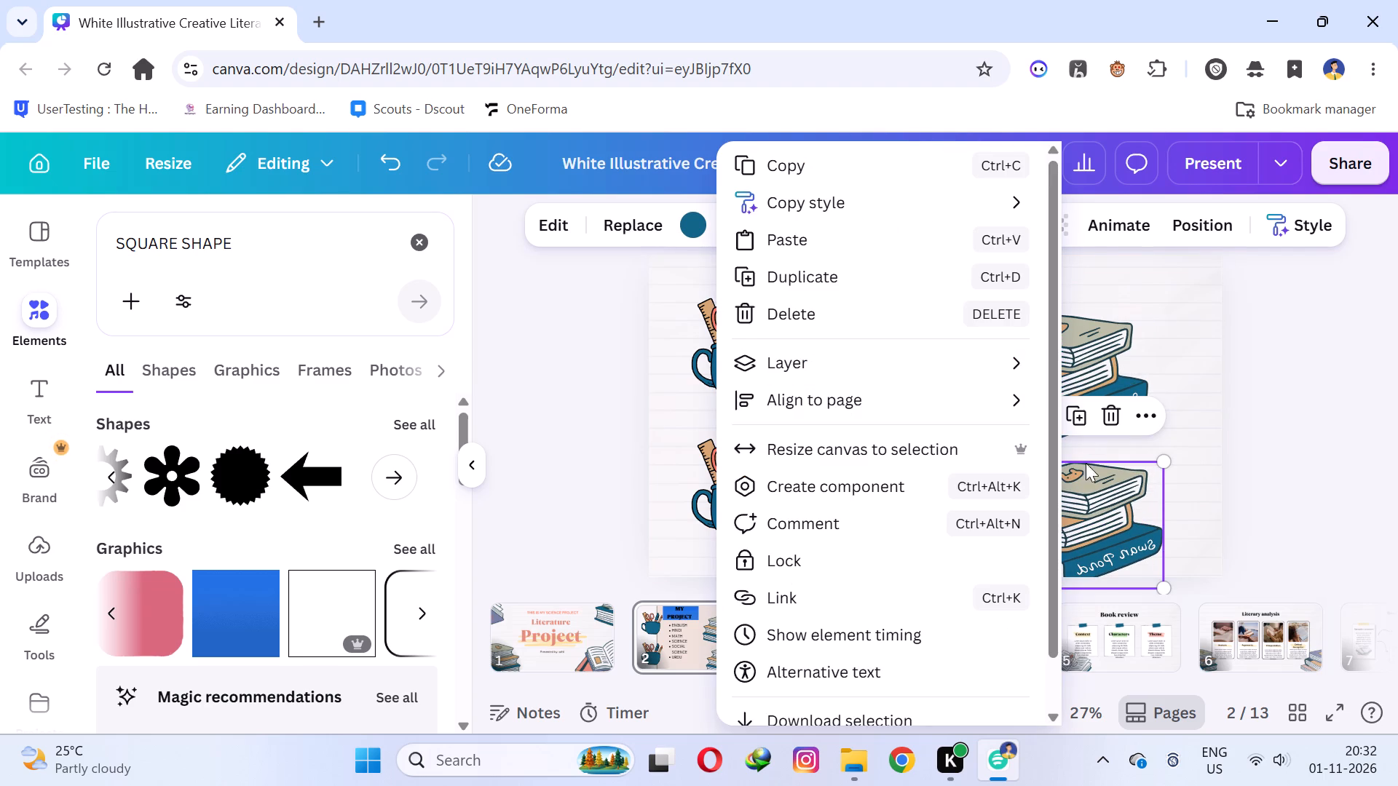
{"action": "left_click", "coordinate": [798, 362]}
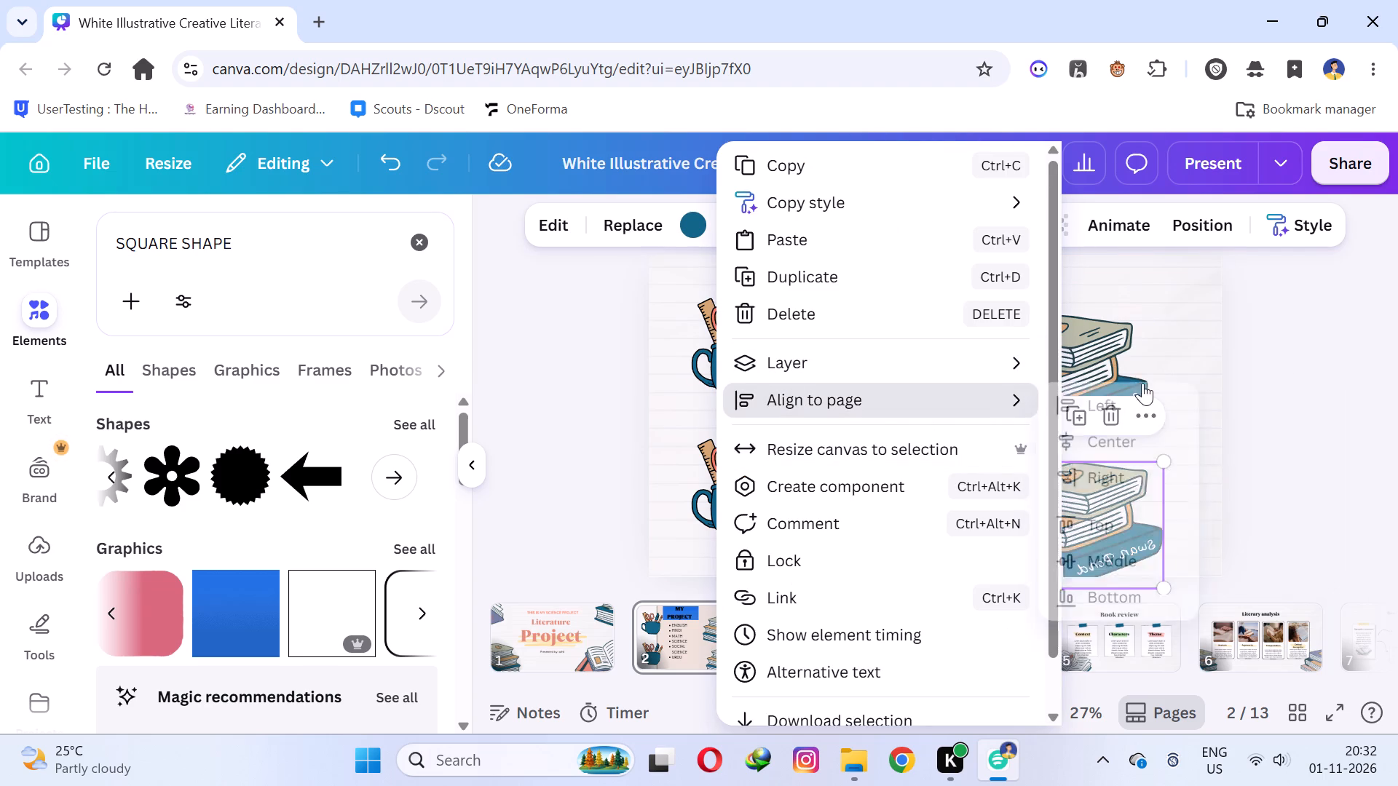
{"action": "left_click", "coordinate": [1279, 324]}
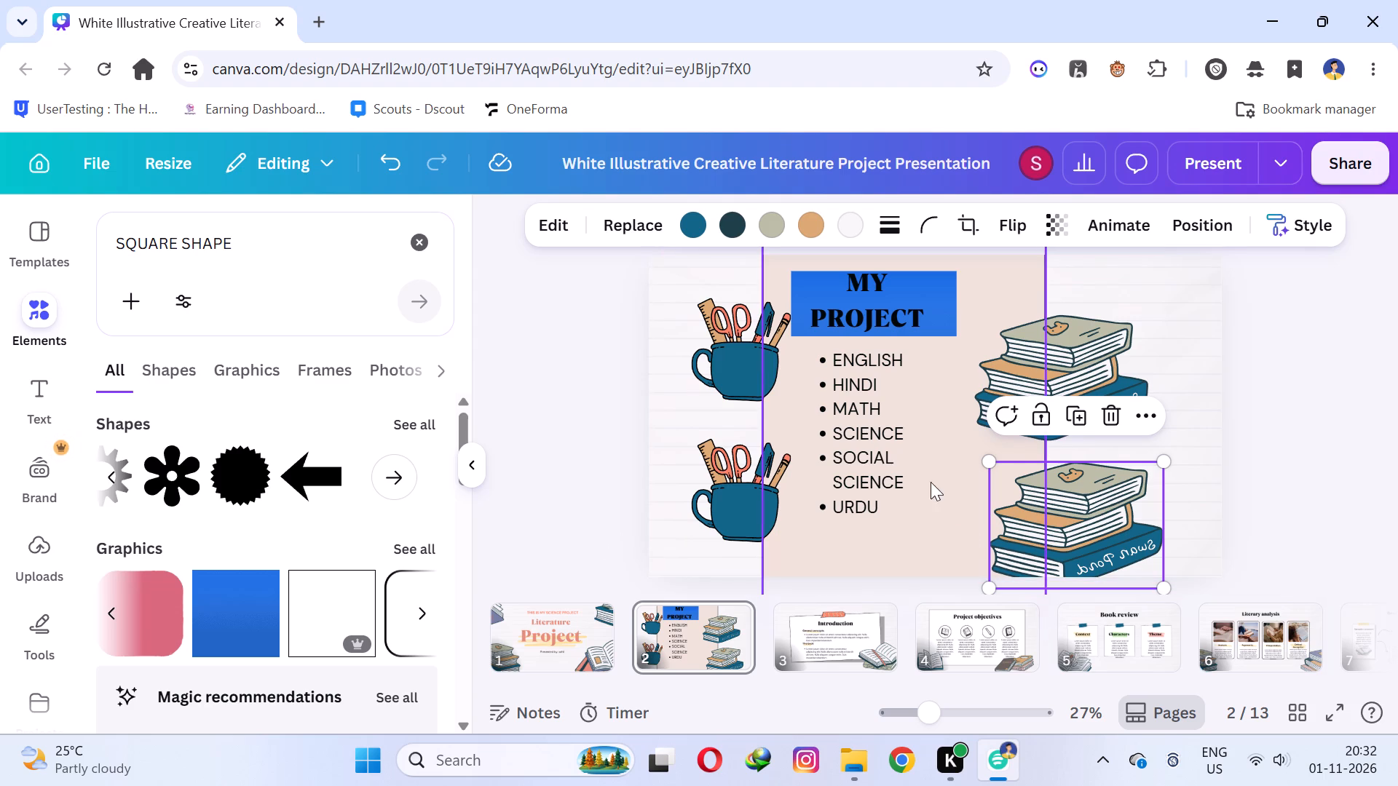
Apply the Typewriter animation to the subject list on slide 2.
{"action": "left_click", "coordinate": [880, 440]}
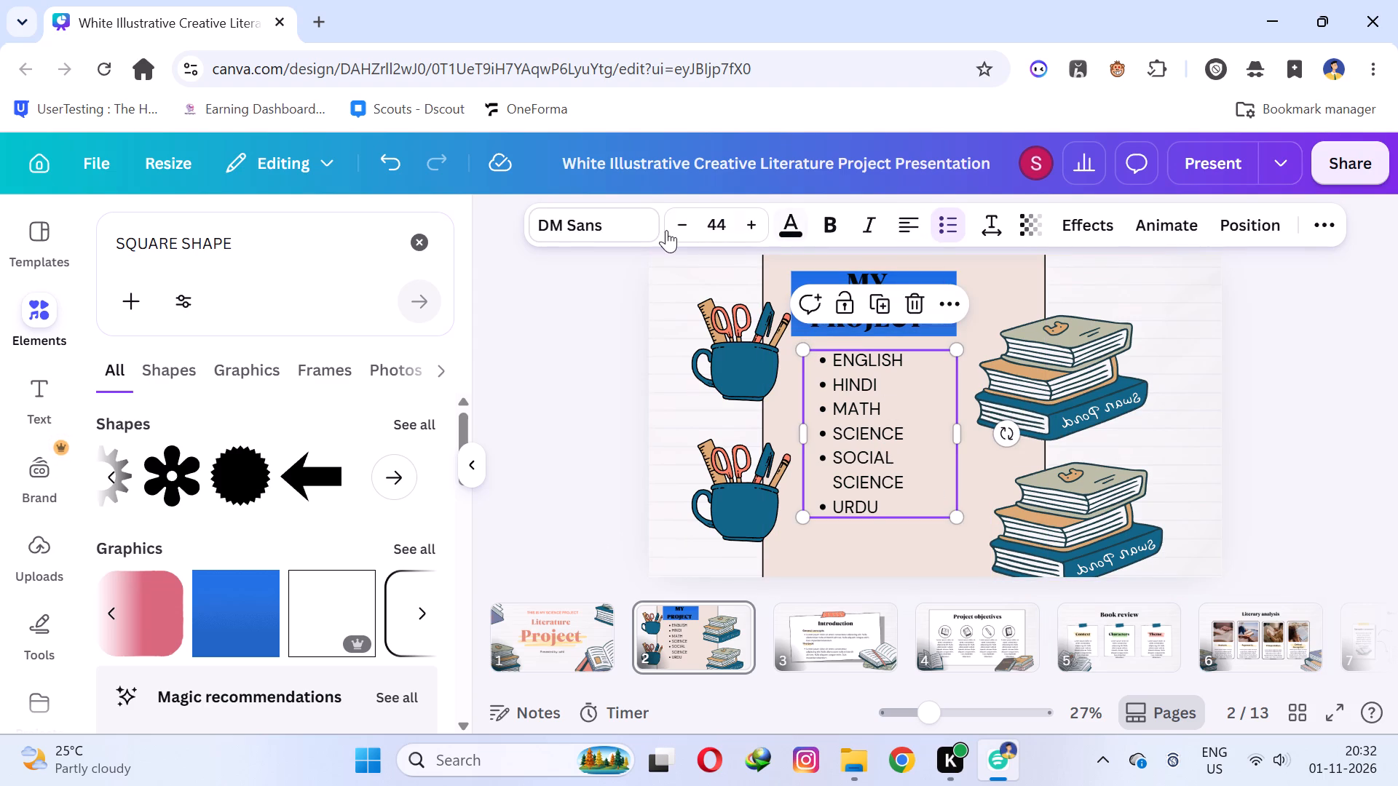
{"action": "left_click", "coordinate": [1167, 218]}
{"action": "scroll", "coordinate": [138, 450], "scroll_direction": "down", "scroll_amount": 1}
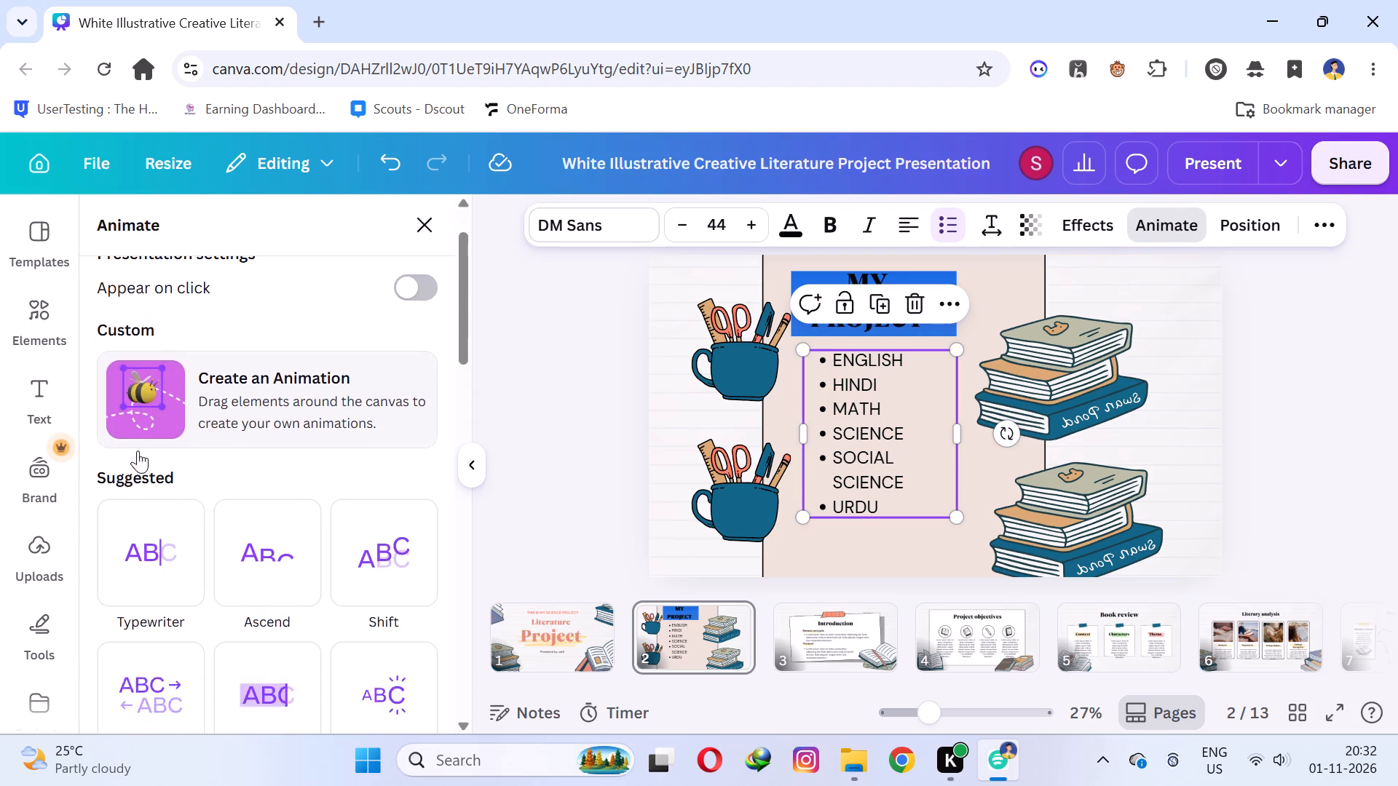
{"action": "scroll", "coordinate": [138, 450], "scroll_direction": "down", "scroll_amount": 1}
{"action": "left_click", "coordinate": [165, 424]}
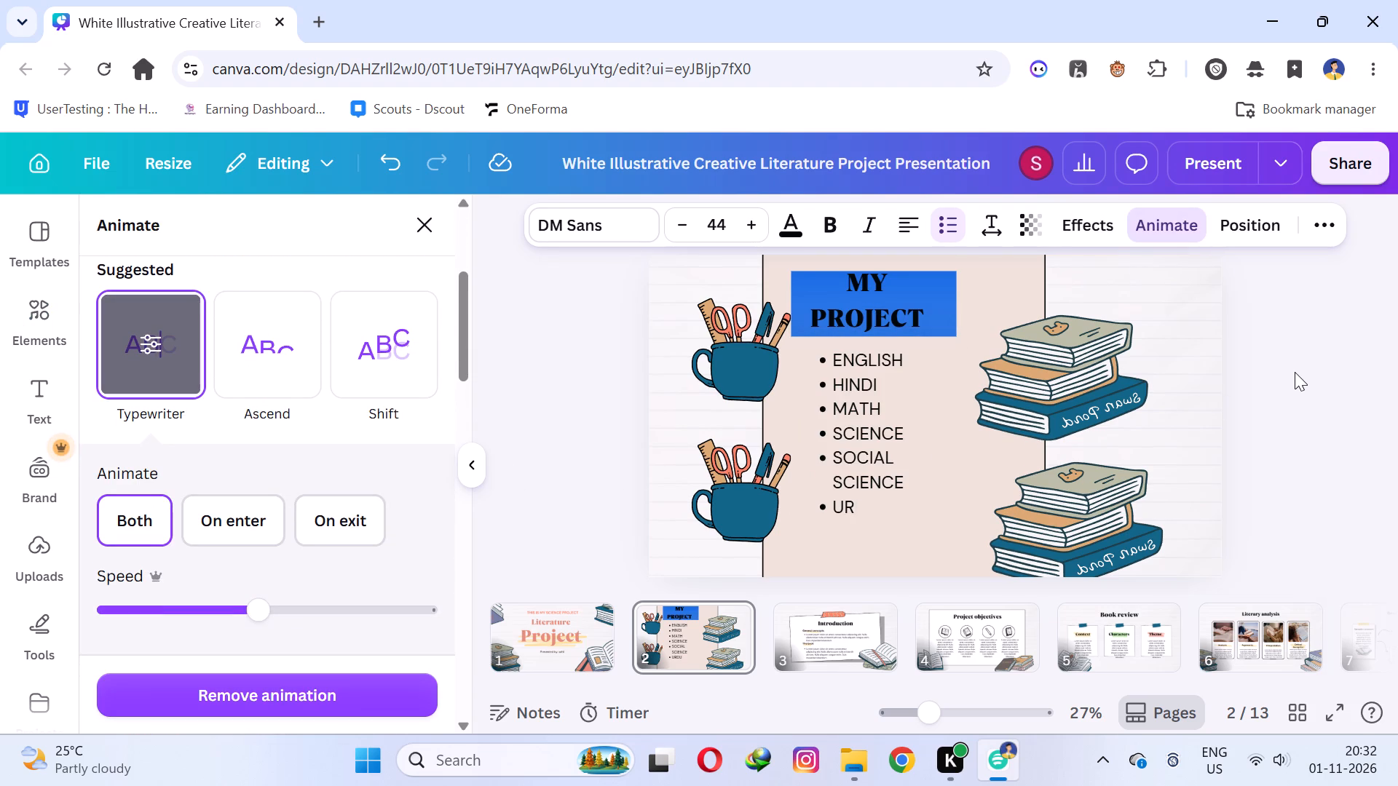
On slide 3, replace the "General concepts" subheading with "our concept".
{"action": "left_click", "coordinate": [797, 630]}
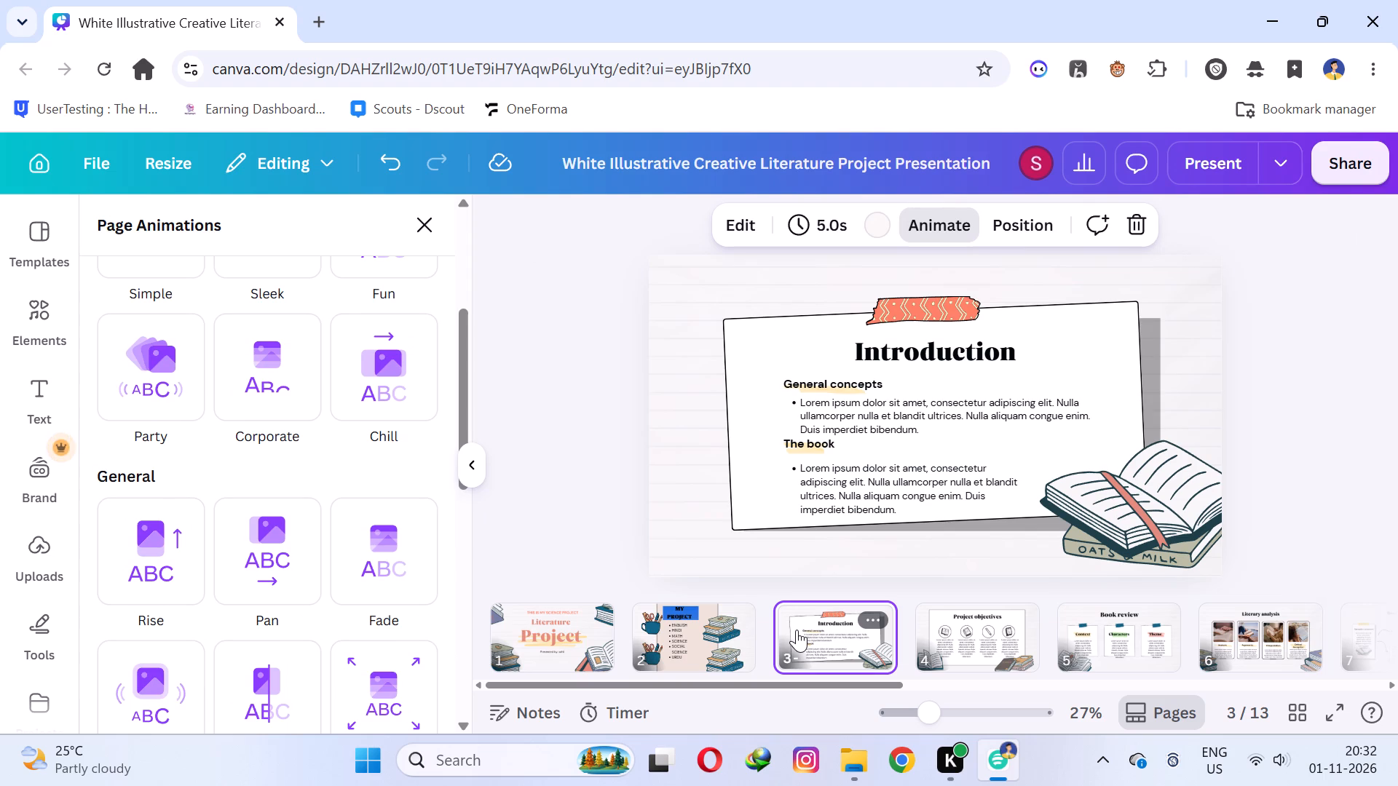
{"action": "left_click", "coordinate": [910, 354]}
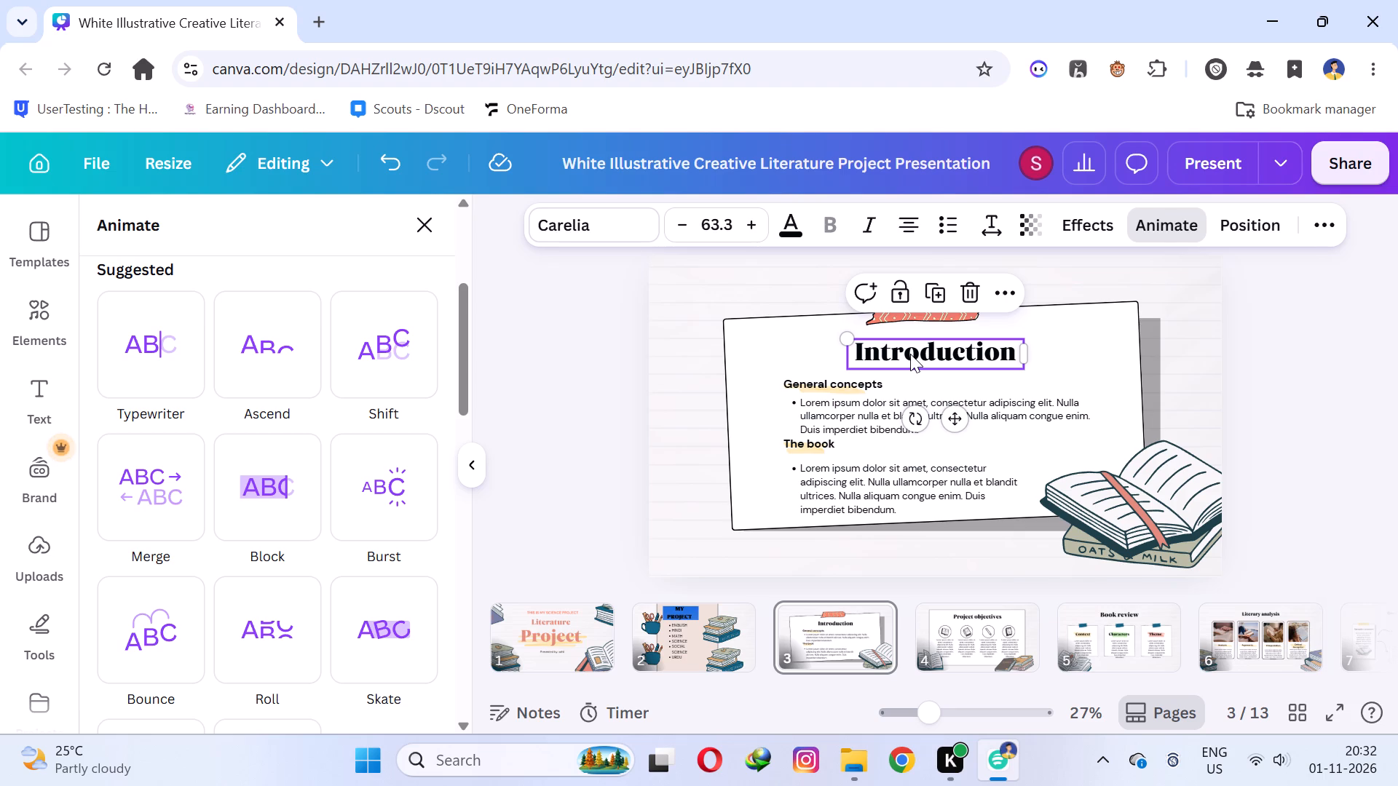
{"action": "triple_click", "coordinate": [840, 386]}
{"action": "key", "text": "BackSpace"}
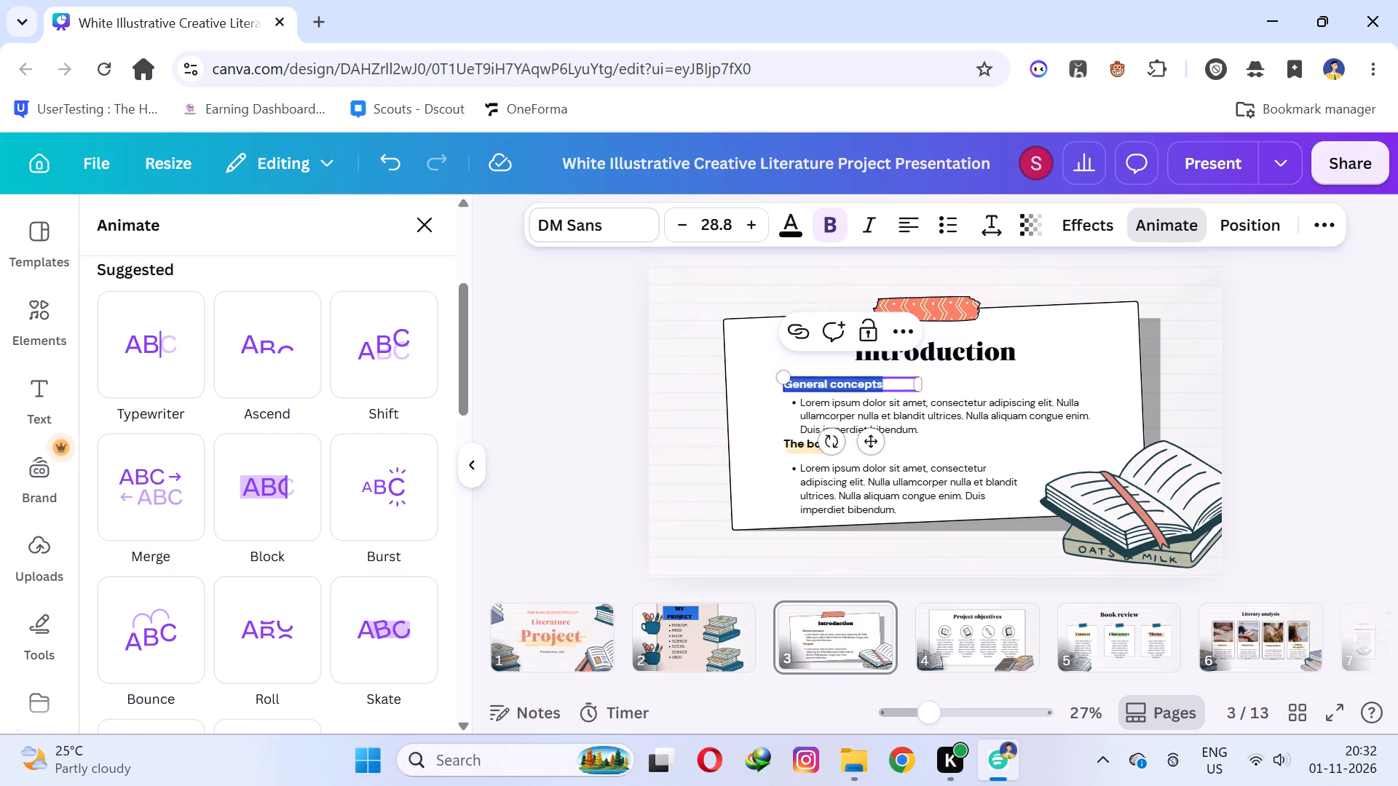
{"action": "type", "text": "our concept"}
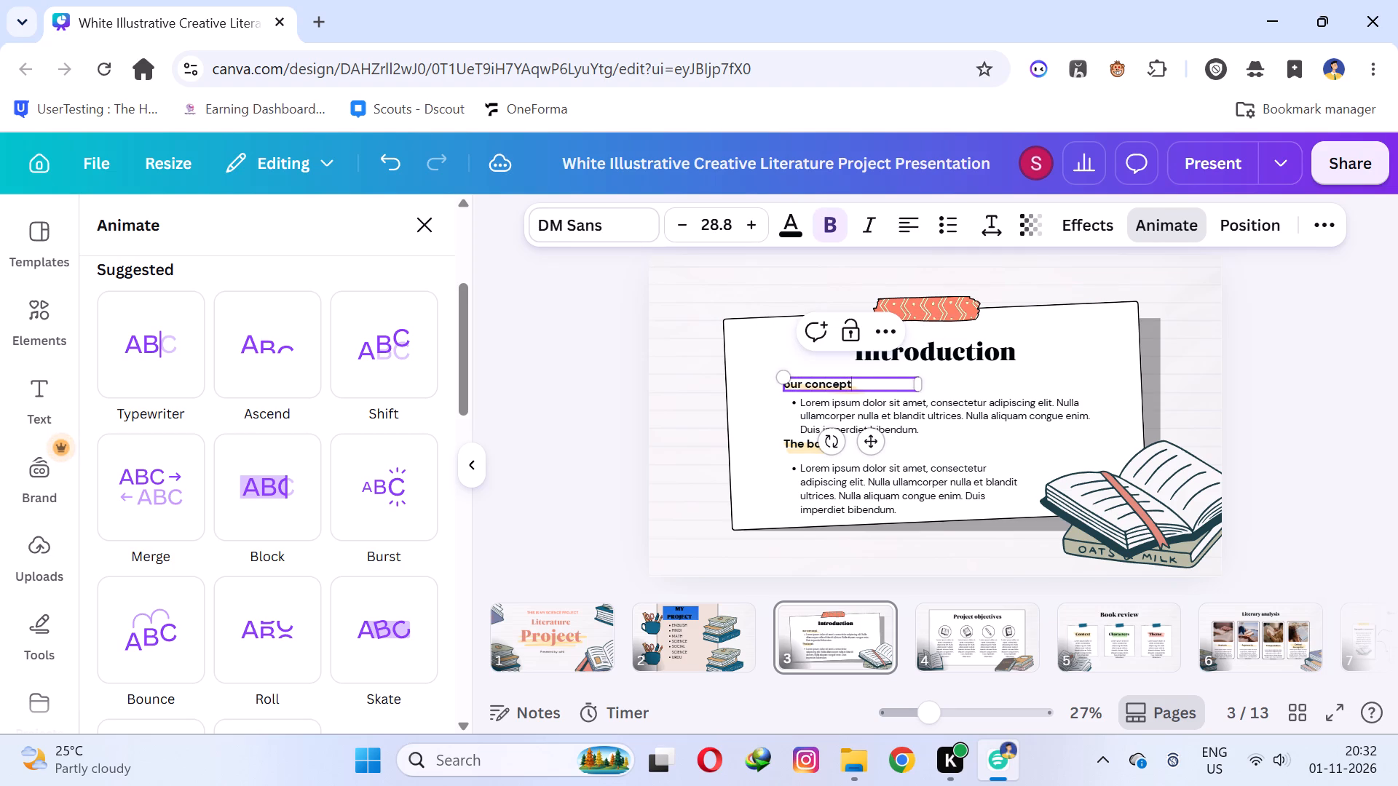
{"action": "left_click", "coordinate": [1343, 336]}
Duplicate the orange tape strip above the Introduction title and place the copy at the card's top-right corner.
{"action": "left_click", "coordinate": [939, 408]}
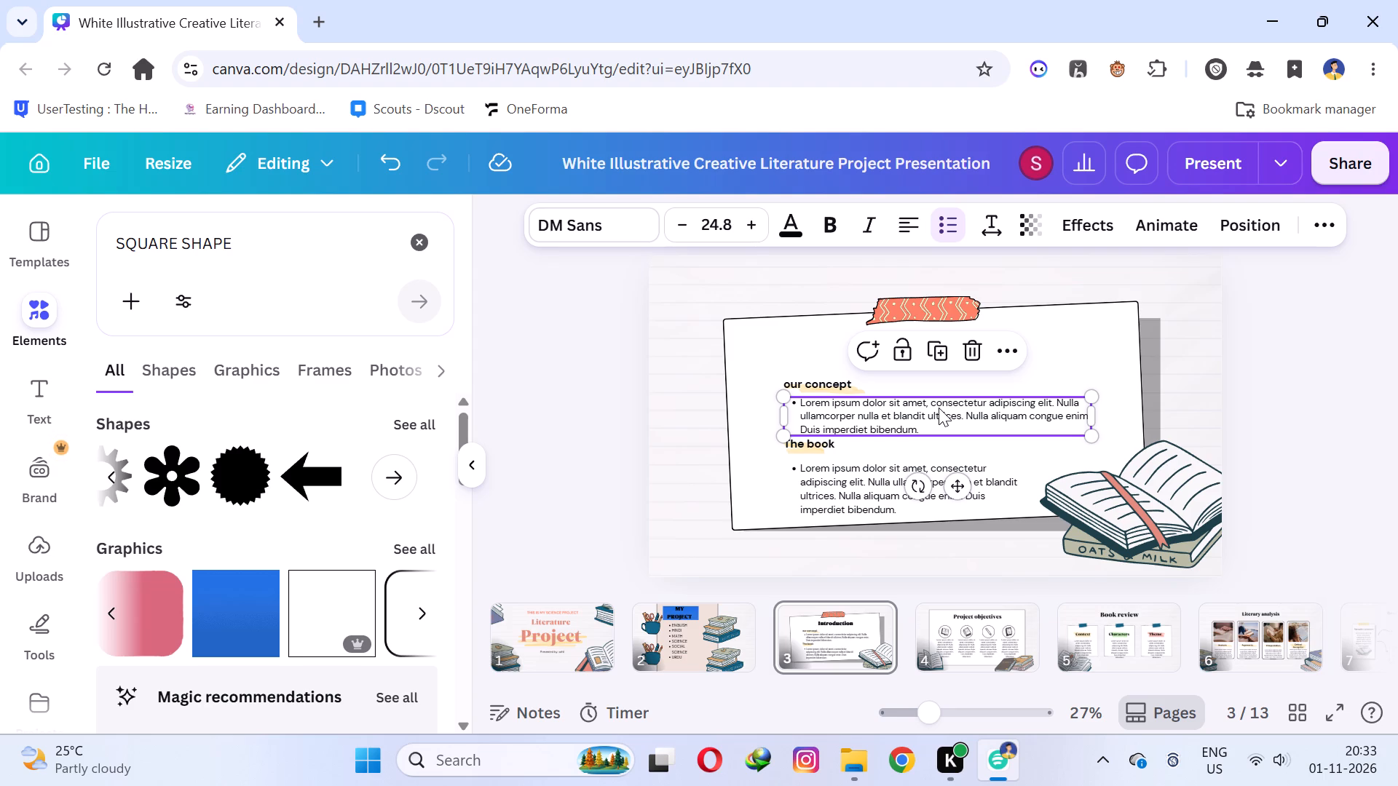
{"action": "left_click", "coordinate": [934, 309]}
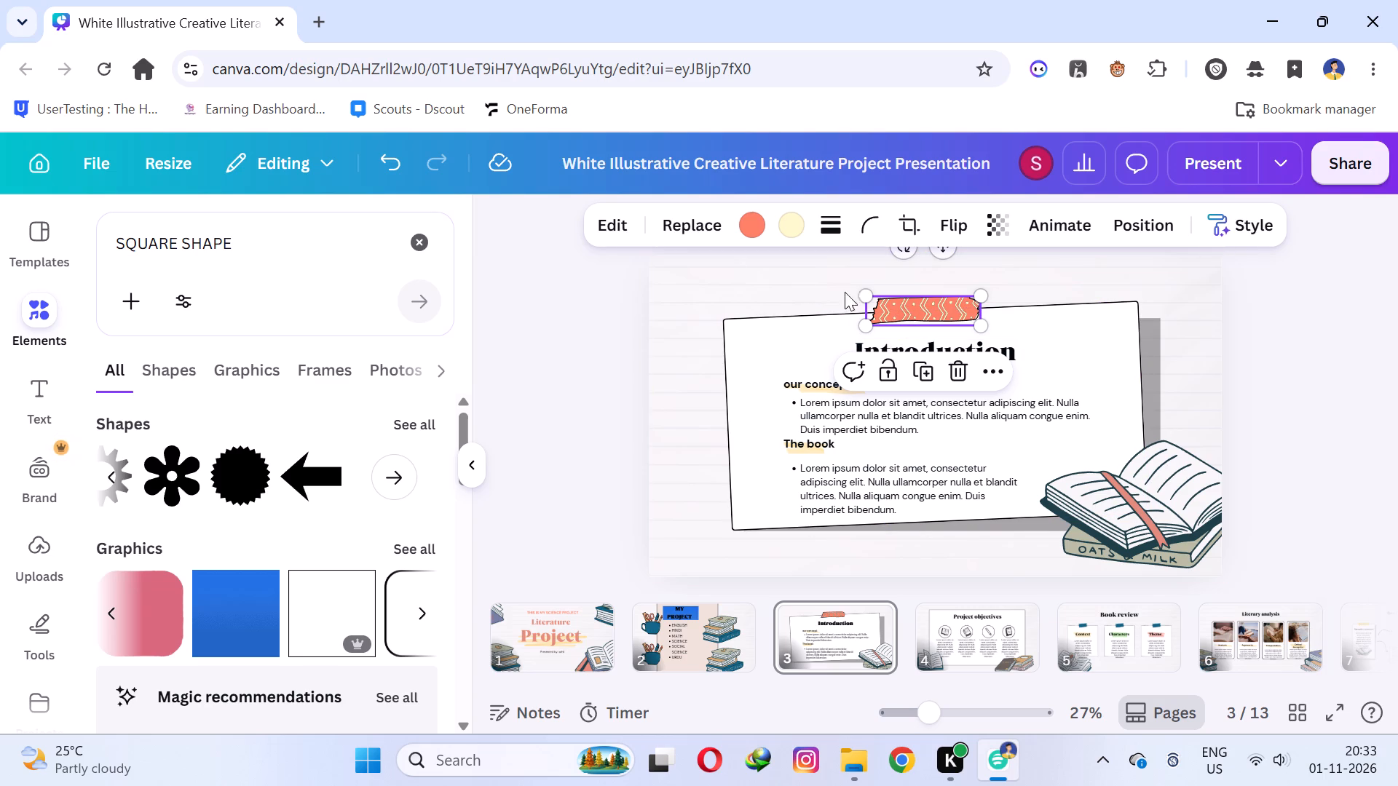
{"action": "left_click", "coordinate": [934, 300]}
{"action": "right_click", "coordinate": [934, 300]}
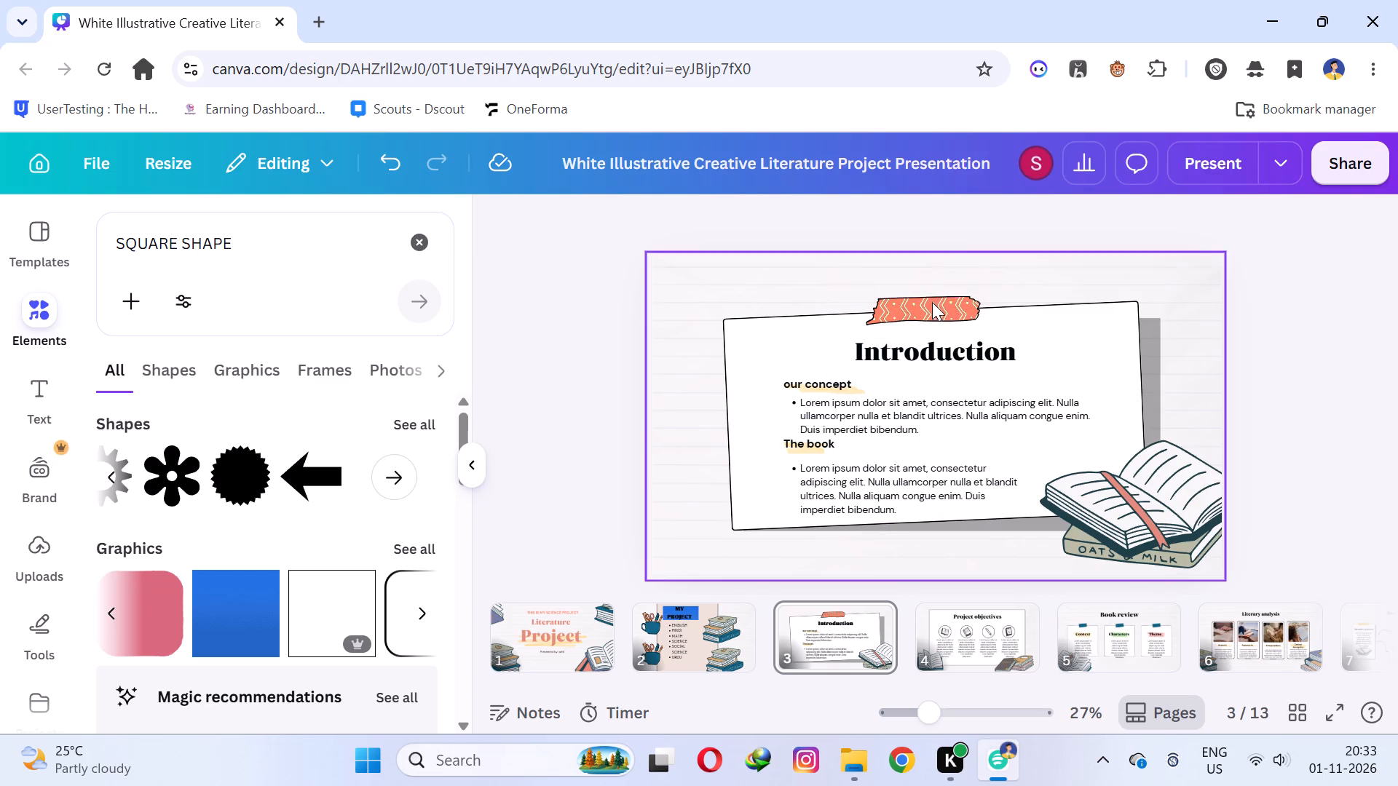
{"action": "right_click", "coordinate": [925, 303]}
{"action": "left_click", "coordinate": [992, 285]}
{"action": "left_click_drag", "start_coordinate": [917, 318], "coordinate": [1077, 309]}
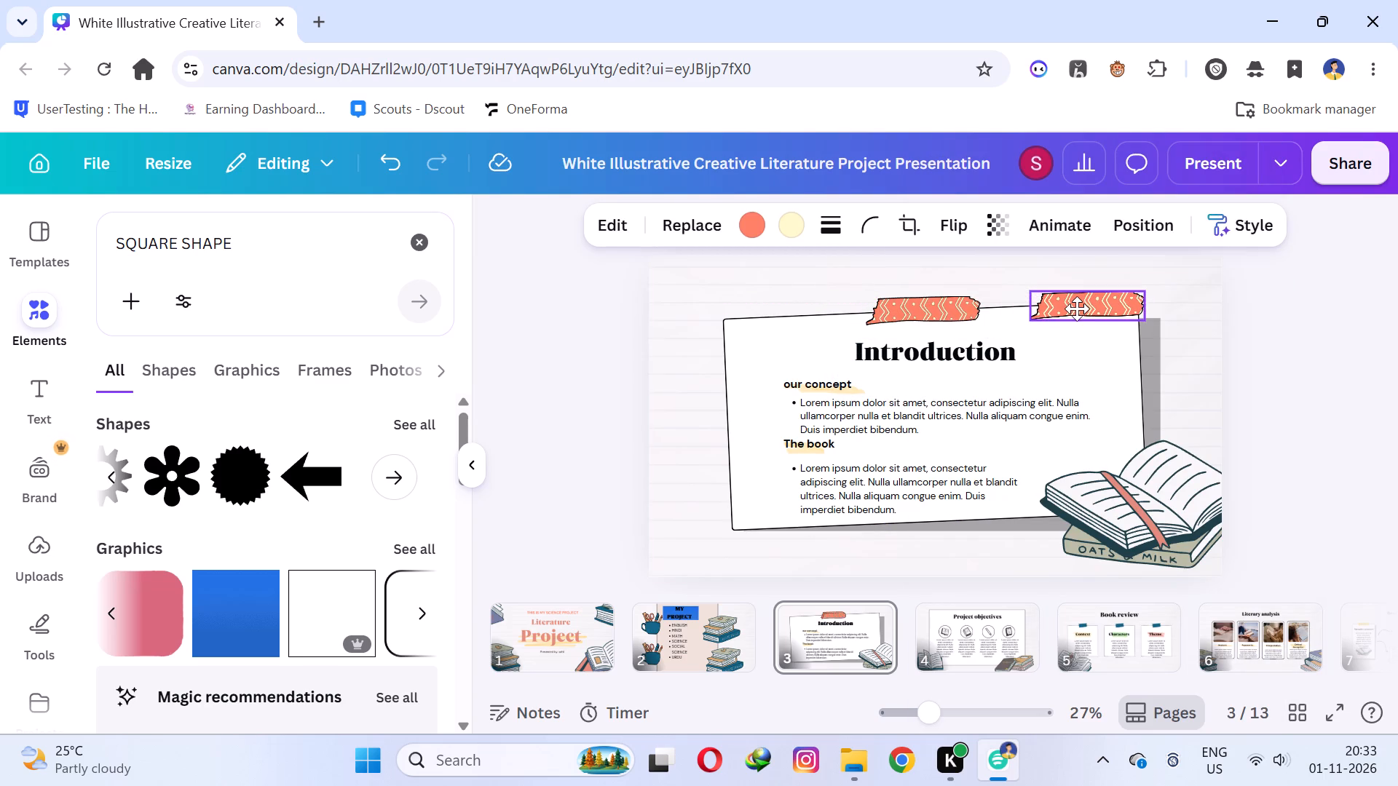
Duplicate the central tape strip again and place the copy at the card's top-left corner.
{"action": "left_click", "coordinate": [896, 306]}
{"action": "right_click", "coordinate": [925, 306]}
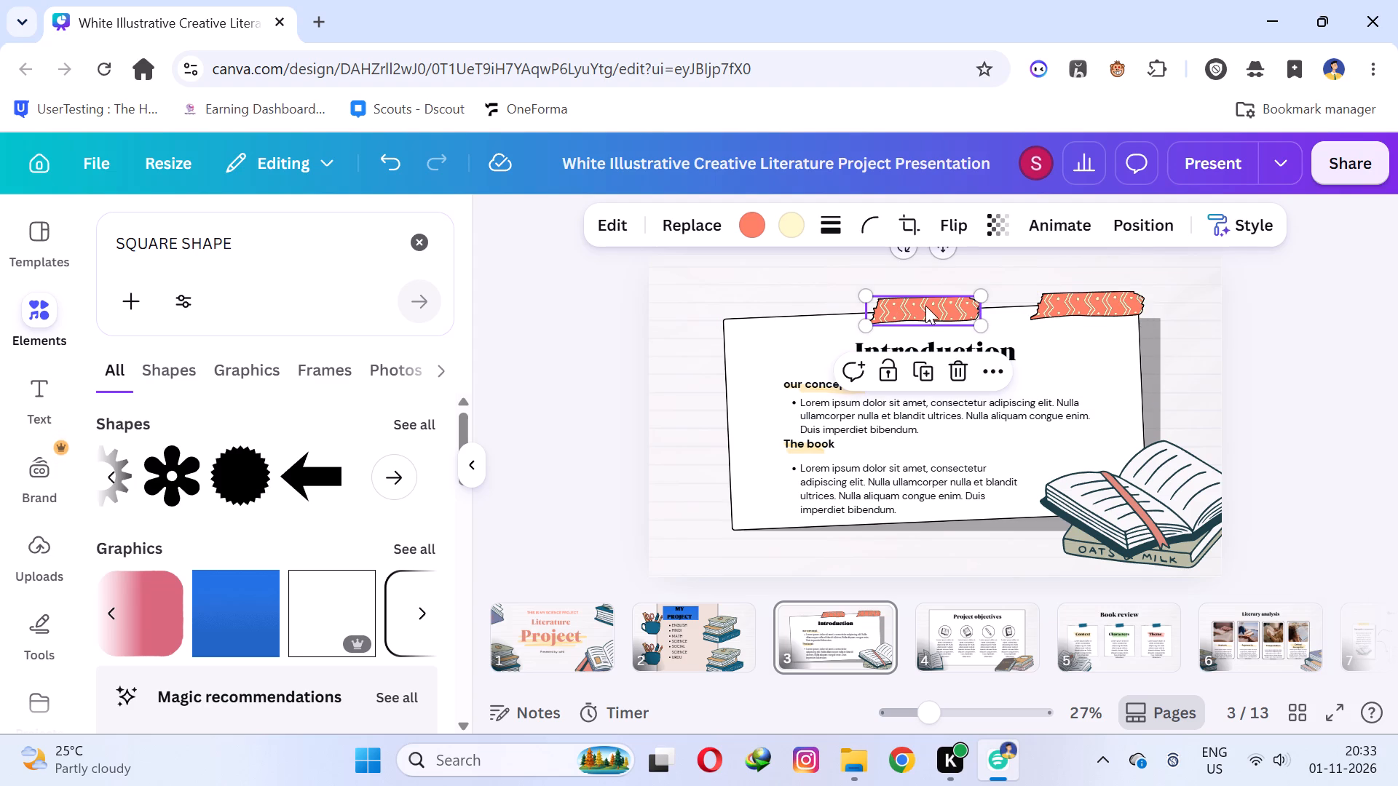
{"action": "left_click", "coordinate": [992, 272]}
{"action": "left_click_drag", "start_coordinate": [935, 304], "coordinate": [704, 306]}
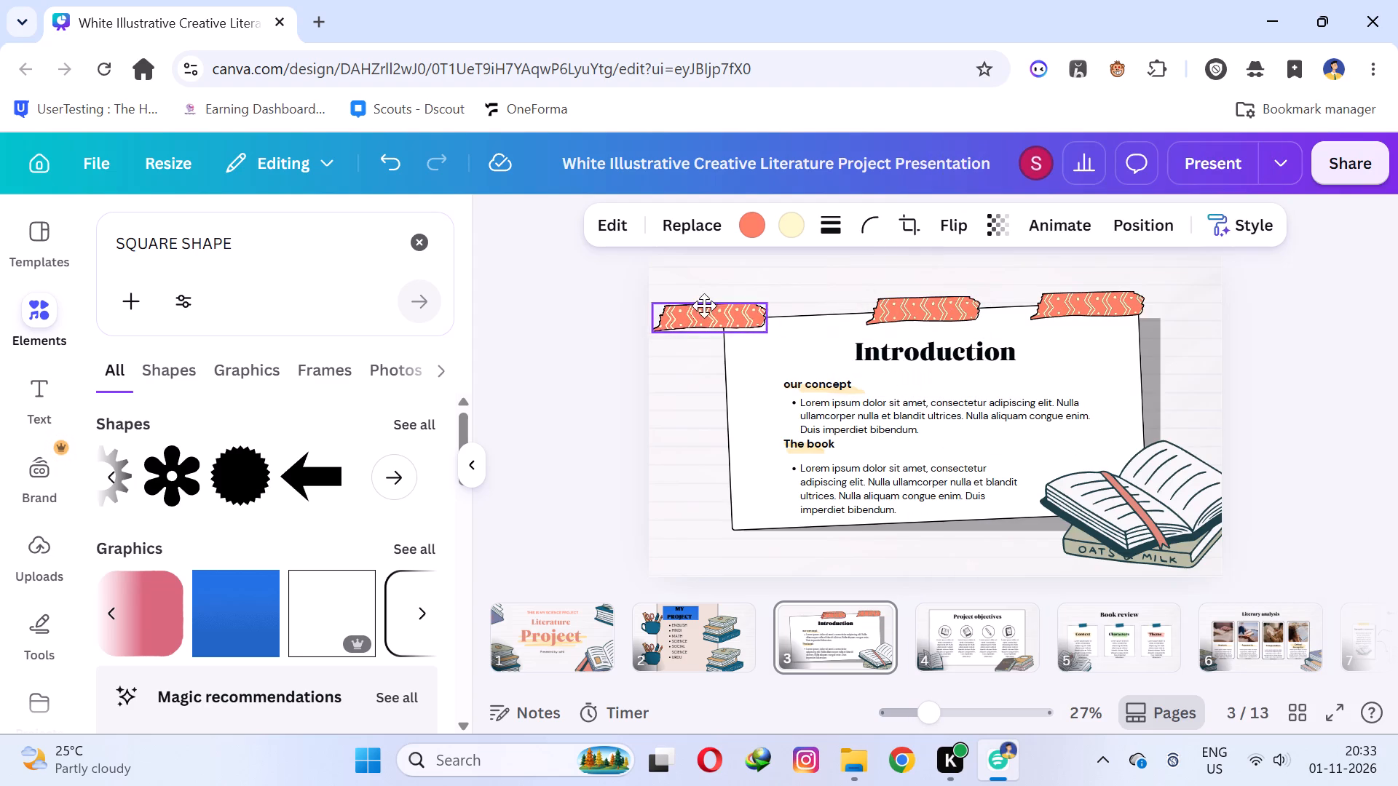
{"action": "left_click_drag", "start_coordinate": [704, 306], "coordinate": [763, 307]}
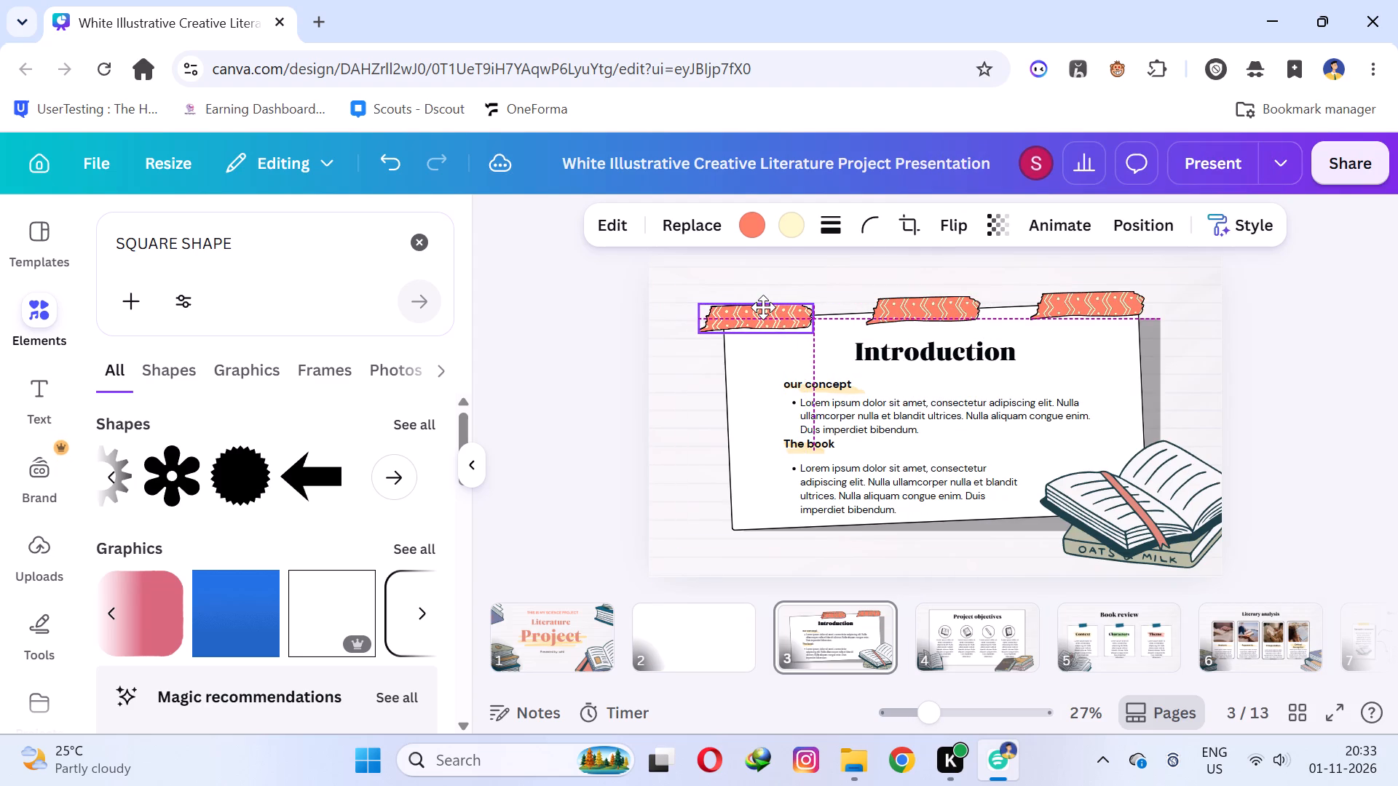
{"action": "left_click_drag", "start_coordinate": [763, 307], "coordinate": [765, 307]}
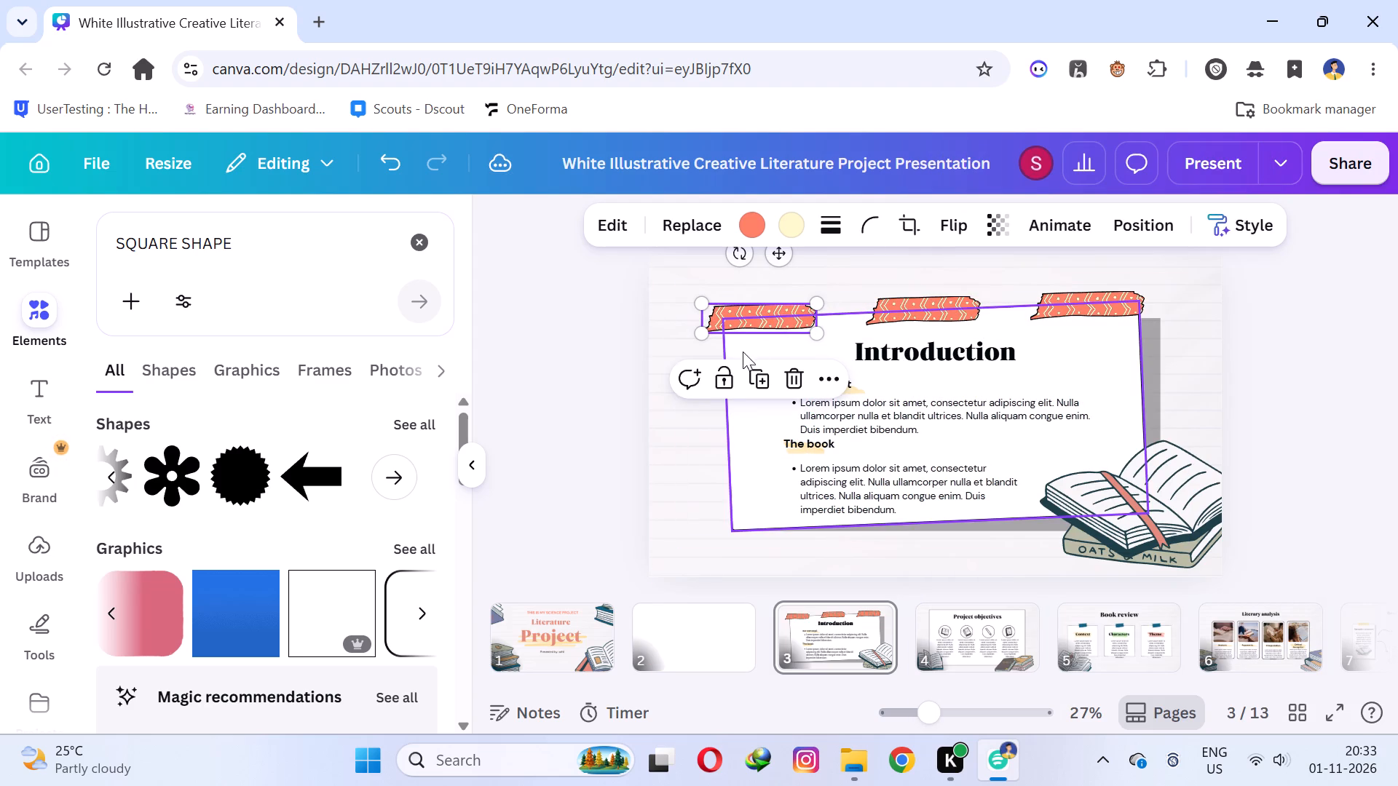
{"action": "left_click", "coordinate": [769, 321]}
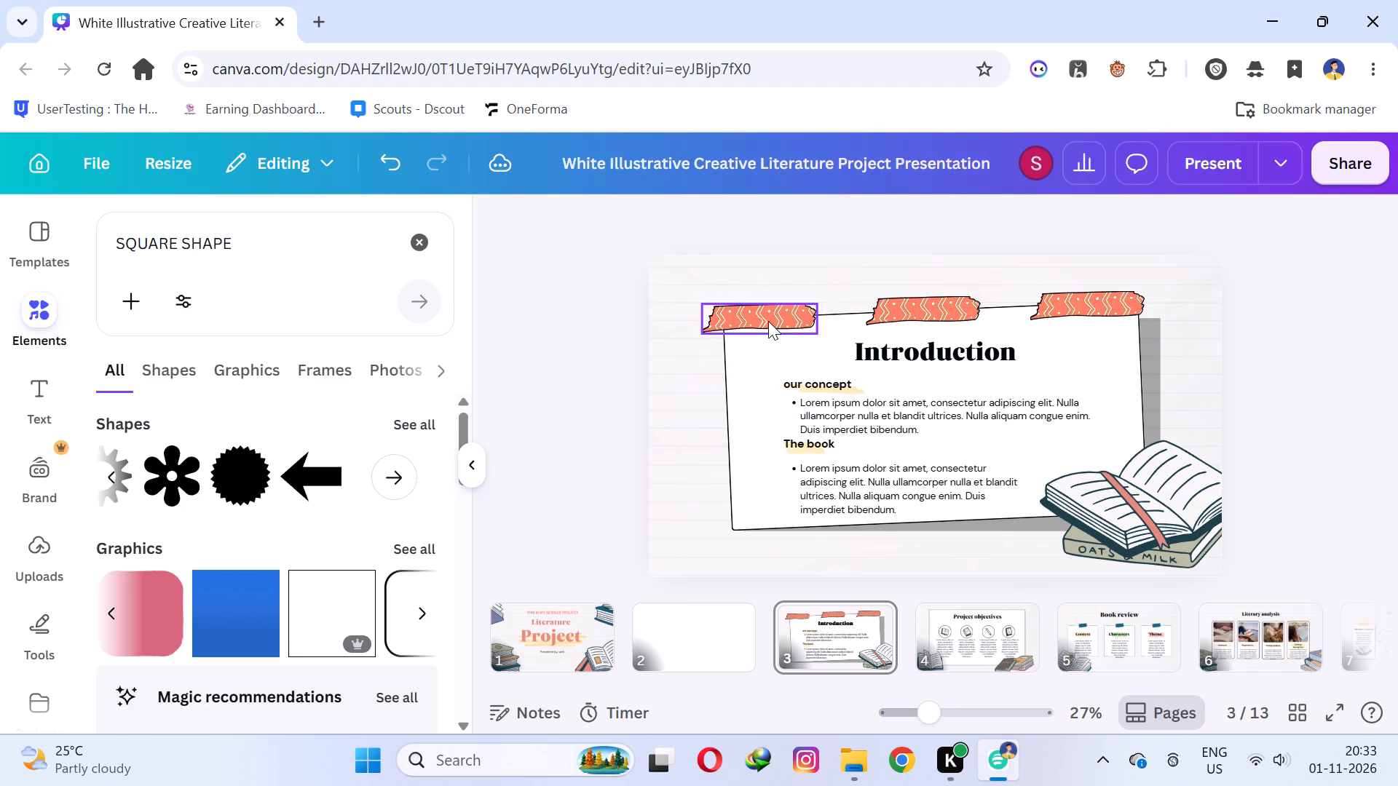
{"action": "left_click", "coordinate": [767, 314]}
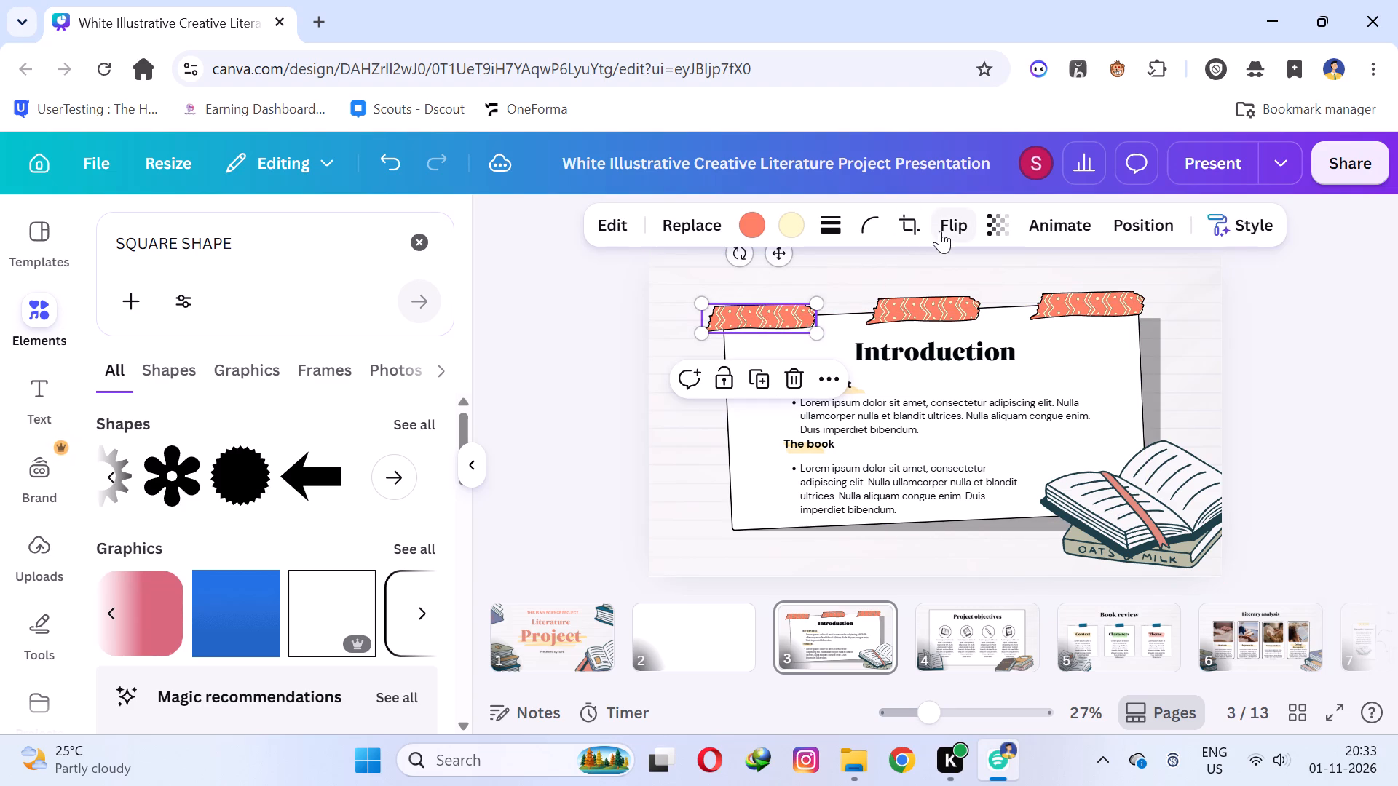
Nudge the top-left tape strip onto the card's corner and place a duplicate of it midway down the card's left edge.
{"action": "right_click", "coordinate": [739, 308]}
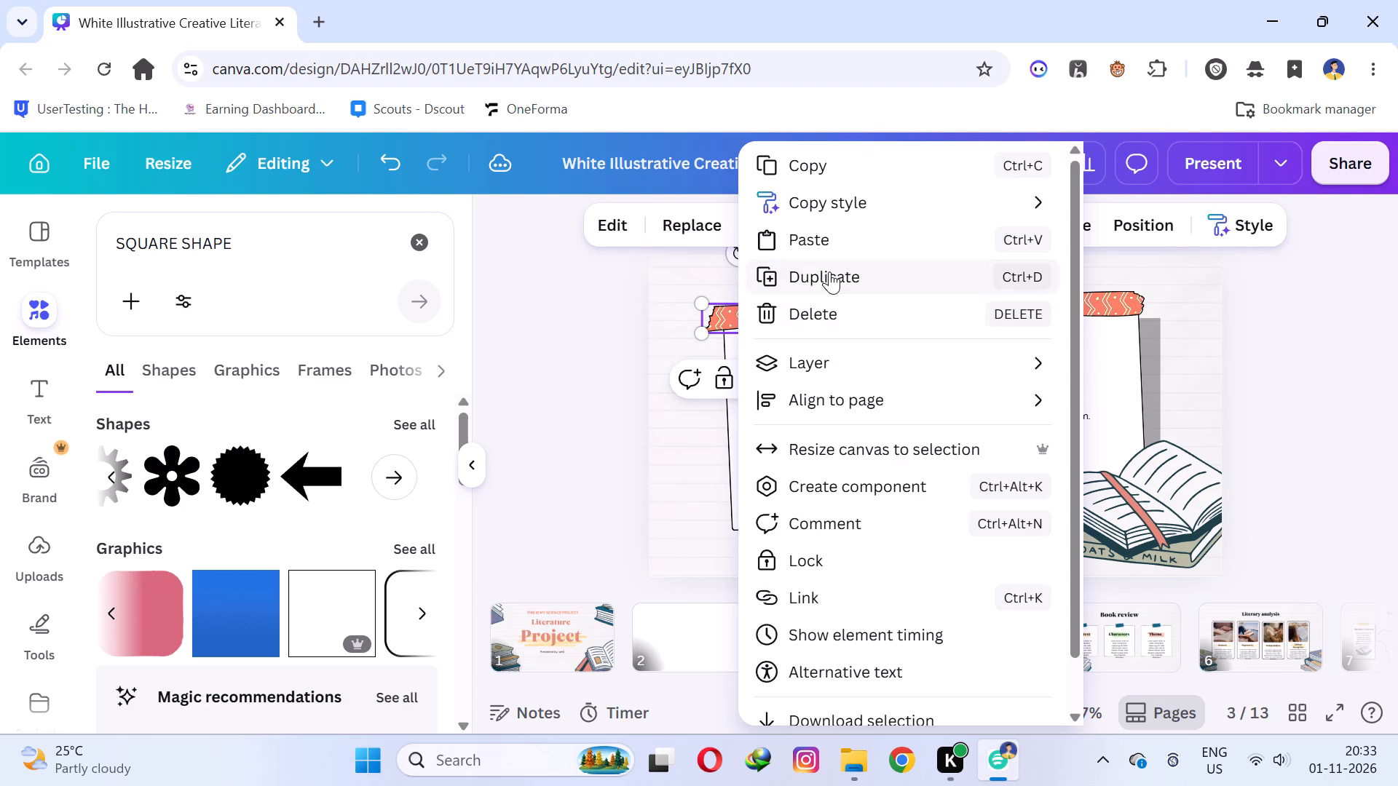
{"action": "left_click", "coordinate": [829, 271]}
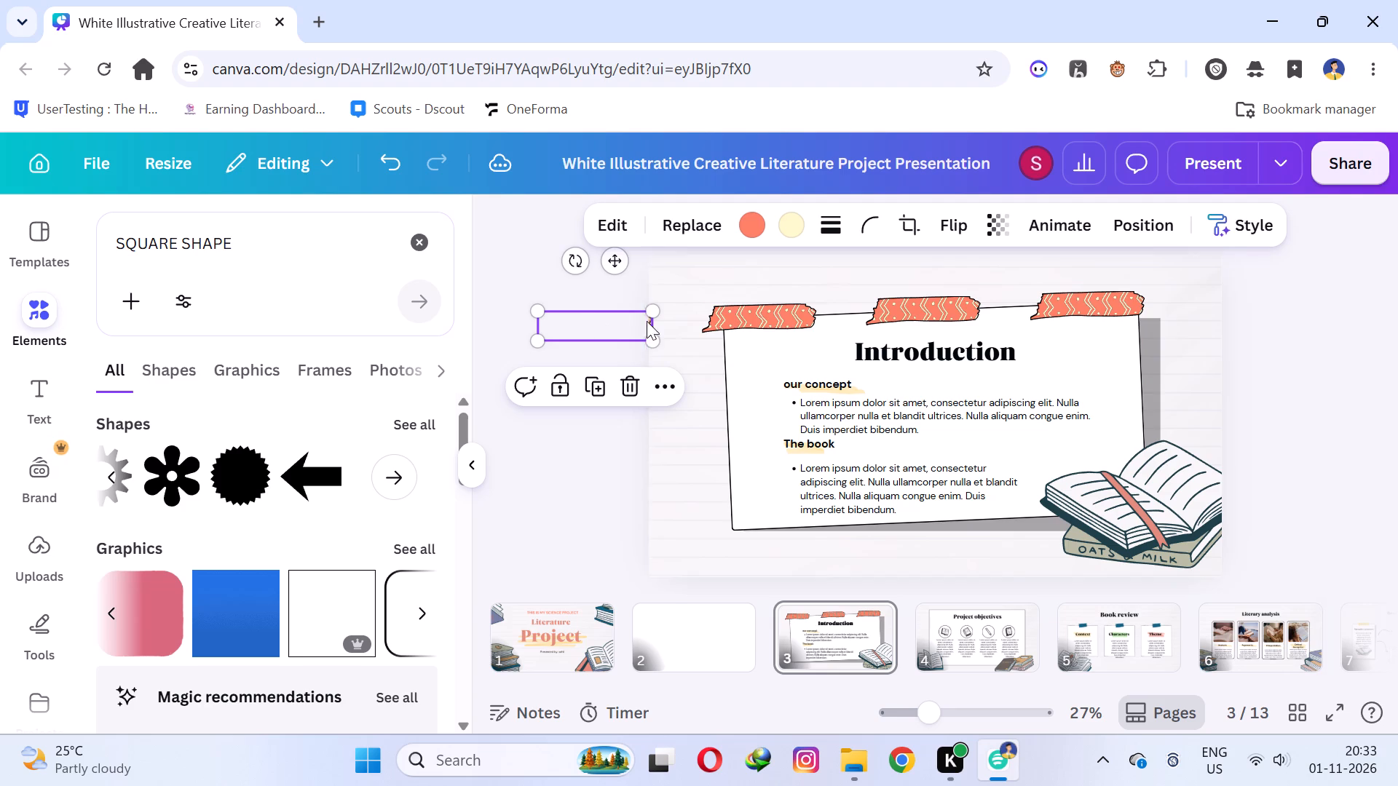
{"action": "left_click_drag", "start_coordinate": [753, 311], "coordinate": [766, 317]}
{"action": "left_click", "coordinate": [649, 324]}
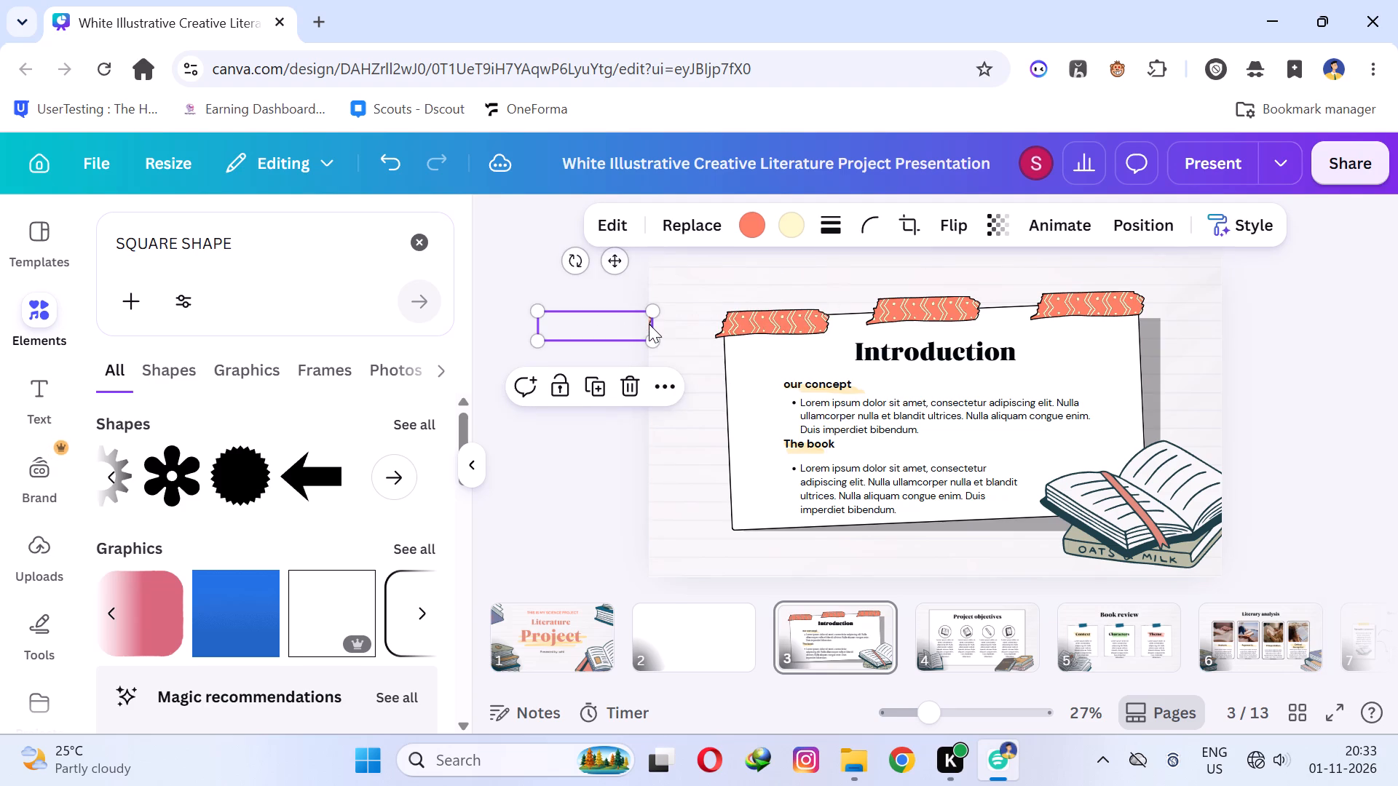
{"action": "left_click_drag", "start_coordinate": [649, 324], "coordinate": [758, 434]}
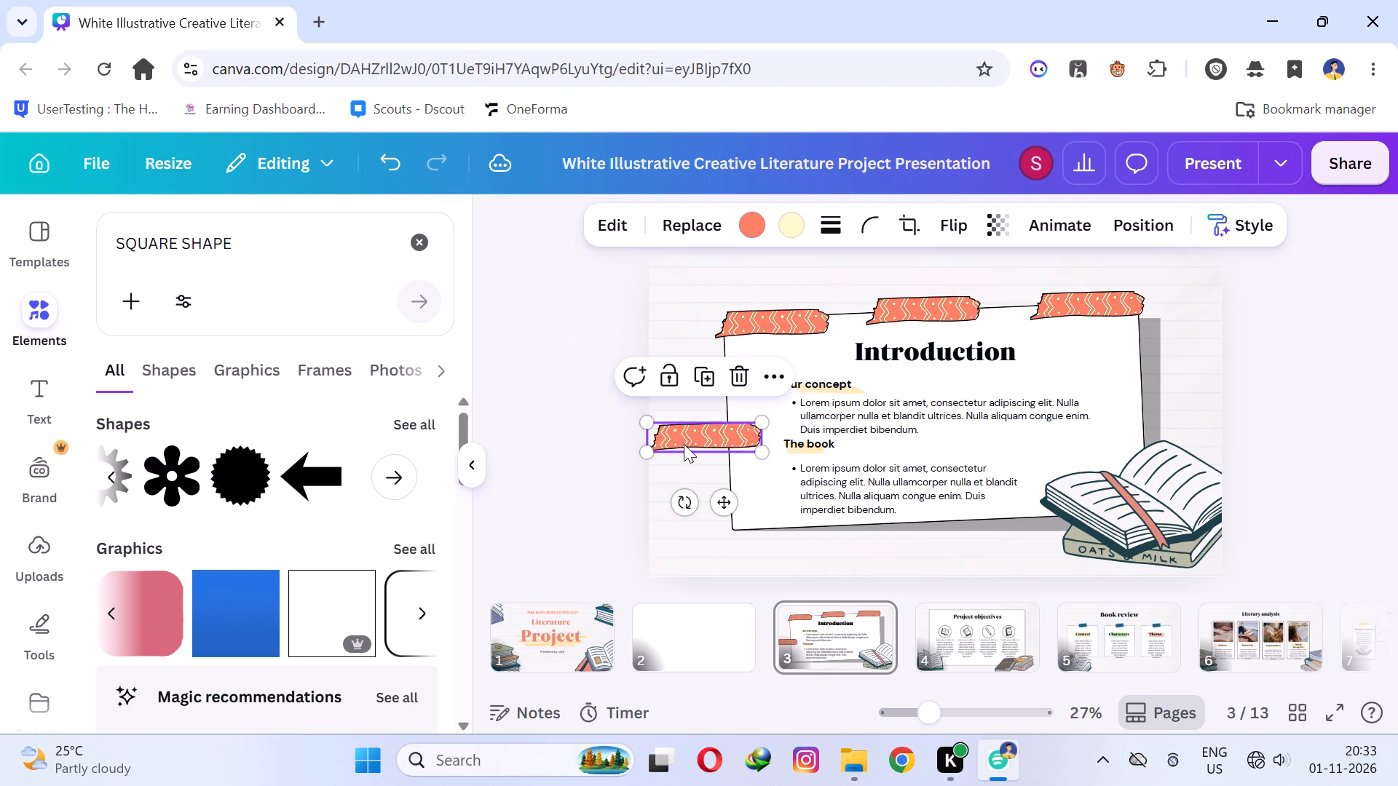
{"action": "left_click_drag", "start_coordinate": [697, 432], "coordinate": [711, 431]}
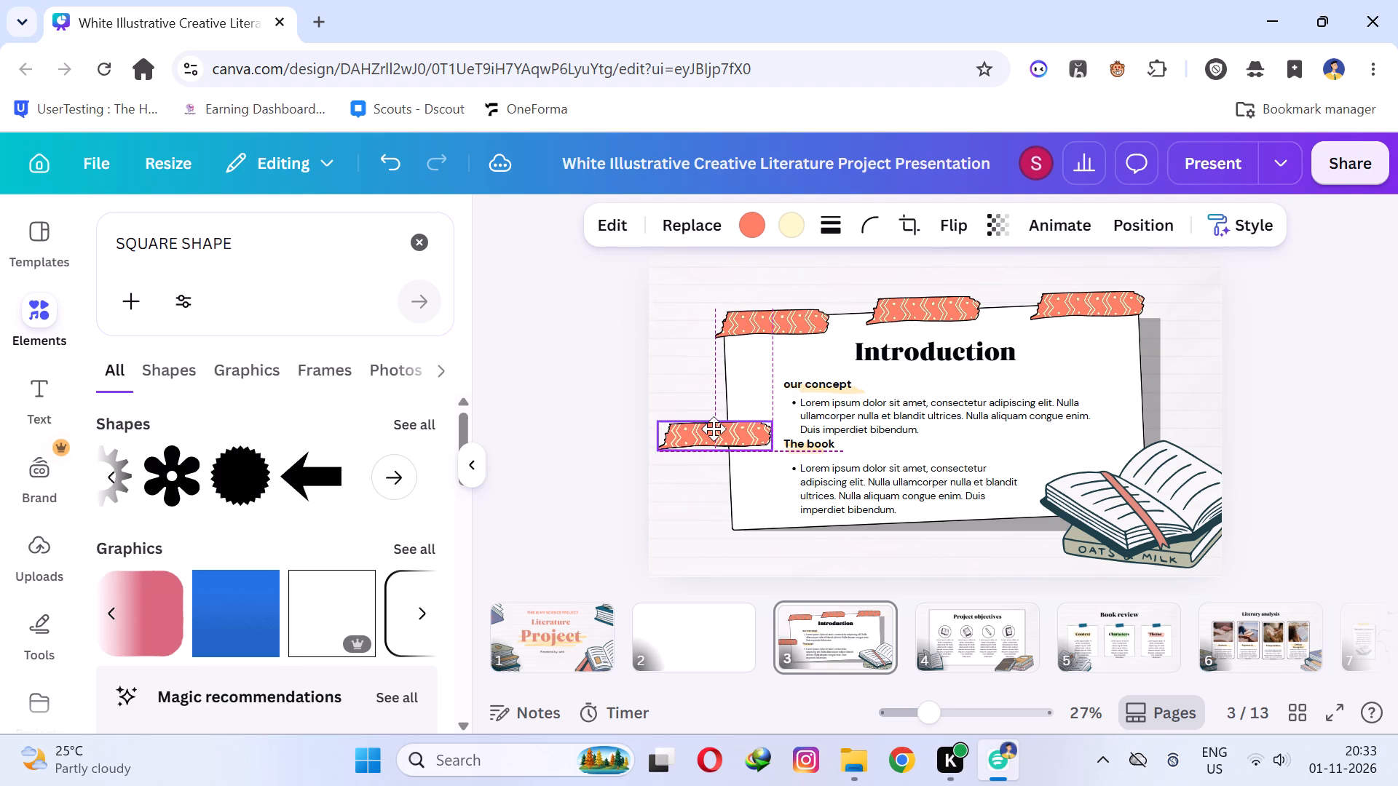
Flip the tape strip on the card's left edge both vertically and horizontally.
{"action": "left_click", "coordinate": [974, 239]}
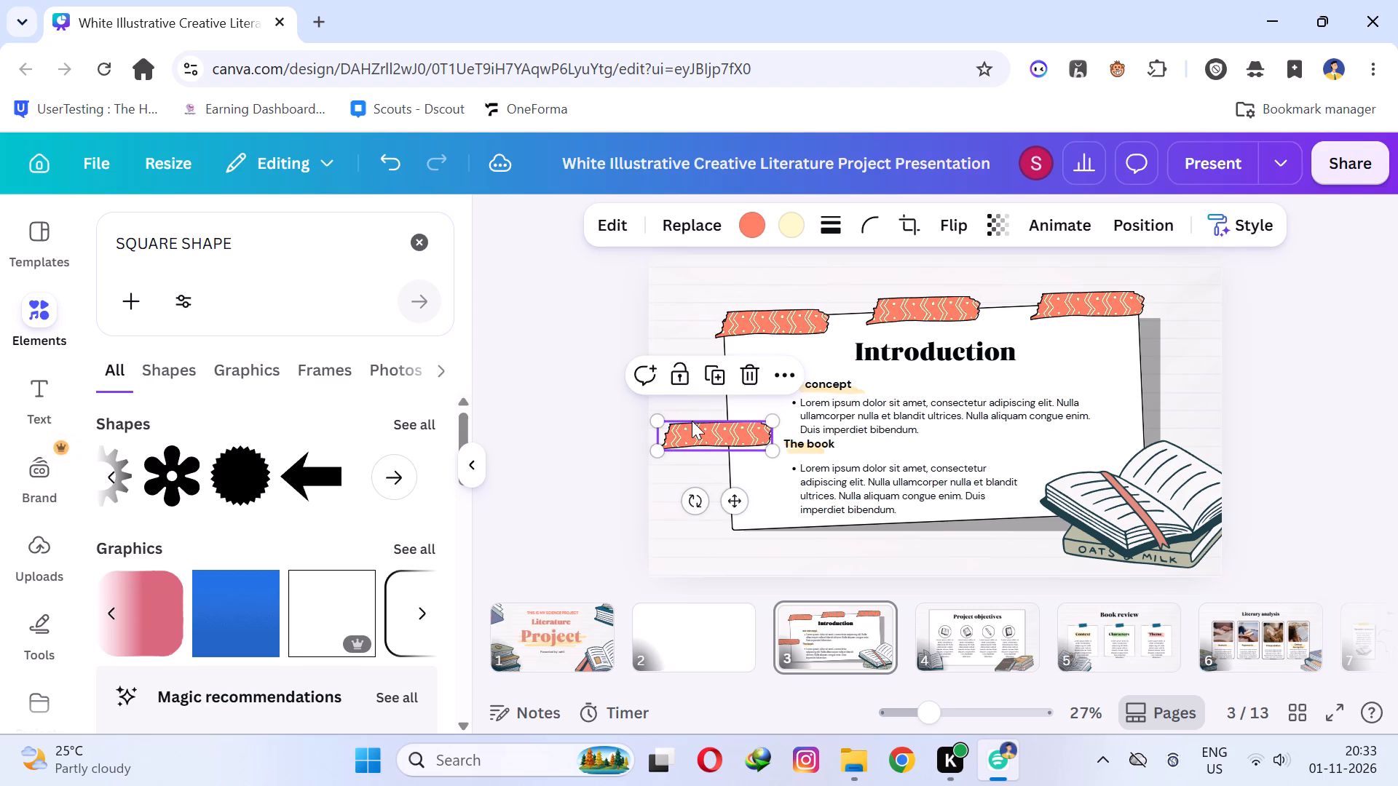
{"action": "left_click", "coordinate": [692, 424]}
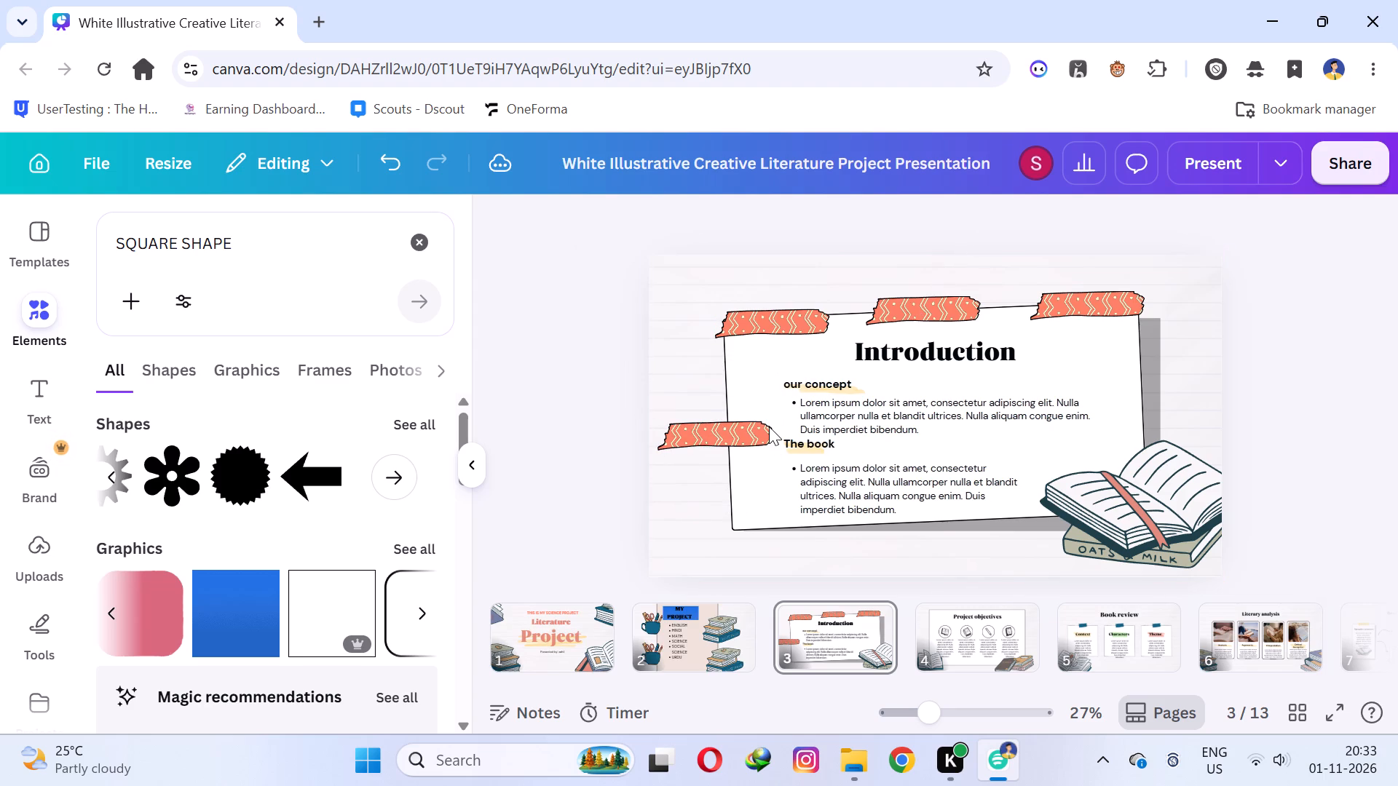
{"action": "left_click", "coordinate": [700, 433]}
{"action": "left_click", "coordinate": [956, 221]}
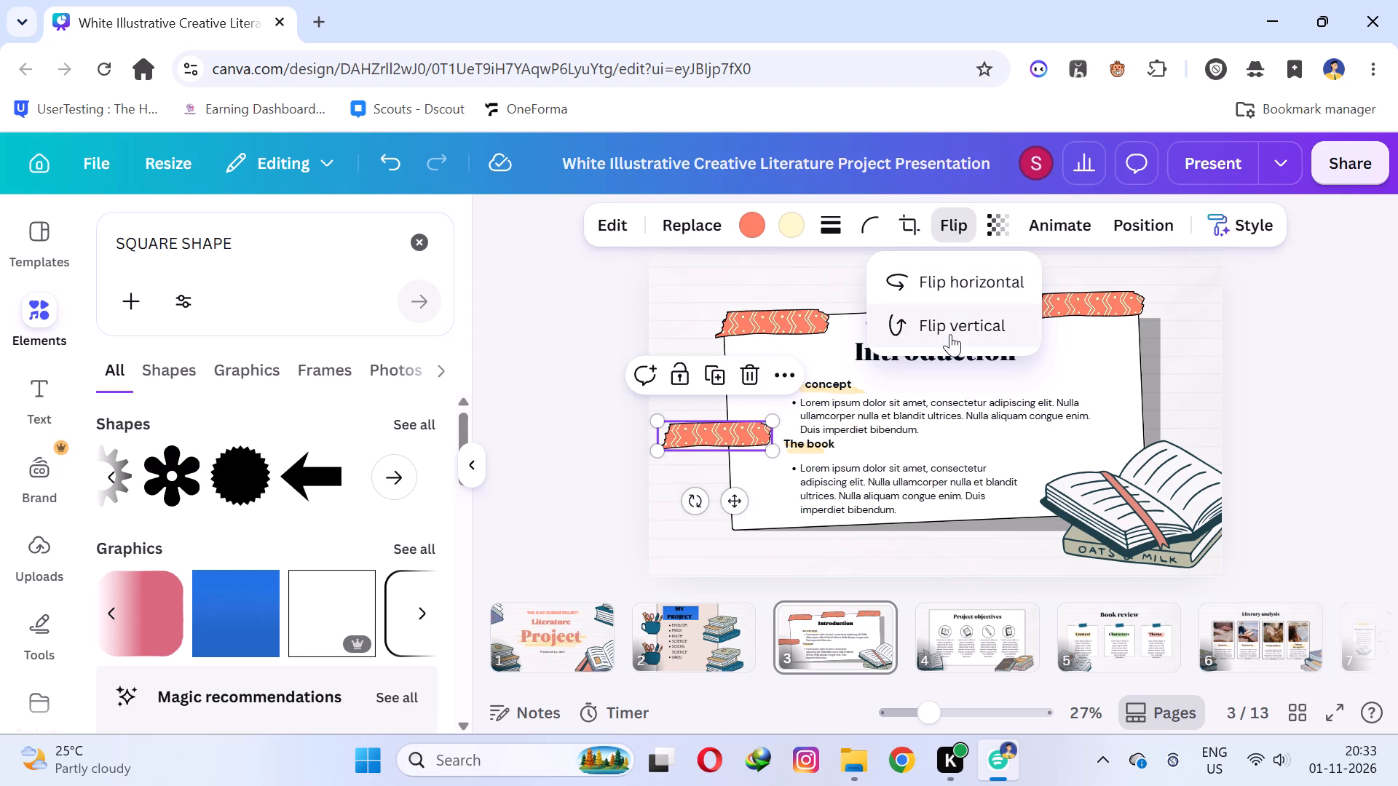
{"action": "left_click", "coordinate": [950, 334]}
{"action": "left_click", "coordinate": [951, 271]}
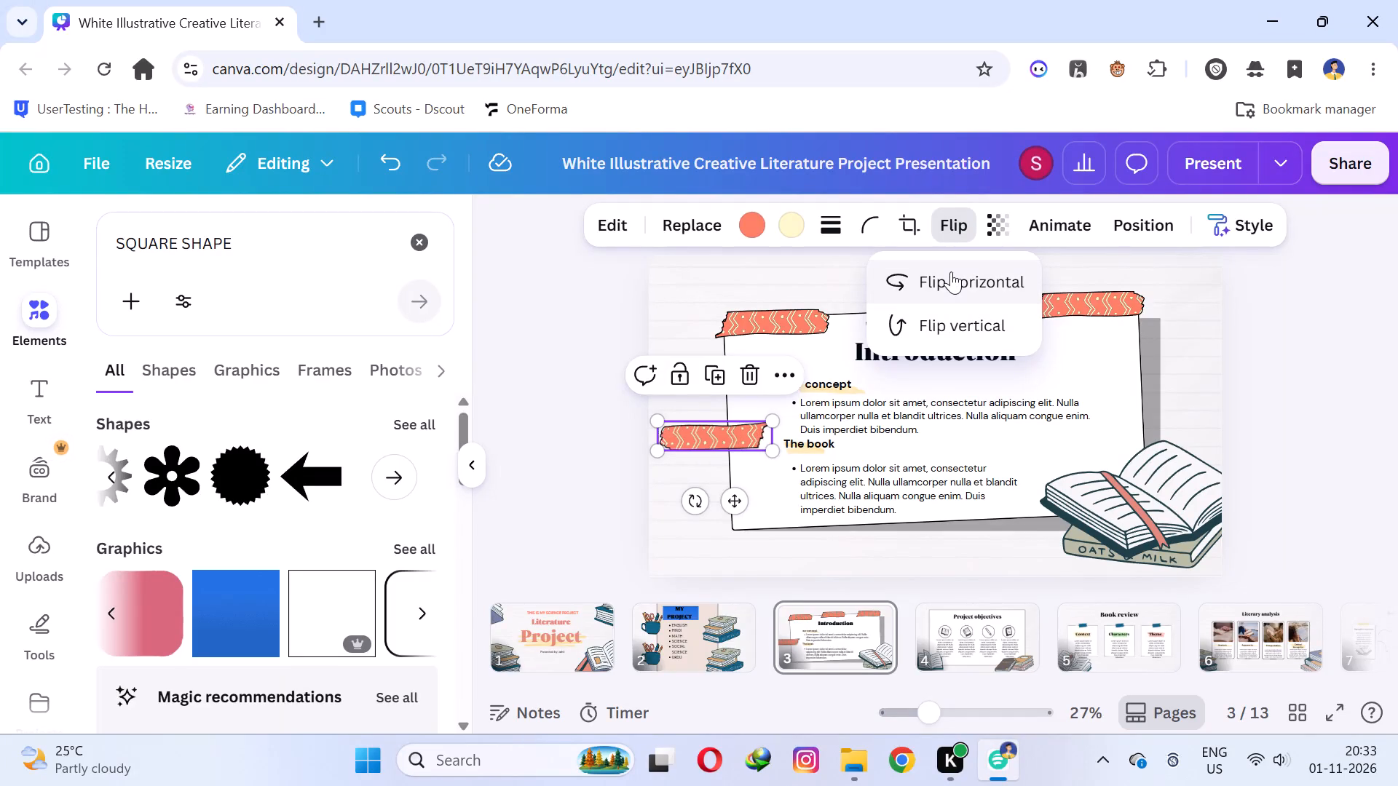
{"action": "left_click", "coordinate": [672, 314]}
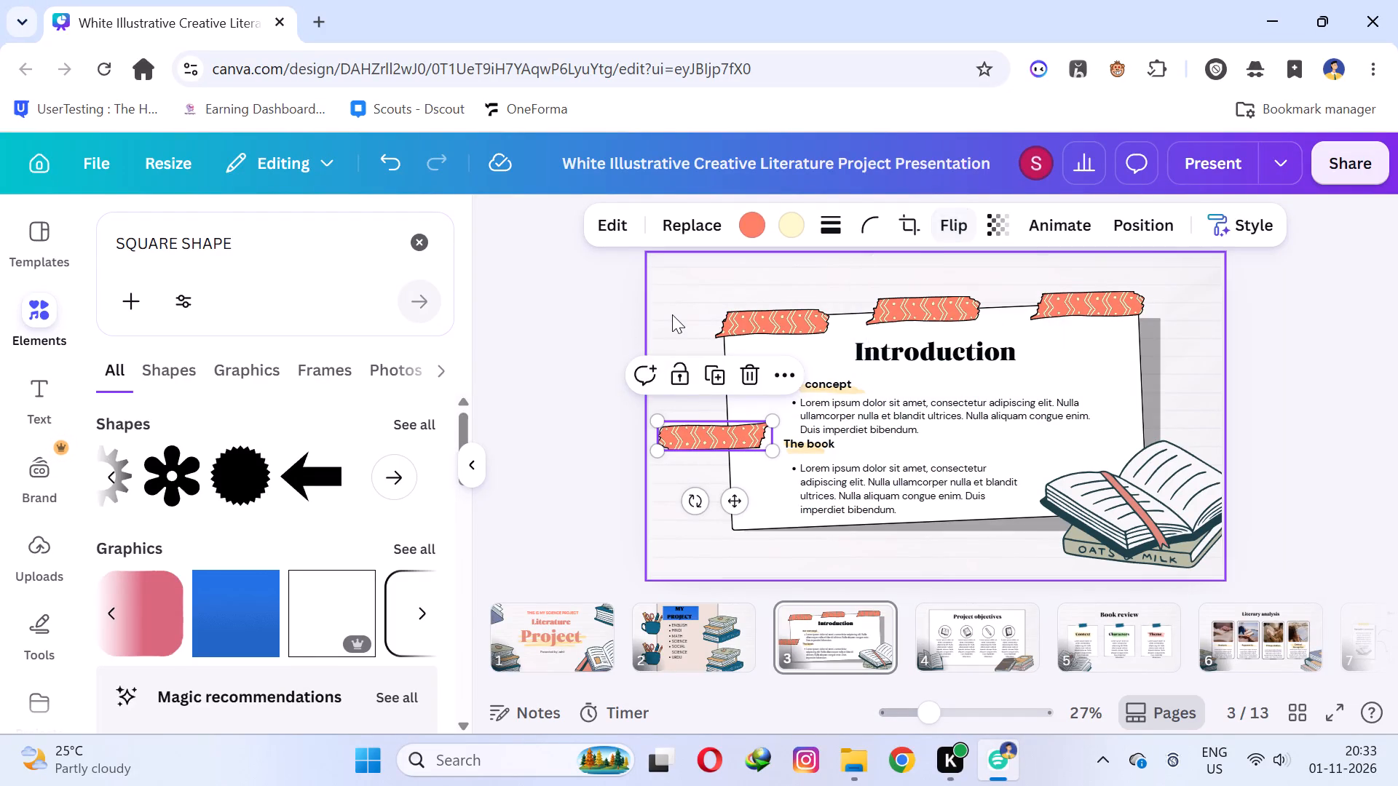
Rotate the tape strip on the card's left edge to about -88° and position it vertically along that edge.
{"action": "left_click", "coordinate": [716, 432]}
{"action": "left_click_drag", "start_coordinate": [736, 500], "coordinate": [736, 515]}
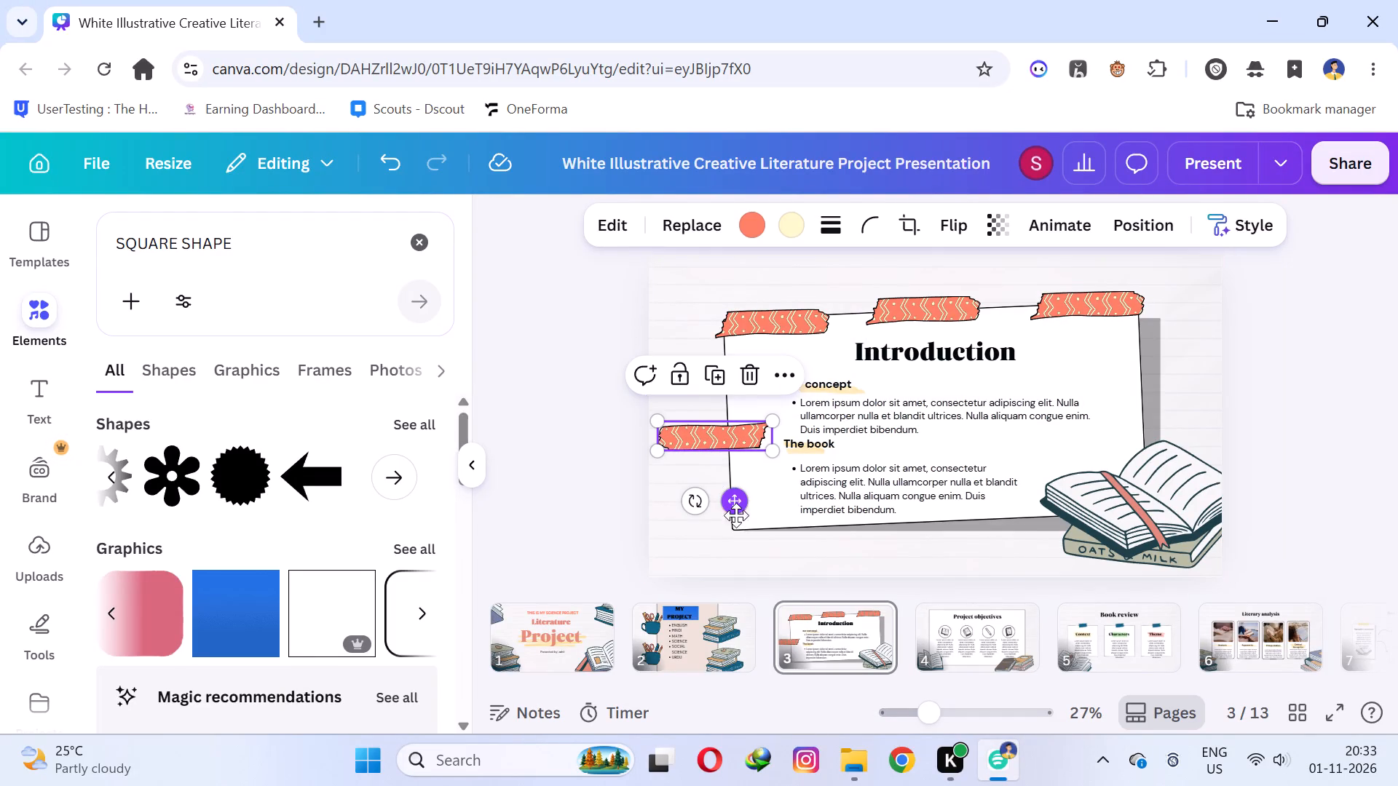
{"action": "left_click_drag", "start_coordinate": [736, 515], "coordinate": [758, 499]}
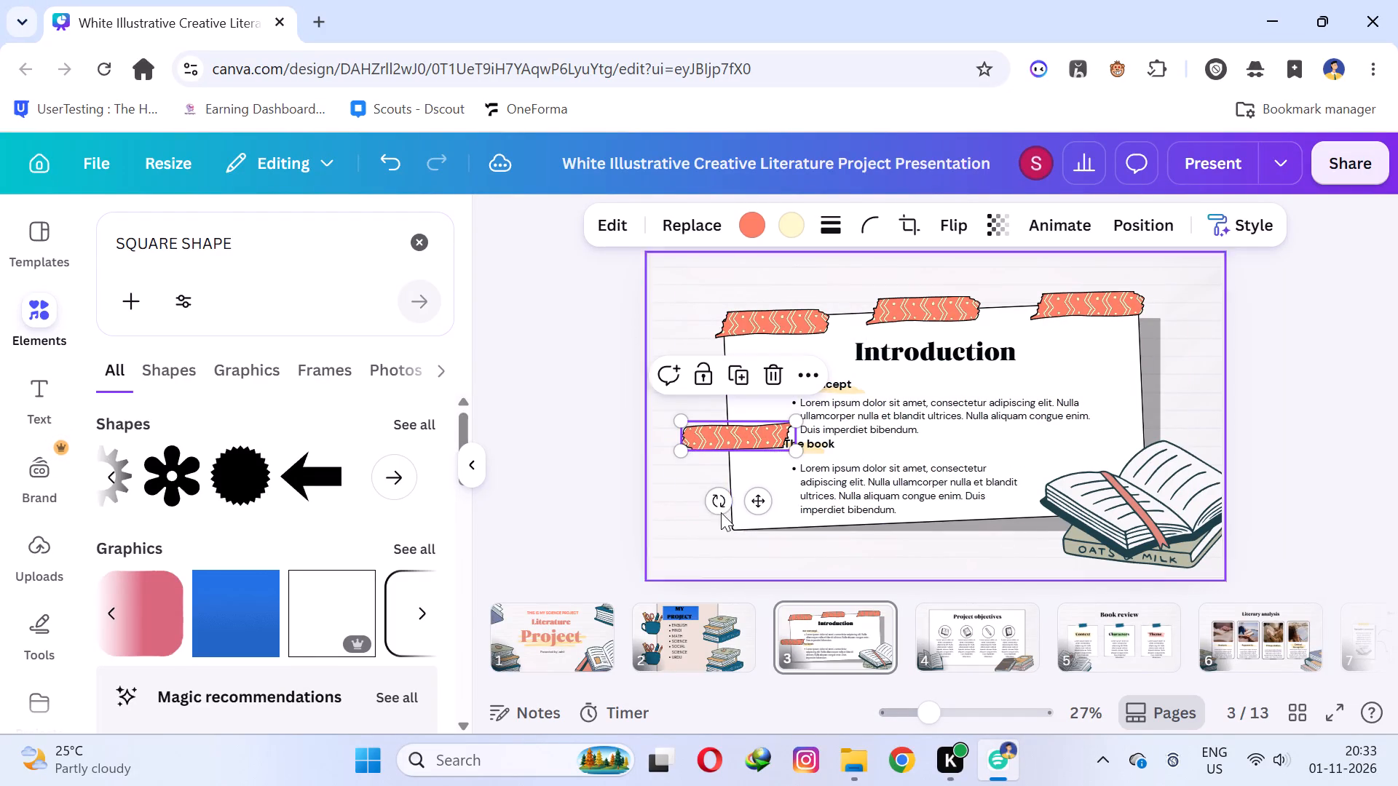
{"action": "left_click_drag", "start_coordinate": [719, 505], "coordinate": [877, 568]}
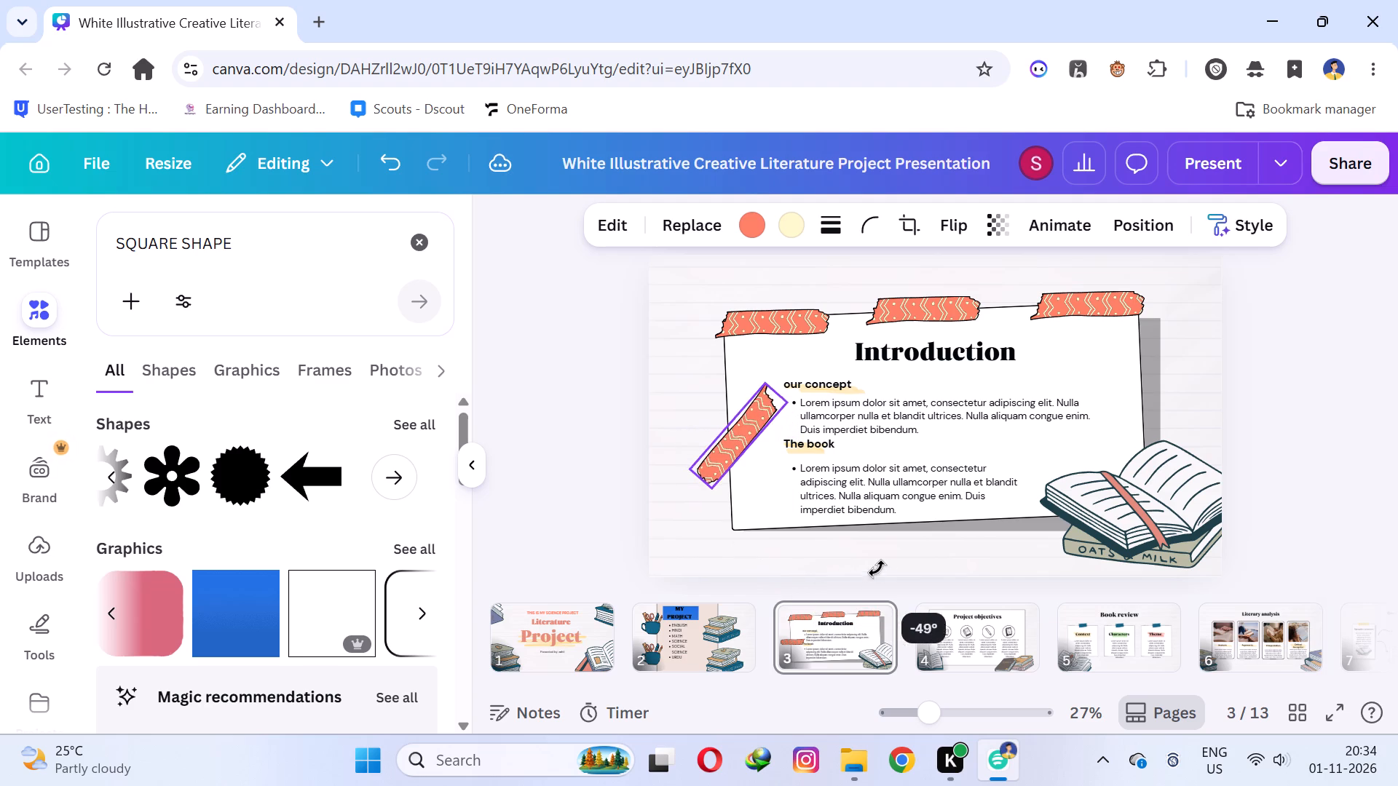
{"action": "left_click_drag", "start_coordinate": [877, 568], "coordinate": [1052, 494]}
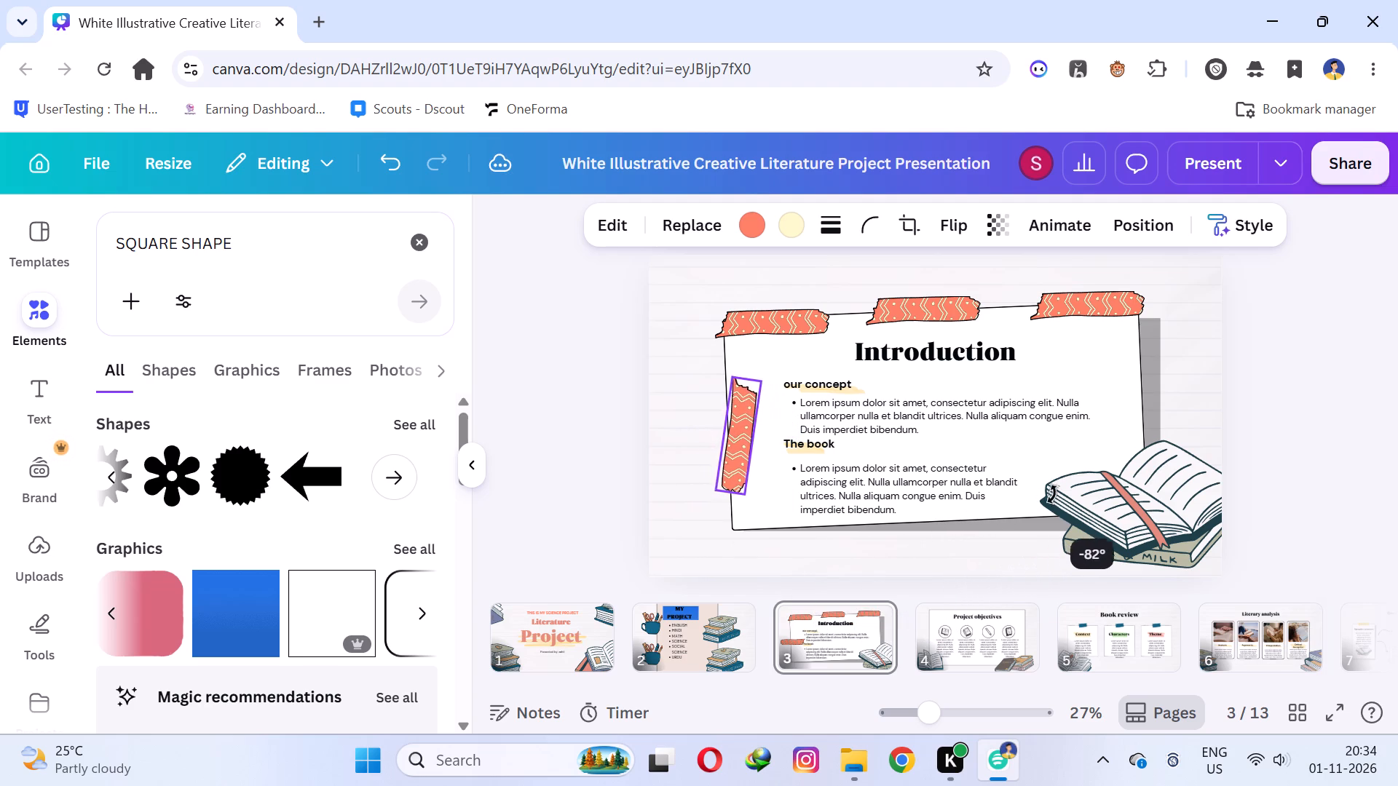
{"action": "left_click_drag", "start_coordinate": [1052, 494], "coordinate": [1174, 467]}
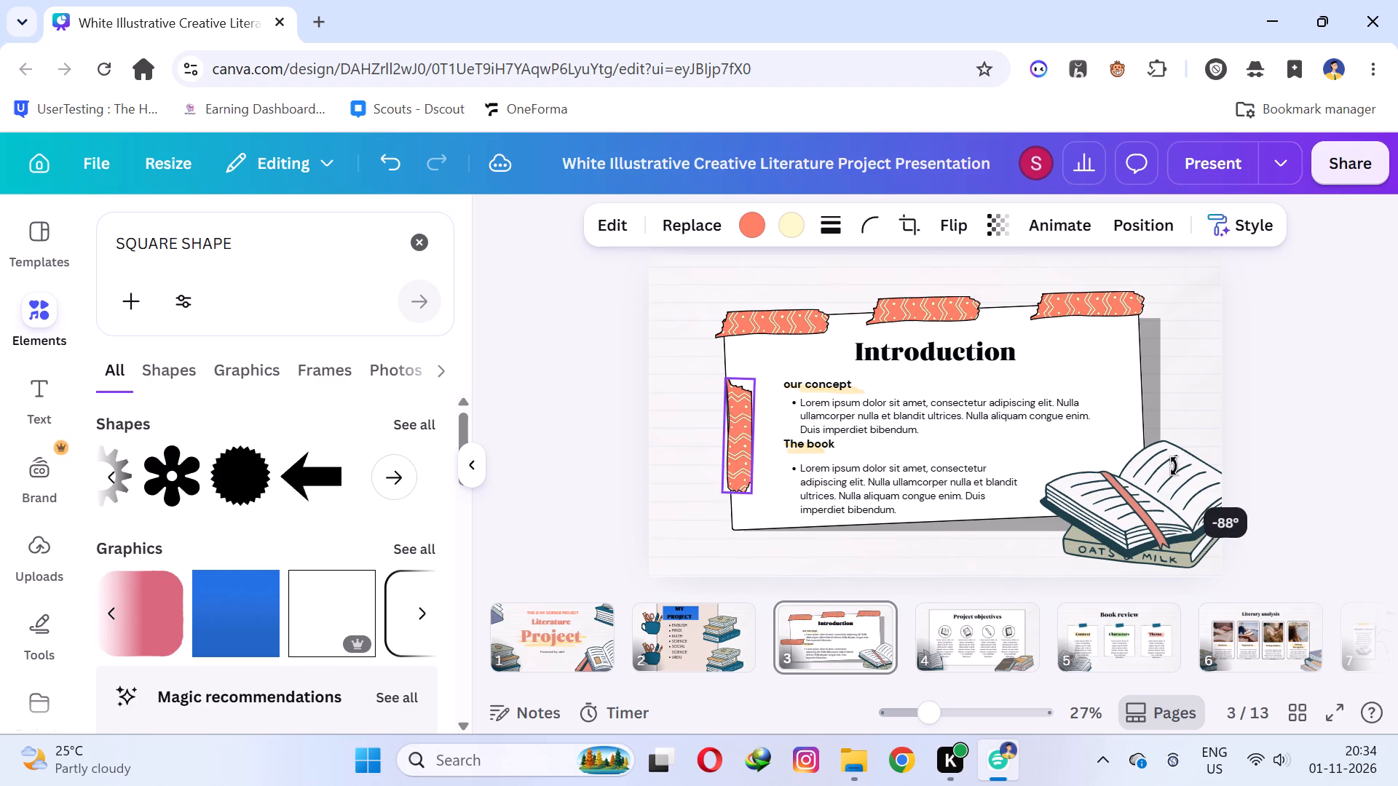
{"action": "left_click_drag", "start_coordinate": [1174, 467], "coordinate": [1178, 467]}
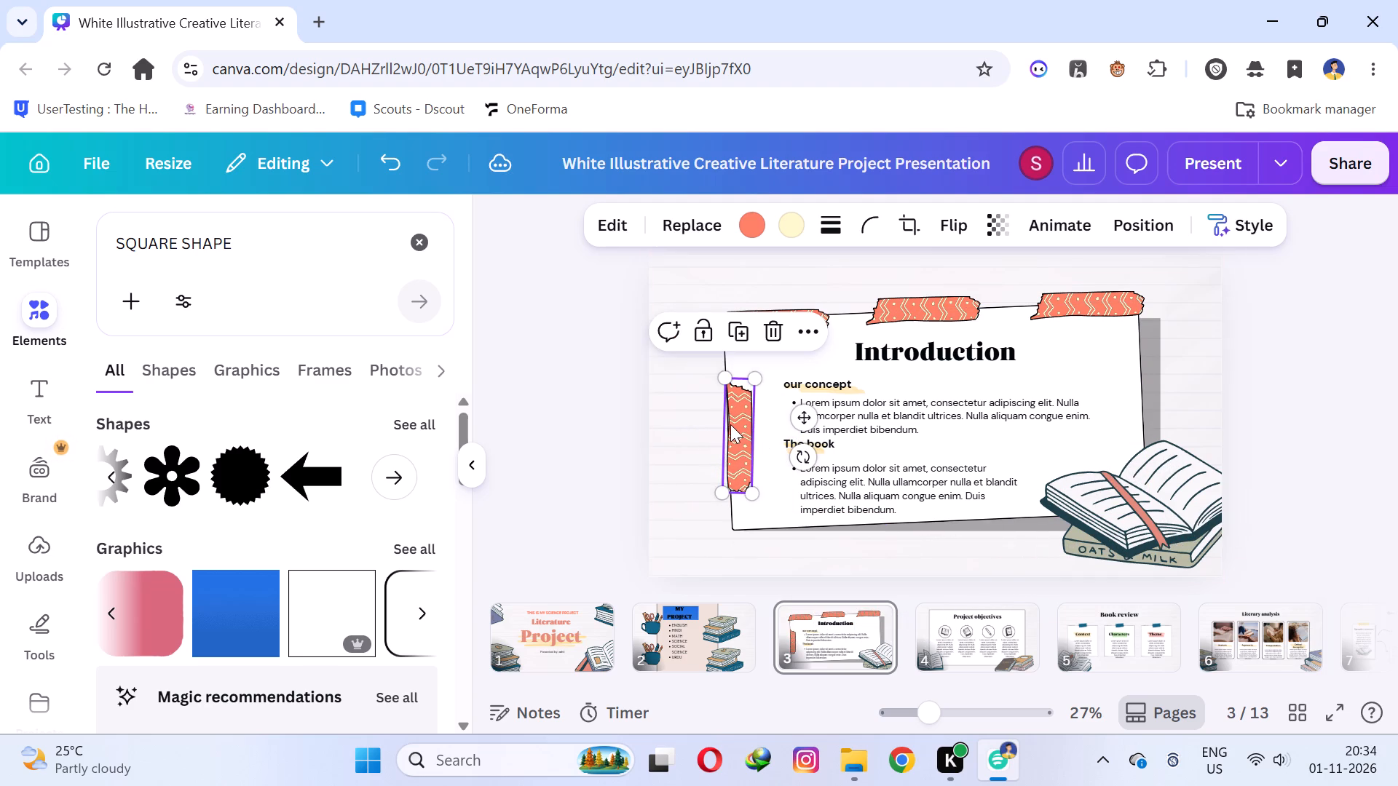
{"action": "left_click_drag", "start_coordinate": [730, 424], "coordinate": [719, 424]}
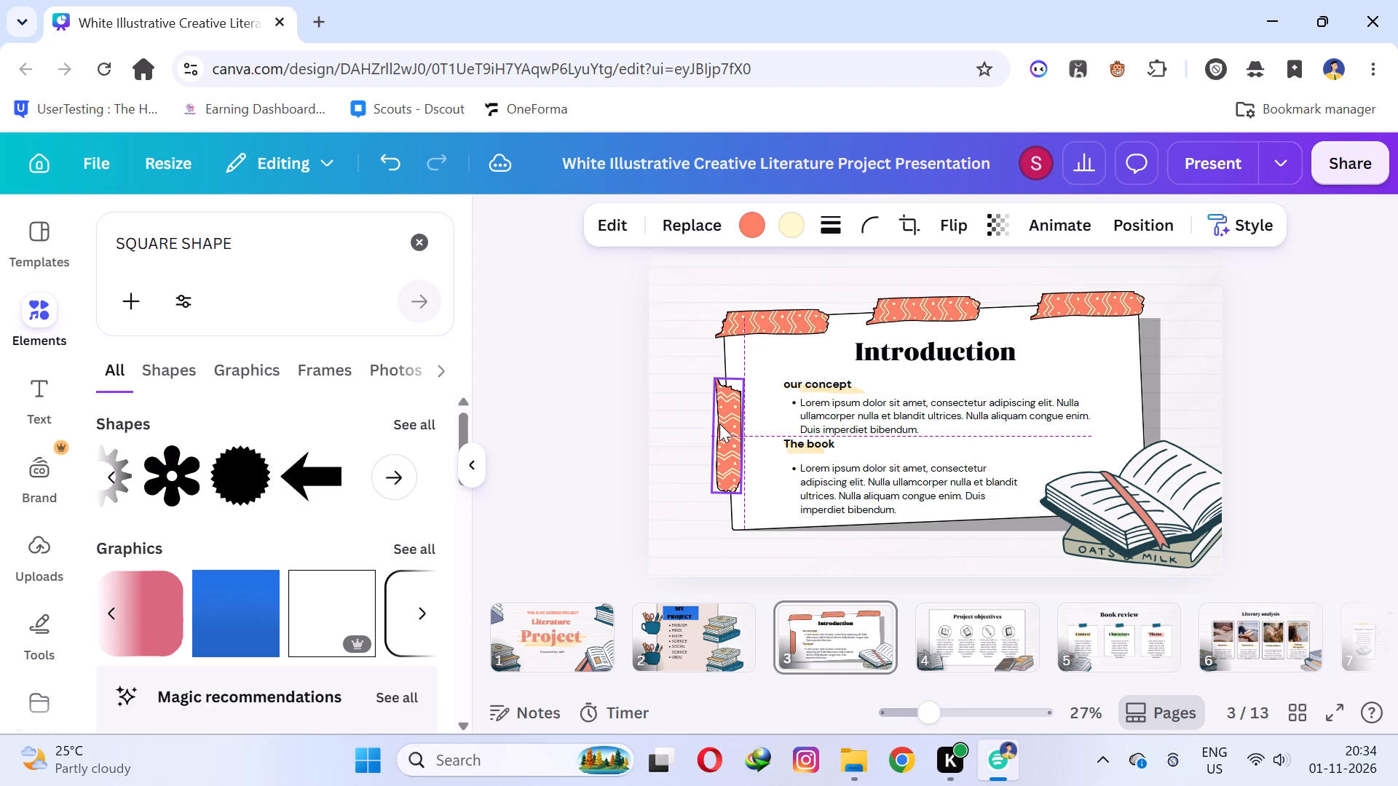
{"action": "left_click", "coordinate": [668, 436]}
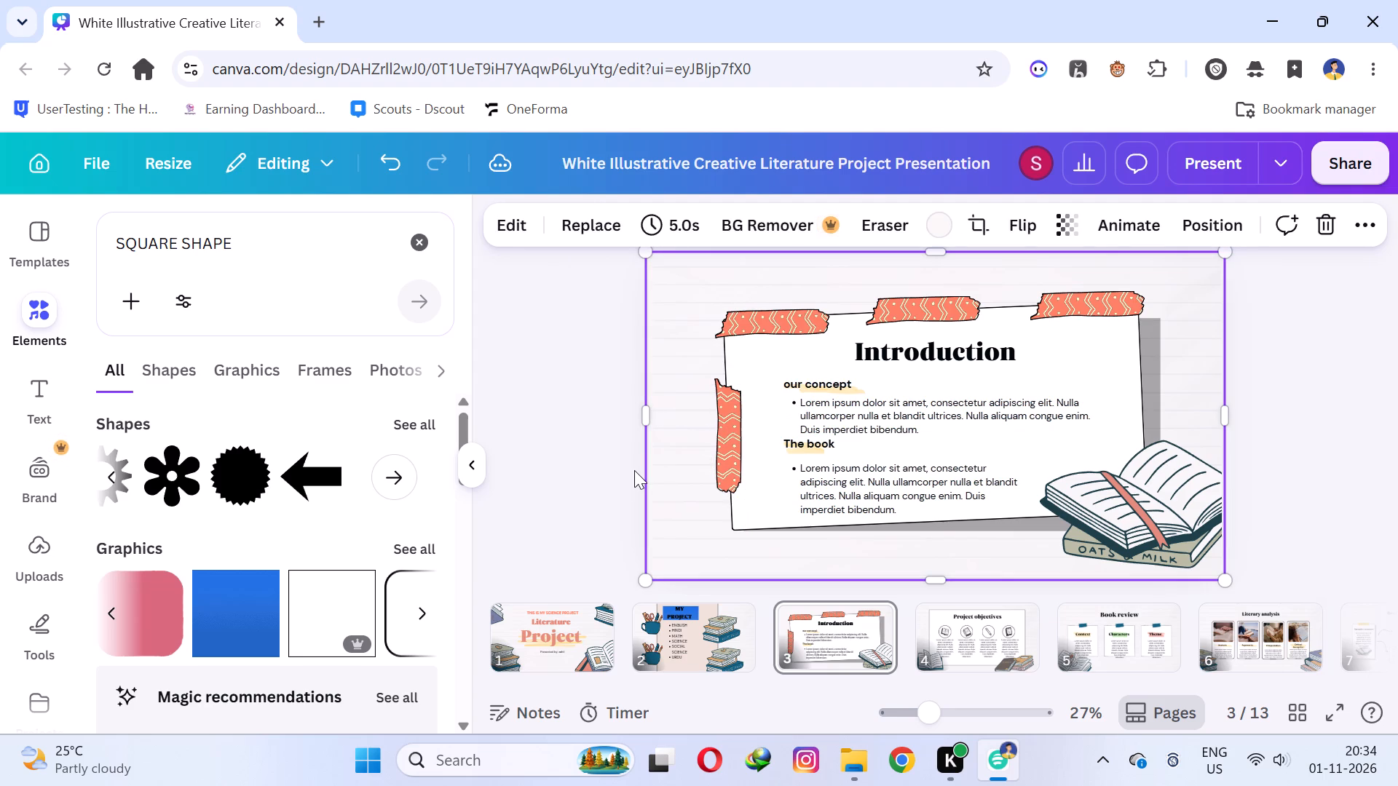
Duplicate the top-left tape strip and place the copy on the card's bottom edge, just left of the book illustration.
{"action": "left_click", "coordinate": [776, 319]}
{"action": "right_click", "coordinate": [776, 319]}
{"action": "left_click", "coordinate": [866, 282]}
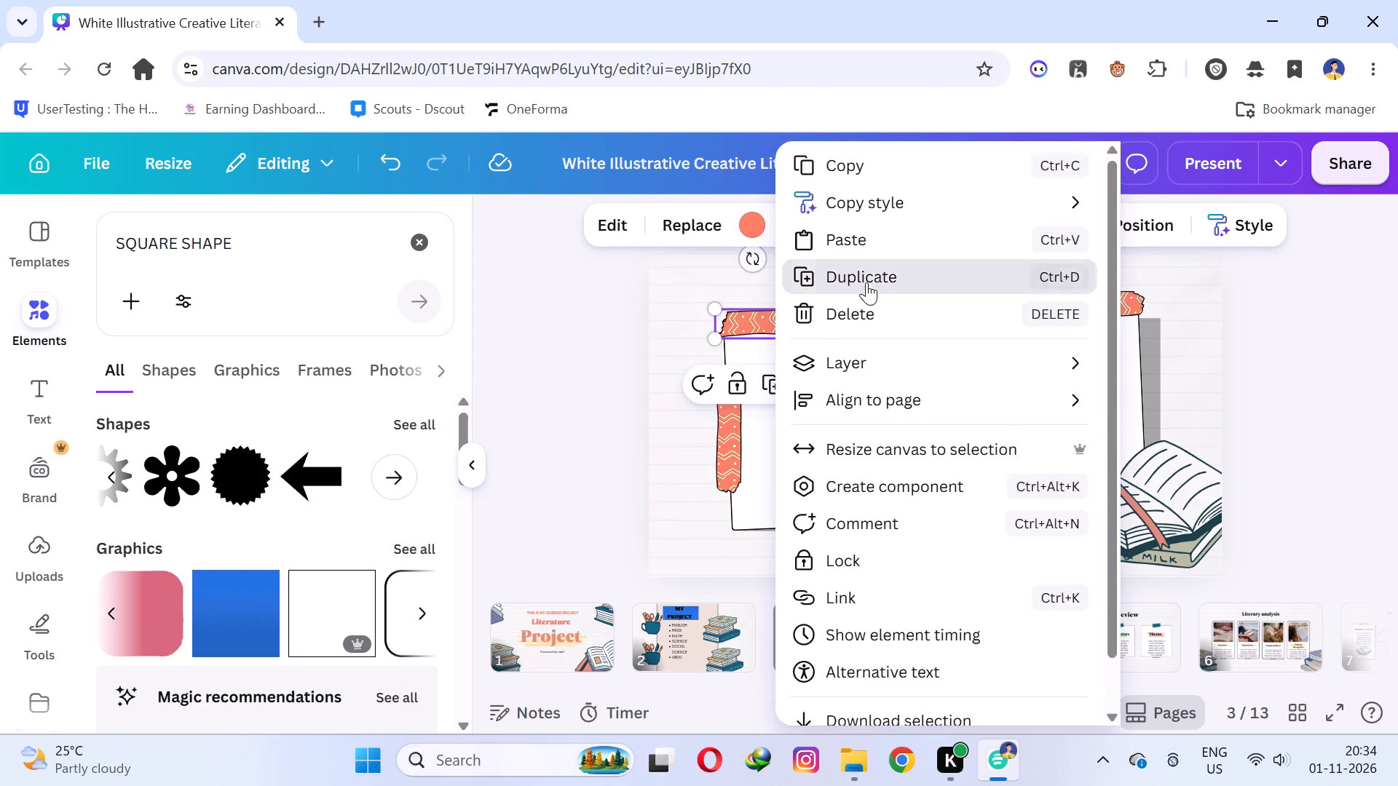
{"action": "left_click_drag", "start_coordinate": [765, 325], "coordinate": [954, 523]}
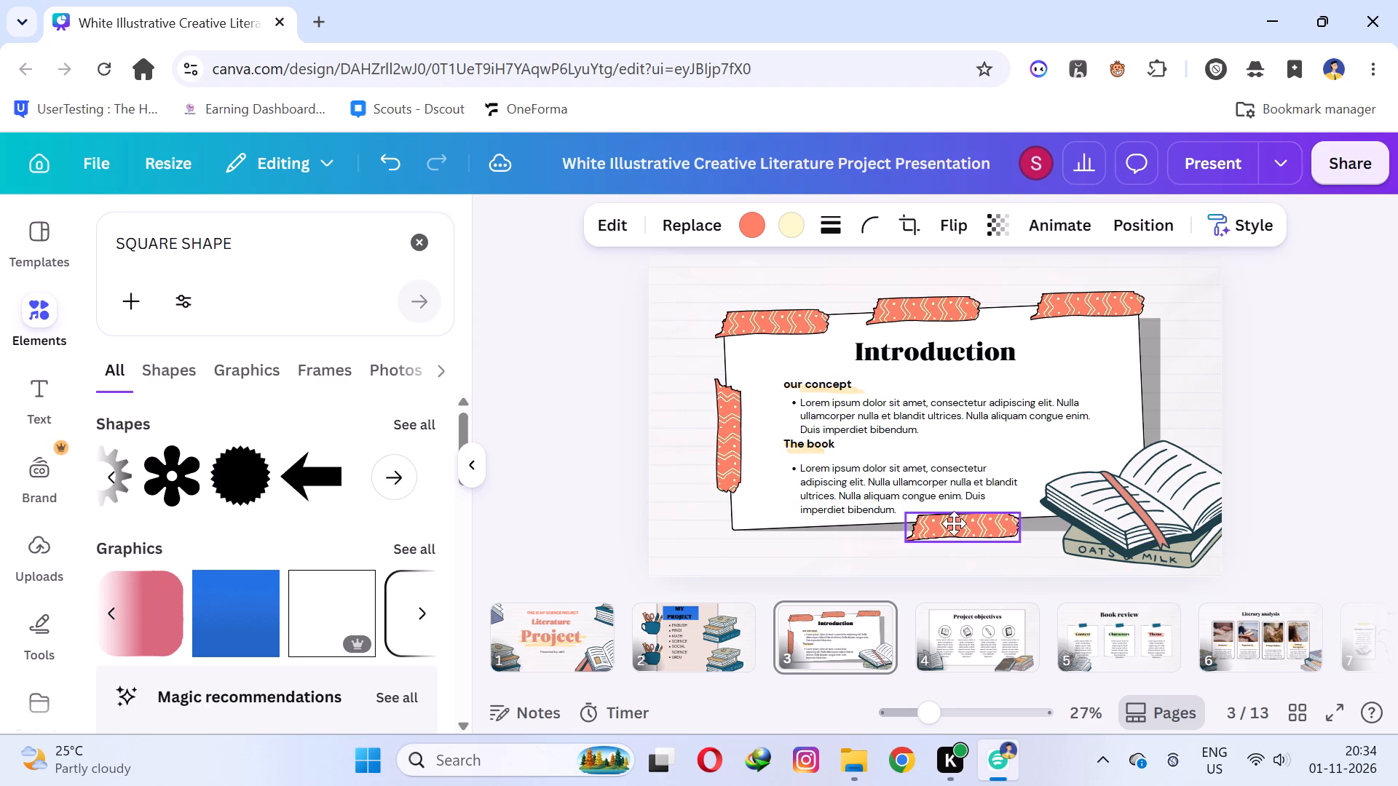
{"action": "left_click_drag", "start_coordinate": [954, 523], "coordinate": [965, 520]}
Duplicate the tape strip on the card's bottom edge and place the copy at the card's bottom-left corner.
{"action": "right_click", "coordinate": [950, 524]}
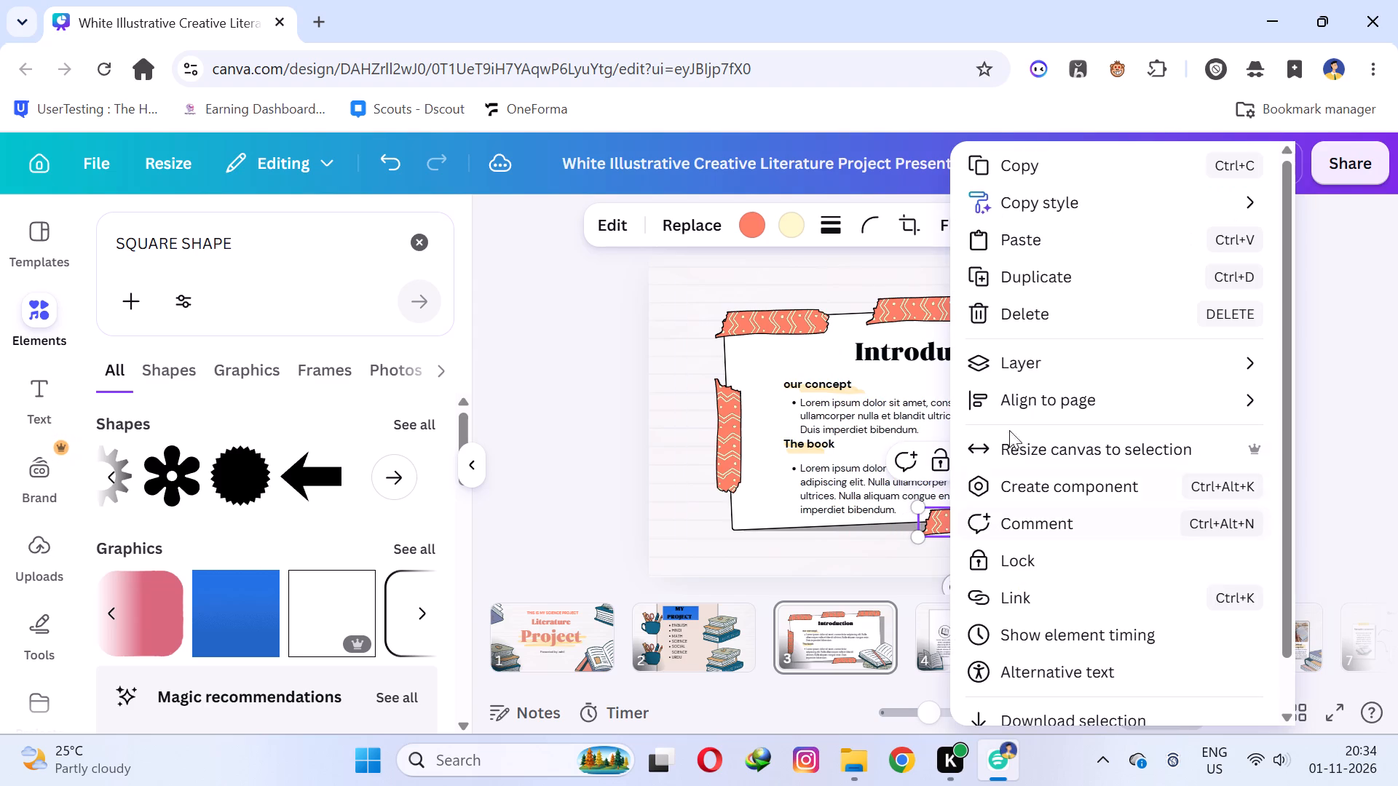
{"action": "left_click", "coordinate": [1027, 282]}
{"action": "left_click_drag", "start_coordinate": [993, 531], "coordinate": [767, 537]}
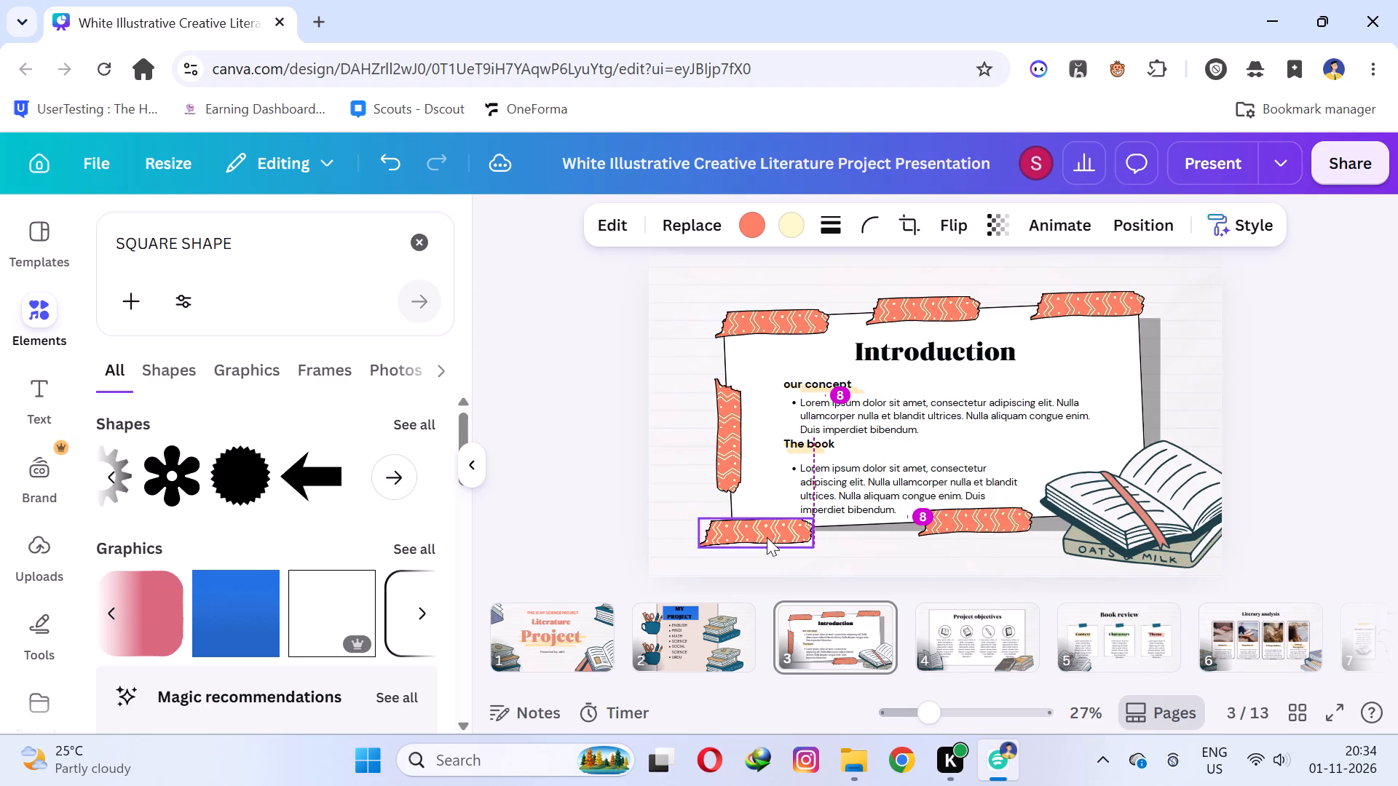
{"action": "left_click", "coordinate": [666, 451]}
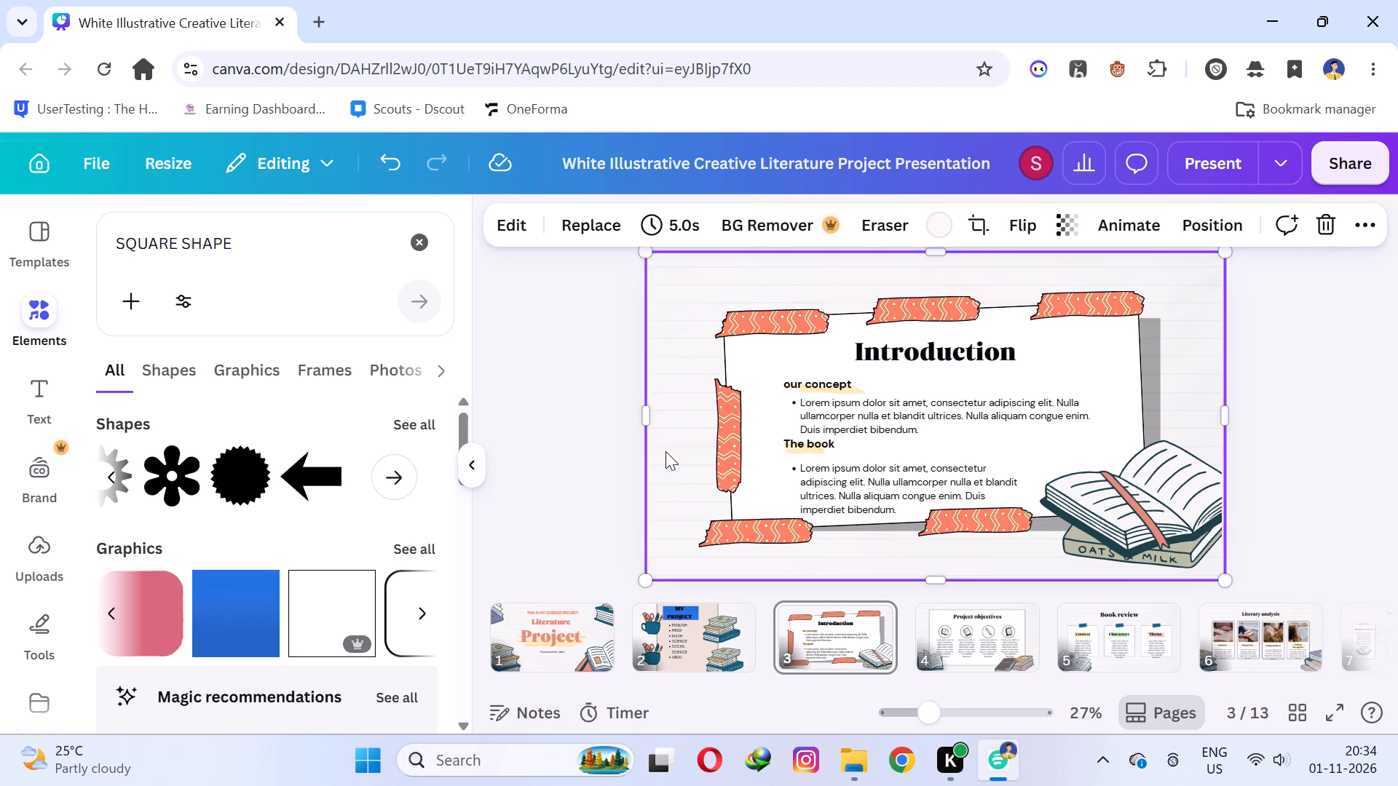
Duplicate the vertical tape strip from the card's left edge and place the copy along the right edge, above the books.
{"action": "left_click", "coordinate": [737, 432]}
{"action": "right_click", "coordinate": [737, 432]}
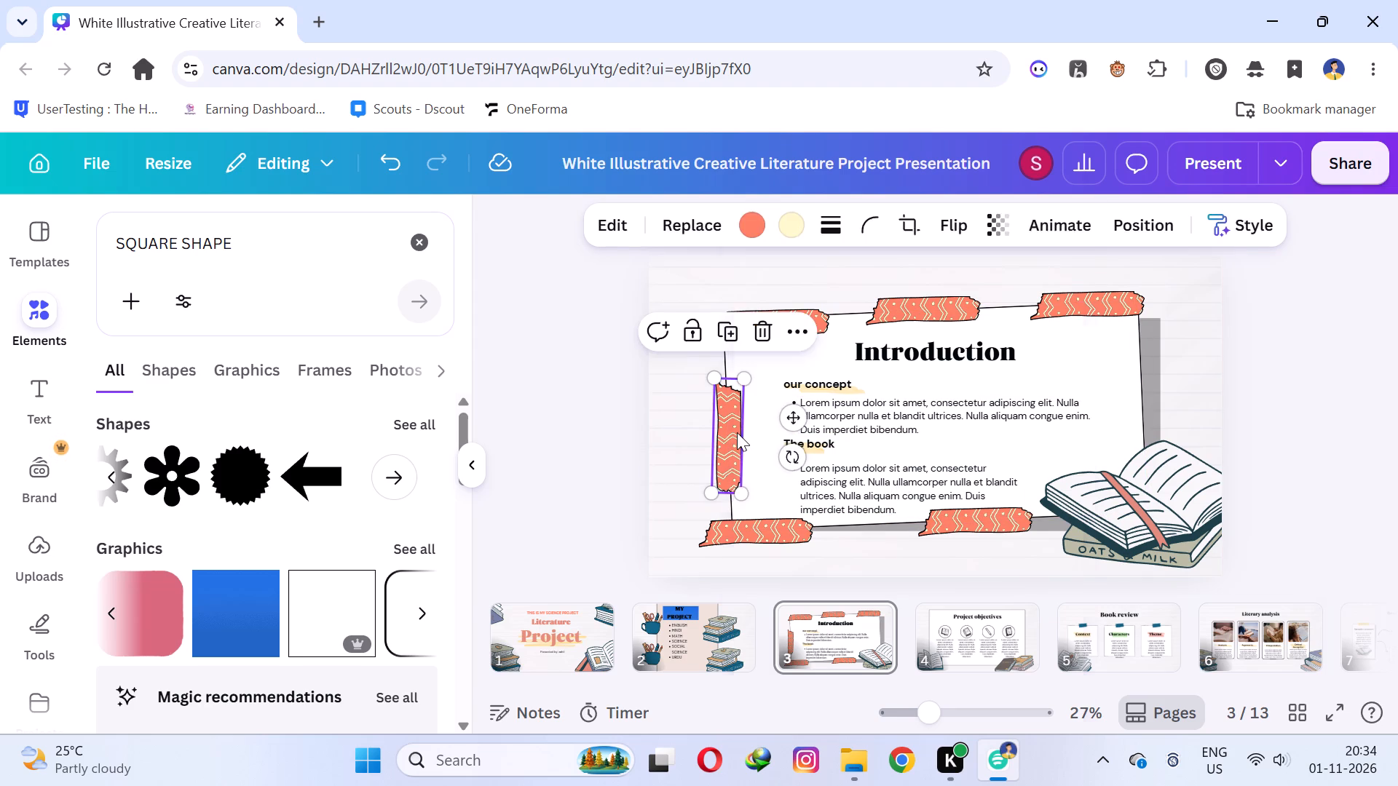
{"action": "left_click", "coordinate": [827, 278]}
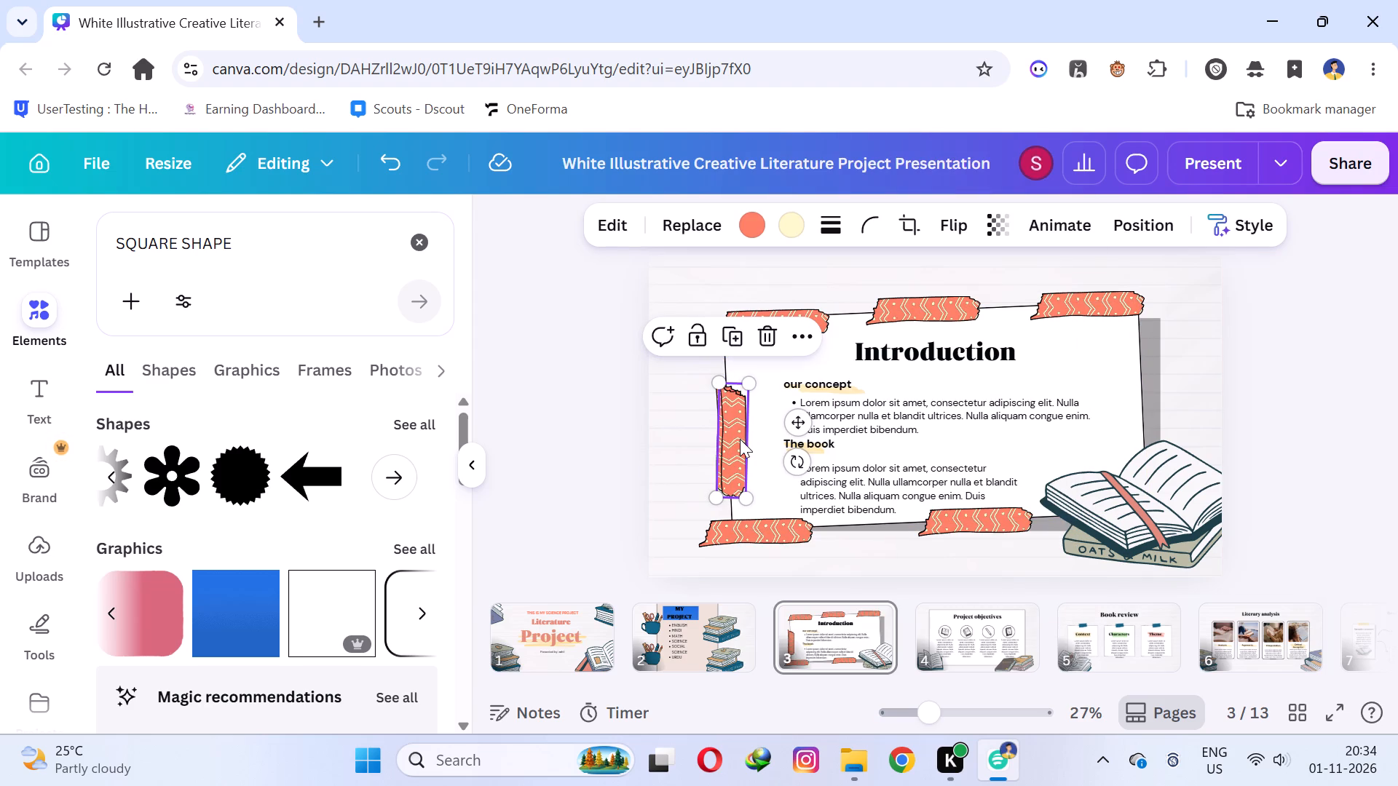
{"action": "left_click_drag", "start_coordinate": [740, 439], "coordinate": [1154, 400]}
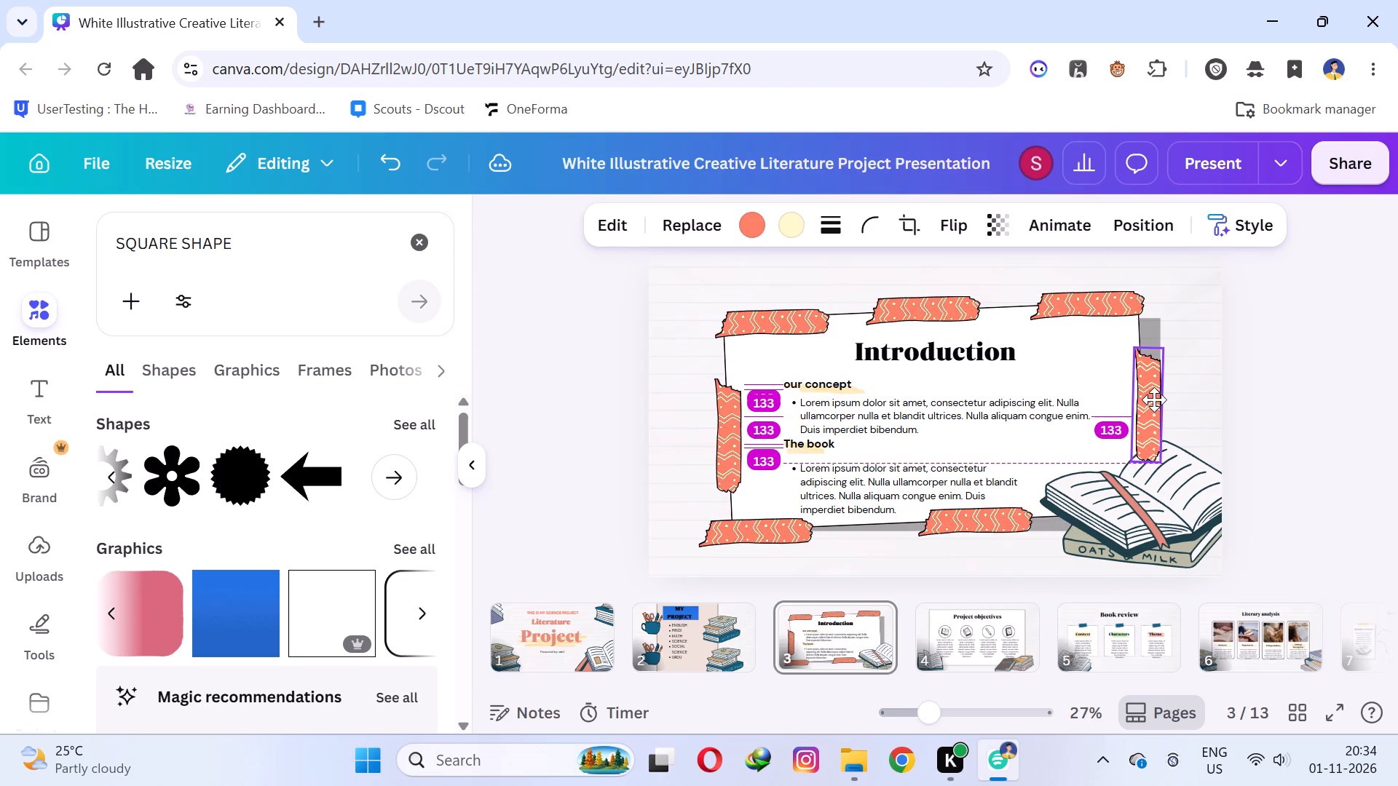
{"action": "left_click_drag", "start_coordinate": [1154, 400], "coordinate": [1154, 394]}
{"action": "left_click", "coordinate": [1358, 376]}
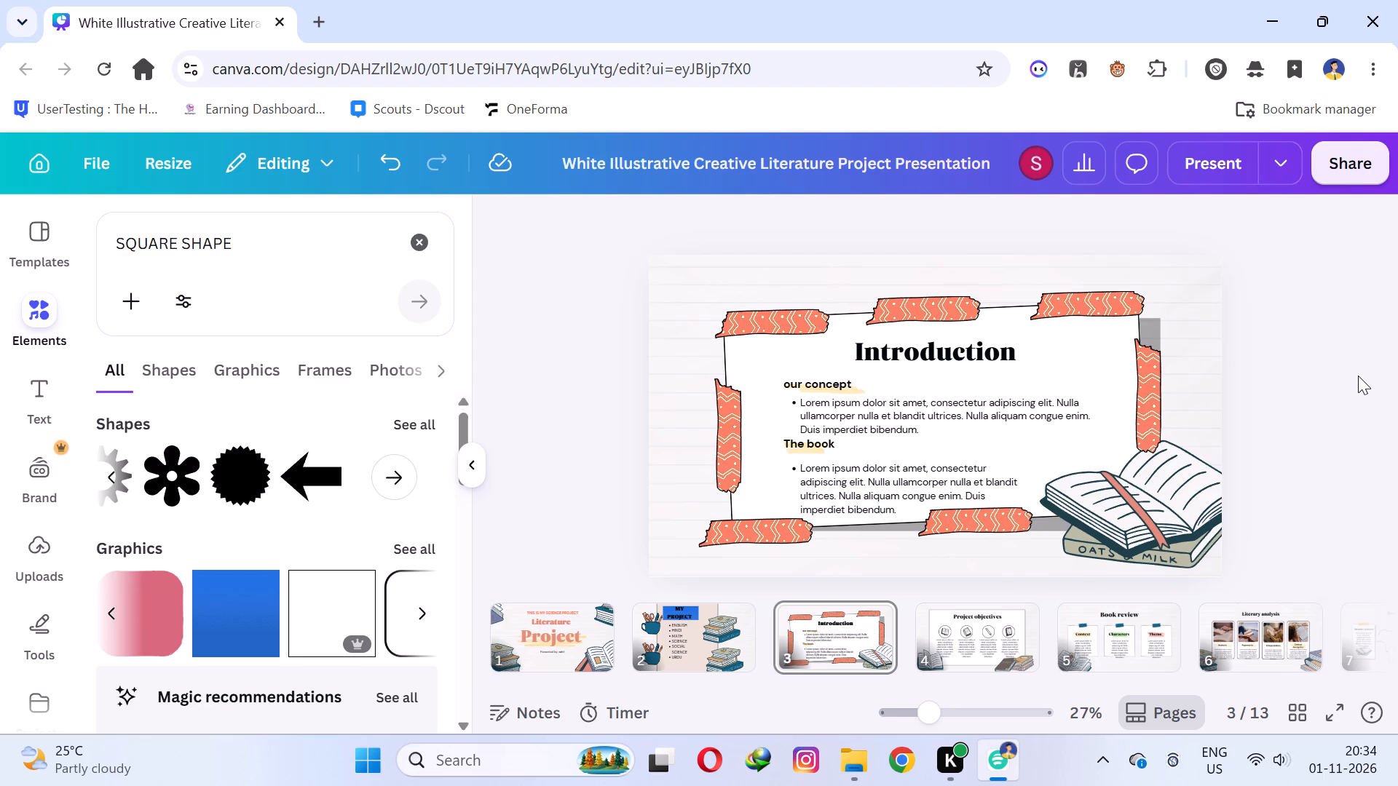
Change the Introduction card's fill colour to the design's red #e28b7a.
{"action": "left_click", "coordinate": [1085, 356]}
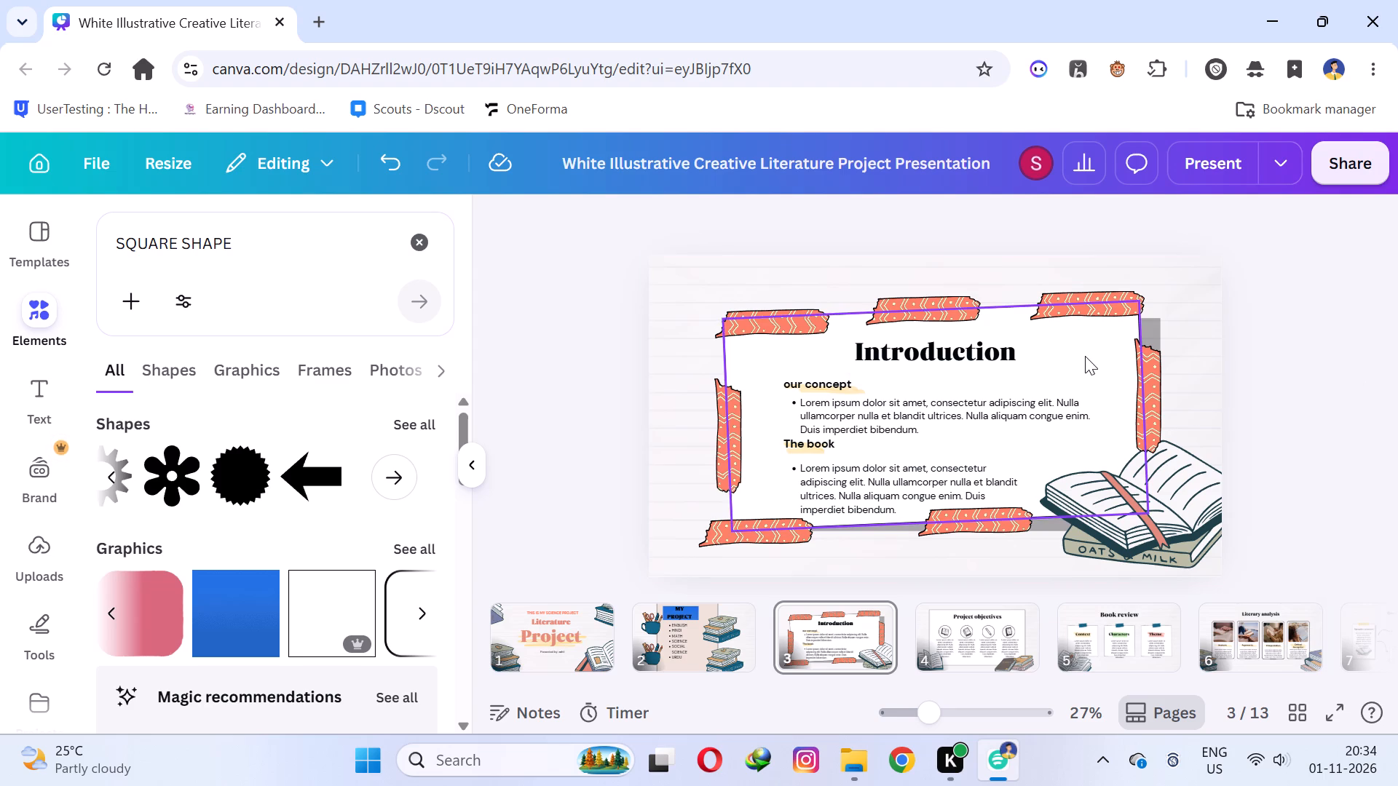
{"action": "left_click", "coordinate": [731, 226]}
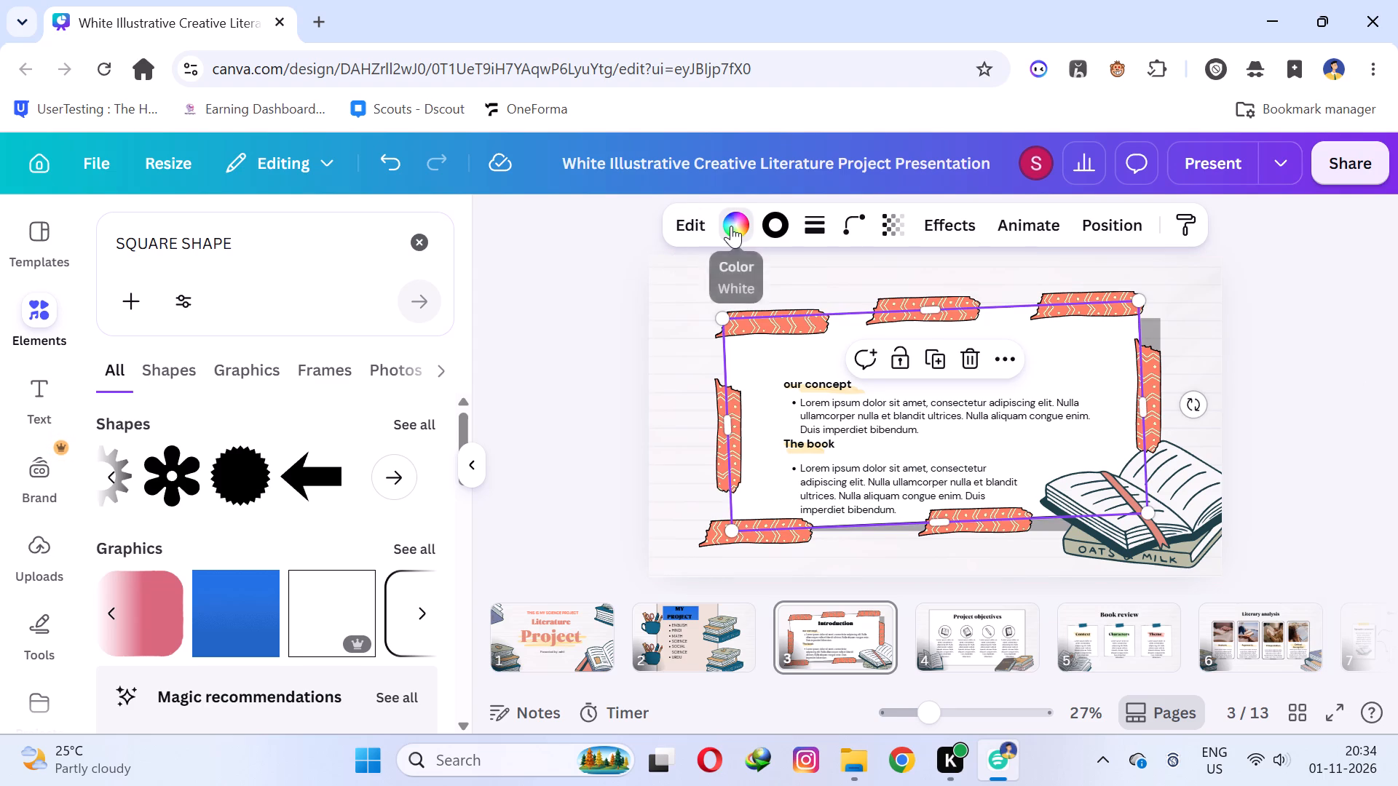
{"action": "left_click", "coordinate": [290, 523]}
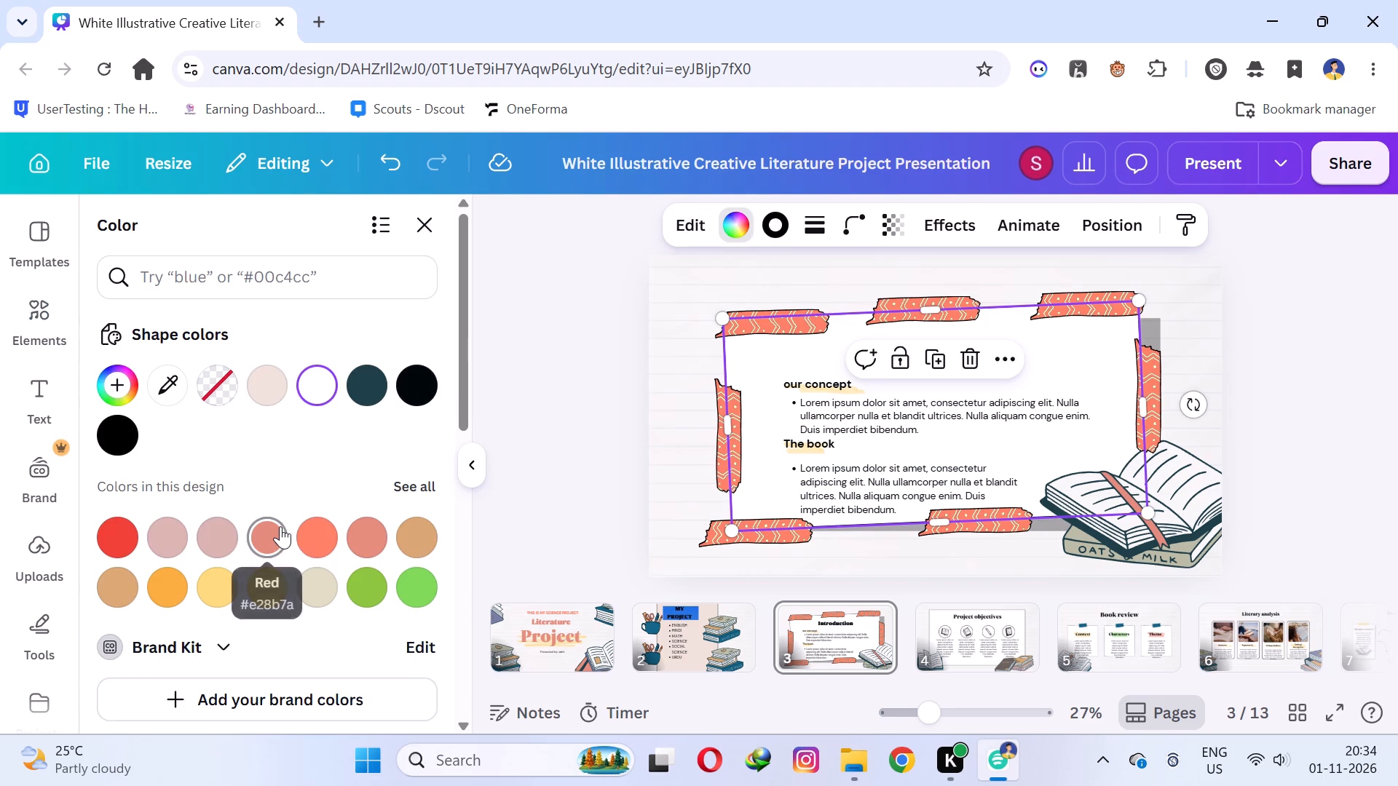
{"action": "left_click", "coordinate": [272, 532]}
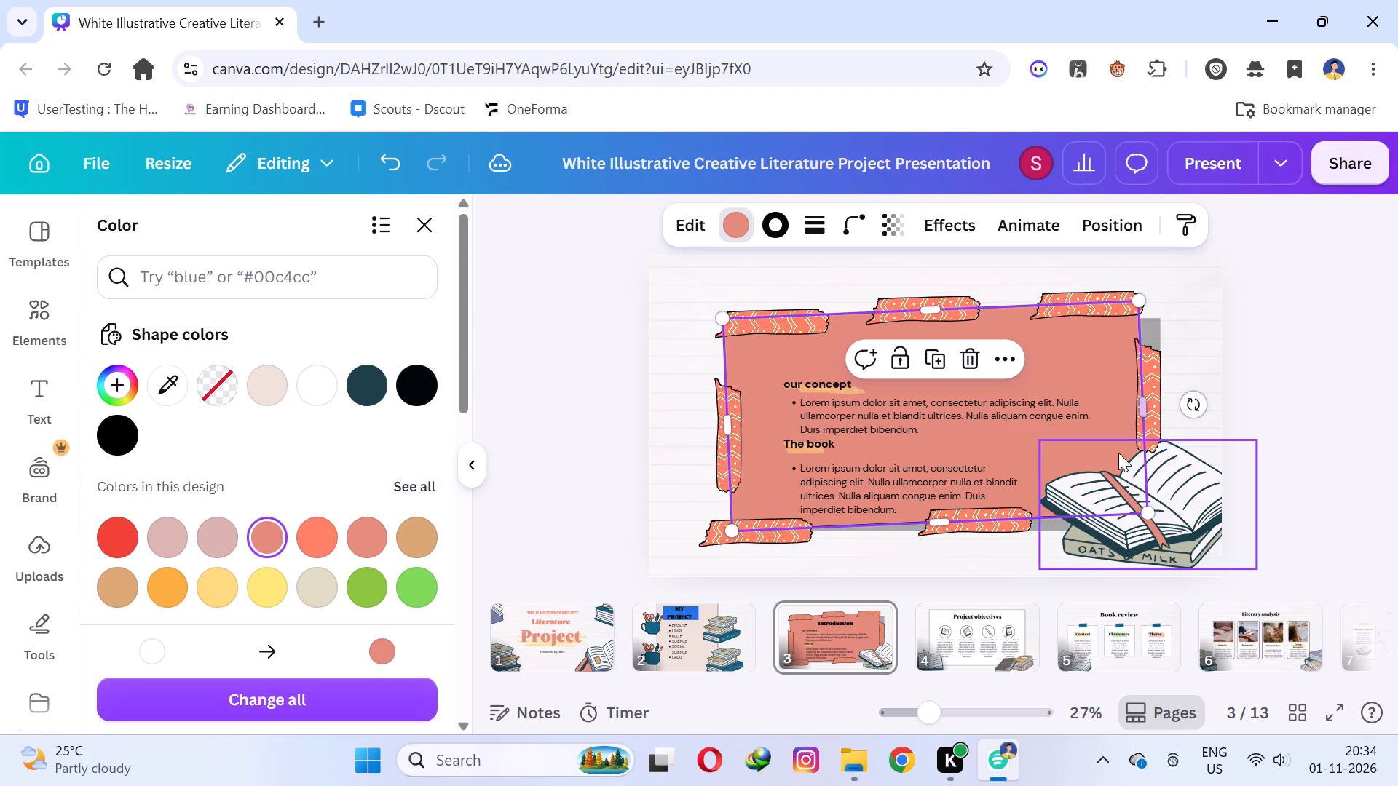
{"action": "left_click", "coordinate": [1351, 365]}
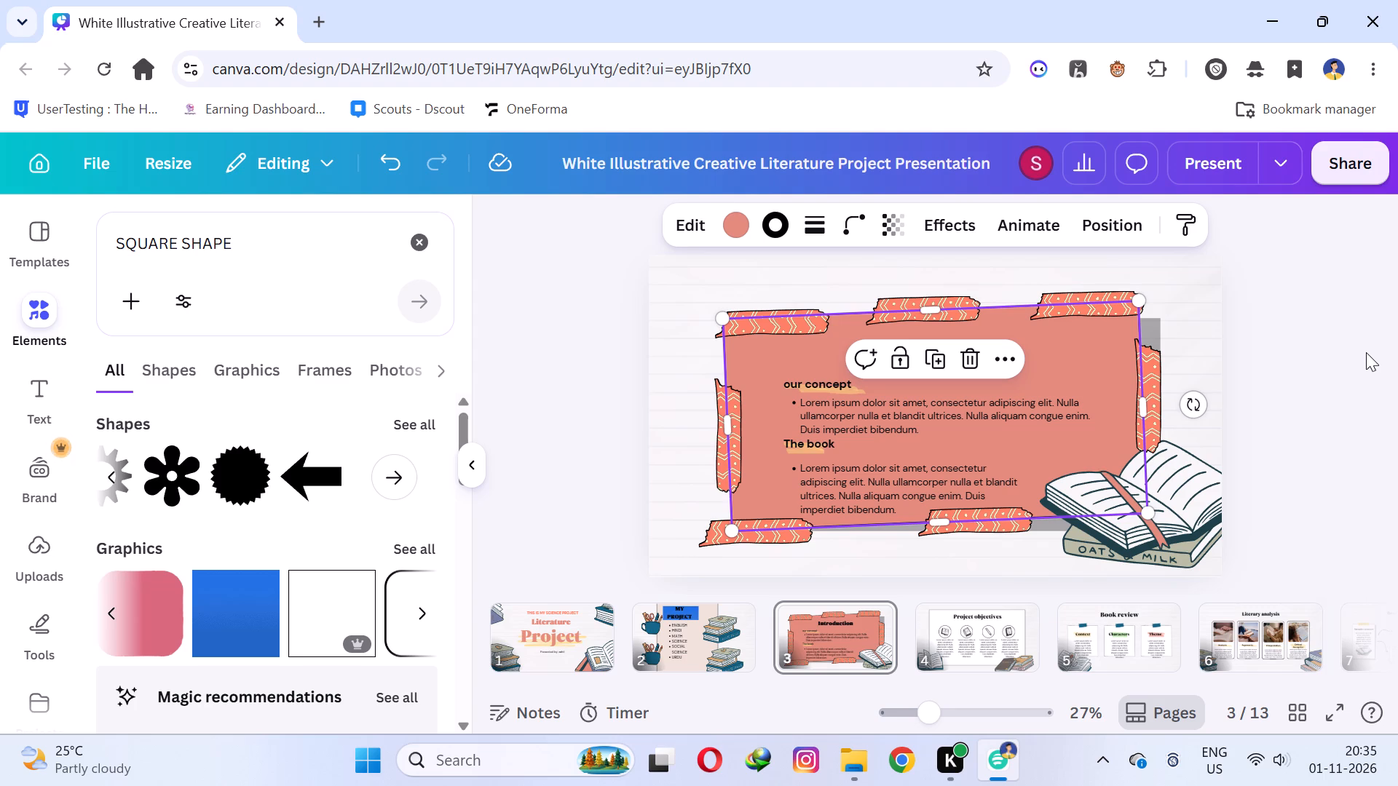
{"action": "left_click", "coordinate": [1185, 488]}
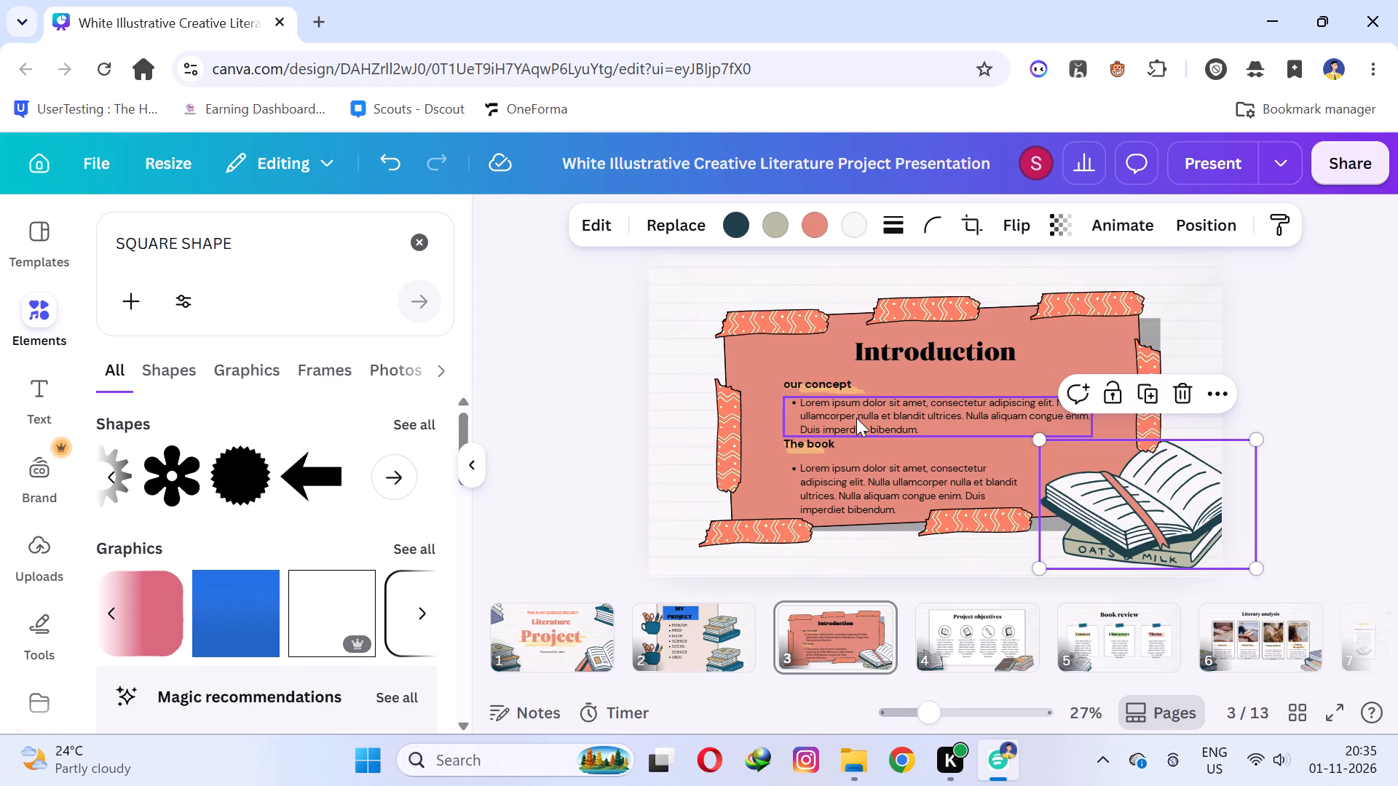
Browse the element animation options available for the Introduction card.
{"action": "left_click", "coordinate": [800, 362]}
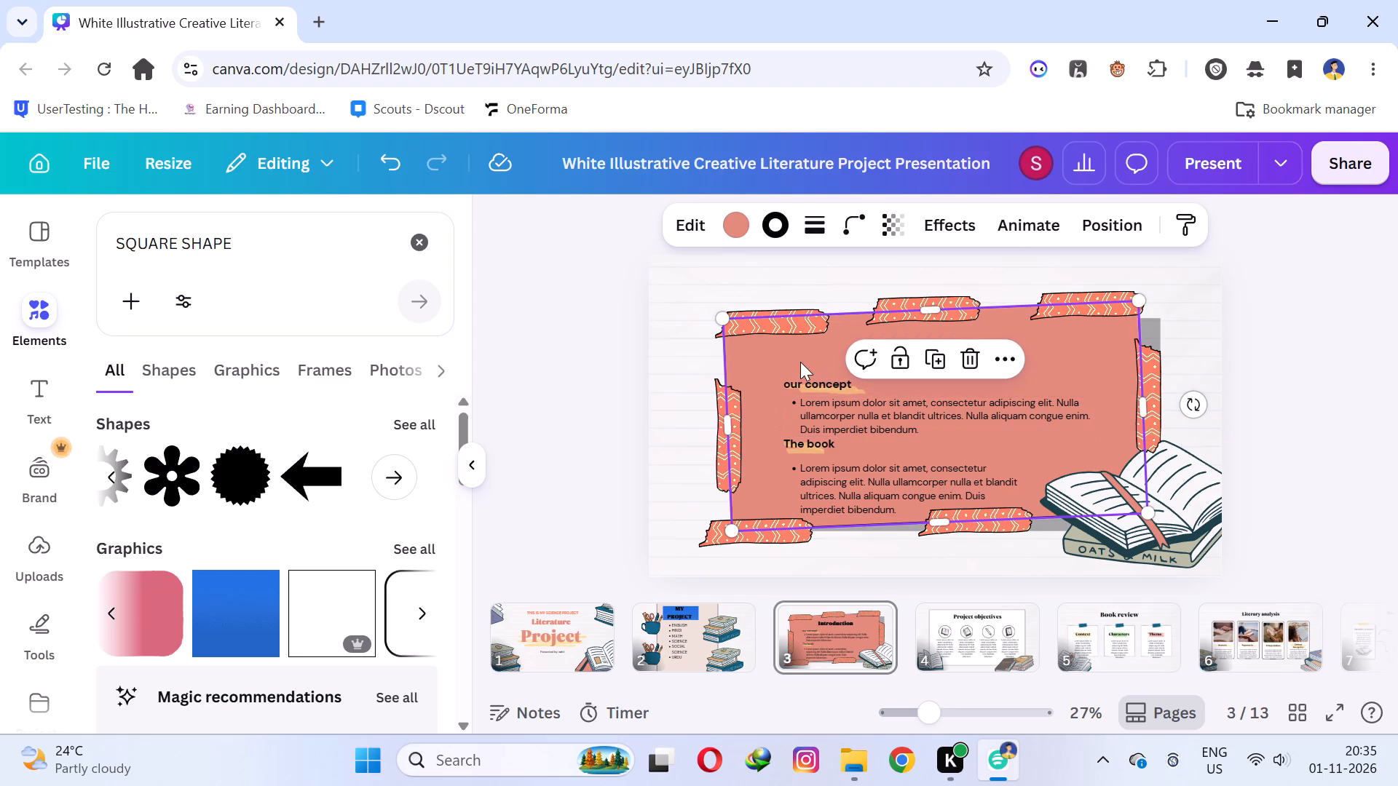
{"action": "left_click", "coordinate": [1045, 238]}
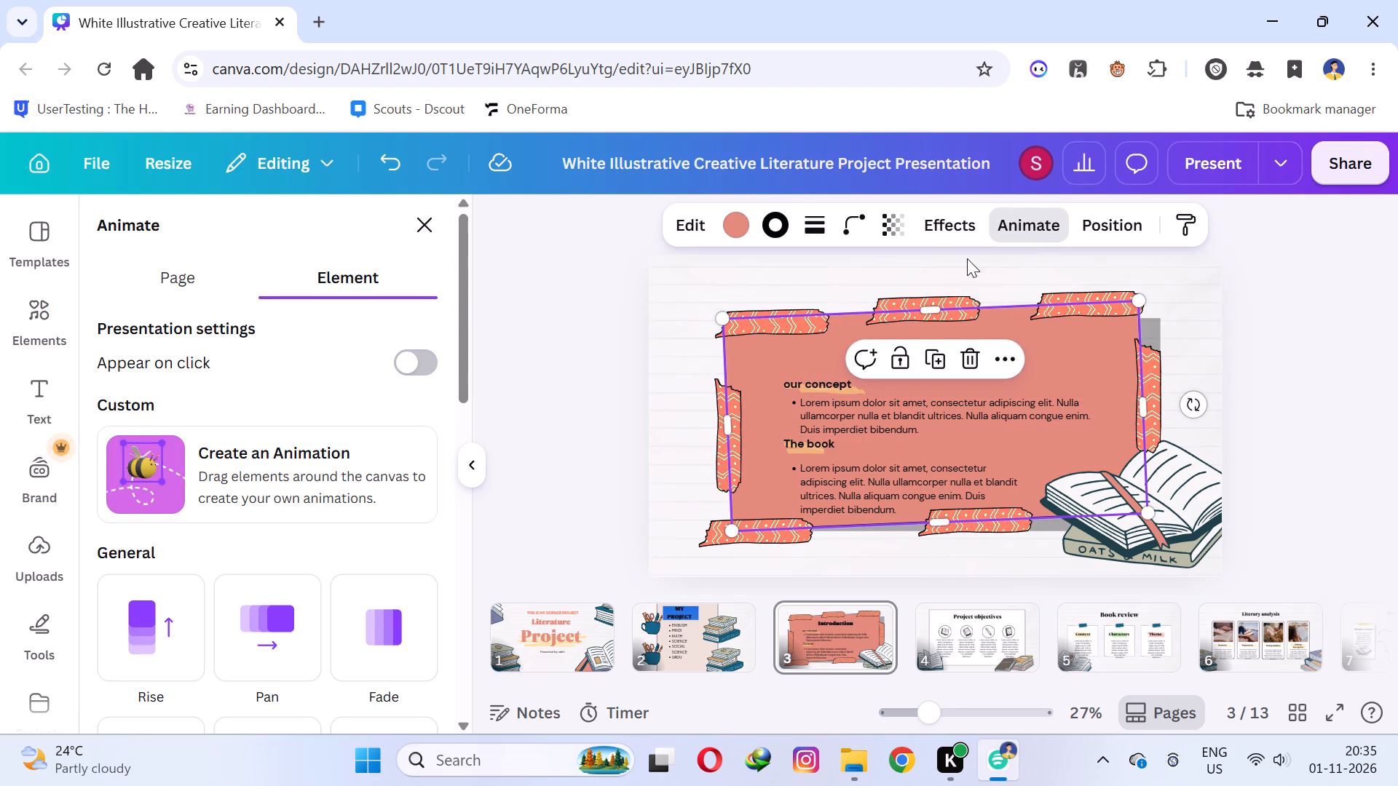
{"action": "scroll", "coordinate": [457, 408], "scroll_direction": "down", "scroll_amount": 2}
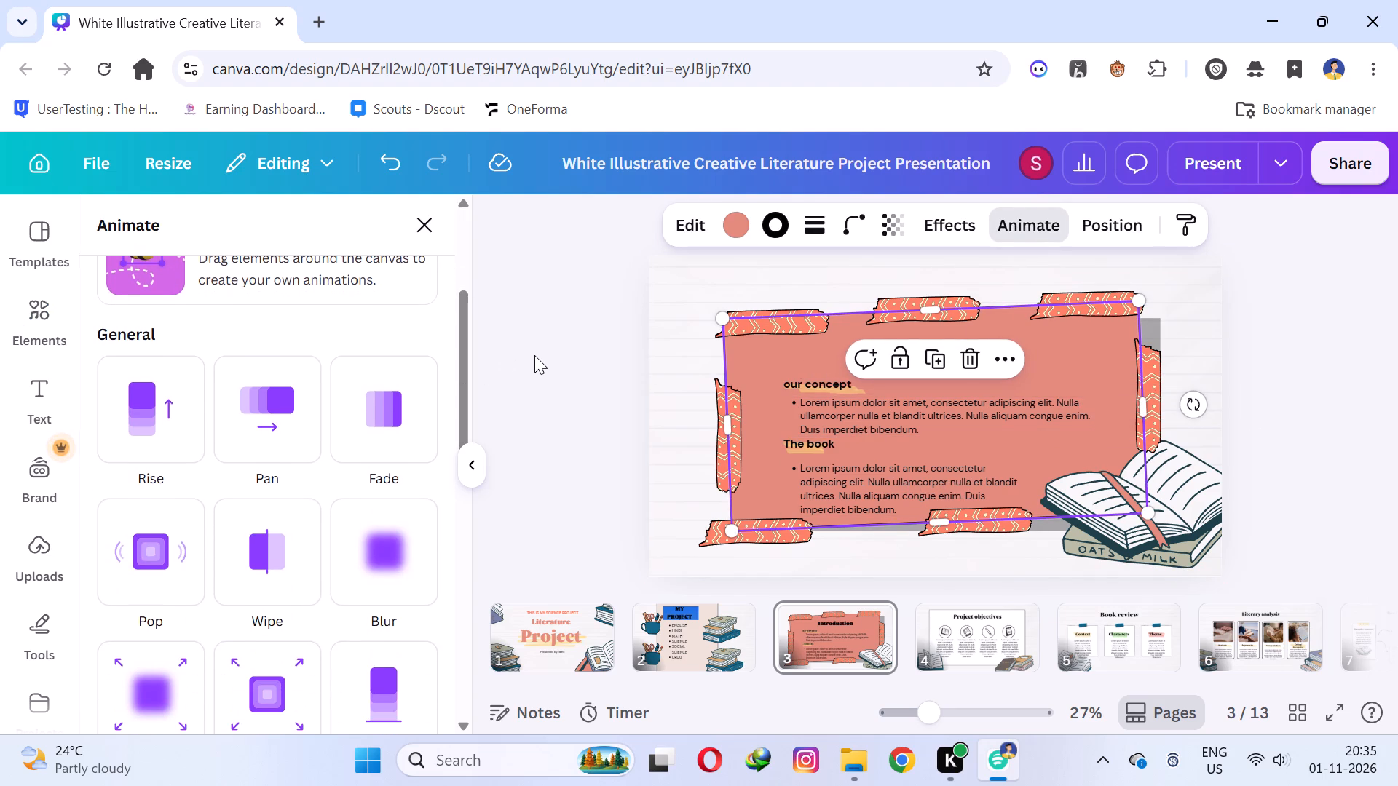
{"action": "scroll", "coordinate": [534, 355], "scroll_direction": "down", "scroll_amount": 2}
{"action": "scroll", "coordinate": [355, 413], "scroll_direction": "down", "scroll_amount": 1}
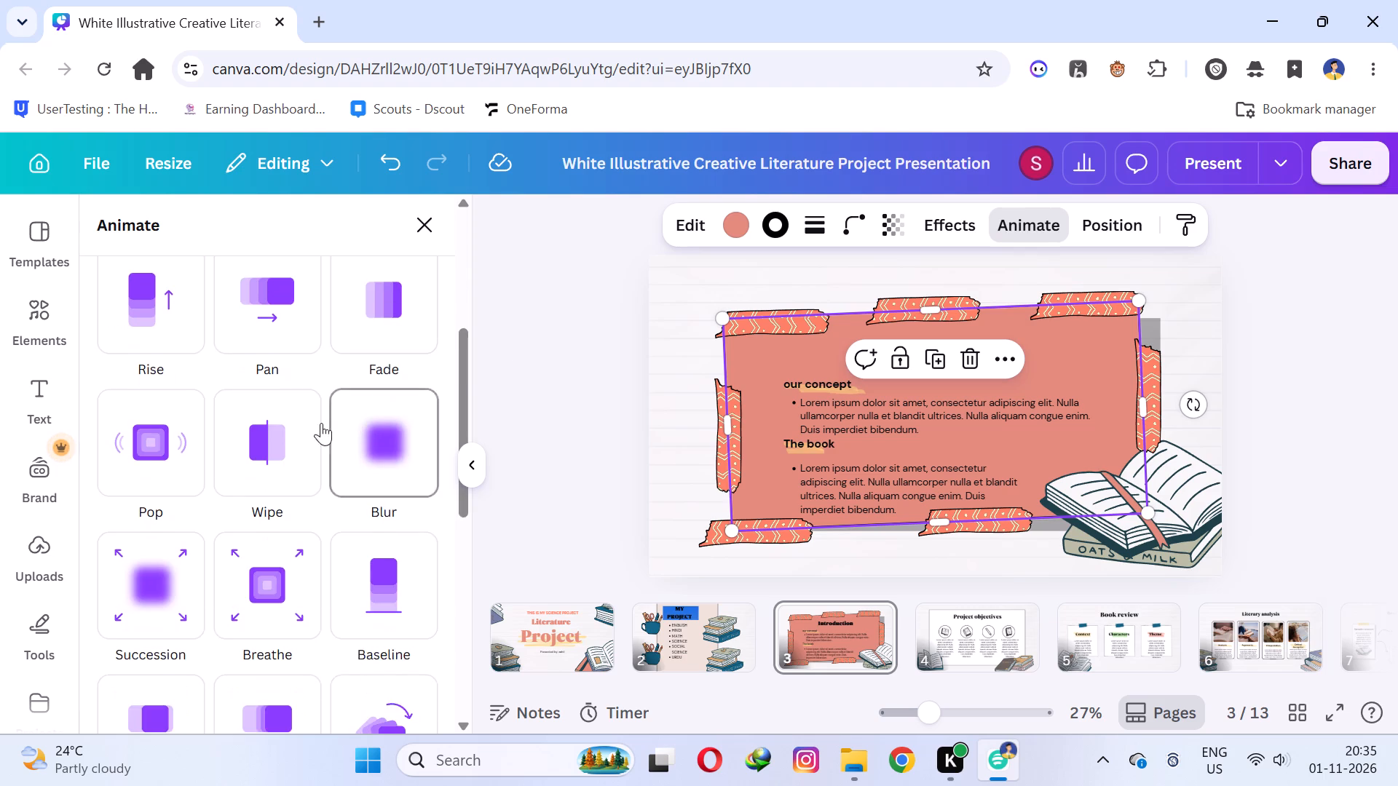
{"action": "scroll", "coordinate": [210, 448], "scroll_direction": "down", "scroll_amount": 1}
{"action": "scroll", "coordinate": [334, 445], "scroll_direction": "down", "scroll_amount": 2}
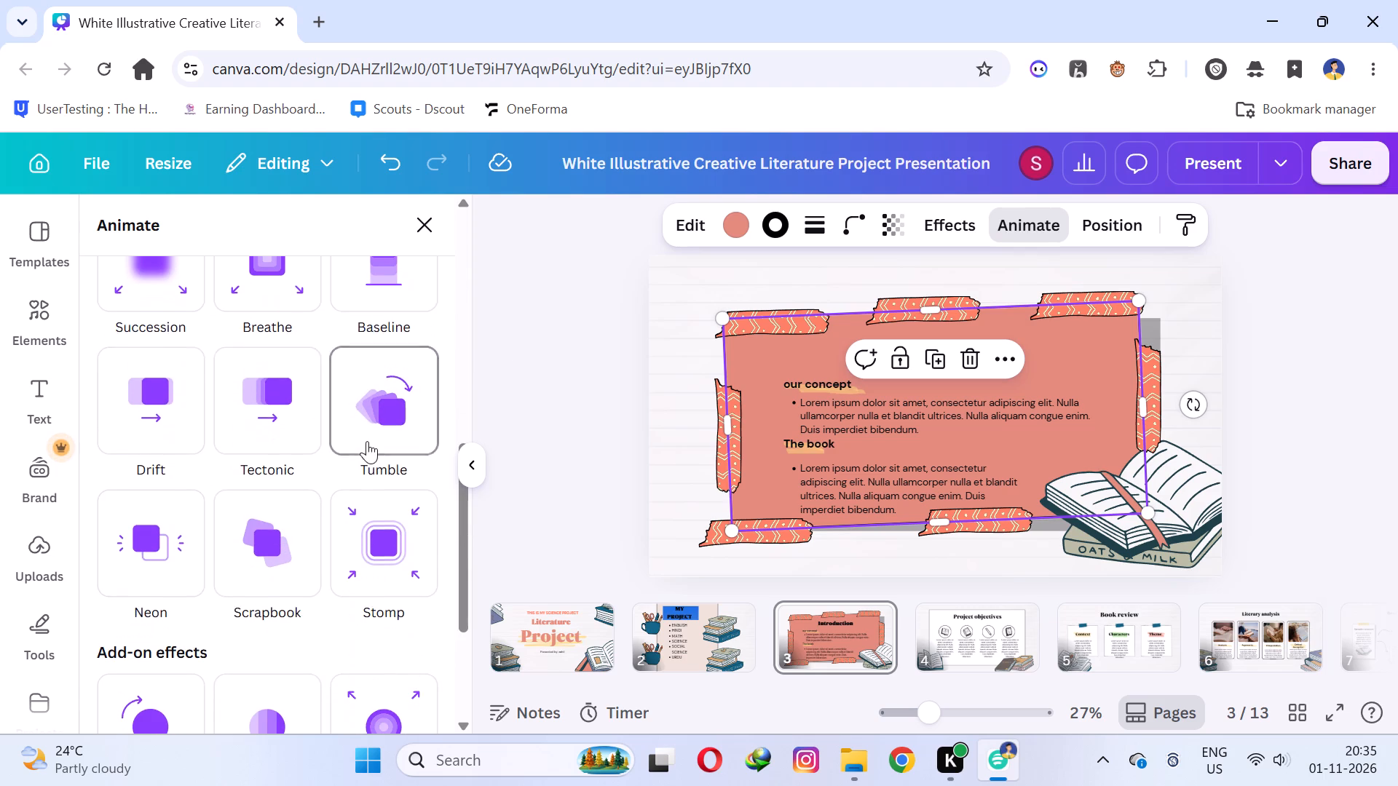
{"action": "scroll", "coordinate": [367, 441], "scroll_direction": "down", "scroll_amount": 2}
{"action": "scroll", "coordinate": [325, 488], "scroll_direction": "down", "scroll_amount": 1}
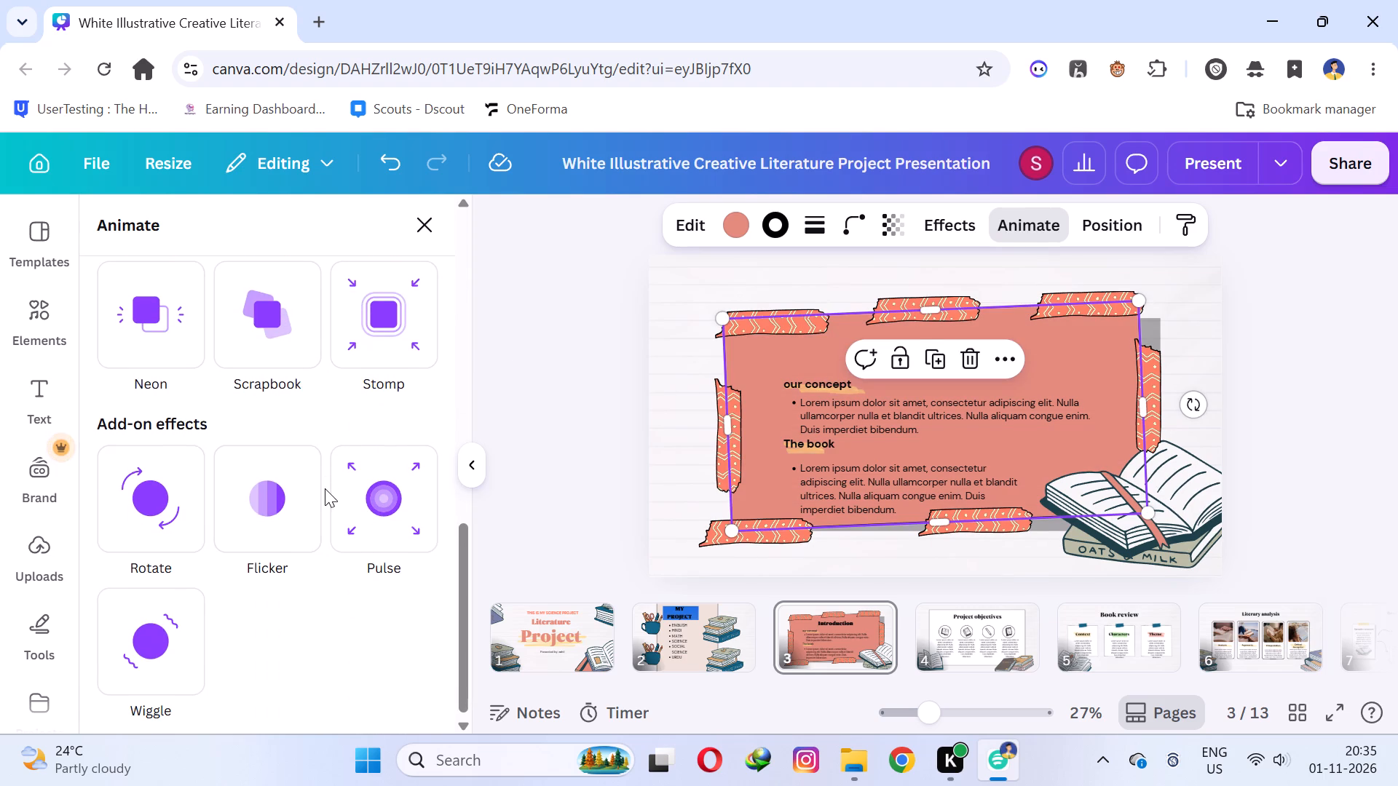
{"action": "scroll", "coordinate": [168, 569], "scroll_direction": "down", "scroll_amount": 2}
{"action": "scroll", "coordinate": [280, 618], "scroll_direction": "up", "scroll_amount": 13}
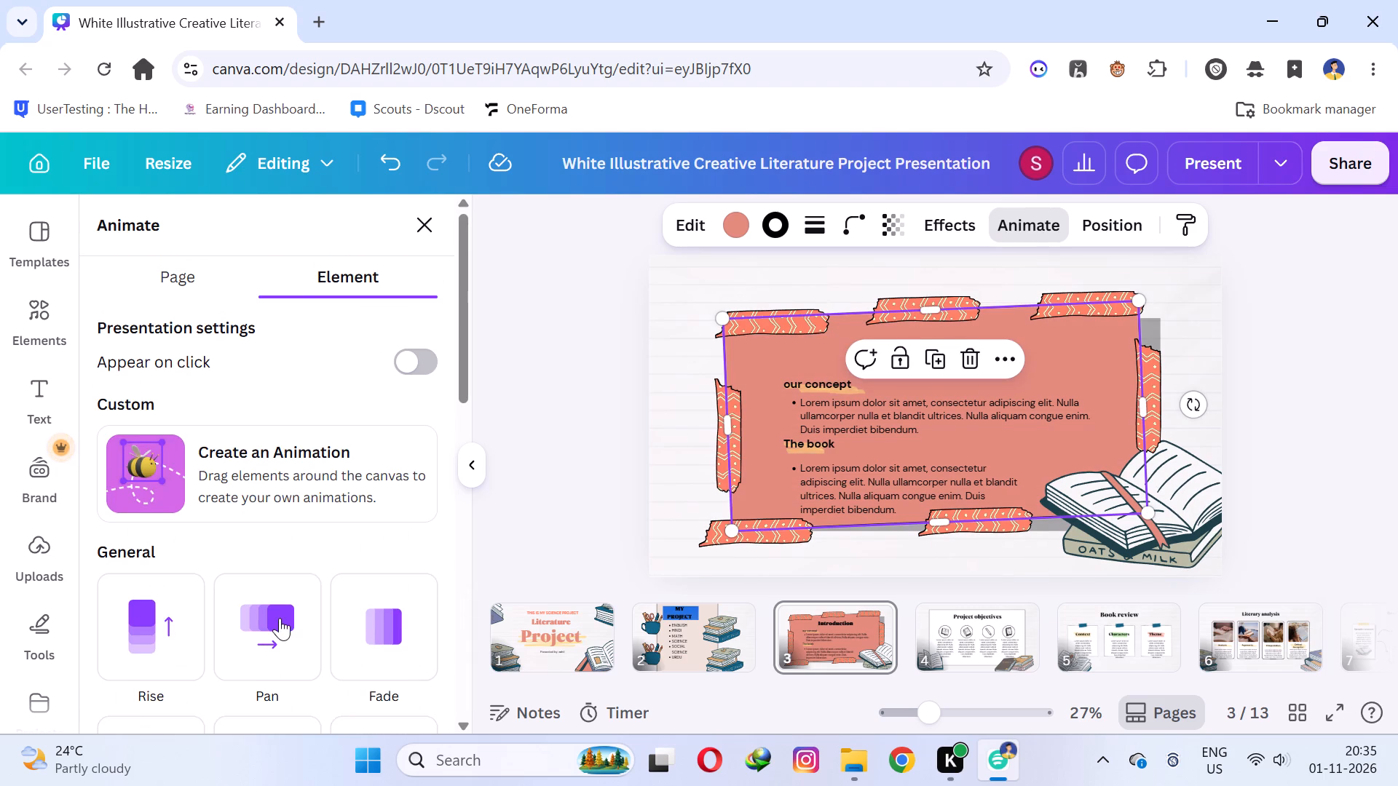
{"action": "scroll", "coordinate": [280, 618], "scroll_direction": "up", "scroll_amount": 4}
Apply the Photo Zoom page animation to slide 3.
{"action": "left_click", "coordinate": [174, 281]}
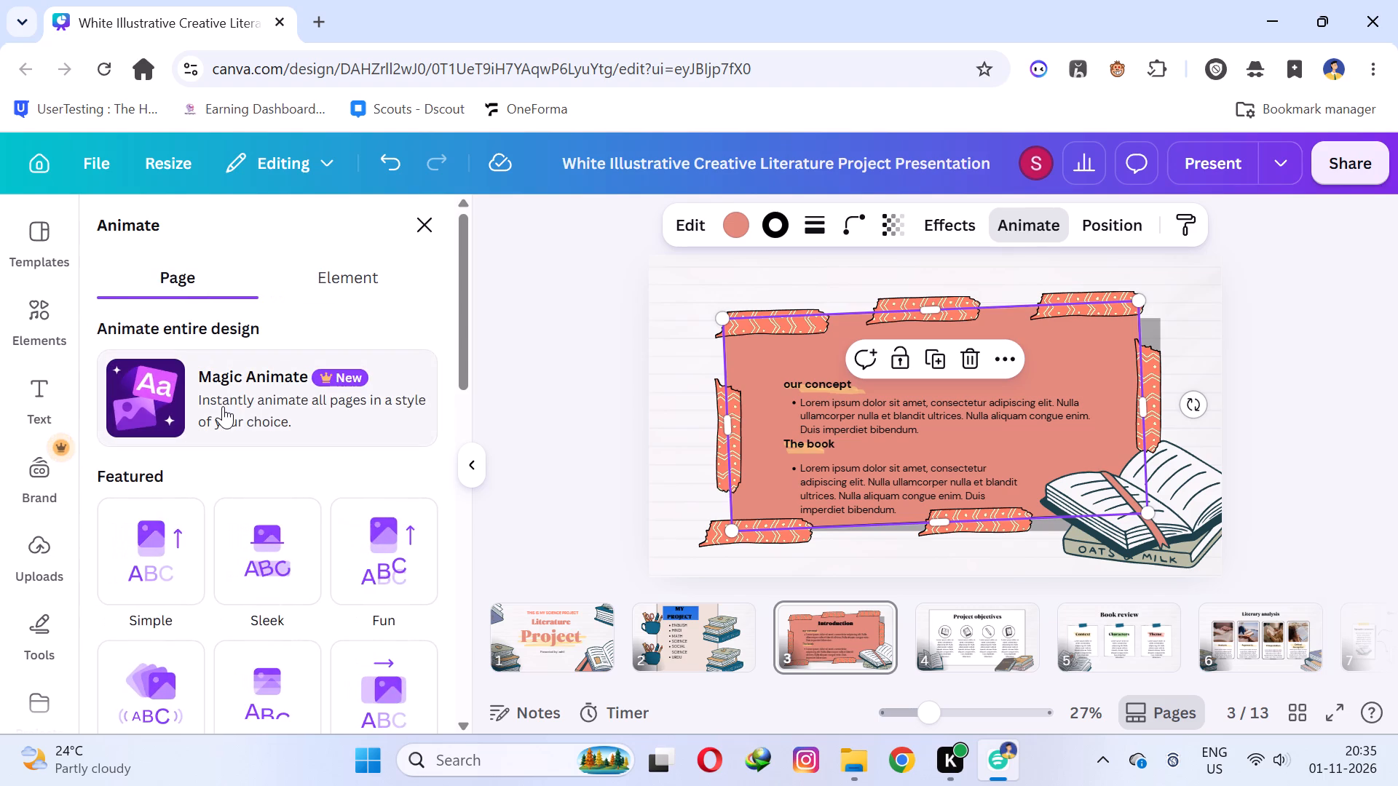
{"action": "scroll", "coordinate": [180, 450], "scroll_direction": "down", "scroll_amount": 2}
{"action": "scroll", "coordinate": [127, 531], "scroll_direction": "down", "scroll_amount": 1}
{"action": "scroll", "coordinate": [299, 467], "scroll_direction": "down", "scroll_amount": 1}
{"action": "scroll", "coordinate": [367, 485], "scroll_direction": "down", "scroll_amount": 1}
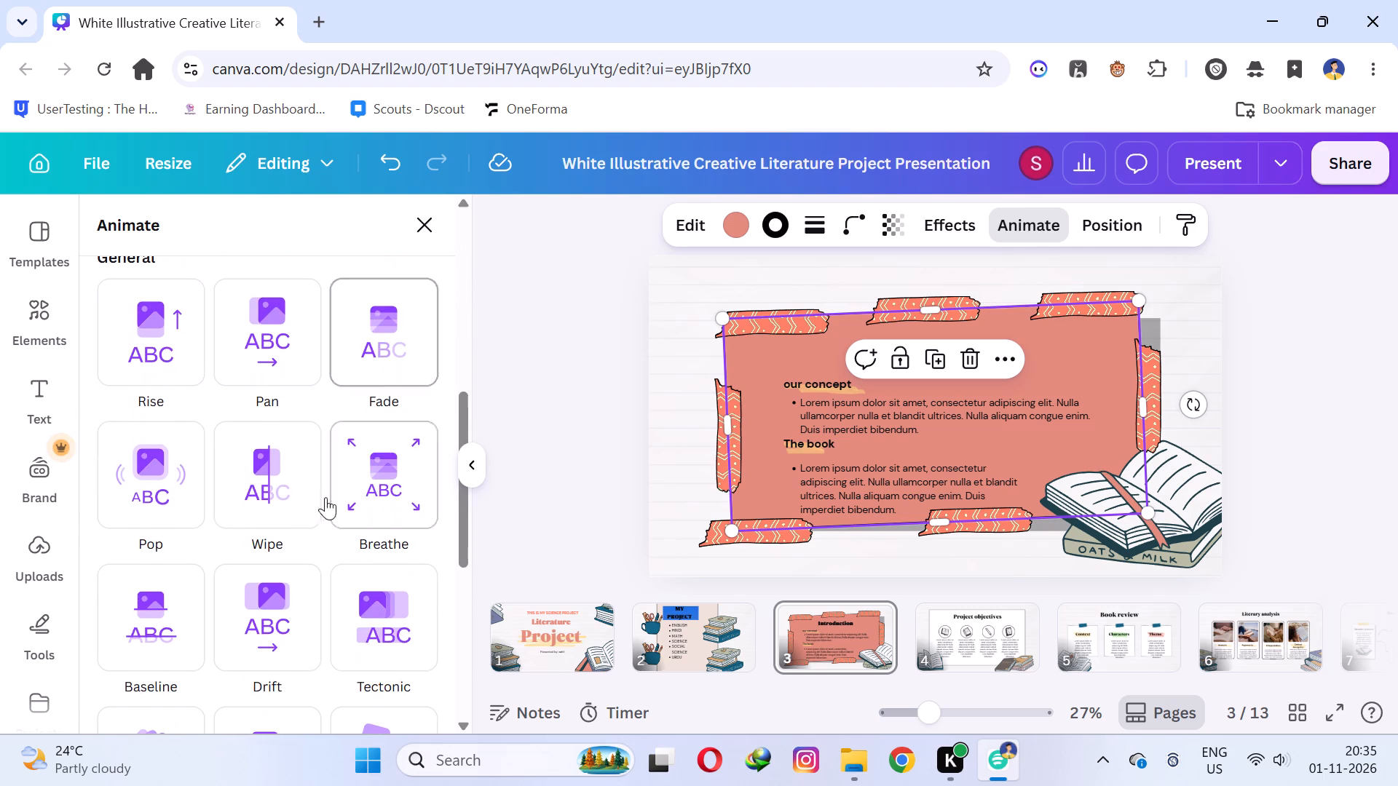
{"action": "scroll", "coordinate": [312, 527], "scroll_direction": "down", "scroll_amount": 2}
{"action": "scroll", "coordinate": [60, 498], "scroll_direction": "down", "scroll_amount": 1}
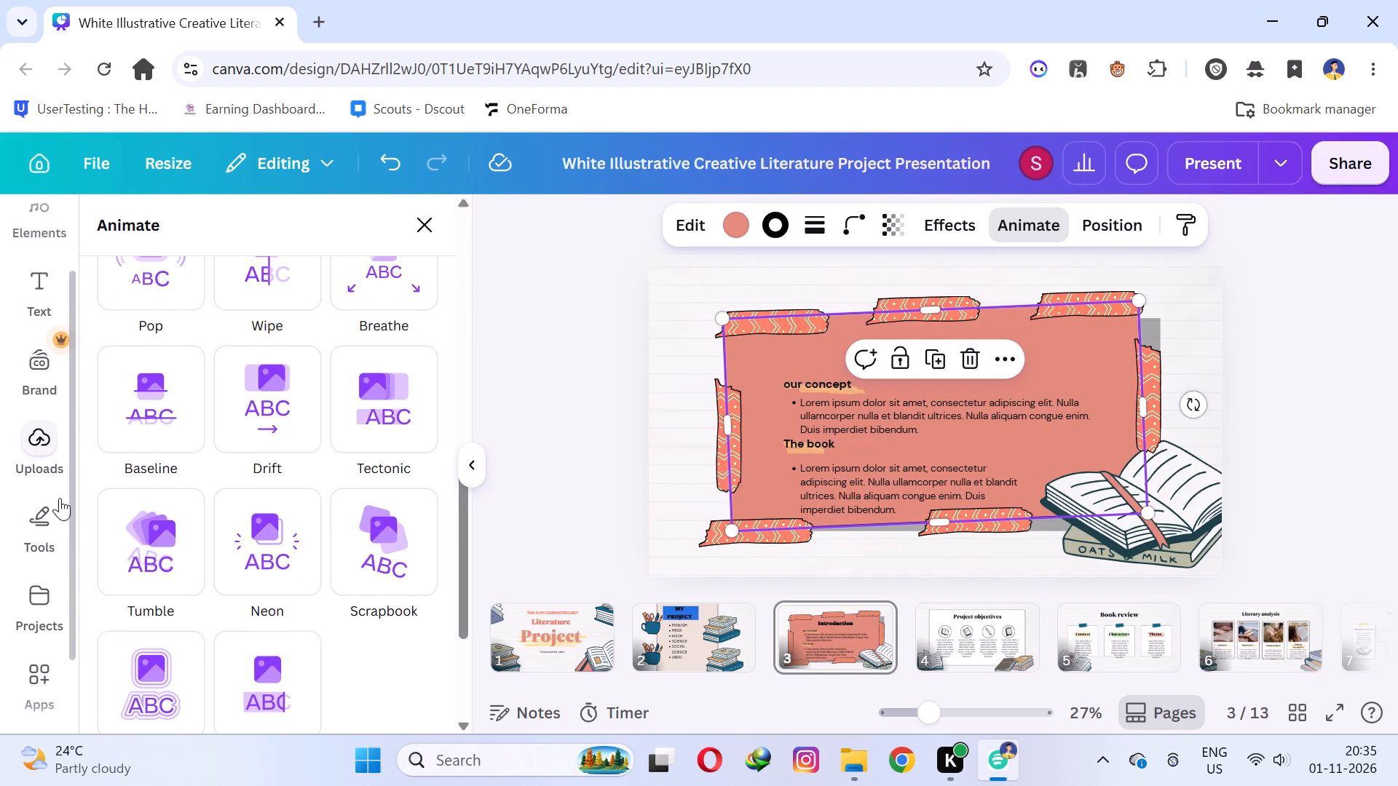
{"action": "scroll", "coordinate": [204, 502], "scroll_direction": "down", "scroll_amount": 1}
{"action": "scroll", "coordinate": [382, 554], "scroll_direction": "down", "scroll_amount": 2}
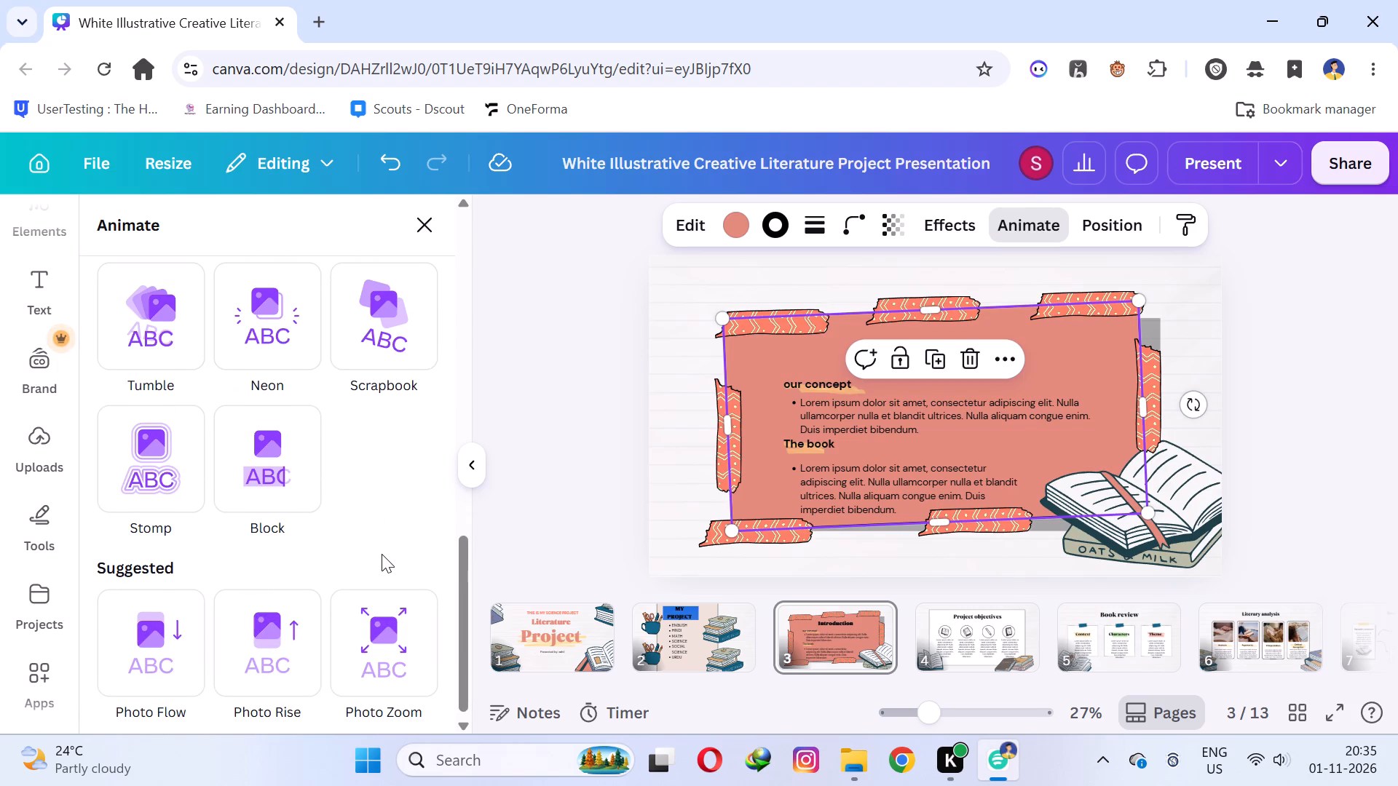
{"action": "left_click", "coordinate": [385, 594]}
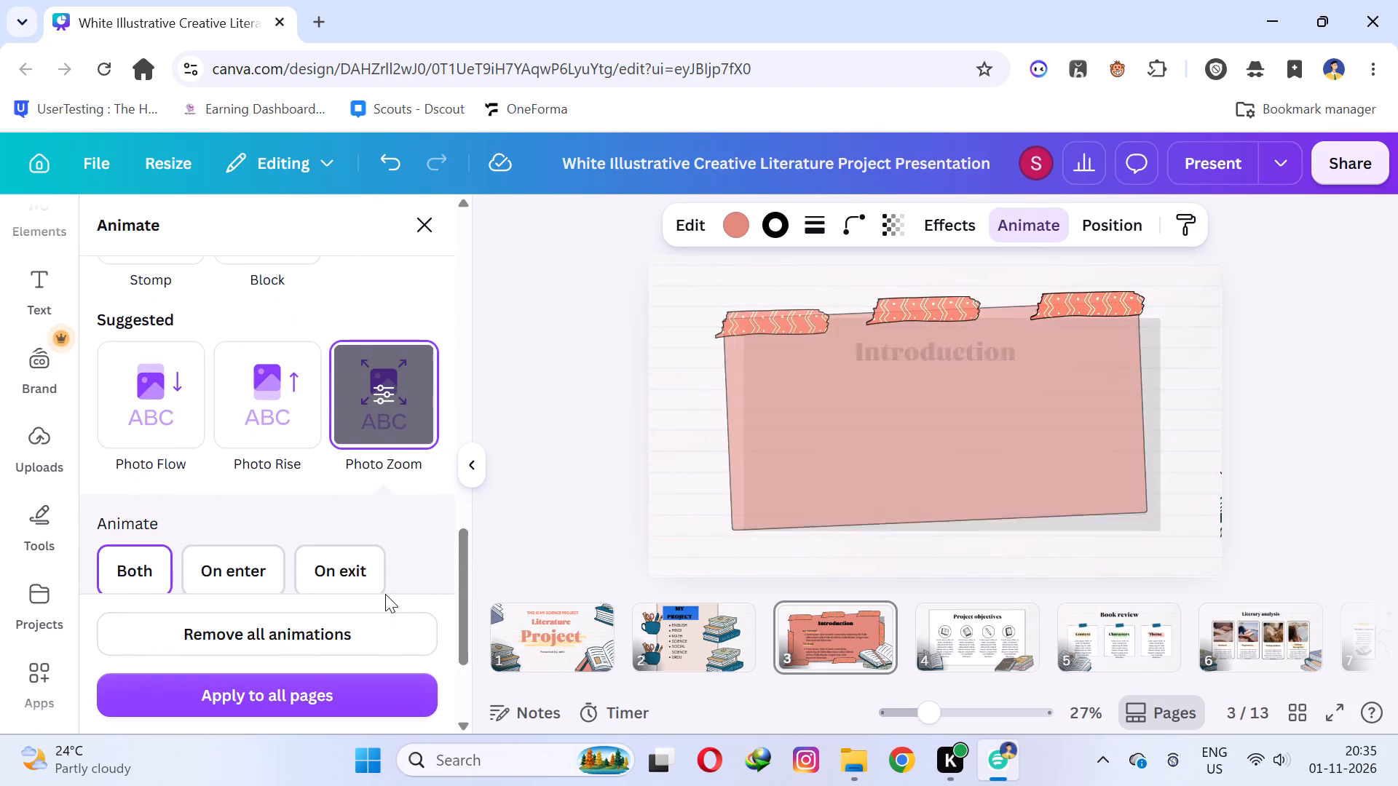
Replace the placeholder under "our concept" with two bullets: "this is our concept. our concept is best concept." and "i work many concept.".
{"action": "left_click", "coordinate": [1394, 416]}
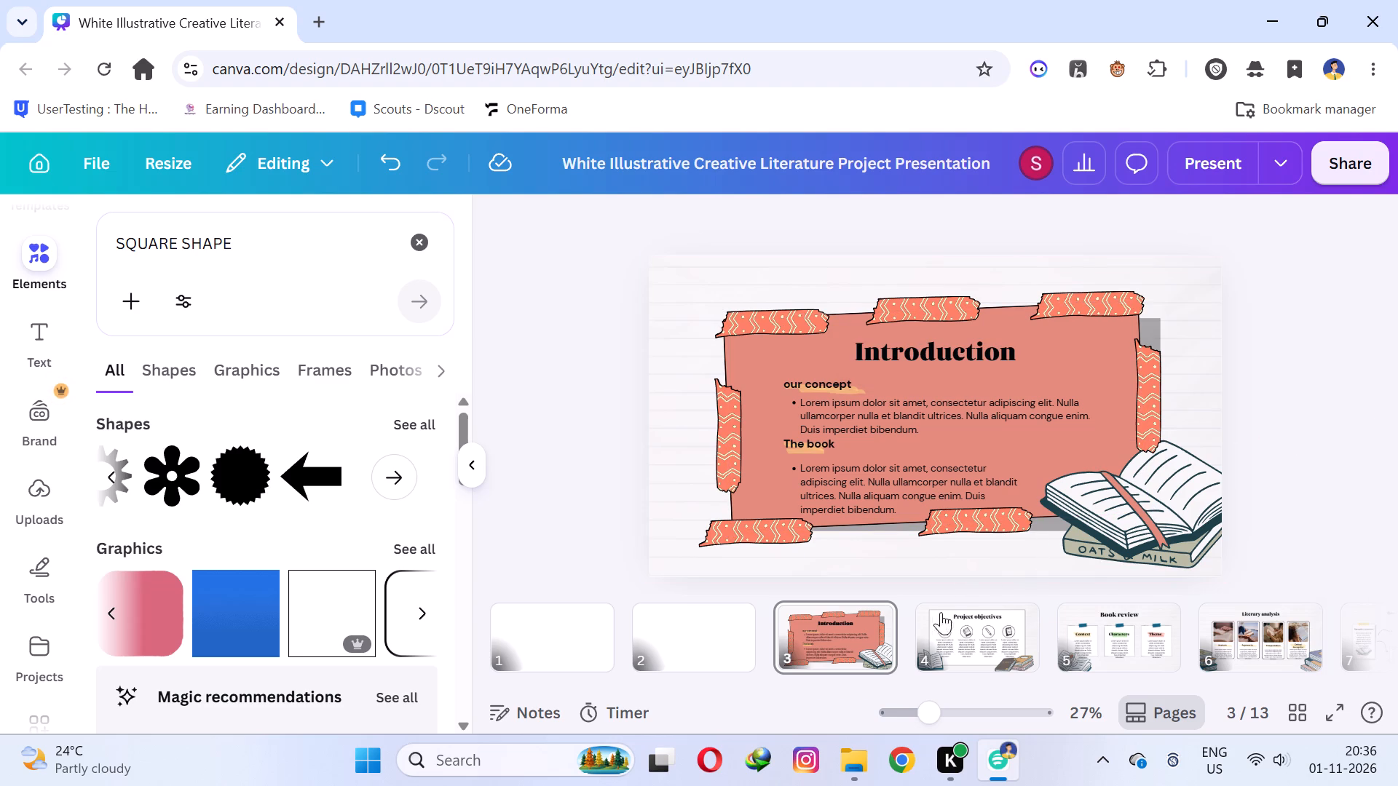
{"action": "double_click", "coordinate": [822, 397]}
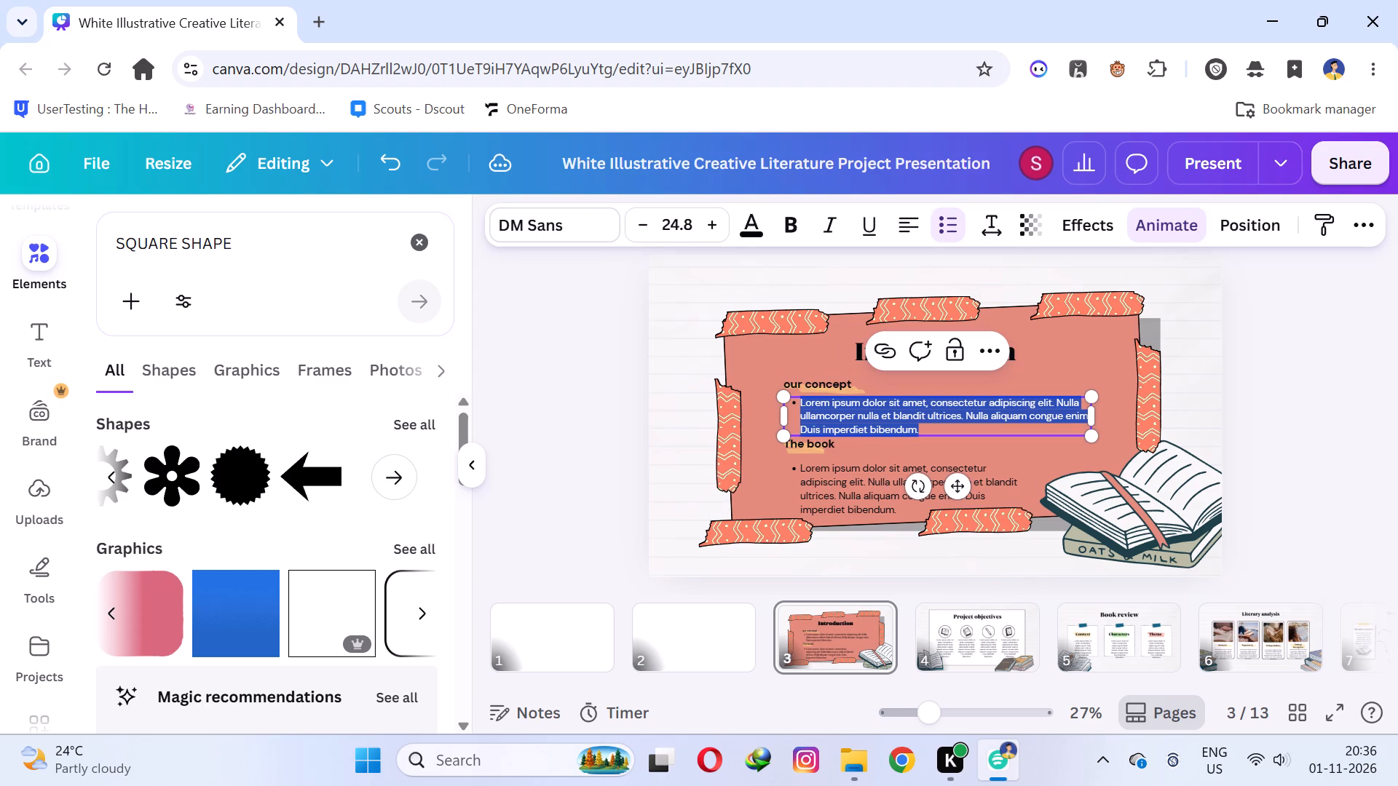
{"action": "type", "text": "this is our conce"}
{"action": "type", "text": "pt"}
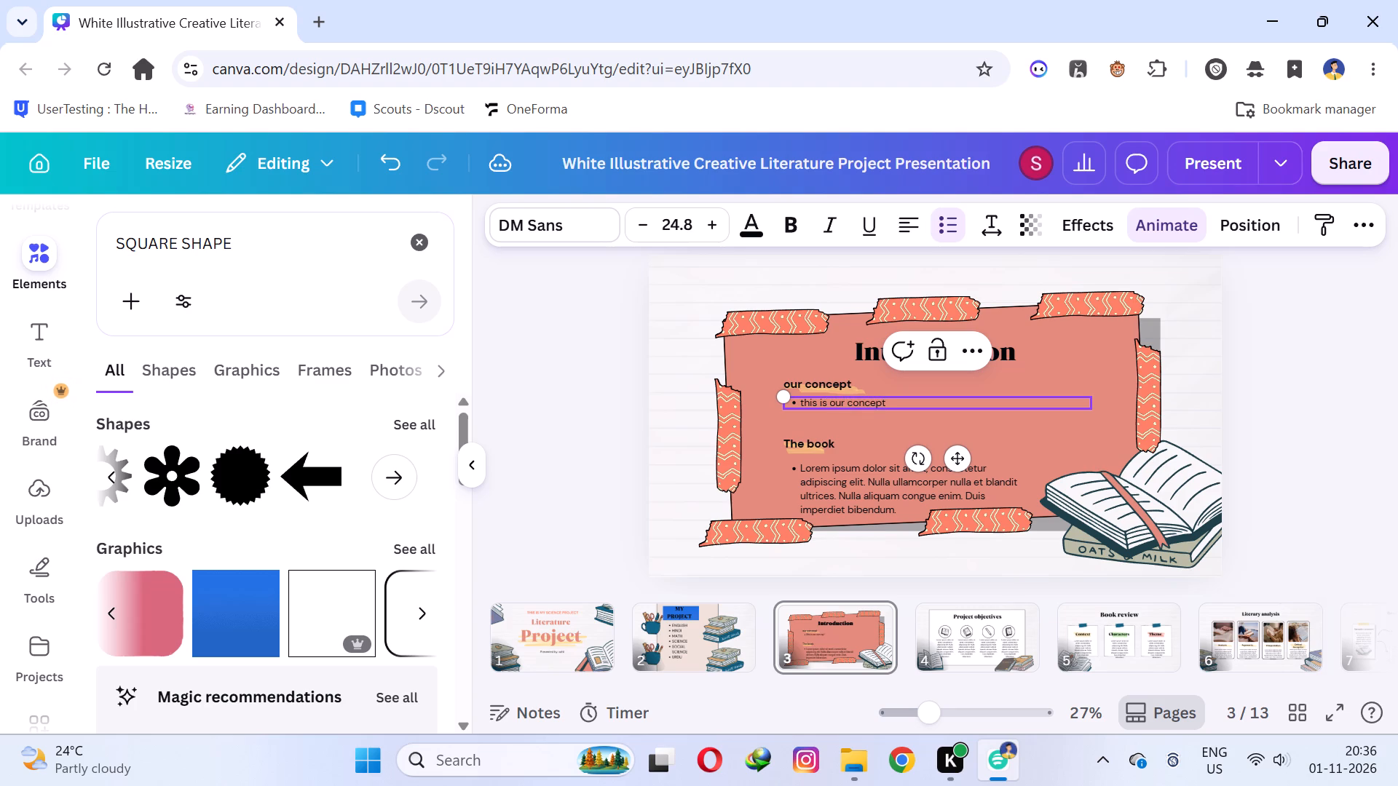
{"action": "key", "text": "period"}
{"action": "key", "text": "space"}
{"action": "type", "text": "our concept is best concept"}
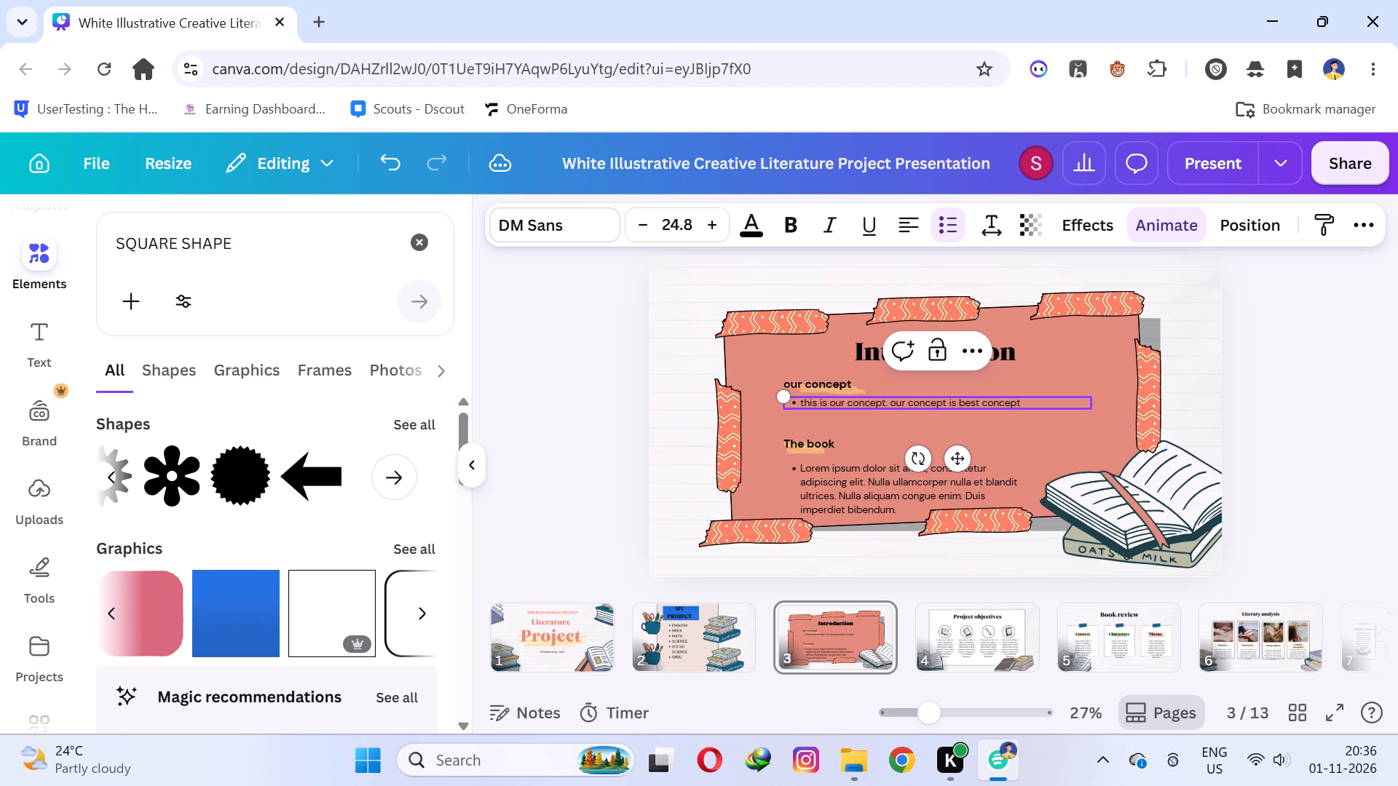
{"action": "key", "text": "period"}
{"action": "key", "text": "shift+Return"}
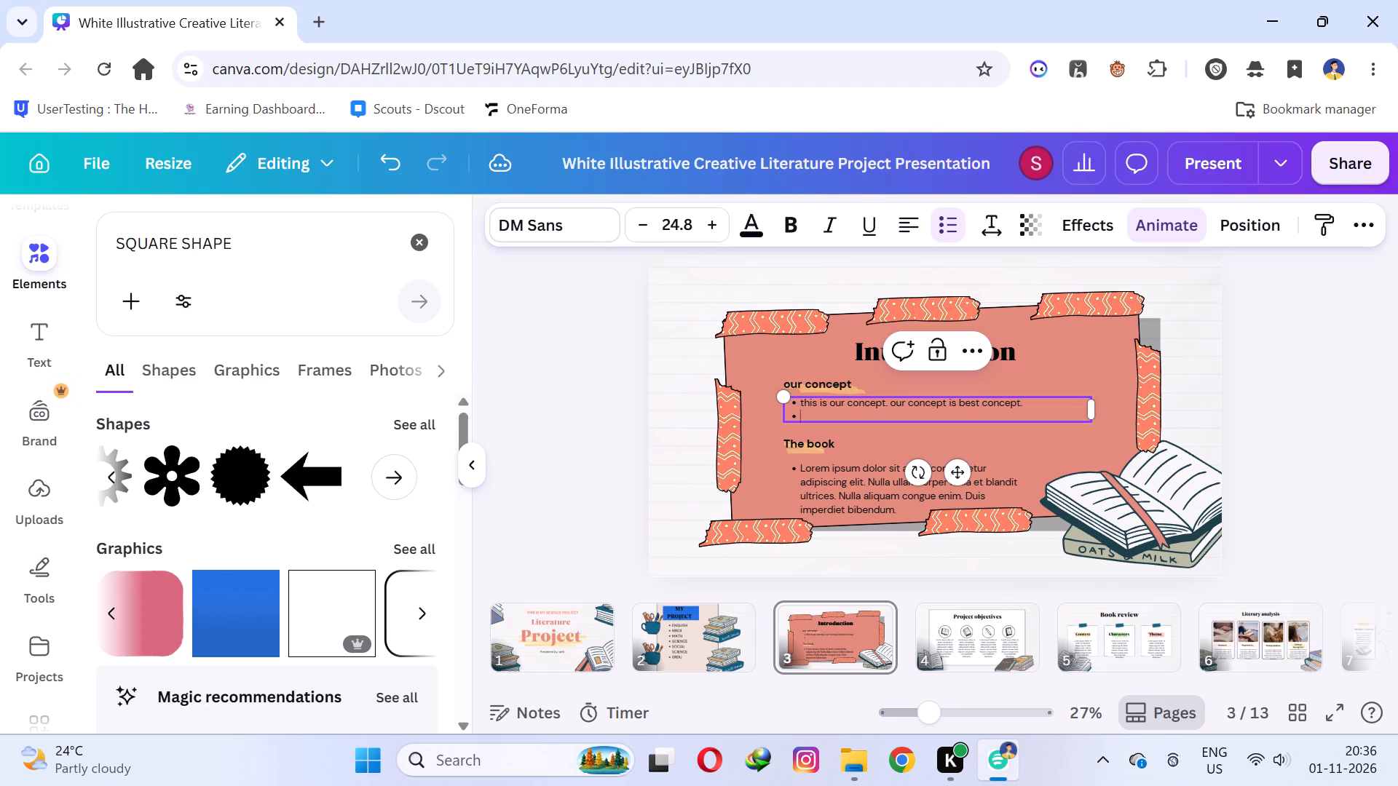
{"action": "type", "text": "i work many con"}
{"action": "type", "text": "cept"}
{"action": "key", "text": "period"}
{"action": "key", "text": "shift+Return"}
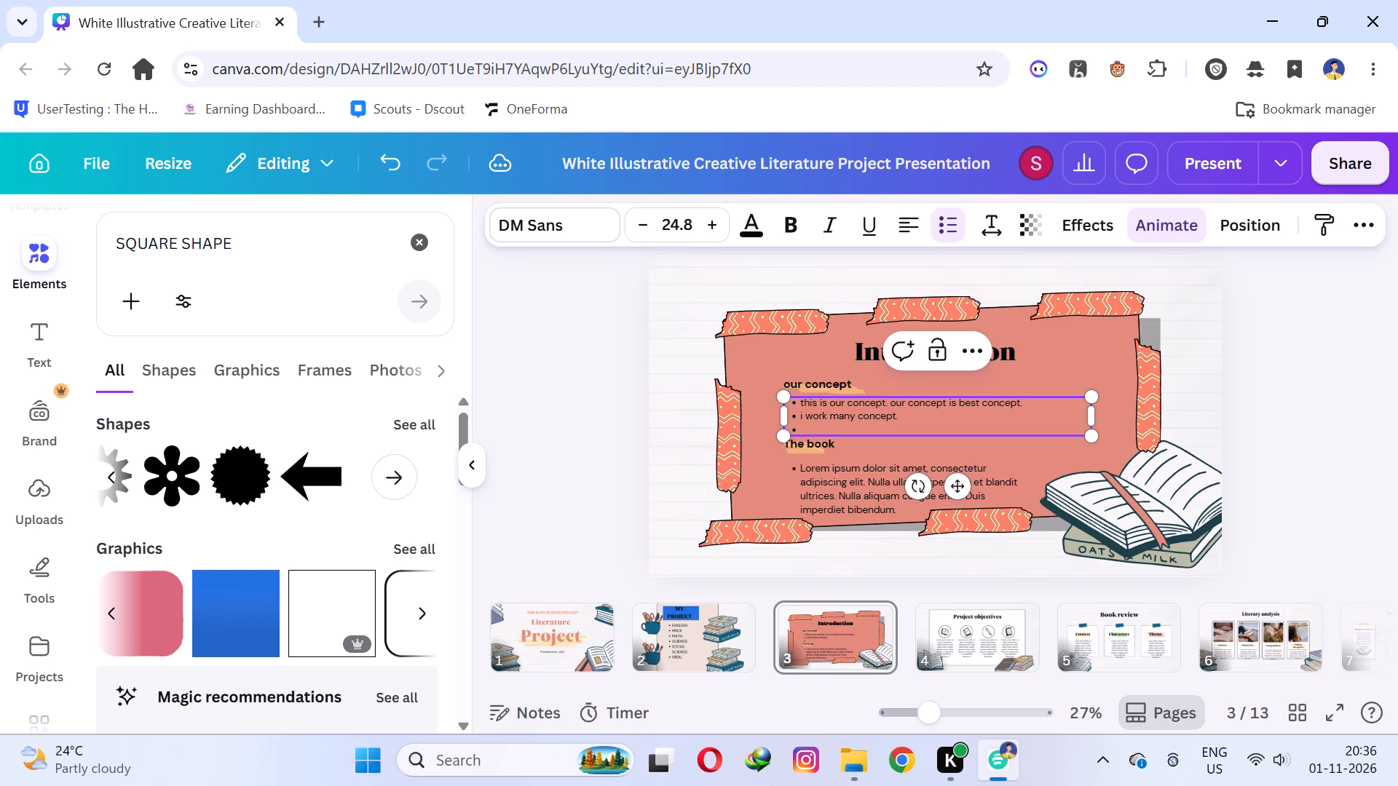
{"action": "key", "text": "BackSpace"}
{"action": "left_click", "coordinate": [1285, 357]}
Replace the placeholder under "The book" with four bullets: "i have many book", "english/////", "hindi" and "math".
{"action": "left_click", "coordinate": [880, 478]}
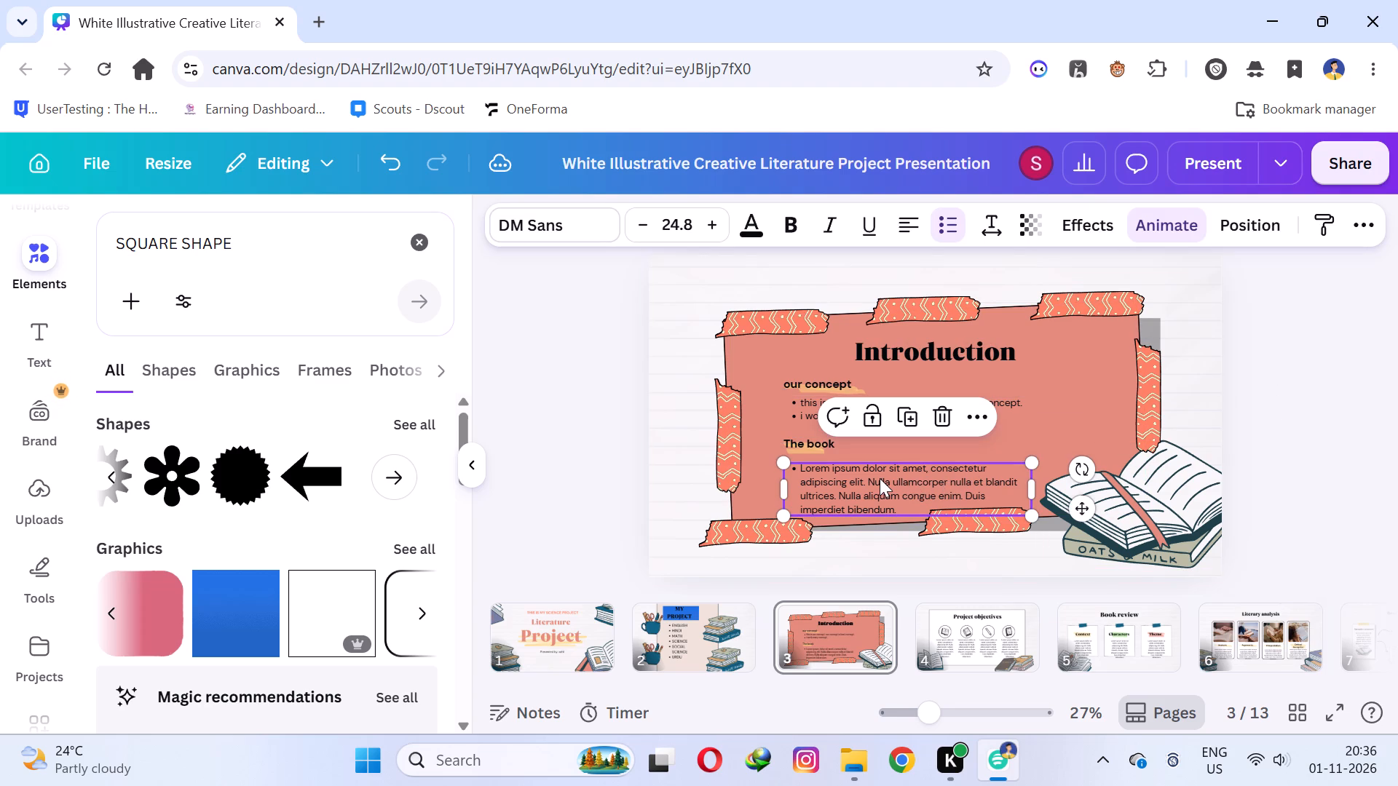
{"action": "left_click", "coordinate": [880, 478]}
{"action": "type", "text": "i hab"}
{"action": "key", "text": "BackSpace"}
{"action": "type", "text": "ve"}
{"action": "key", "text": "space"}
{"action": "type", "text": "many book"}
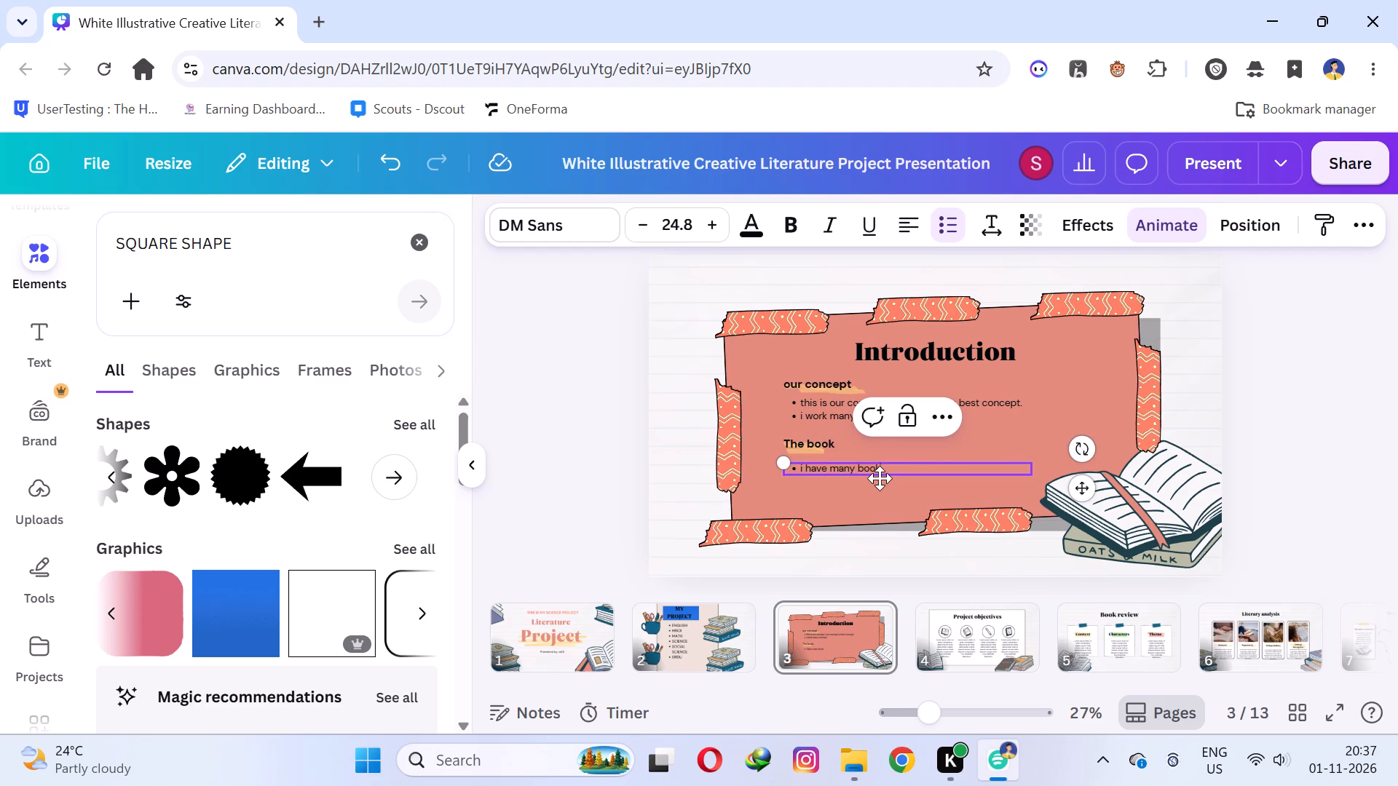
{"action": "key", "text": "shift+Return"}
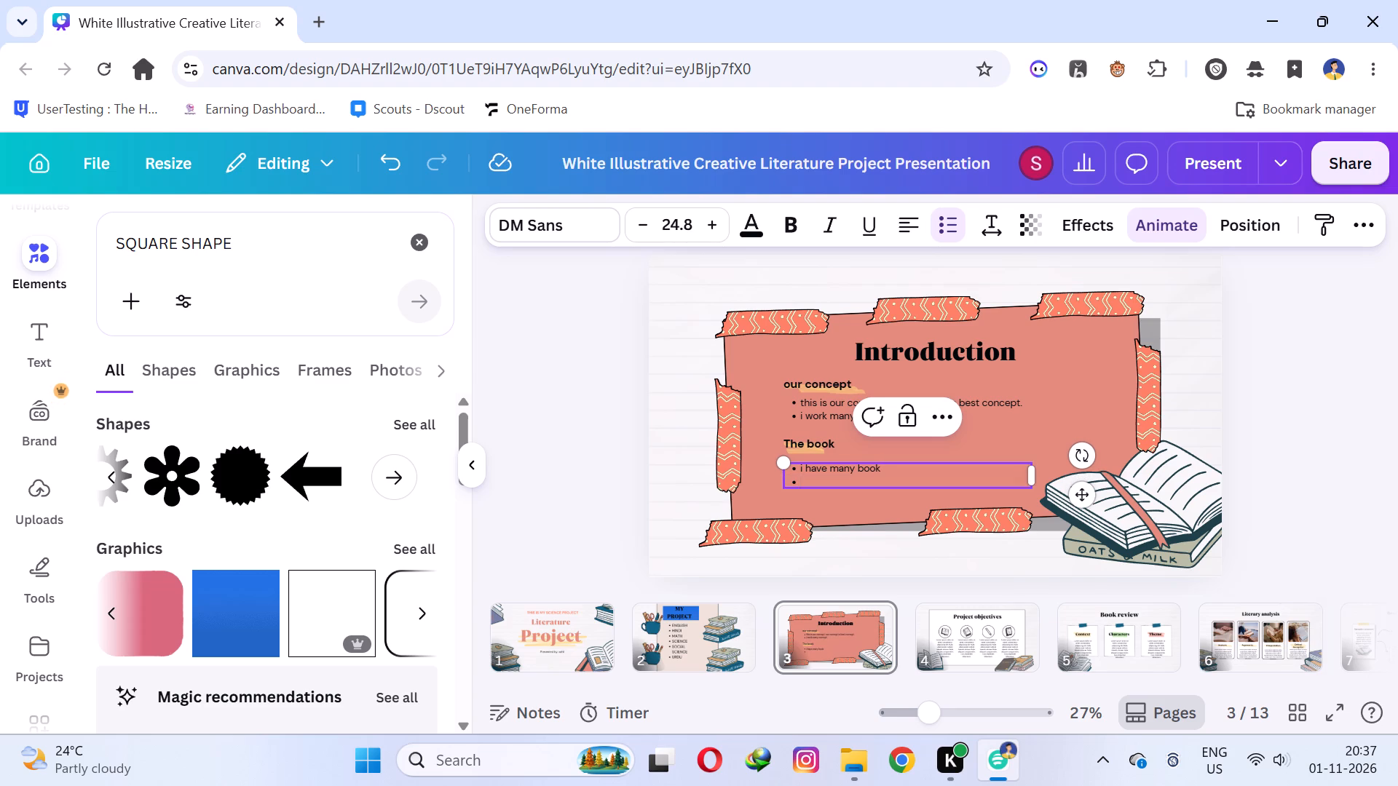
{"action": "type", "text": "en"}
{"action": "type", "text": "glish"}
{"action": "key", "text": "slash"}
{"action": "key", "text": "slash"}
{"action": "key", "text": "slash"}
{"action": "key", "text": "slash"}
{"action": "key", "text": "slash"}
{"action": "key", "text": "shift+Return"}
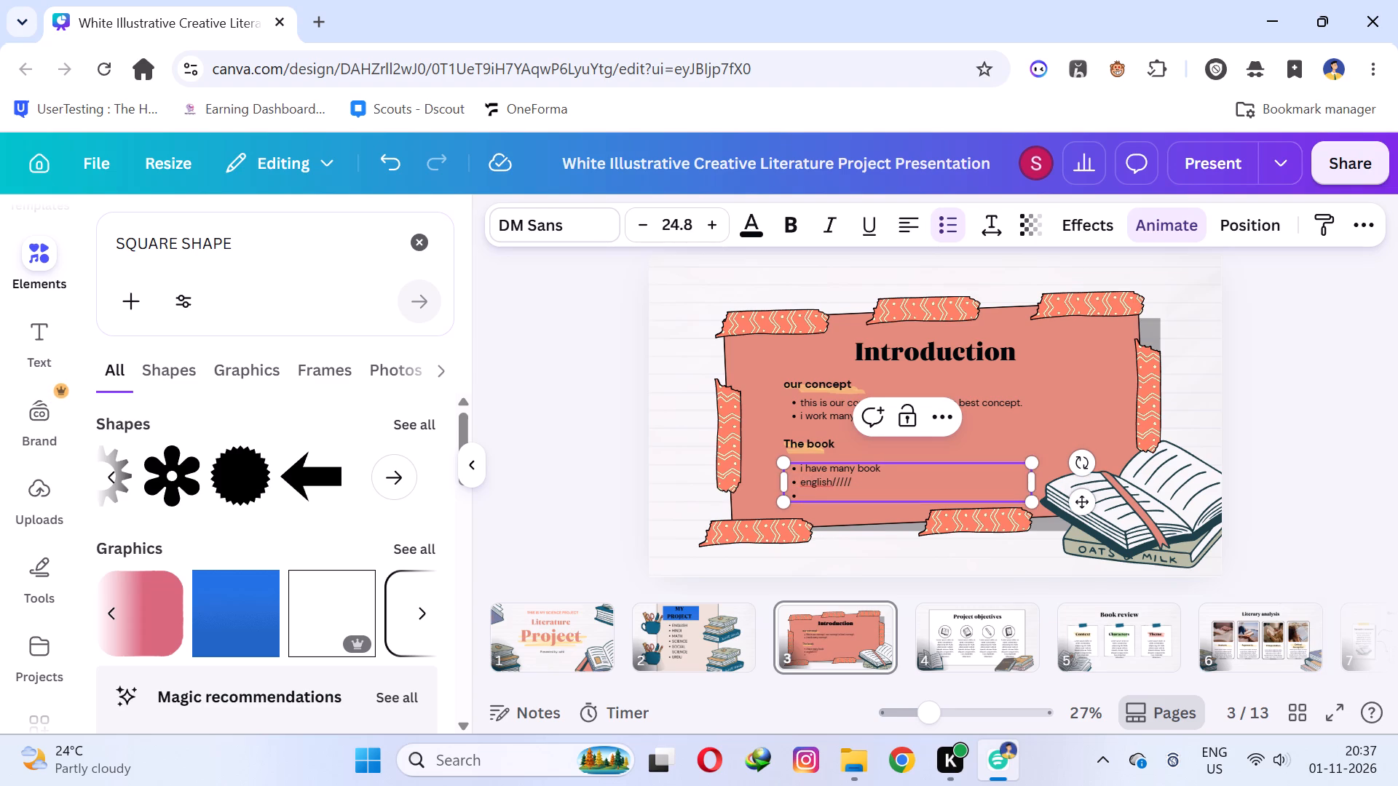
{"action": "type", "text": "hindi"}
{"action": "key", "text": "shift+Return"}
{"action": "type", "text": "math"}
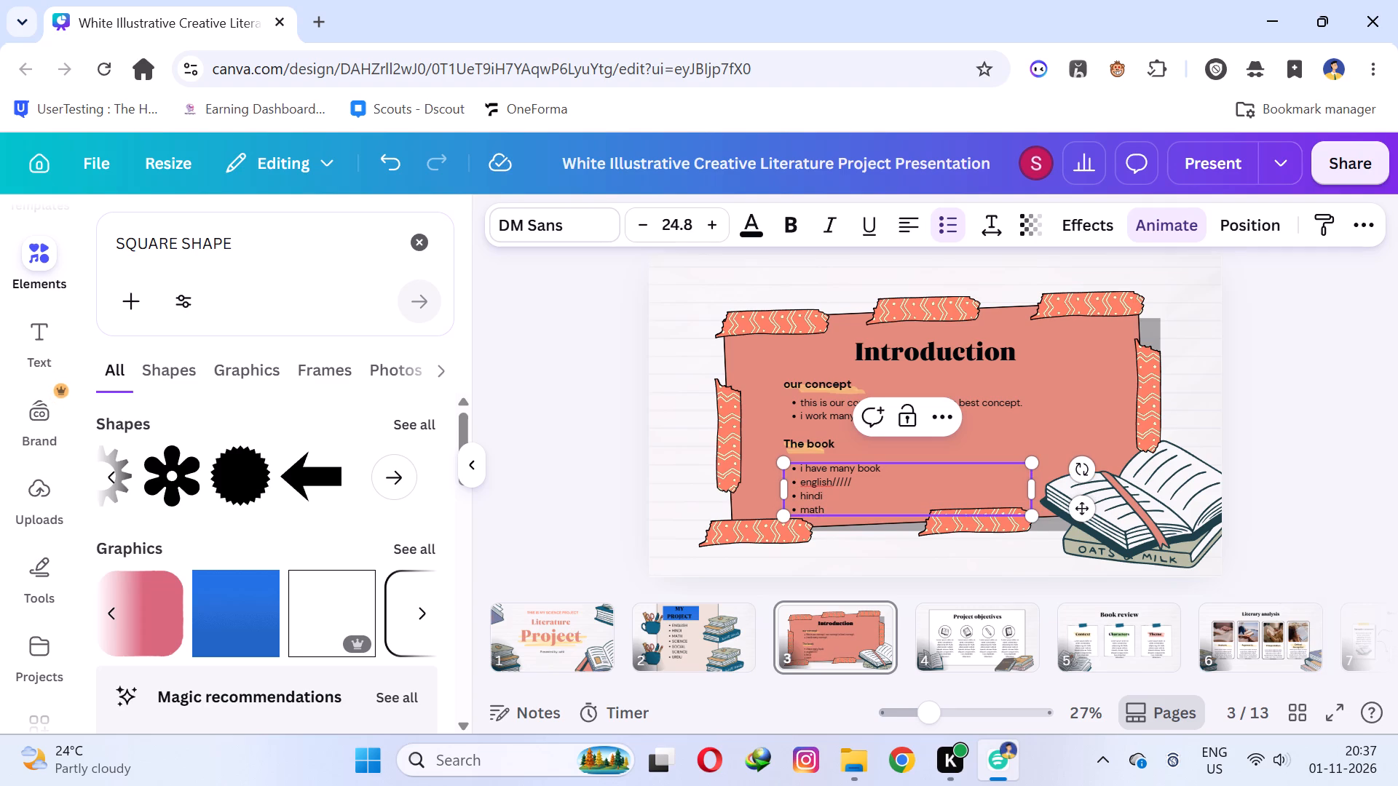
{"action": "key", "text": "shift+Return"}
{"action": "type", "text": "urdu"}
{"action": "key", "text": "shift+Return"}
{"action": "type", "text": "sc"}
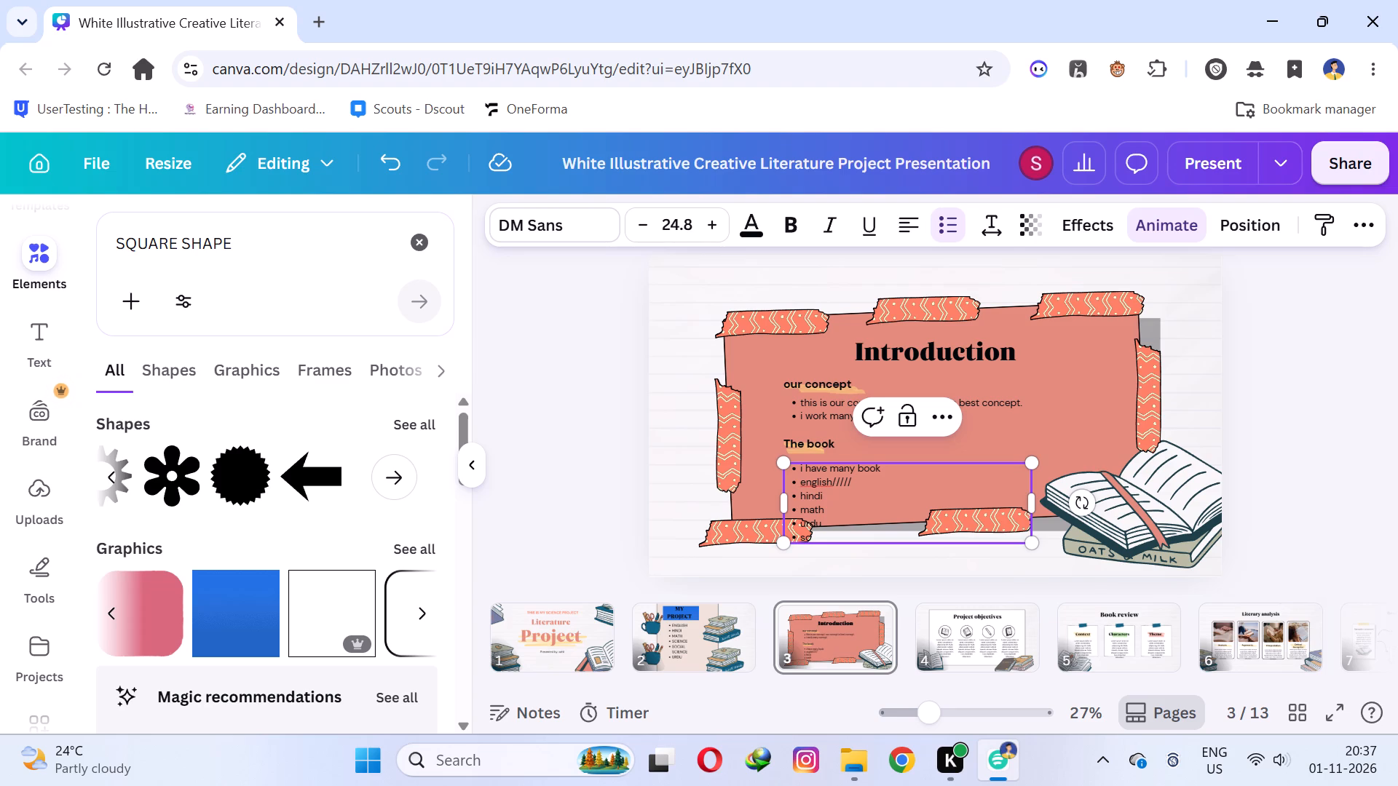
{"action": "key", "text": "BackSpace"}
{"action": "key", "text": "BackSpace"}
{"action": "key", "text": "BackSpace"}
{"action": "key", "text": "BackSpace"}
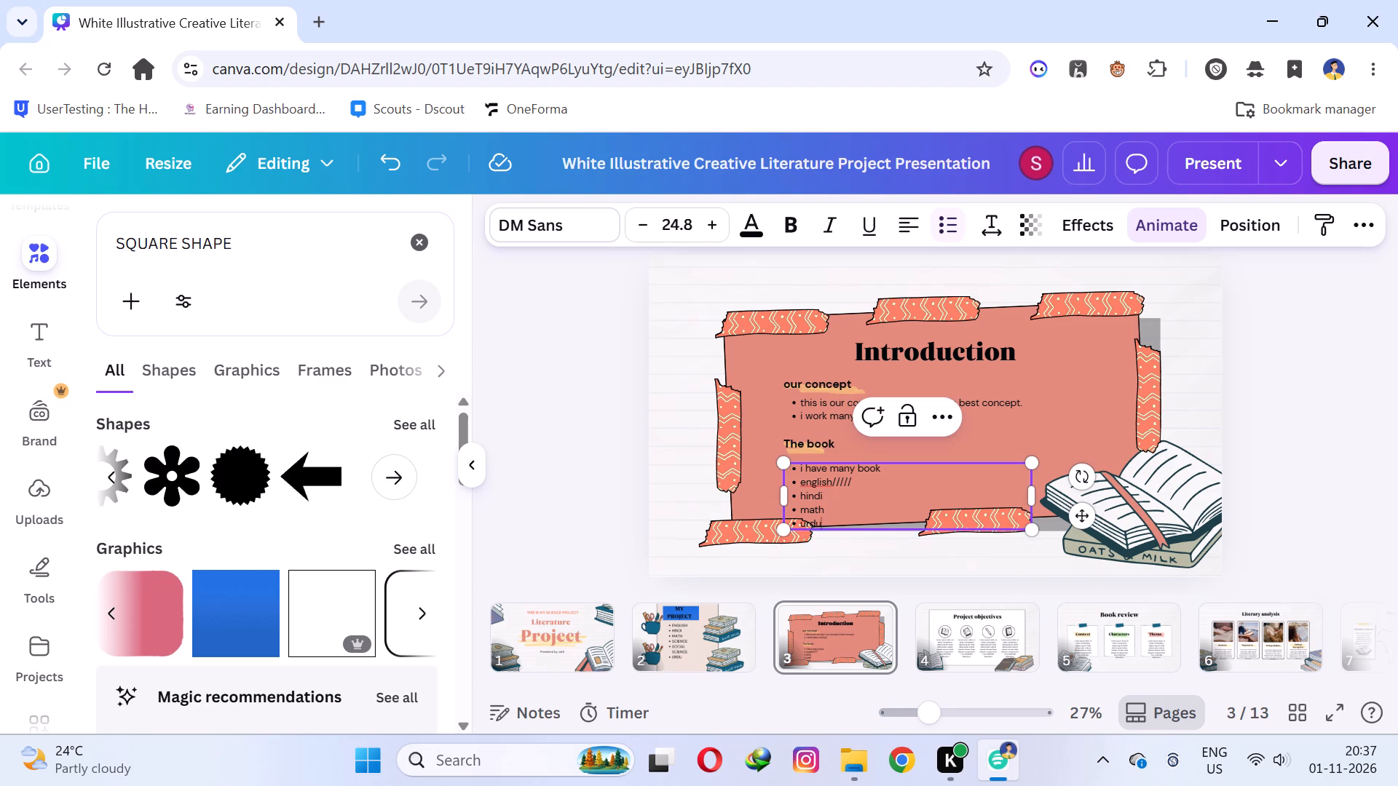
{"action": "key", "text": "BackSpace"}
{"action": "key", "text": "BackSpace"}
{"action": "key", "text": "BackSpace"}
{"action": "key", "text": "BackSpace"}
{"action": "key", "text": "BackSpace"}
Remove the trailing slashes from the second bullet under "The book" so it reads "english".
{"action": "left_click", "coordinate": [909, 483]}
{"action": "key", "text": "BackSpace"}
{"action": "key", "text": "BackSpace"}
{"action": "key", "text": "BackSpace"}
{"action": "key", "text": "BackSpace"}
{"action": "key", "text": "BackSpace"}
{"action": "key", "text": "BackSpace"}
{"action": "key", "text": "h"}
{"action": "left_click", "coordinate": [1101, 418]}
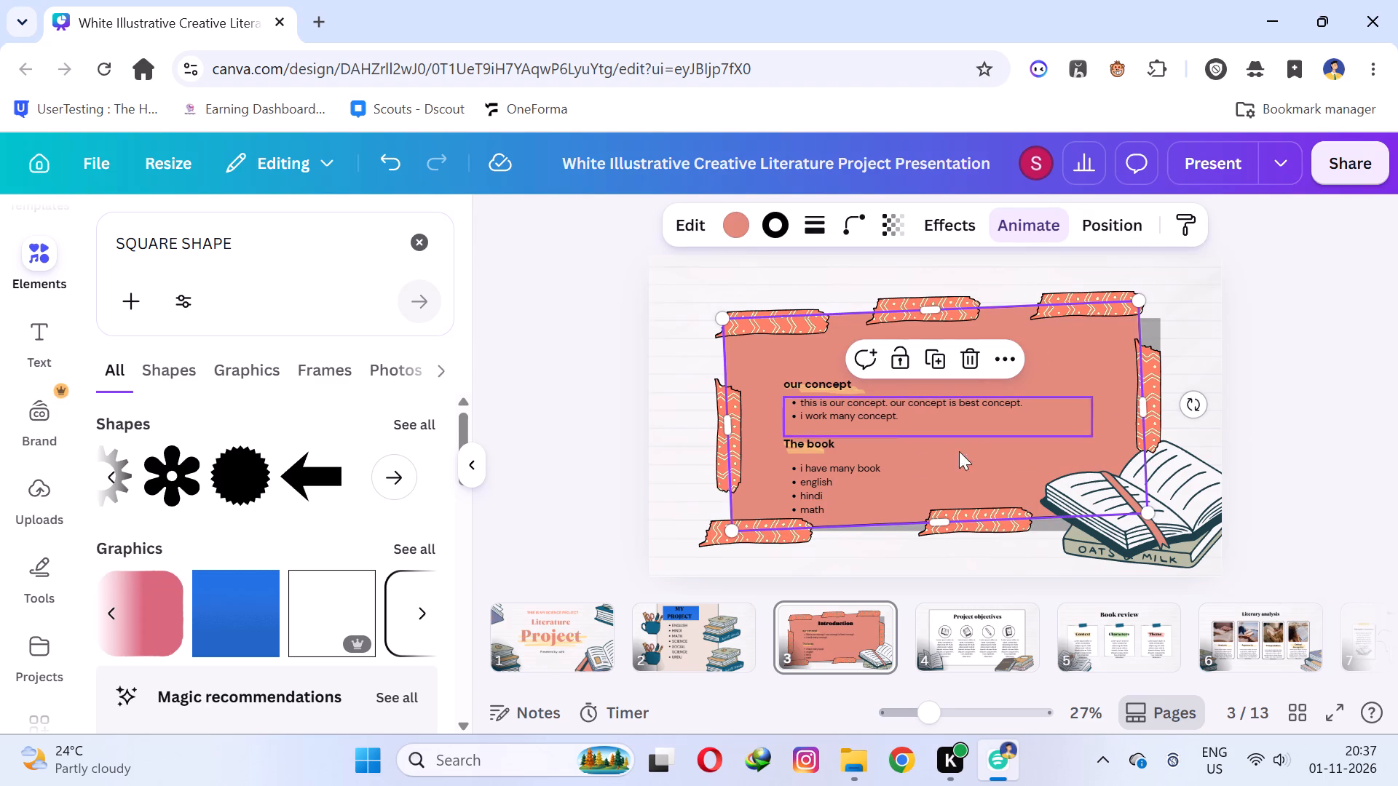
{"action": "left_click", "coordinate": [545, 301]}
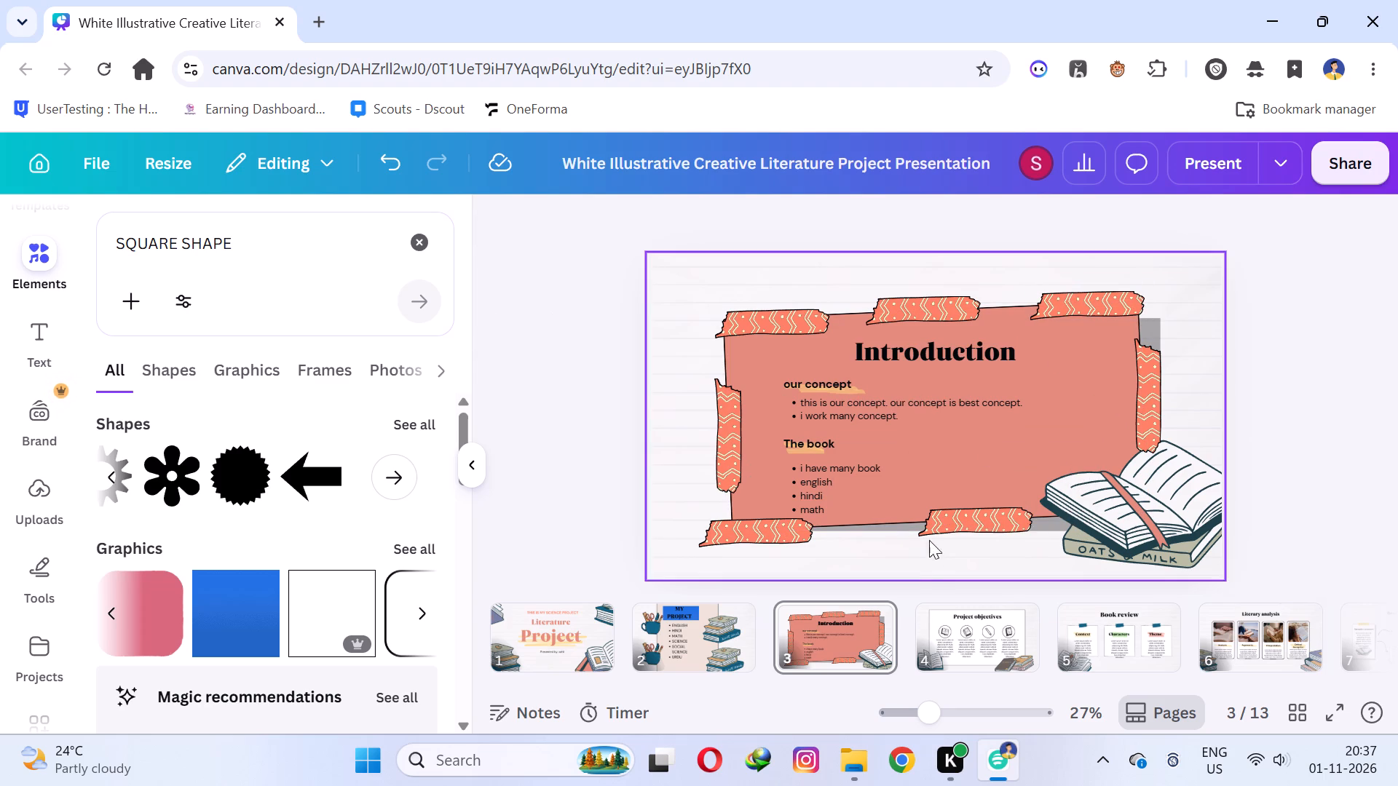
Change slide 4's title to "4 main points".
{"action": "left_click", "coordinate": [947, 630]}
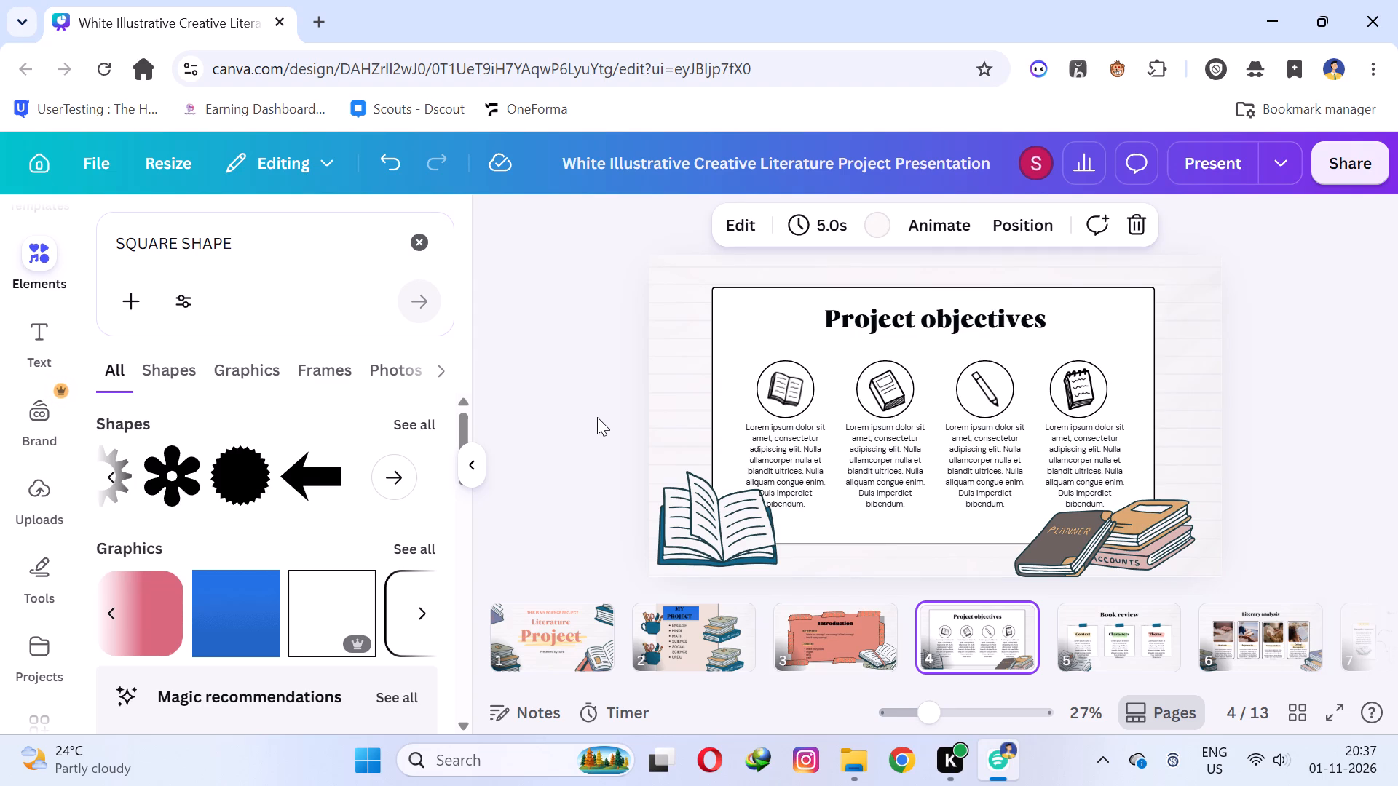
{"action": "left_click", "coordinate": [1025, 320]}
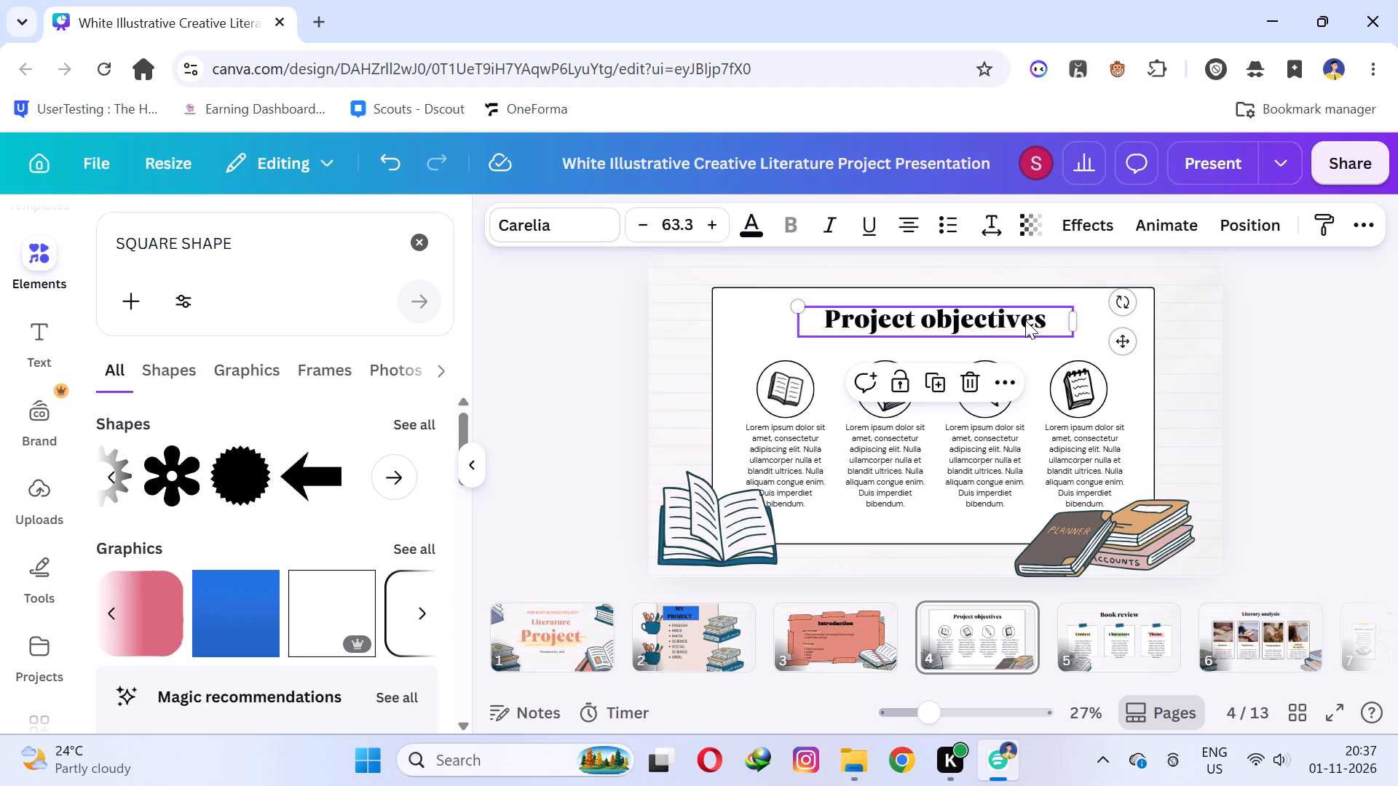
{"action": "double_click", "coordinate": [915, 320]}
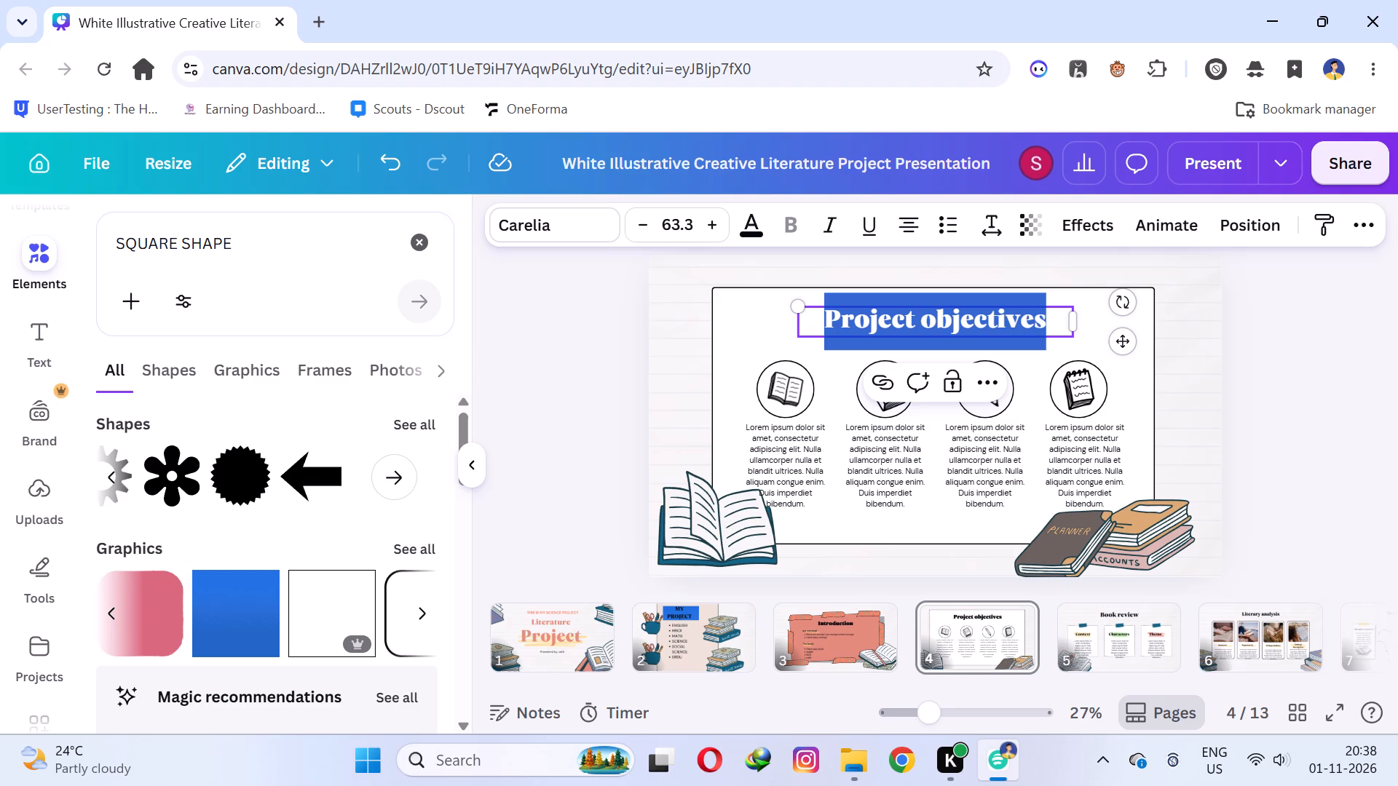
{"action": "type", "text": "4 ma"}
{"action": "type", "text": "in"}
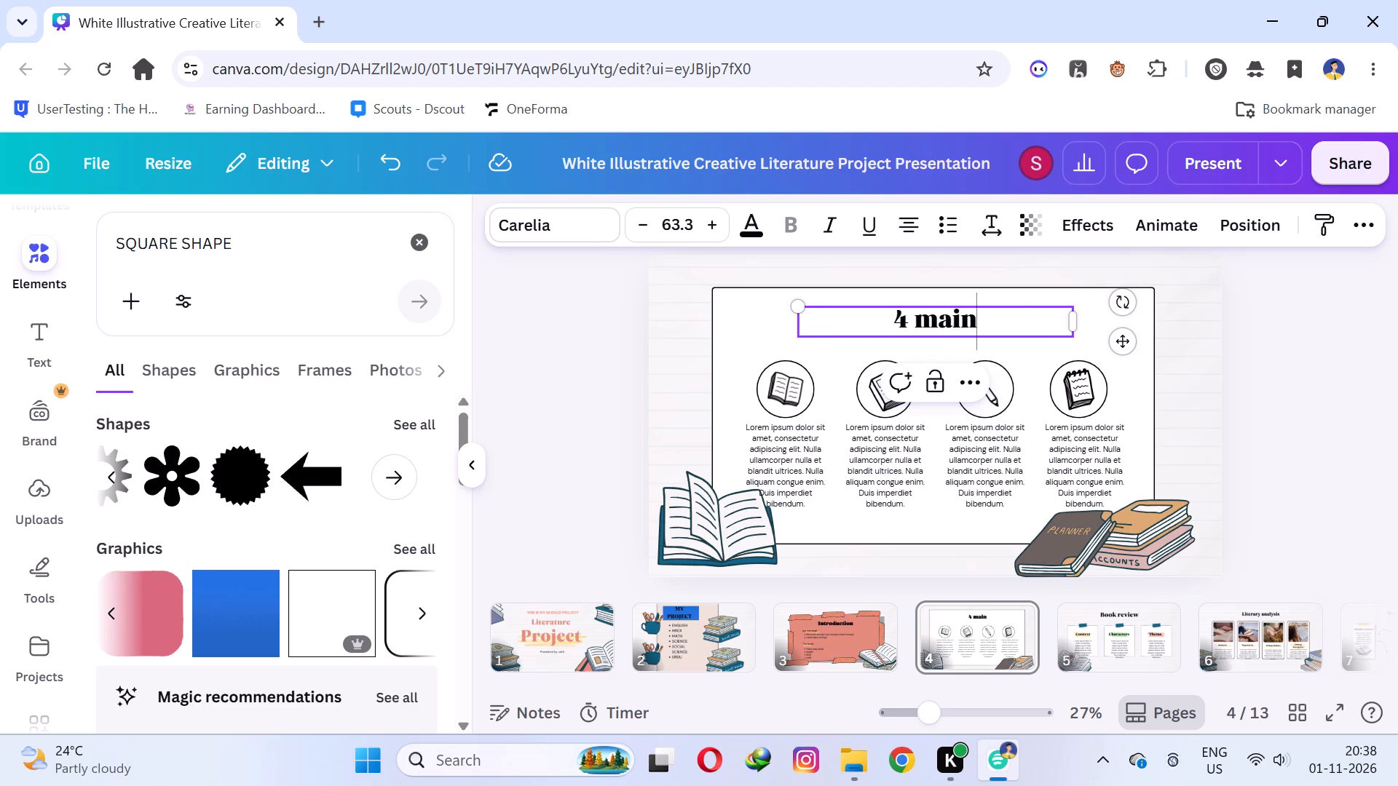
{"action": "key", "text": "space"}
{"action": "type", "text": "points"}
{"action": "left_click", "coordinate": [1397, 424]}
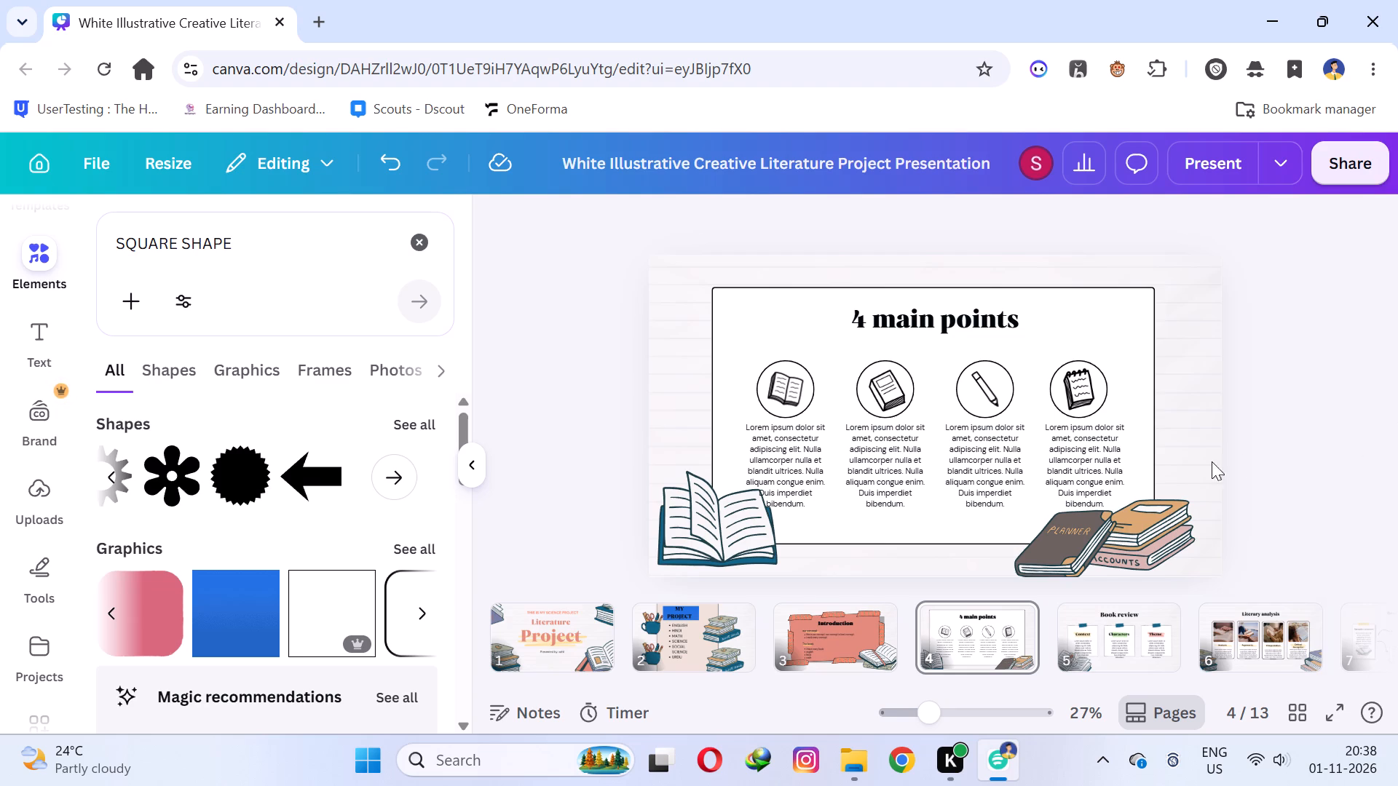
Delete the open book, closed book and notepad icons and the circle around the pencil on slide 4.
{"action": "left_click", "coordinate": [778, 377]}
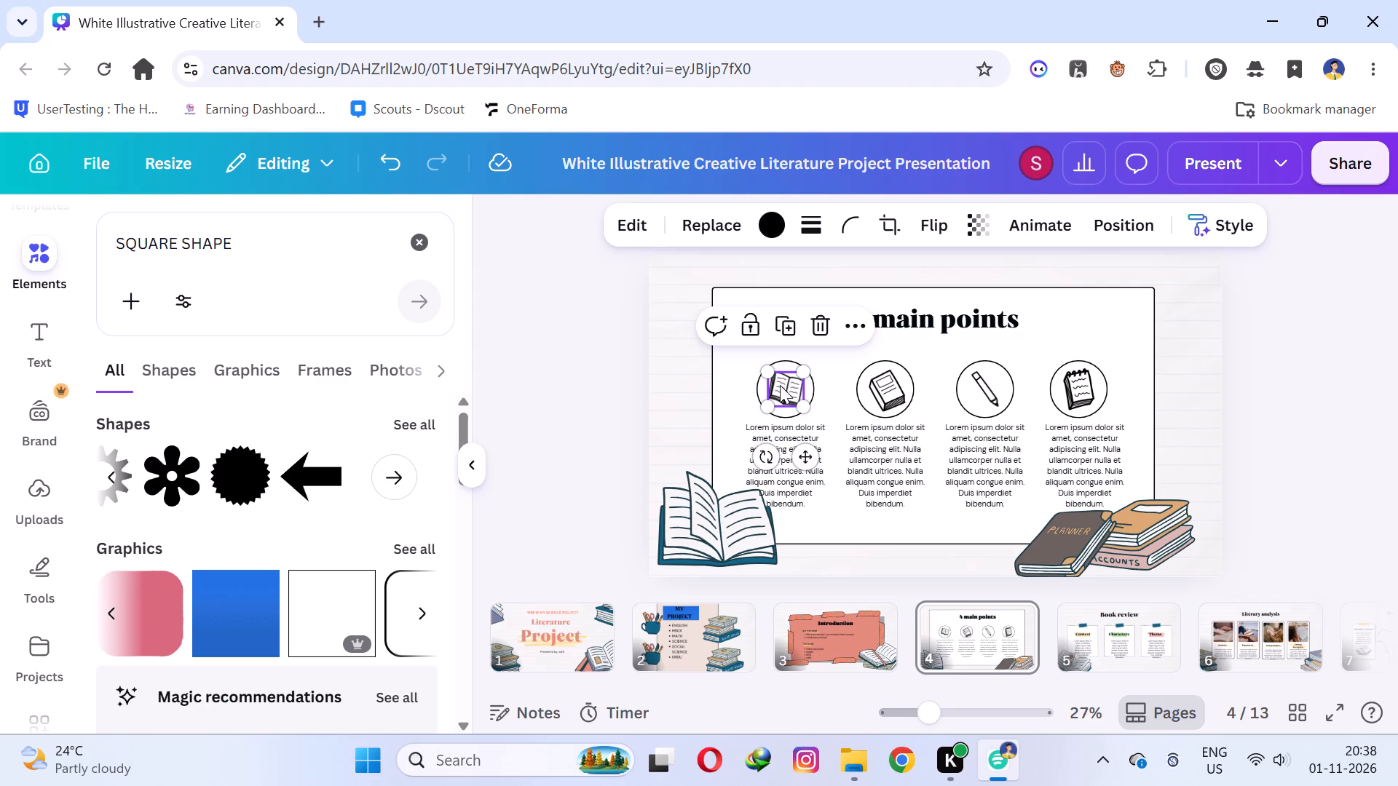
{"action": "key", "text": "Delete"}
{"action": "left_click", "coordinate": [875, 387]}
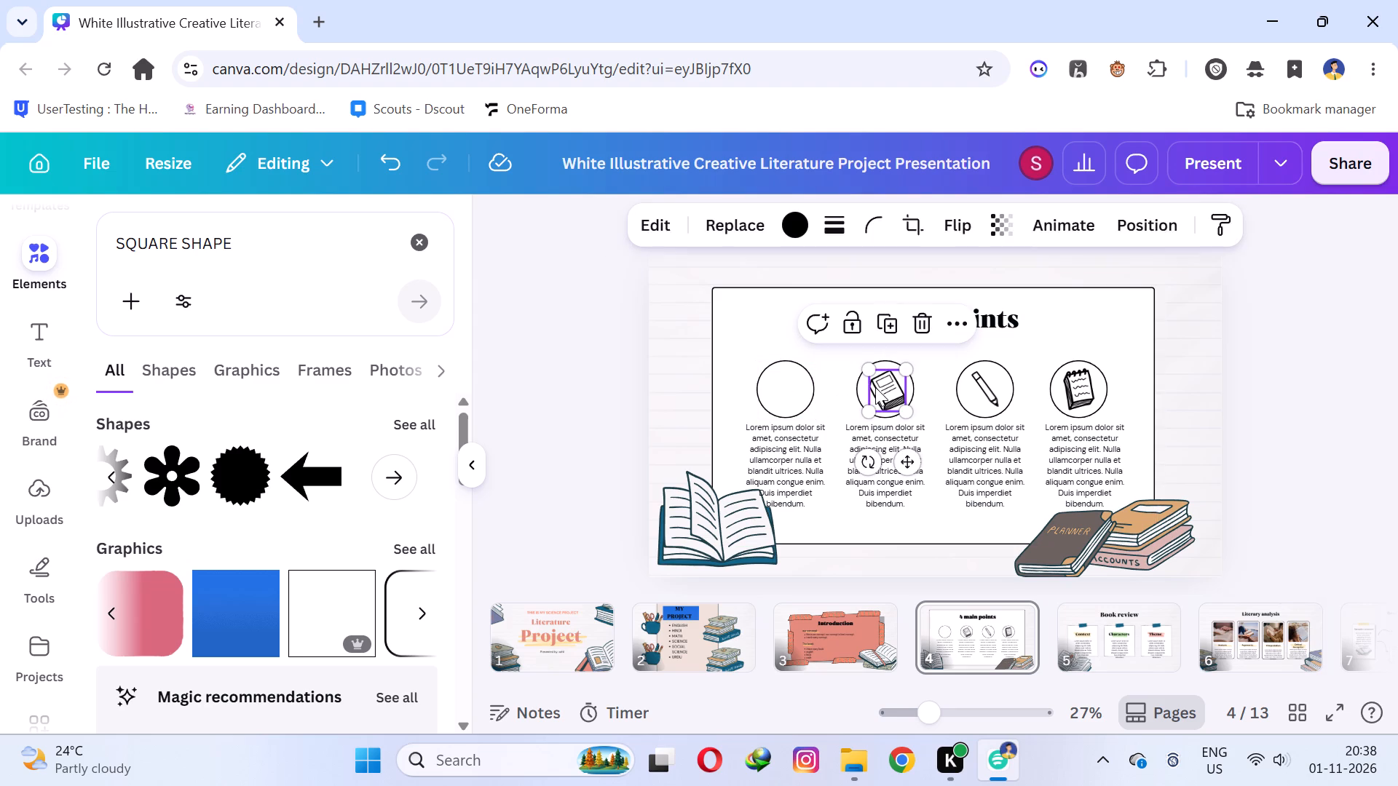
{"action": "key", "text": "Delete"}
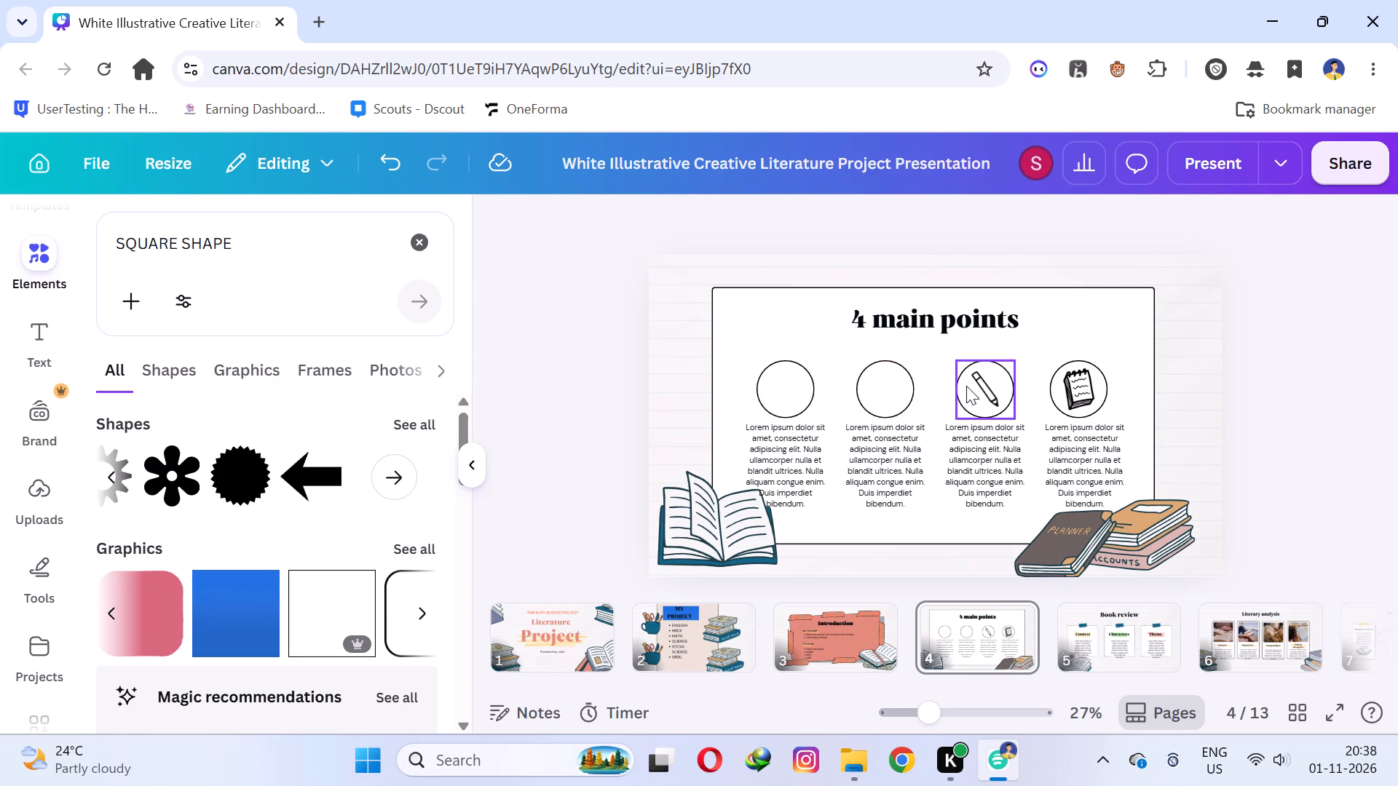
{"action": "left_click", "coordinate": [966, 386]}
{"action": "key", "text": "Delete"}
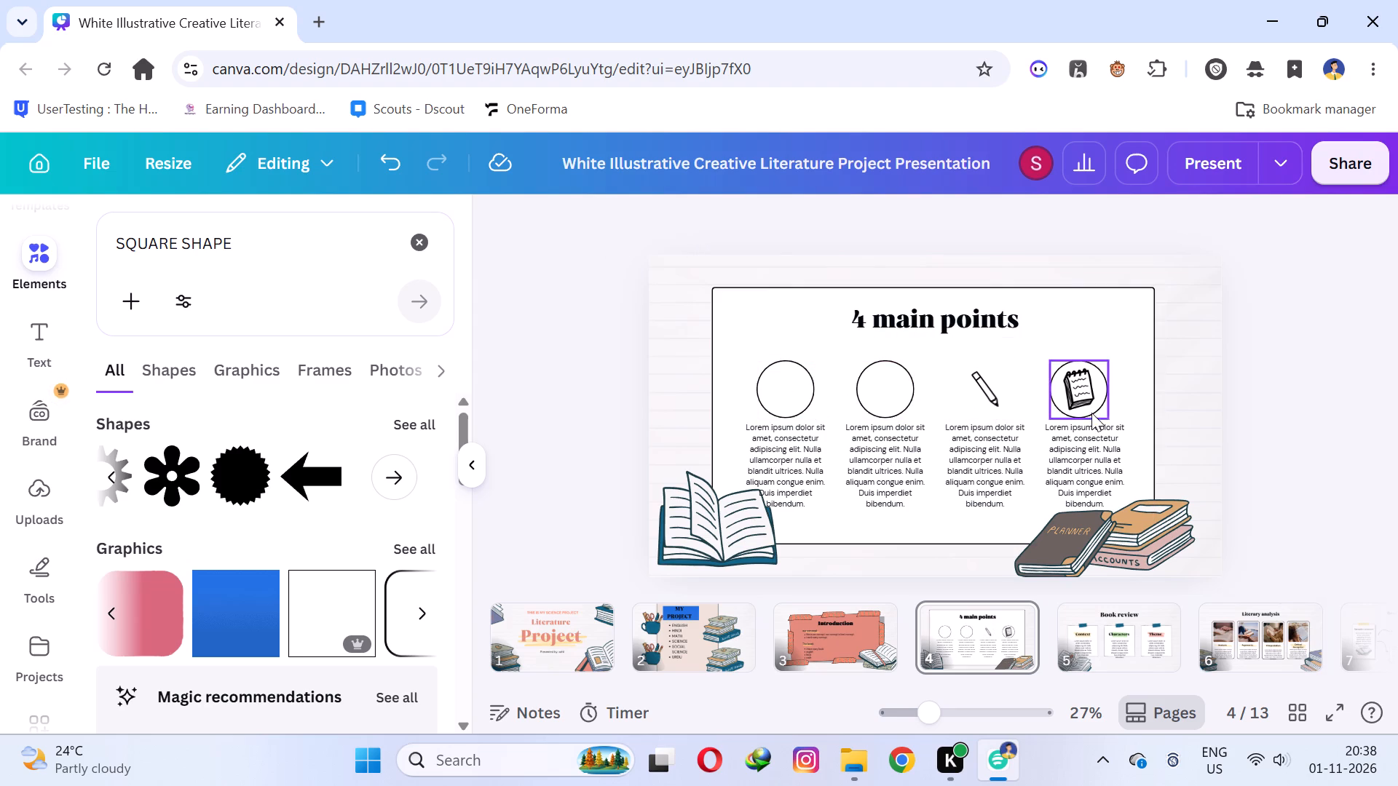
{"action": "left_click", "coordinate": [1094, 408]}
{"action": "key", "text": "Delete"}
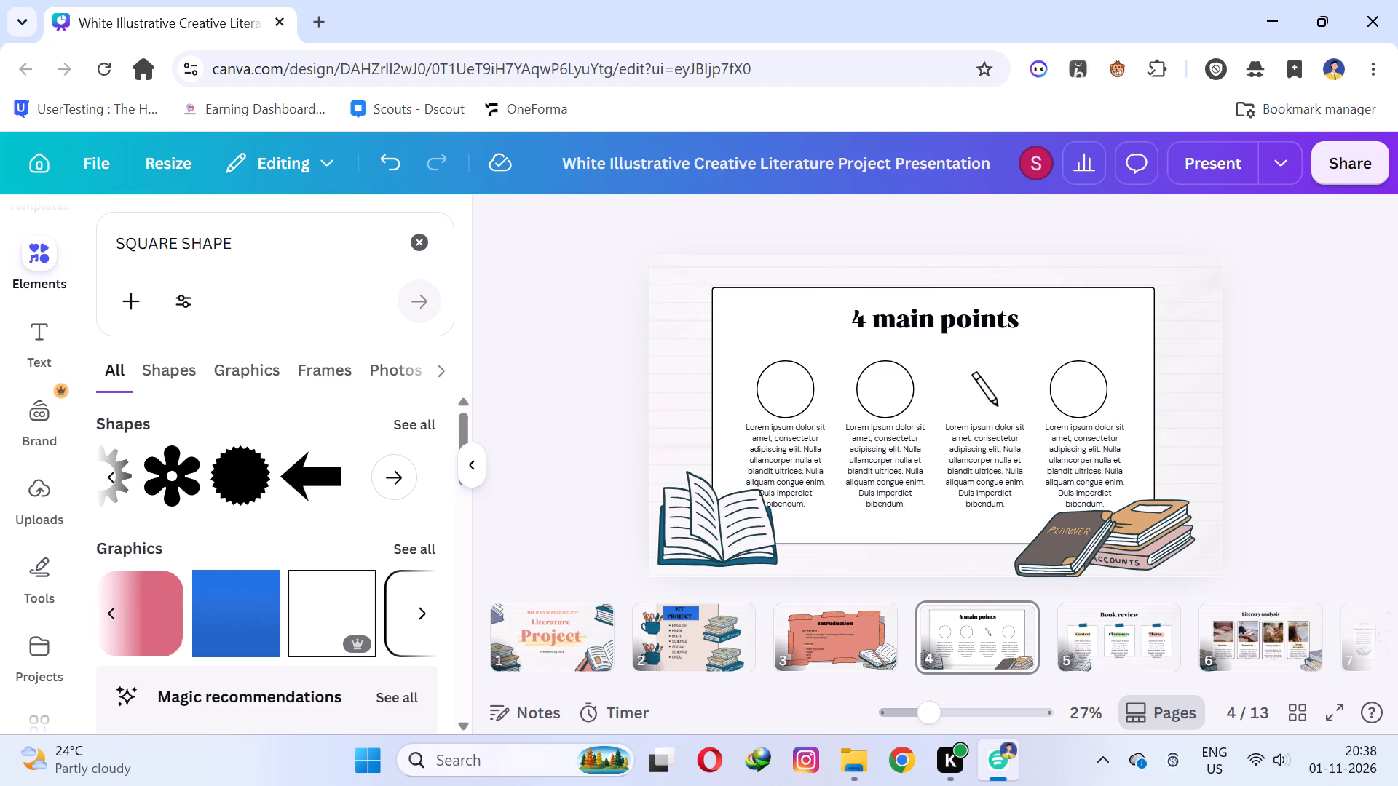
Search the elements for "computer" and place the blue-screen desktop computer with tower graphic, shrunk to fit, inside slide 4's first circle.
{"action": "left_click_drag", "start_coordinate": [276, 244], "coordinate": [87, 249]}
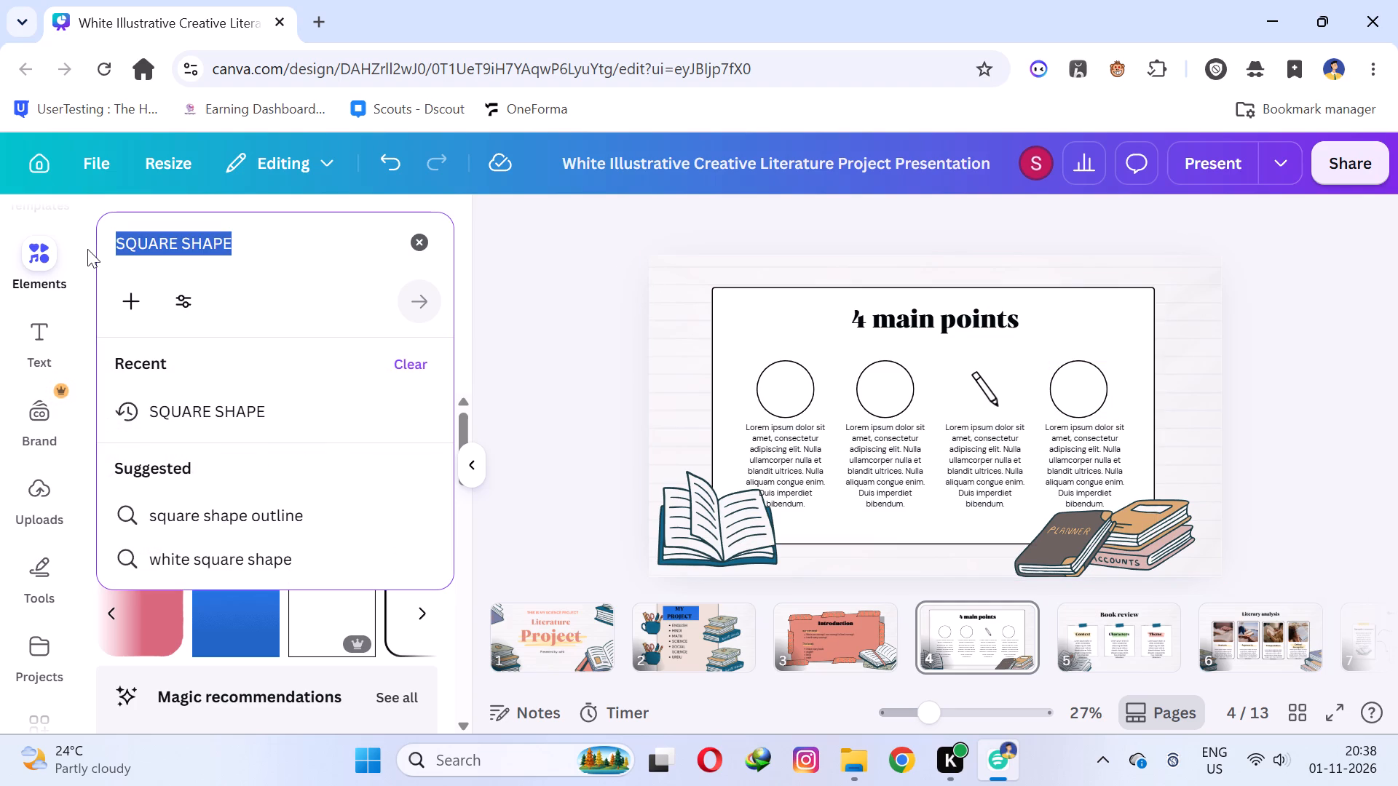
{"action": "type", "text": "computer"}
{"action": "key", "text": "Return"}
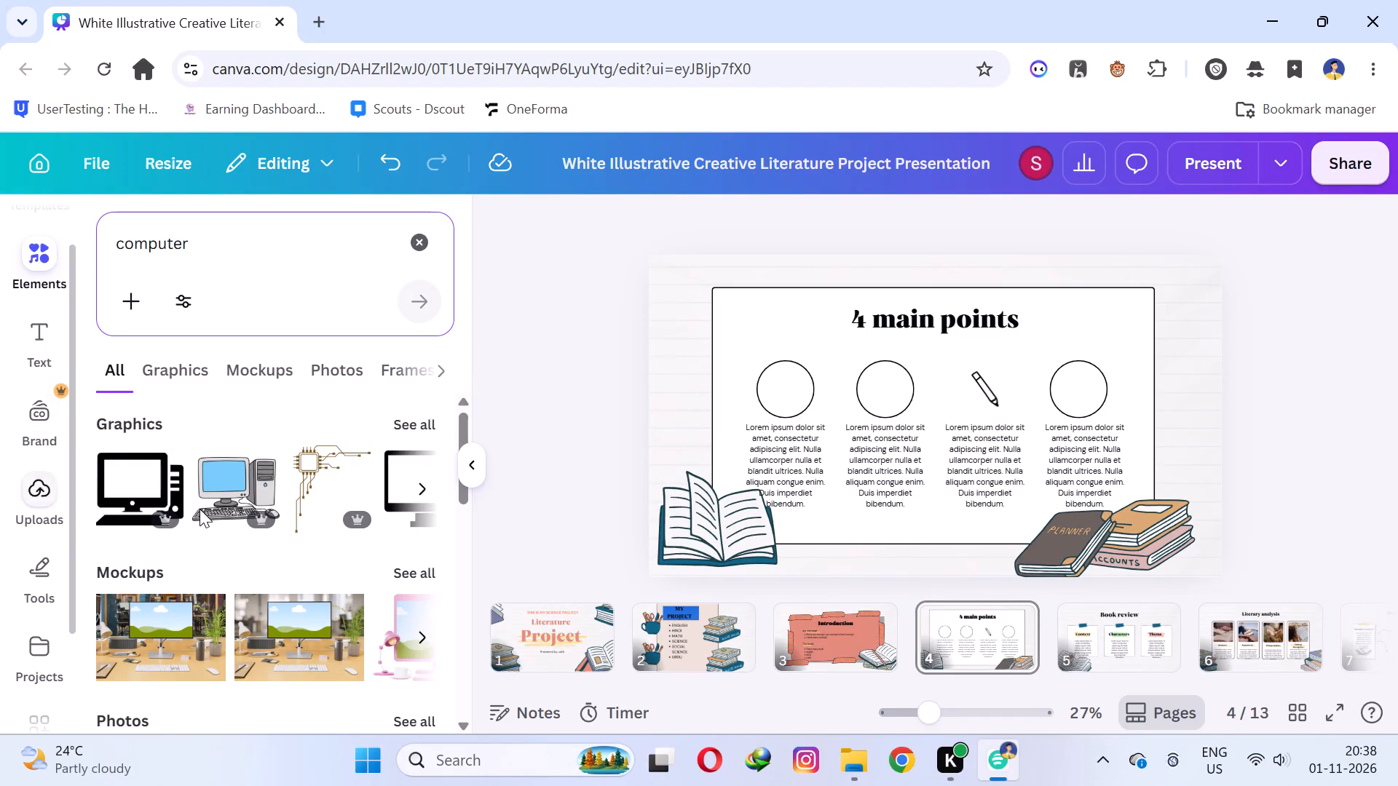
{"action": "left_click_drag", "start_coordinate": [209, 500], "coordinate": [687, 415]}
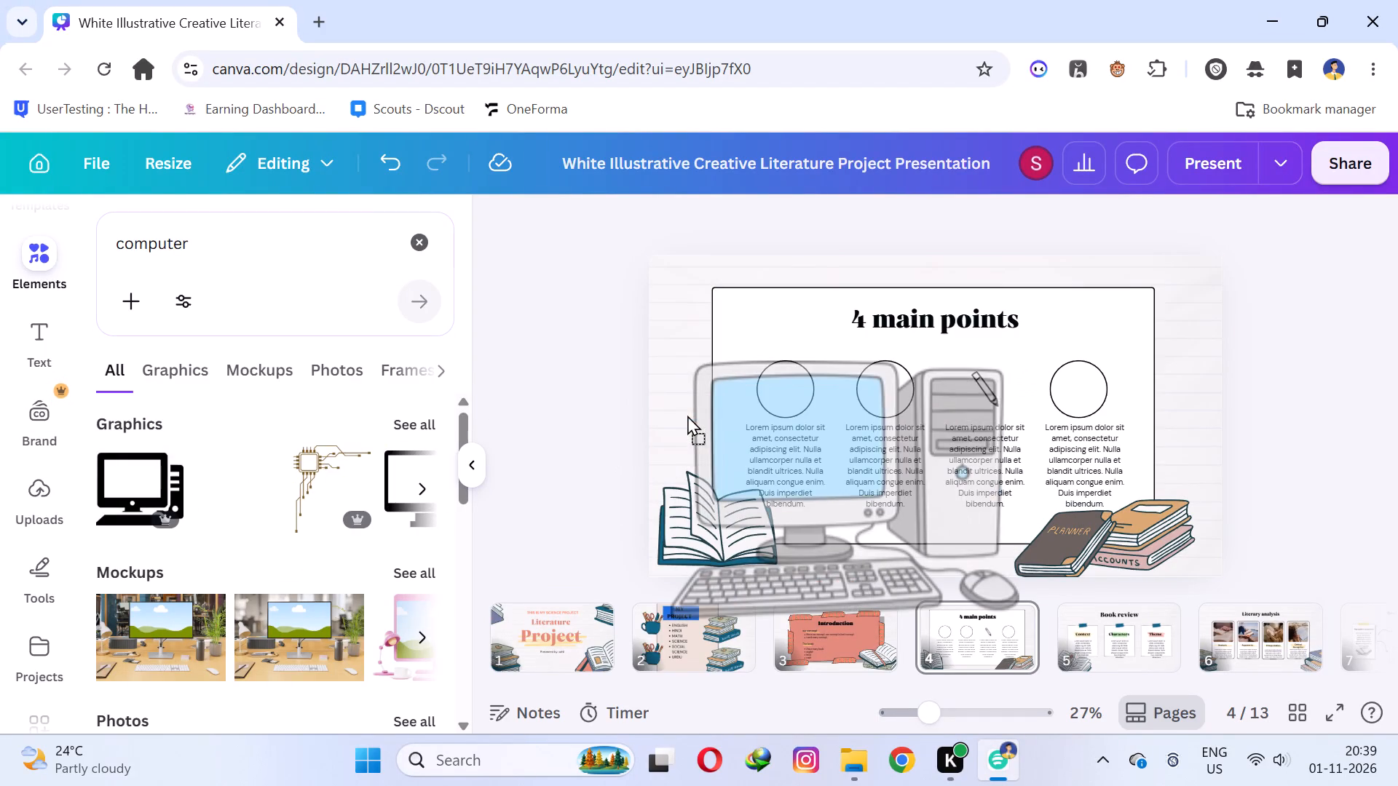
{"action": "left_click_drag", "start_coordinate": [687, 415], "coordinate": [731, 386]}
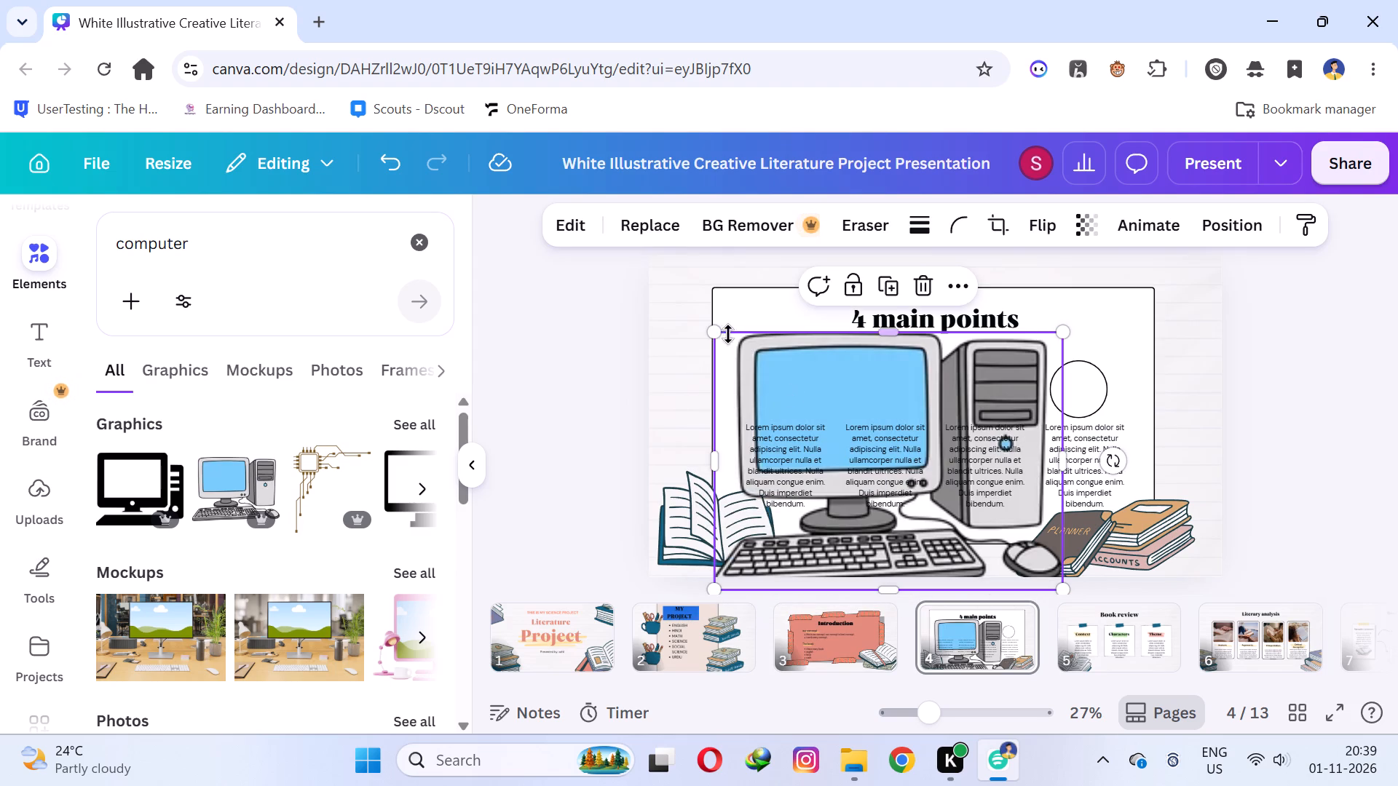
{"action": "left_click_drag", "start_coordinate": [706, 330], "coordinate": [920, 445]}
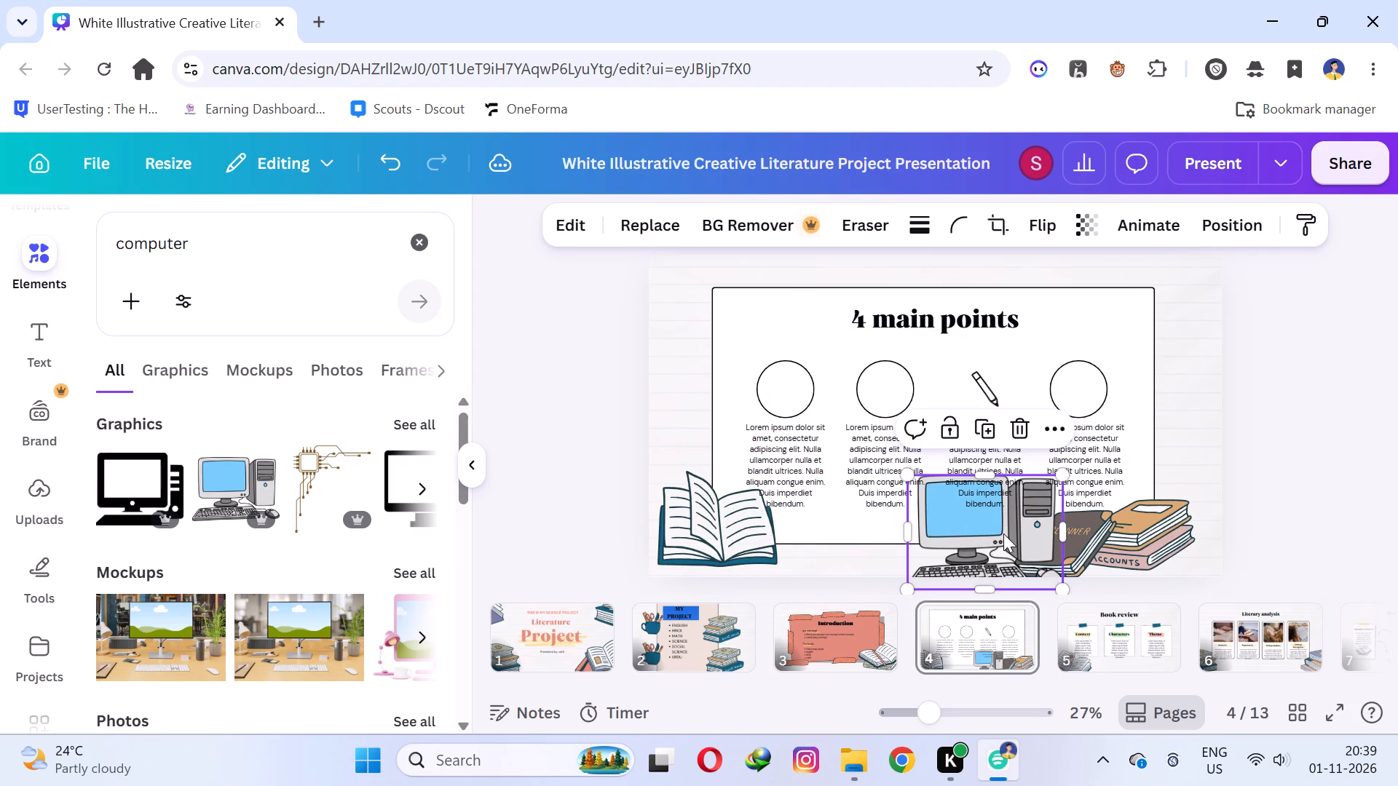
{"action": "left_click_drag", "start_coordinate": [1062, 588], "coordinate": [952, 517]}
{"action": "left_click_drag", "start_coordinate": [939, 501], "coordinate": [789, 397]}
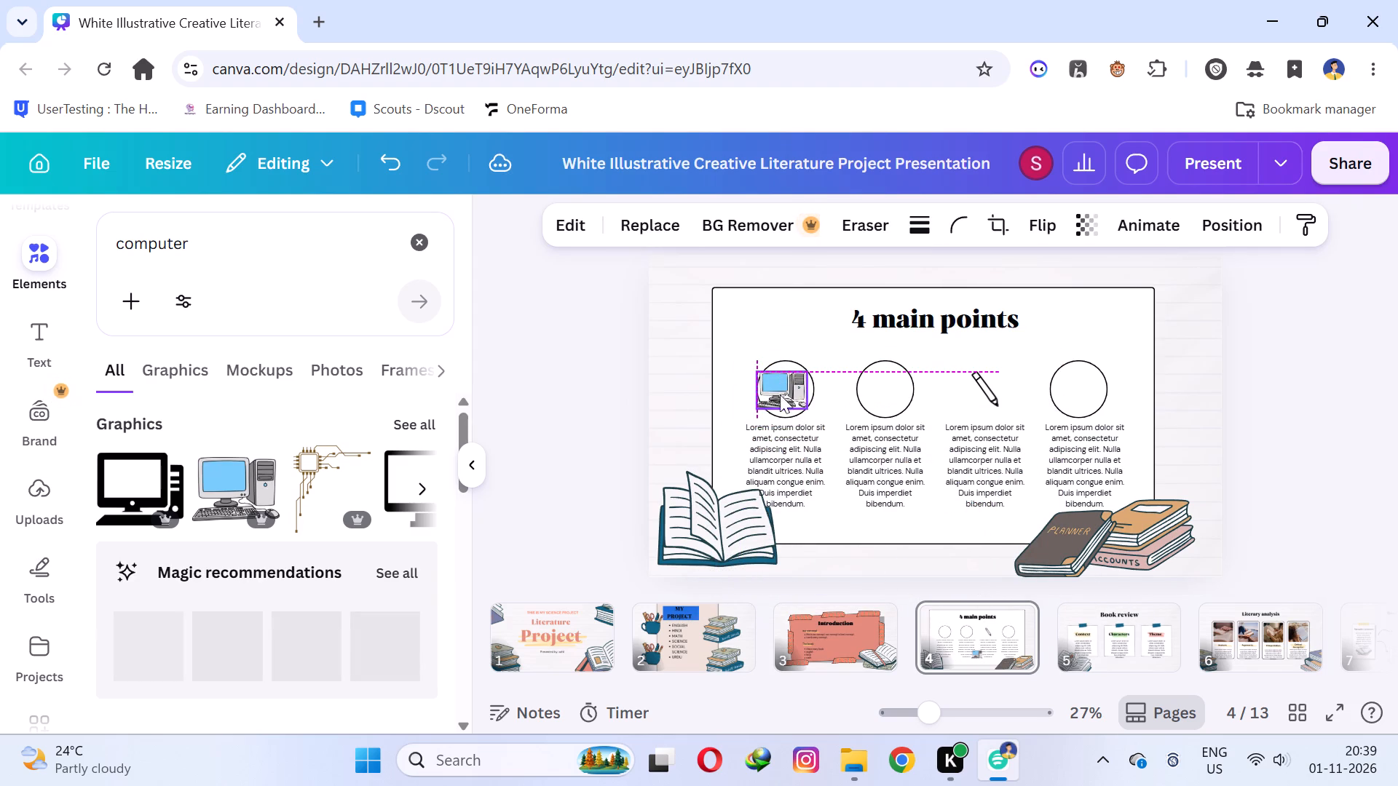
{"action": "left_click_drag", "start_coordinate": [752, 370], "coordinate": [763, 374]}
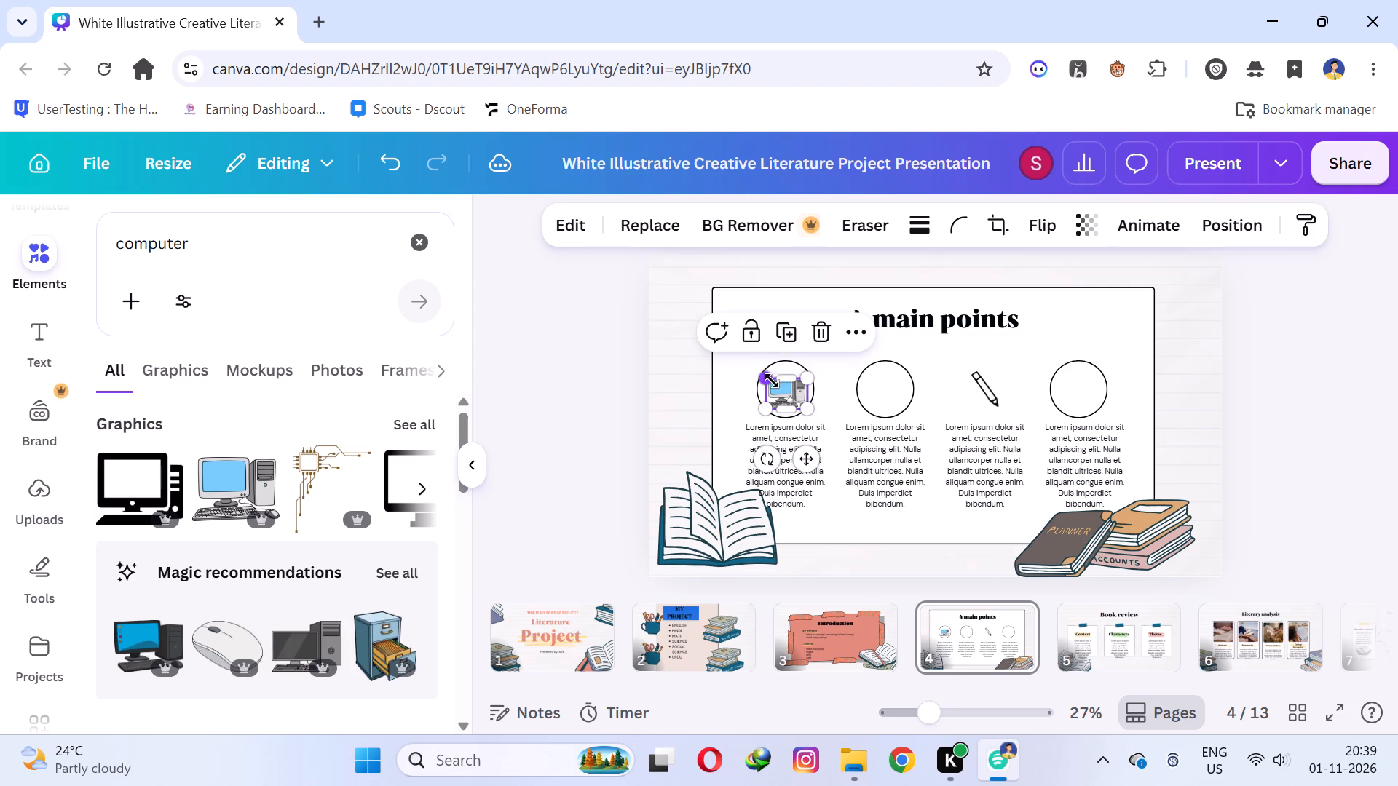
{"action": "left_click_drag", "start_coordinate": [770, 379], "coordinate": [778, 381]}
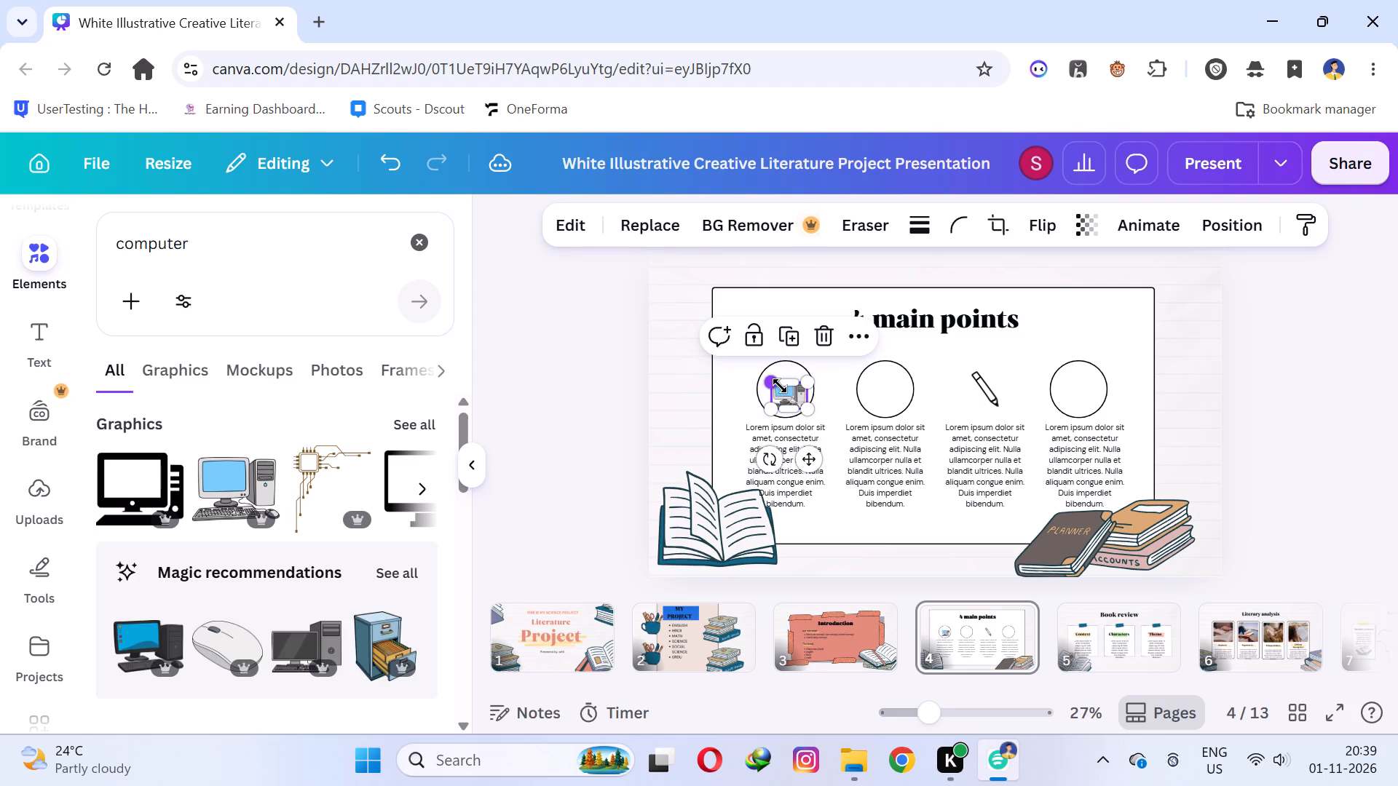
{"action": "left_click", "coordinate": [790, 396]}
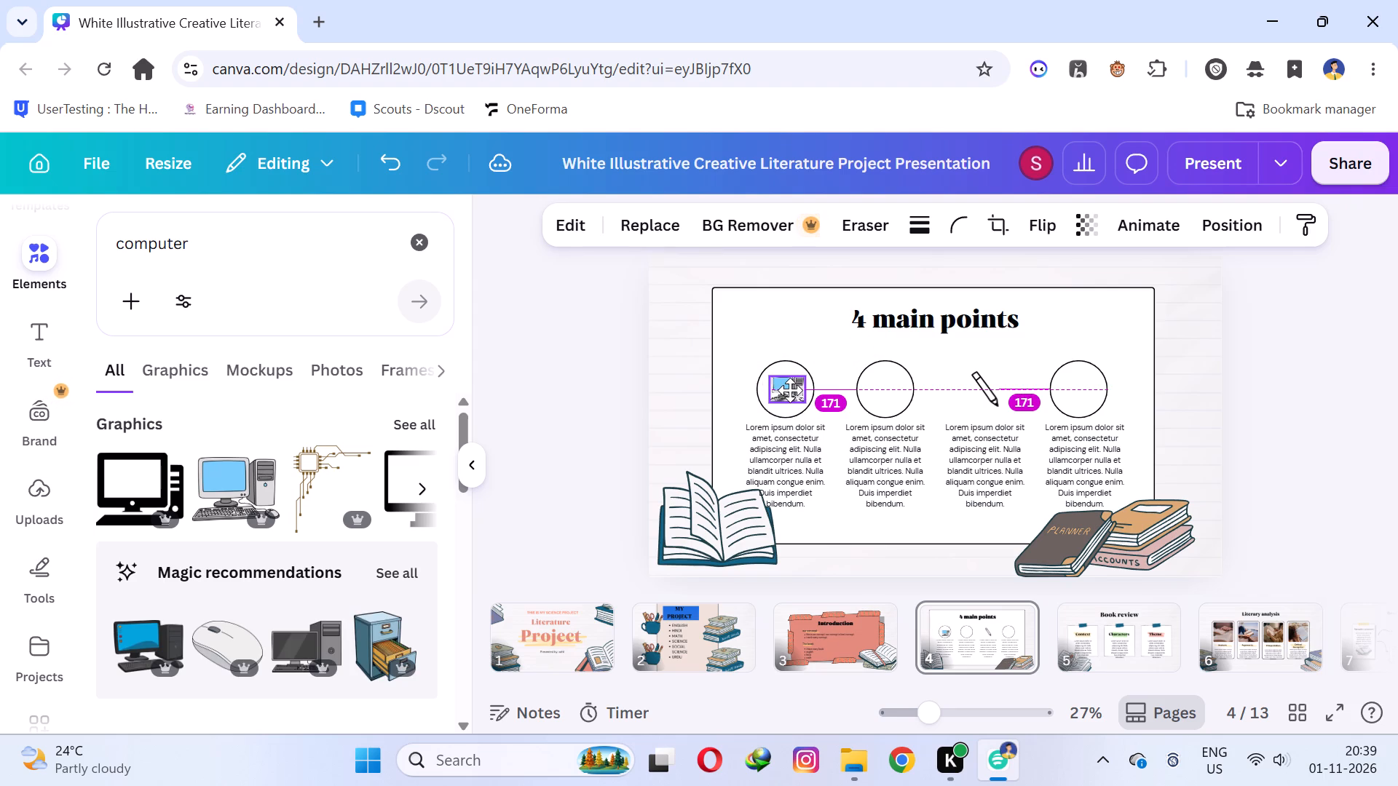
{"action": "left_click", "coordinate": [595, 350]}
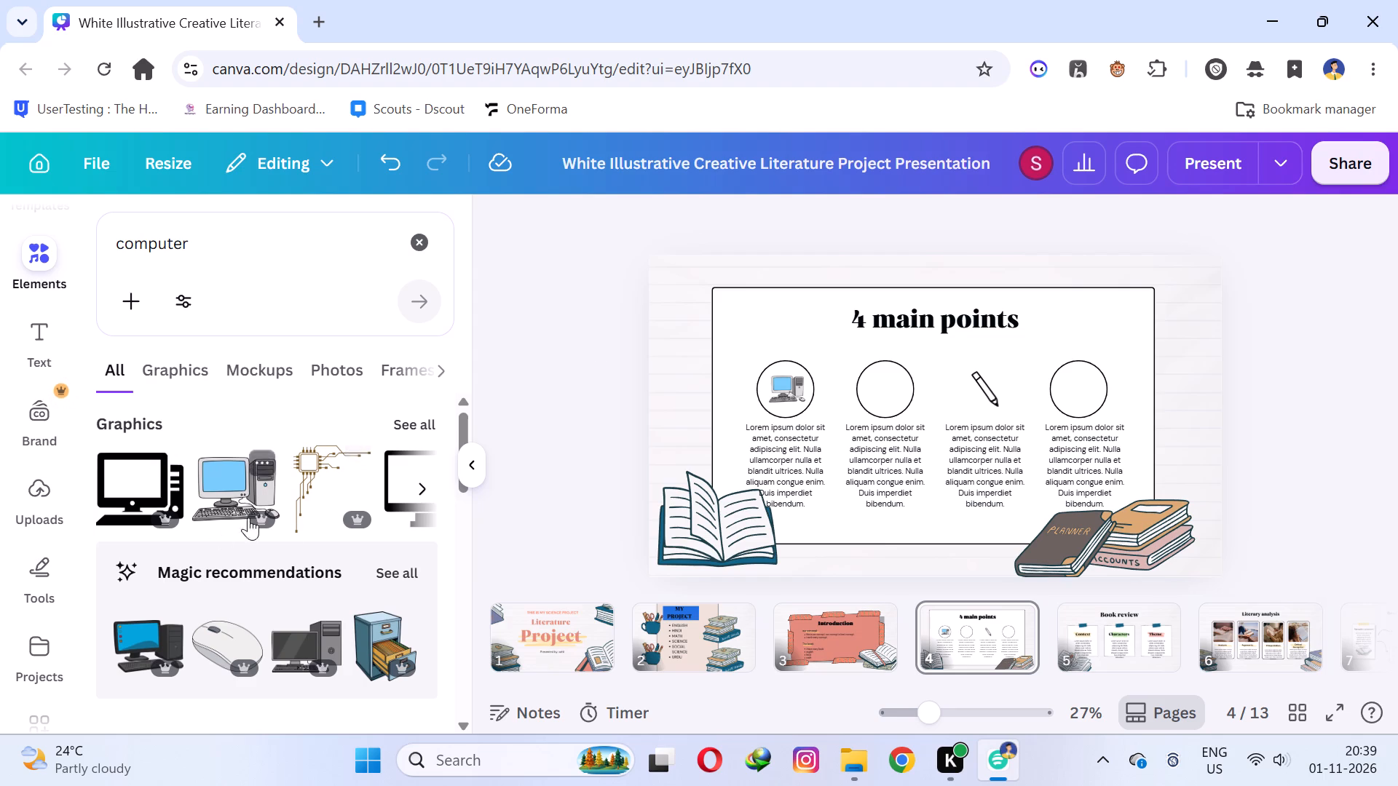
Add the black desktop monitor graphic to slide 4, scaled down to icon size and centred inside the second circle.
{"action": "left_click_drag", "start_coordinate": [419, 477], "coordinate": [530, 461]}
{"action": "left_click", "coordinate": [424, 482]}
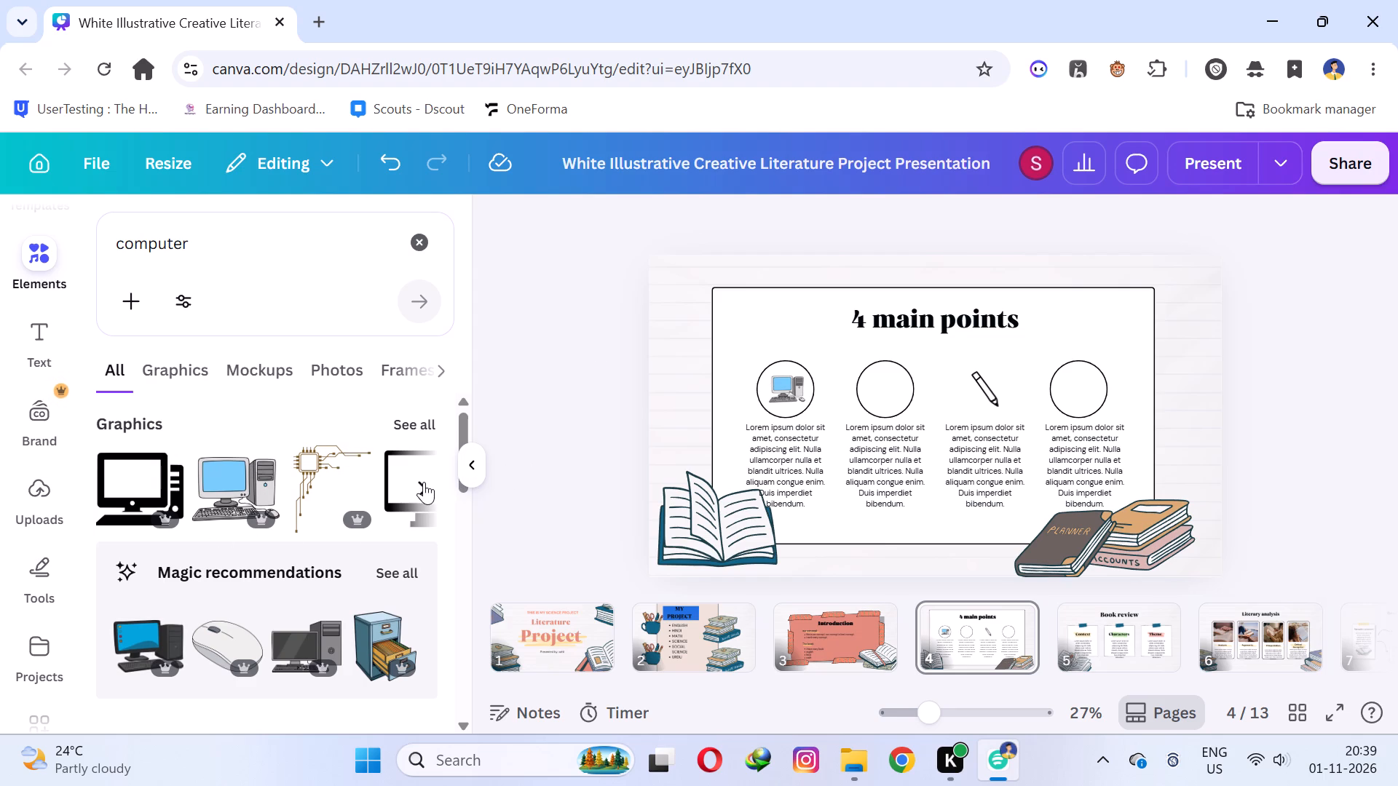
{"action": "left_click_drag", "start_coordinate": [131, 487], "coordinate": [374, 462]}
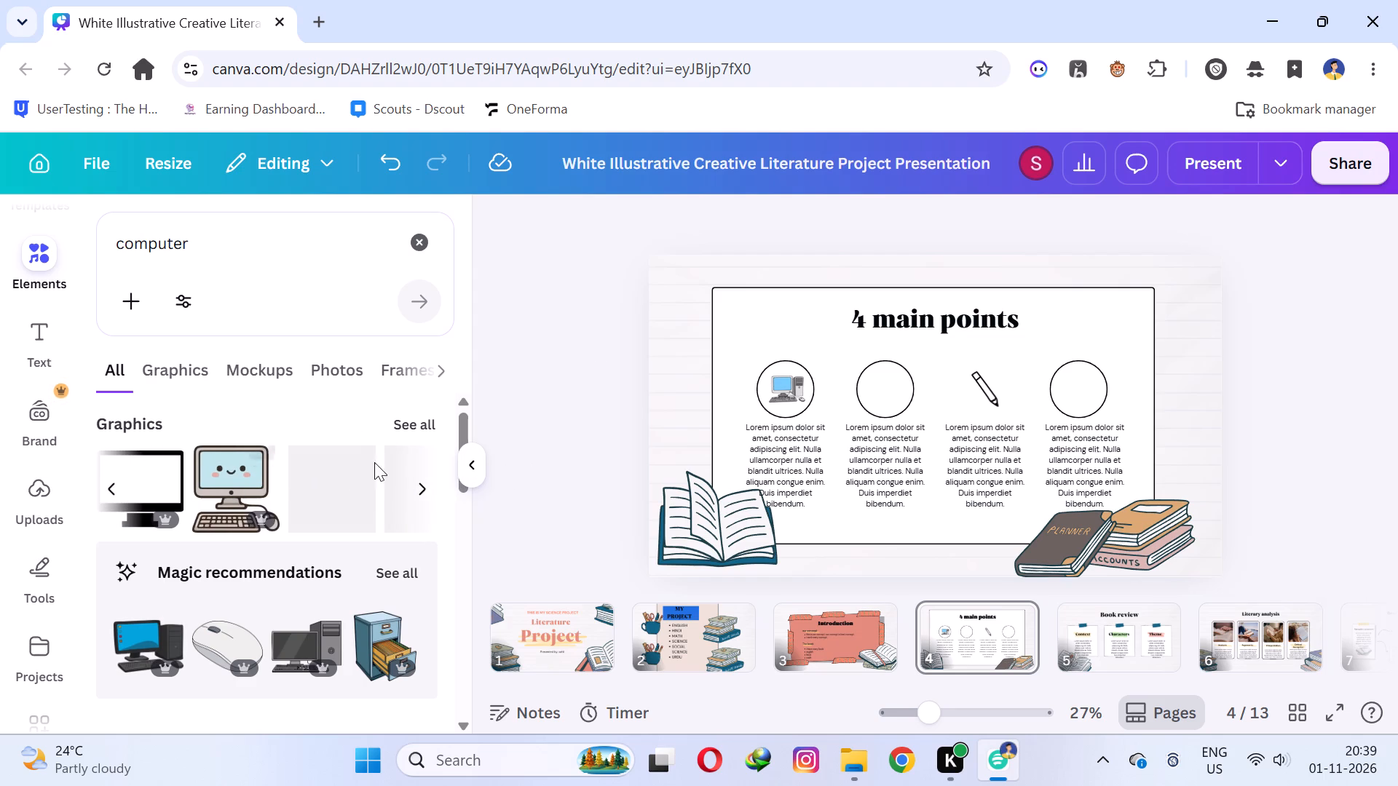
{"action": "left_click_drag", "start_coordinate": [374, 462], "coordinate": [431, 447]}
{"action": "left_click_drag", "start_coordinate": [149, 467], "coordinate": [773, 374]}
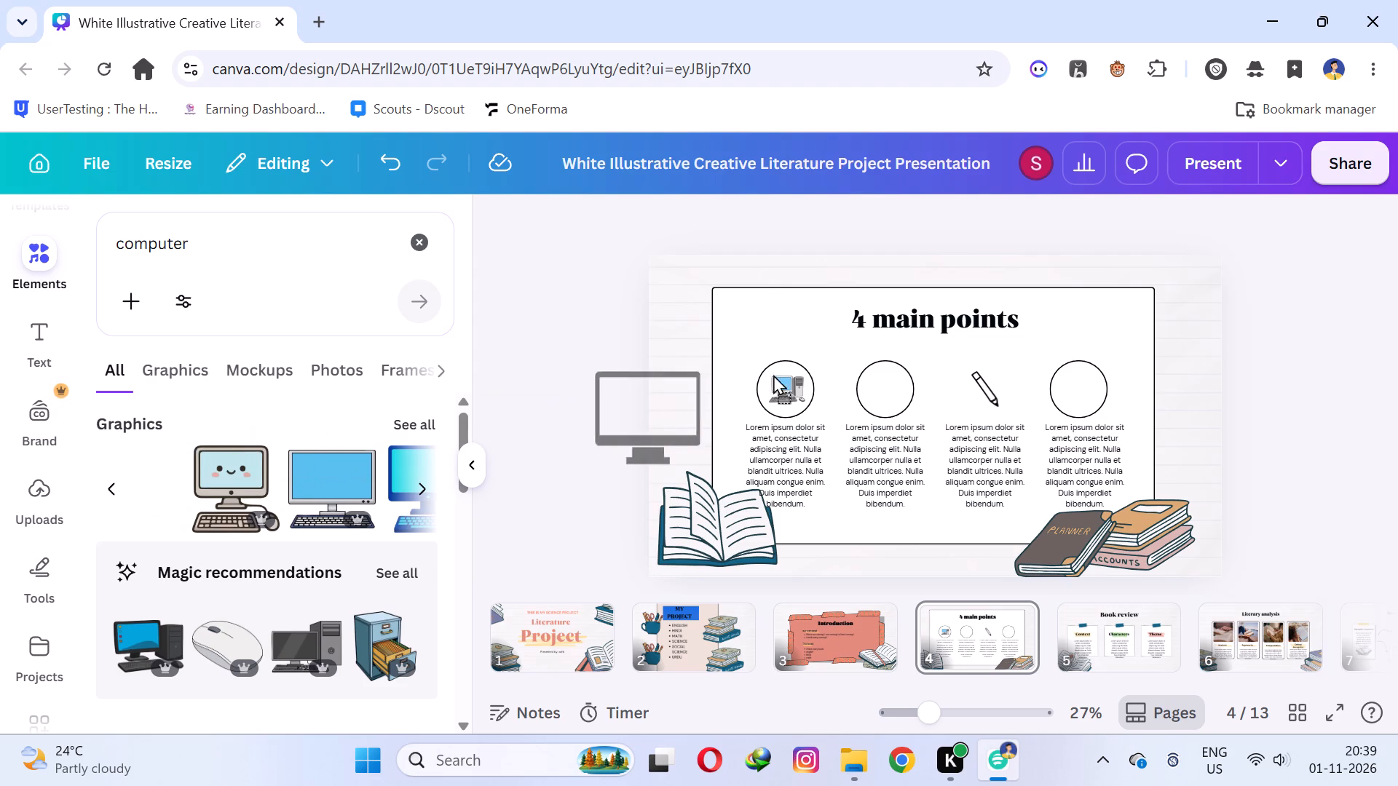
{"action": "left_click_drag", "start_coordinate": [773, 374], "coordinate": [811, 371]}
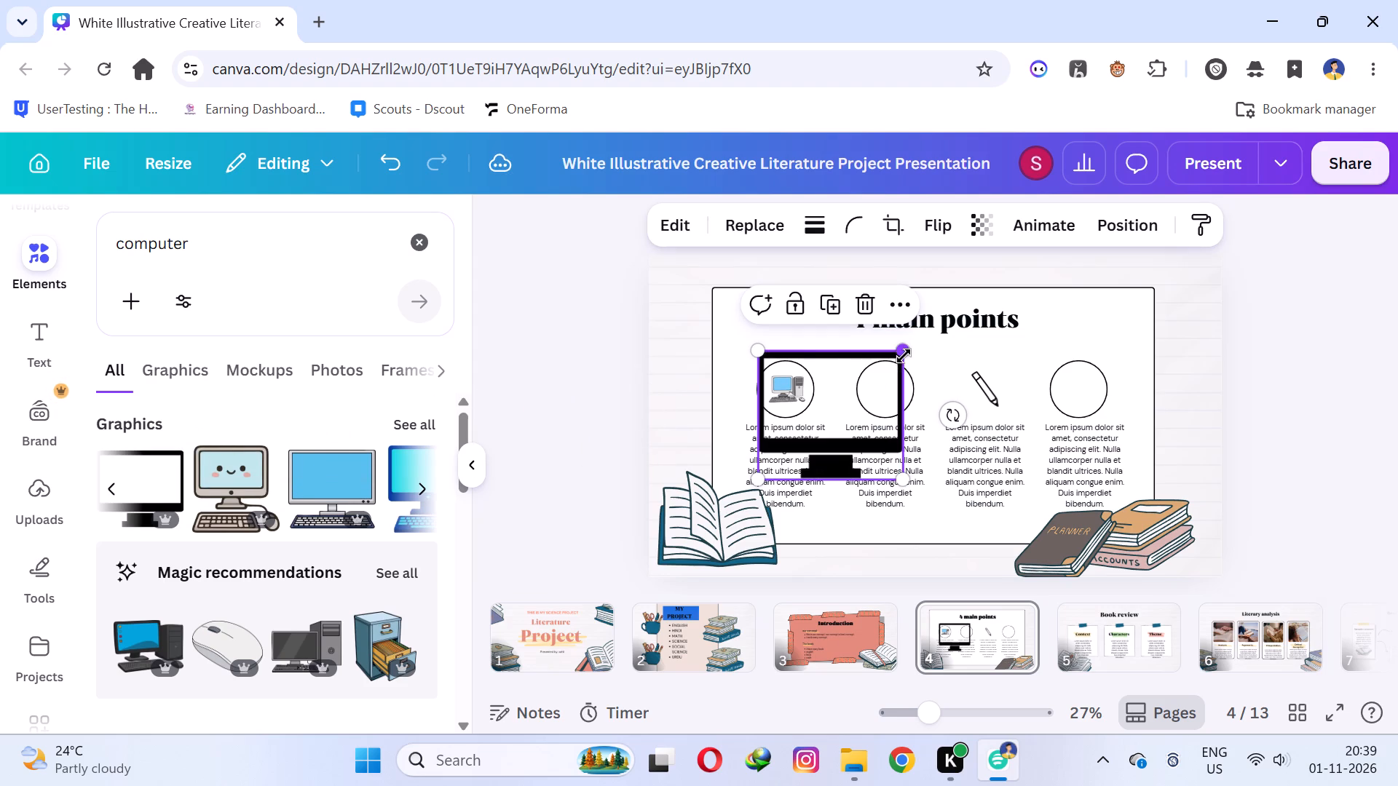
{"action": "left_click_drag", "start_coordinate": [904, 356], "coordinate": [781, 458]}
{"action": "left_click", "coordinate": [763, 472]}
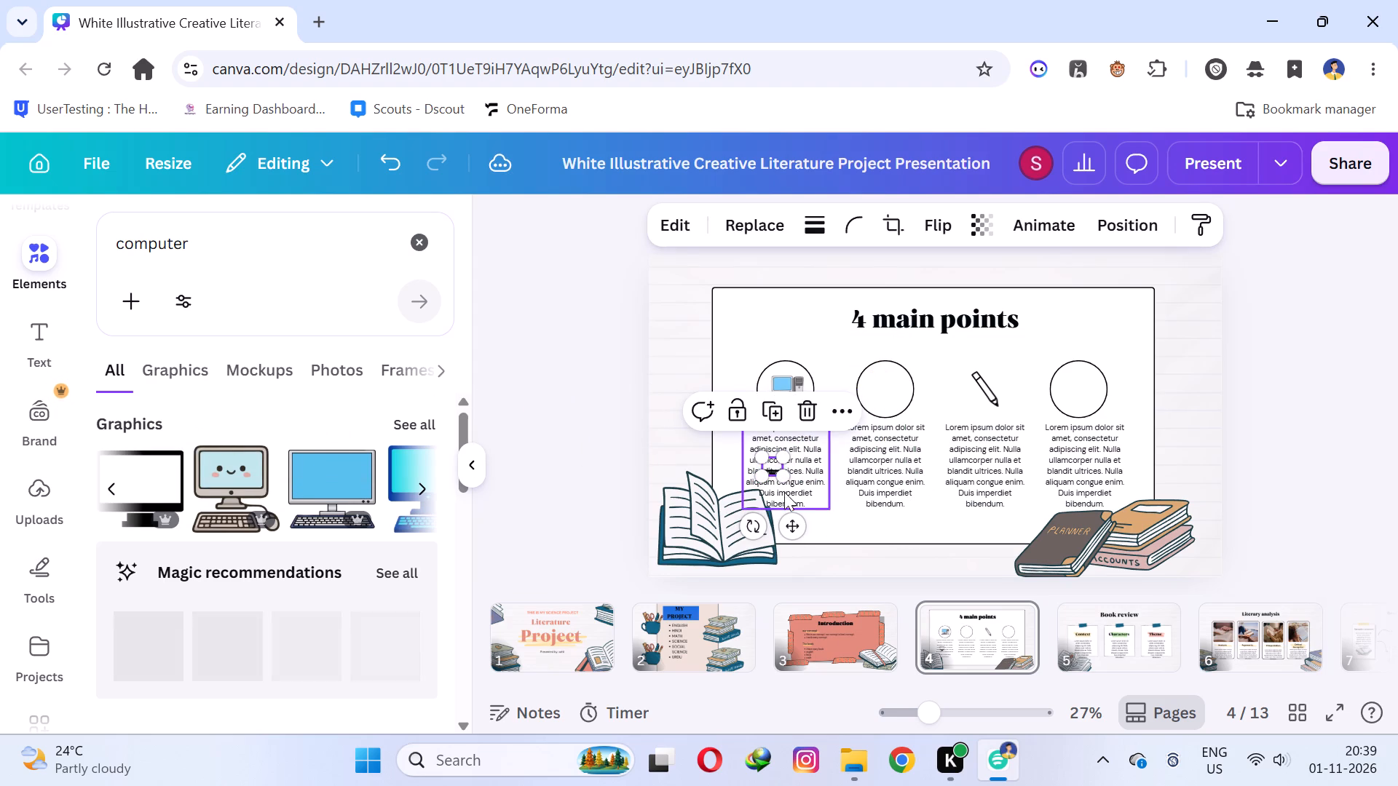
{"action": "left_click_drag", "start_coordinate": [793, 520], "coordinate": [794, 518]}
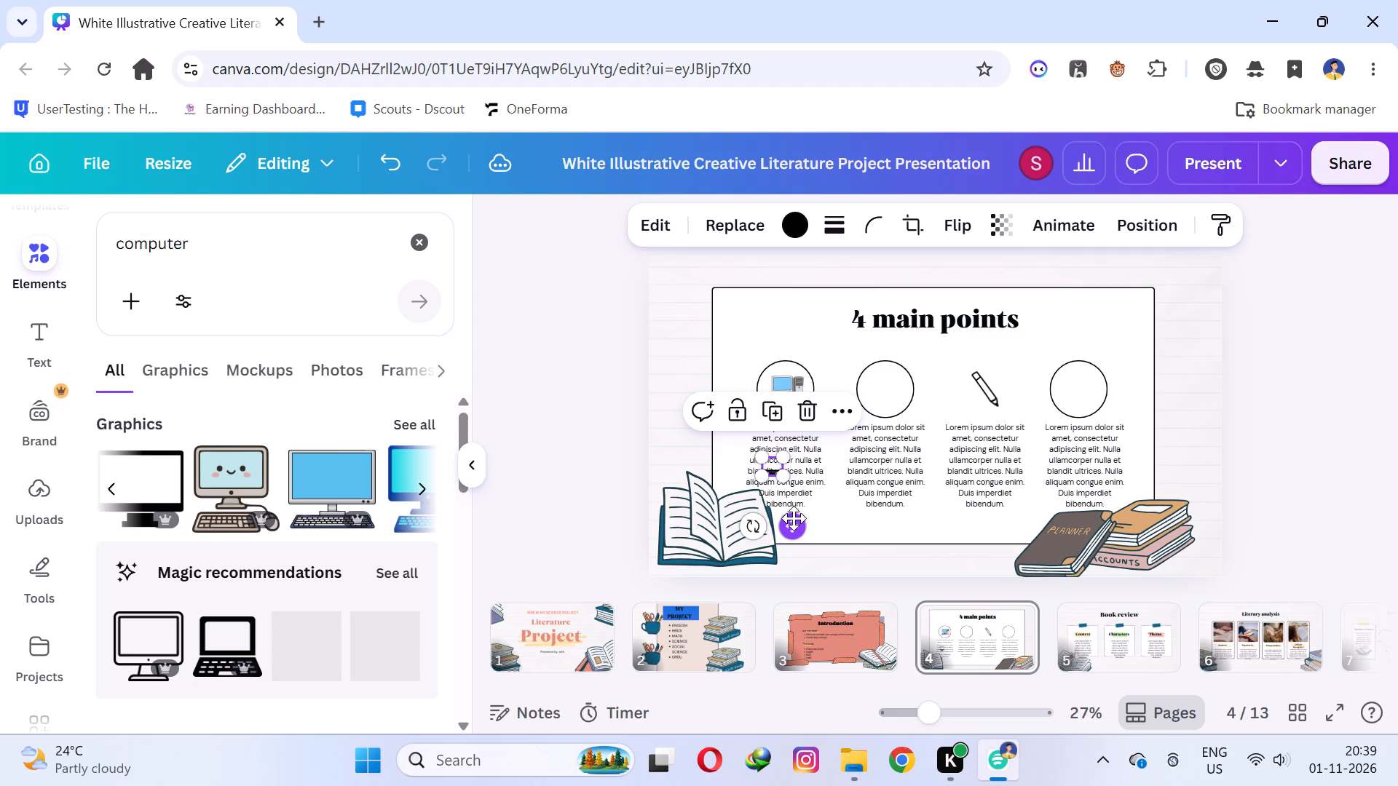
{"action": "left_click_drag", "start_coordinate": [794, 518], "coordinate": [900, 440]}
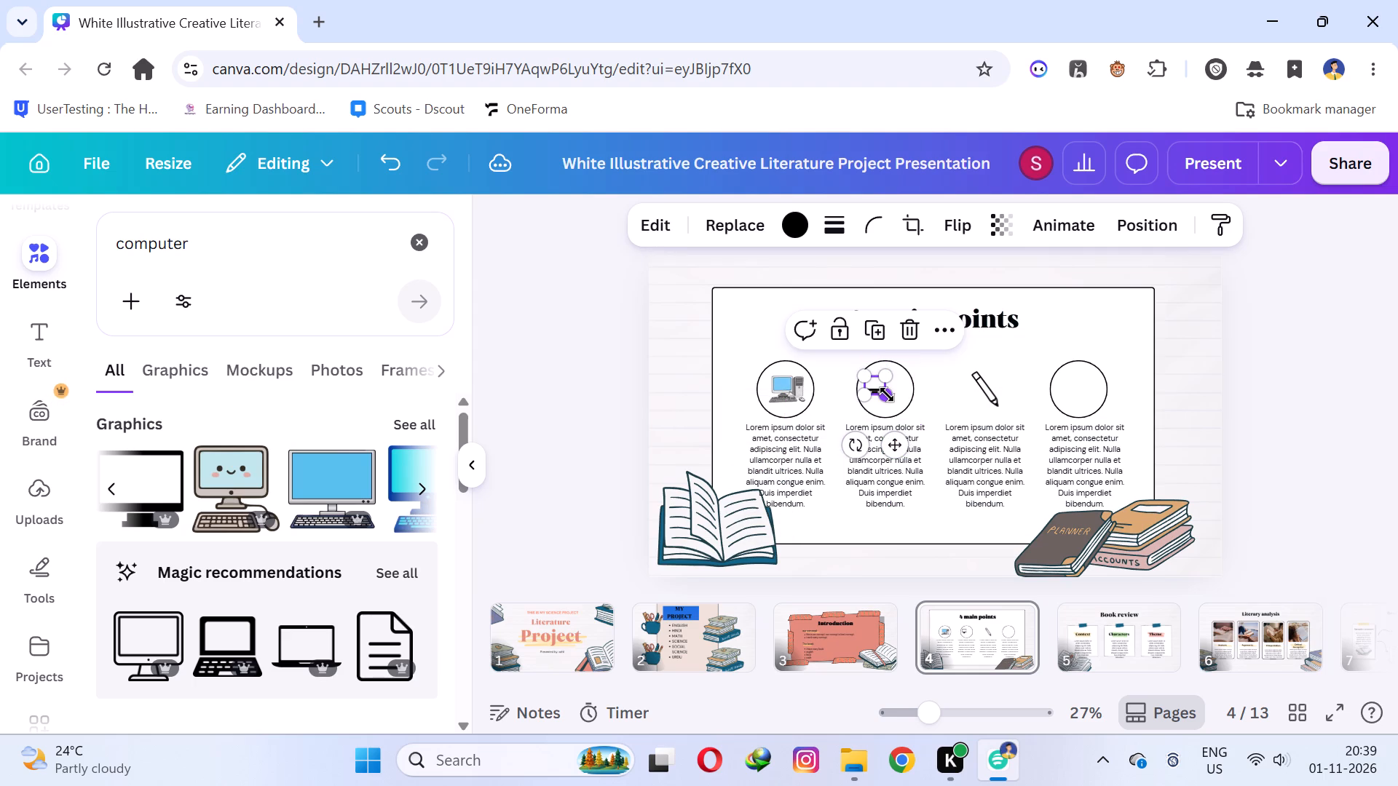
{"action": "left_click_drag", "start_coordinate": [887, 394], "coordinate": [899, 402]}
{"action": "left_click_drag", "start_coordinate": [875, 385], "coordinate": [890, 386]}
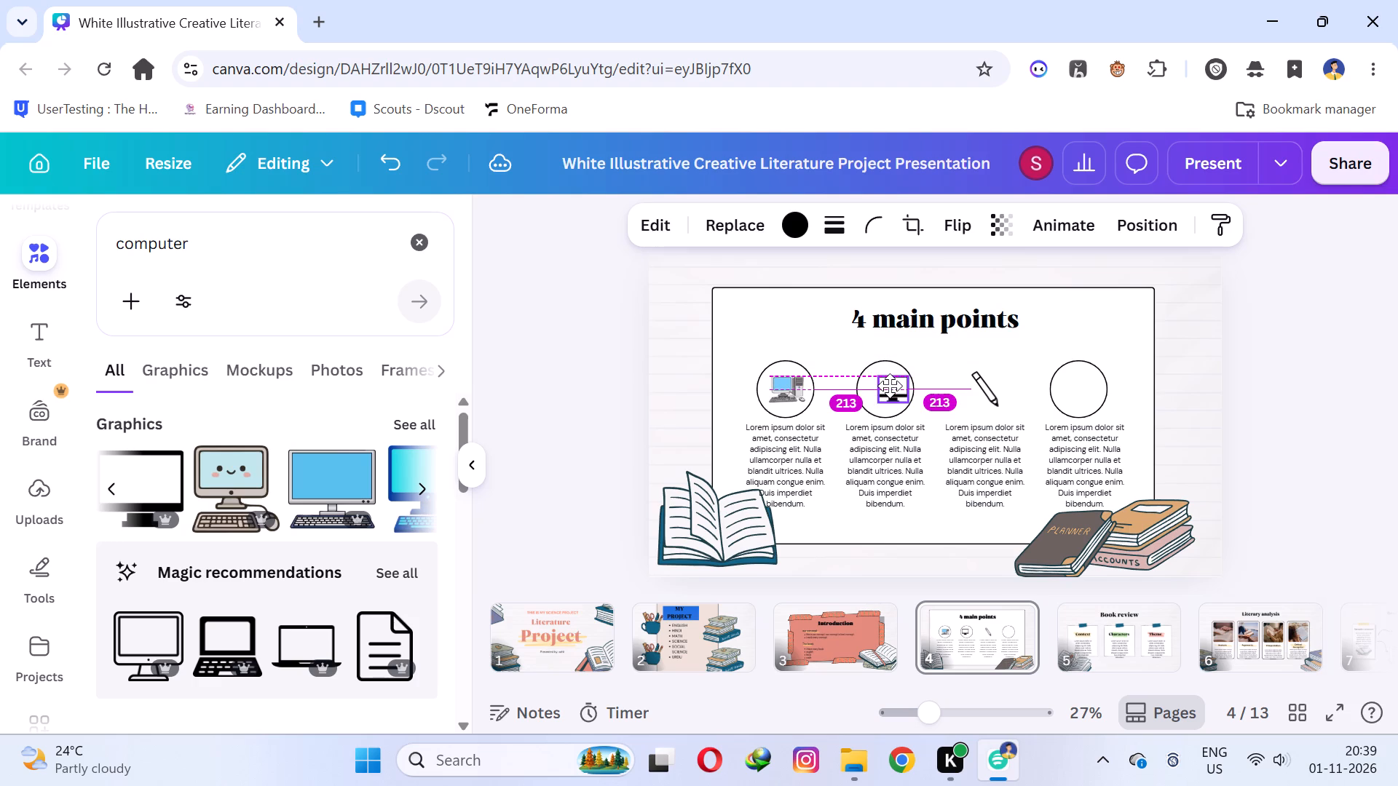
{"action": "left_click_drag", "start_coordinate": [890, 386], "coordinate": [885, 386]}
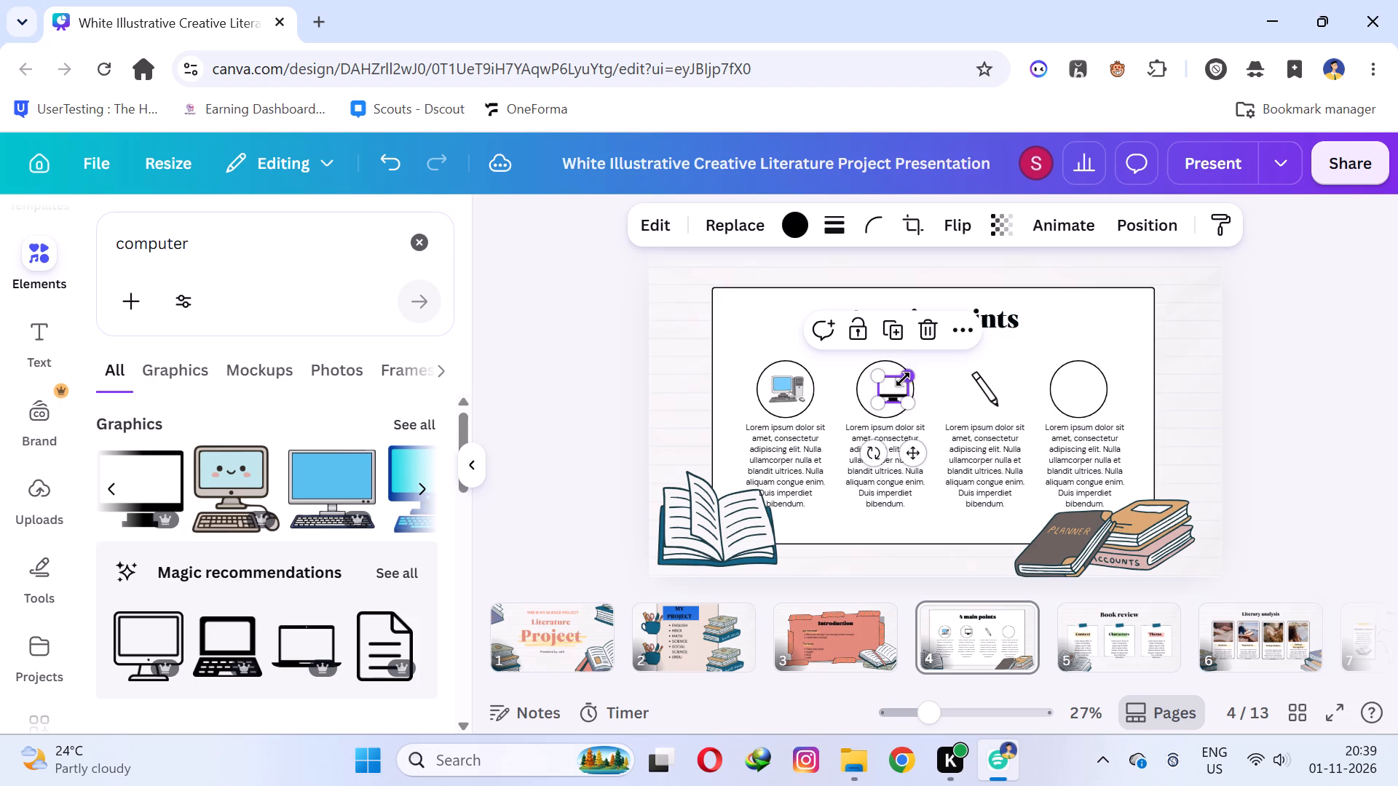
{"action": "left_click_drag", "start_coordinate": [894, 386], "coordinate": [888, 386]}
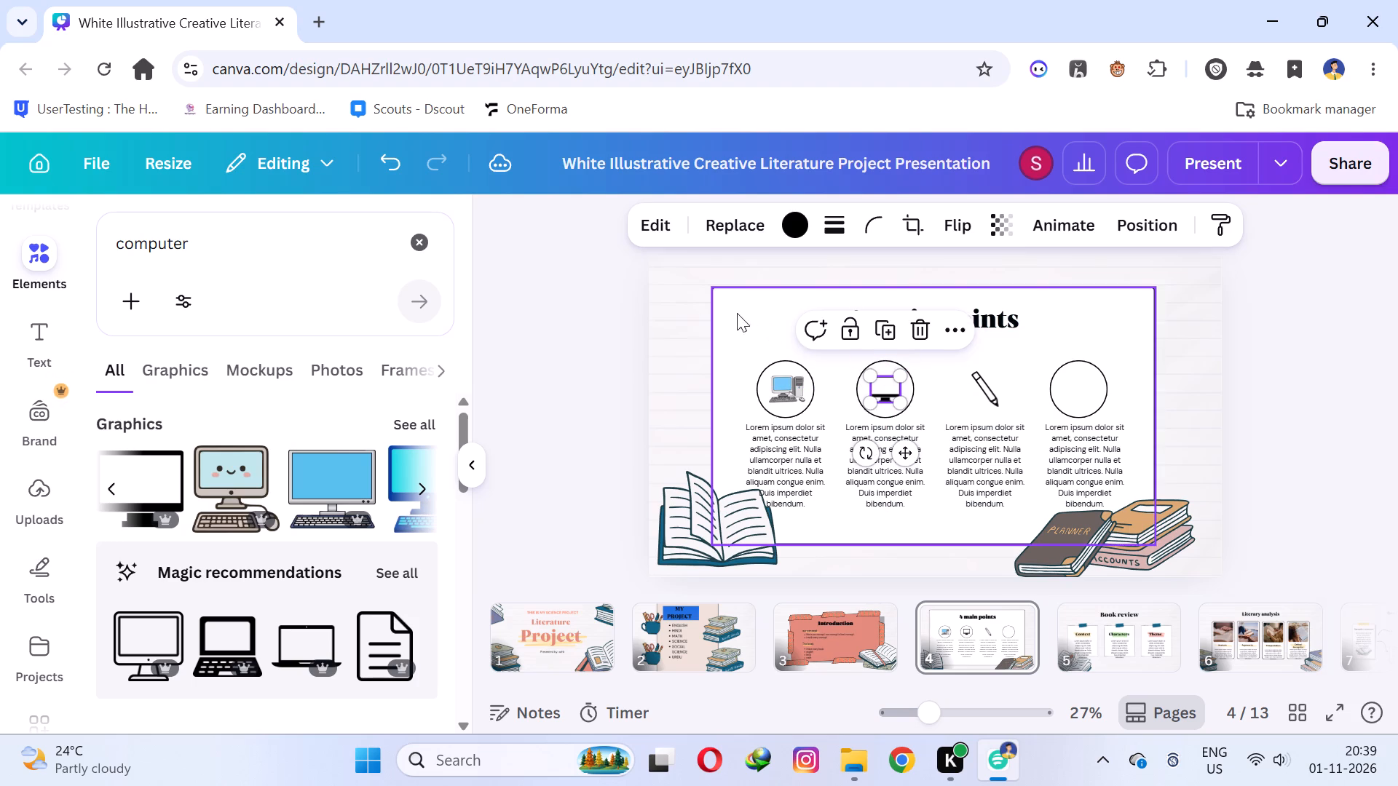
{"action": "left_click", "coordinate": [563, 317]}
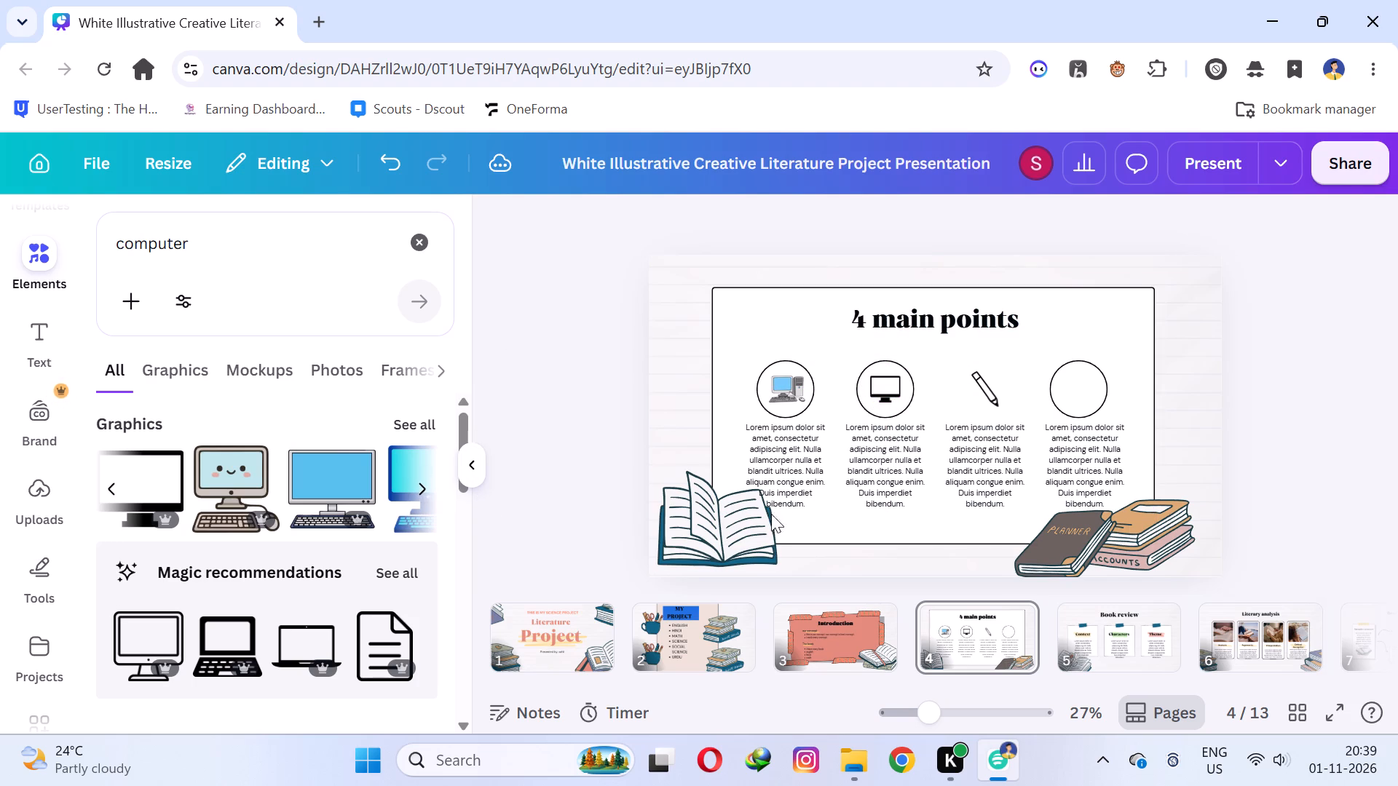
Replace the pencil icon above slide 4's third text column with a duplicate of the fourth column's circle, aligned with the other circles.
{"action": "left_click", "coordinate": [988, 381]}
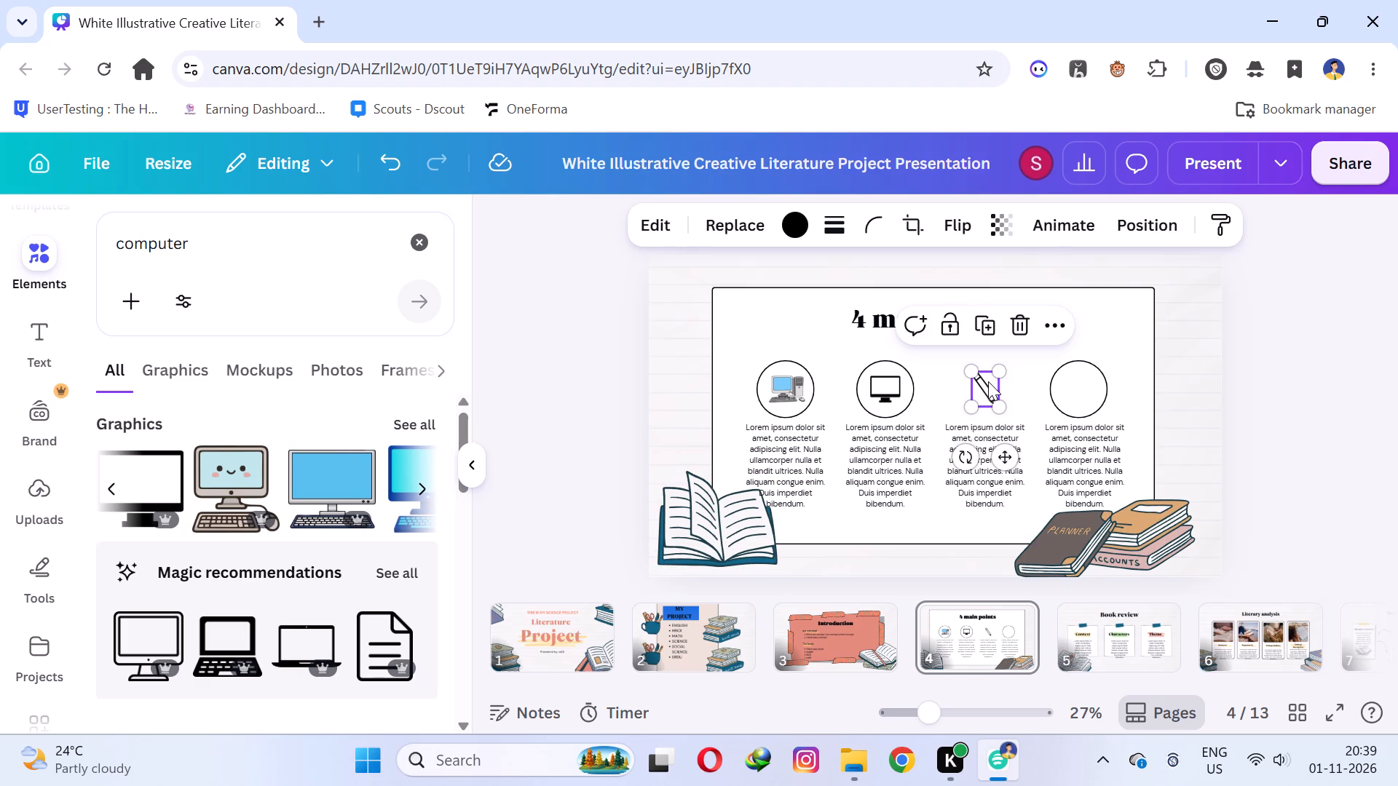
{"action": "left_click", "coordinate": [1060, 378]}
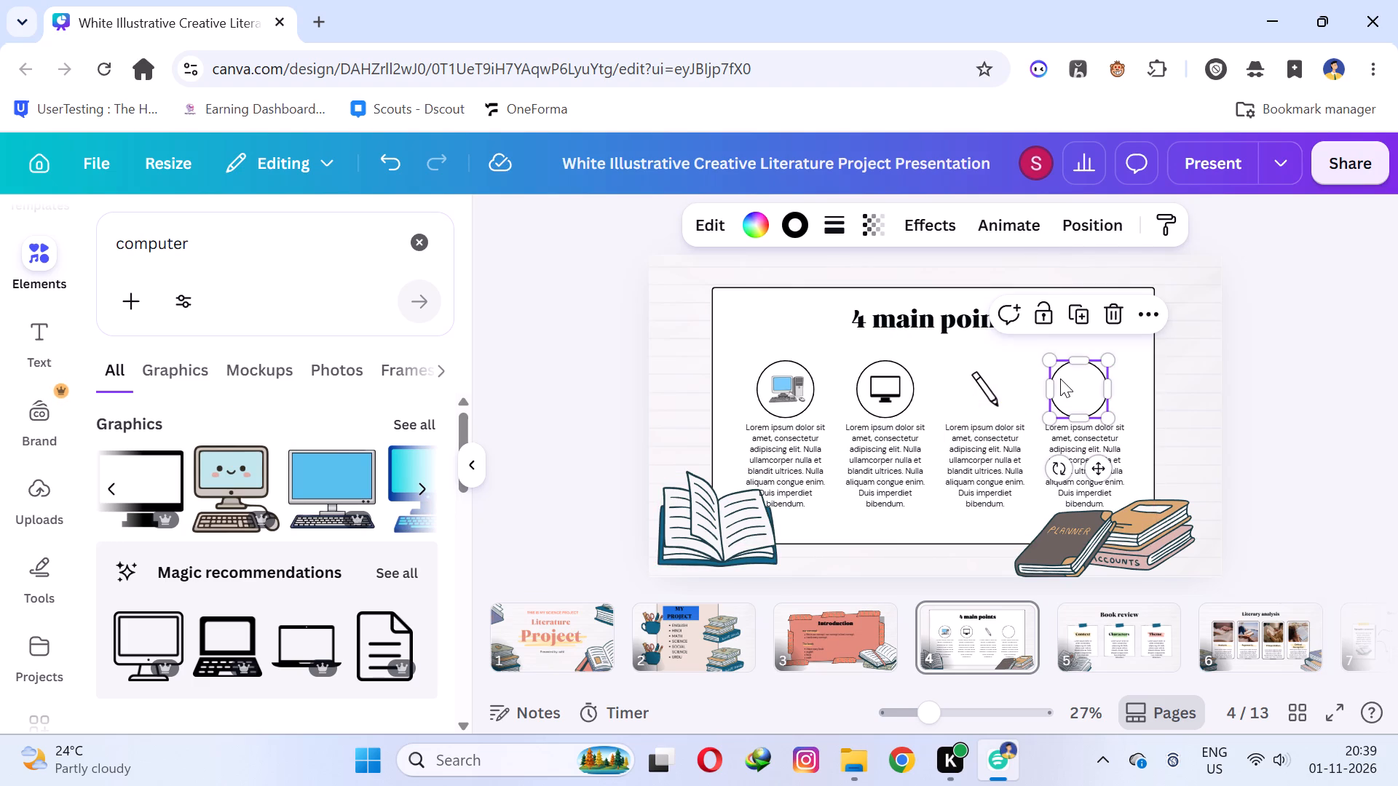
{"action": "right_click", "coordinate": [1060, 378]}
{"action": "left_click", "coordinate": [798, 281]}
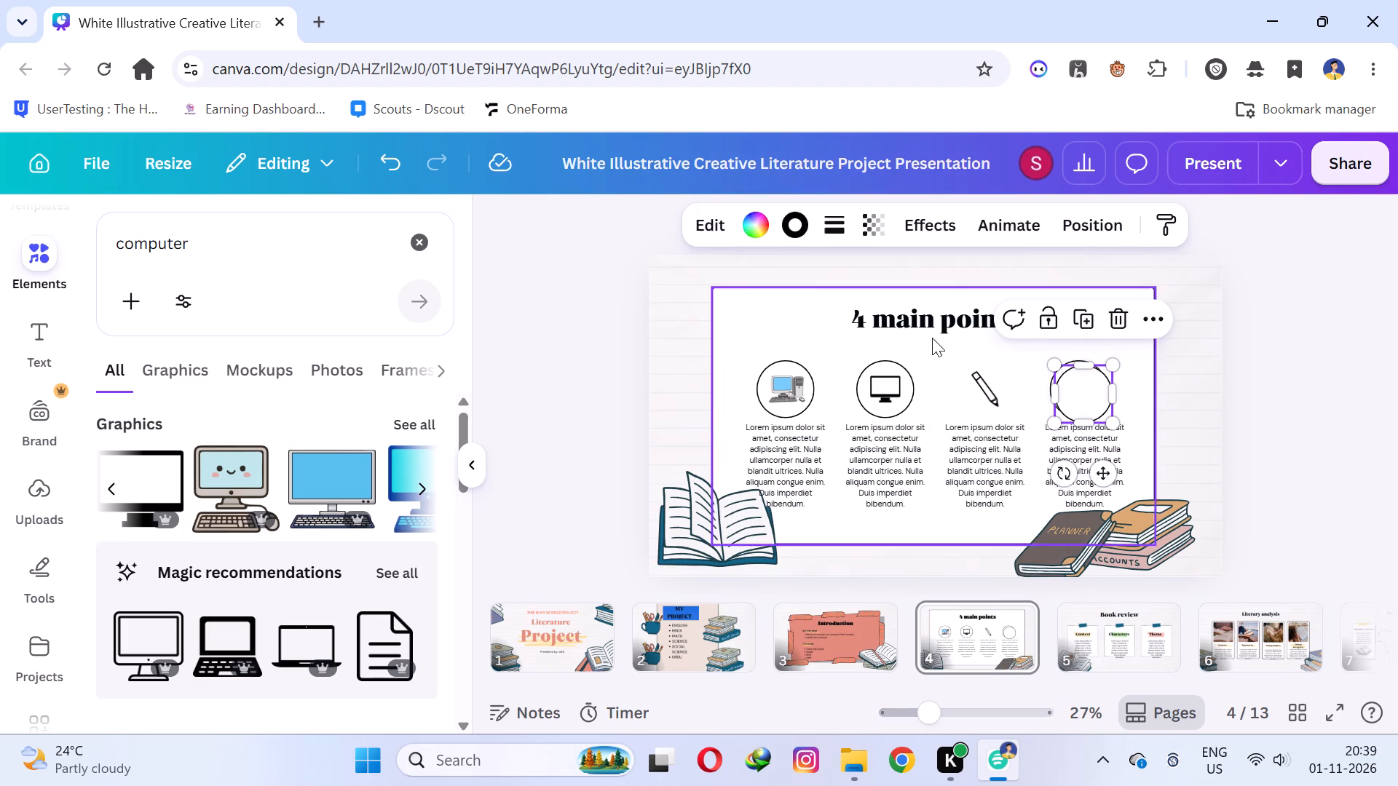
{"action": "left_click_drag", "start_coordinate": [1076, 381], "coordinate": [974, 376]}
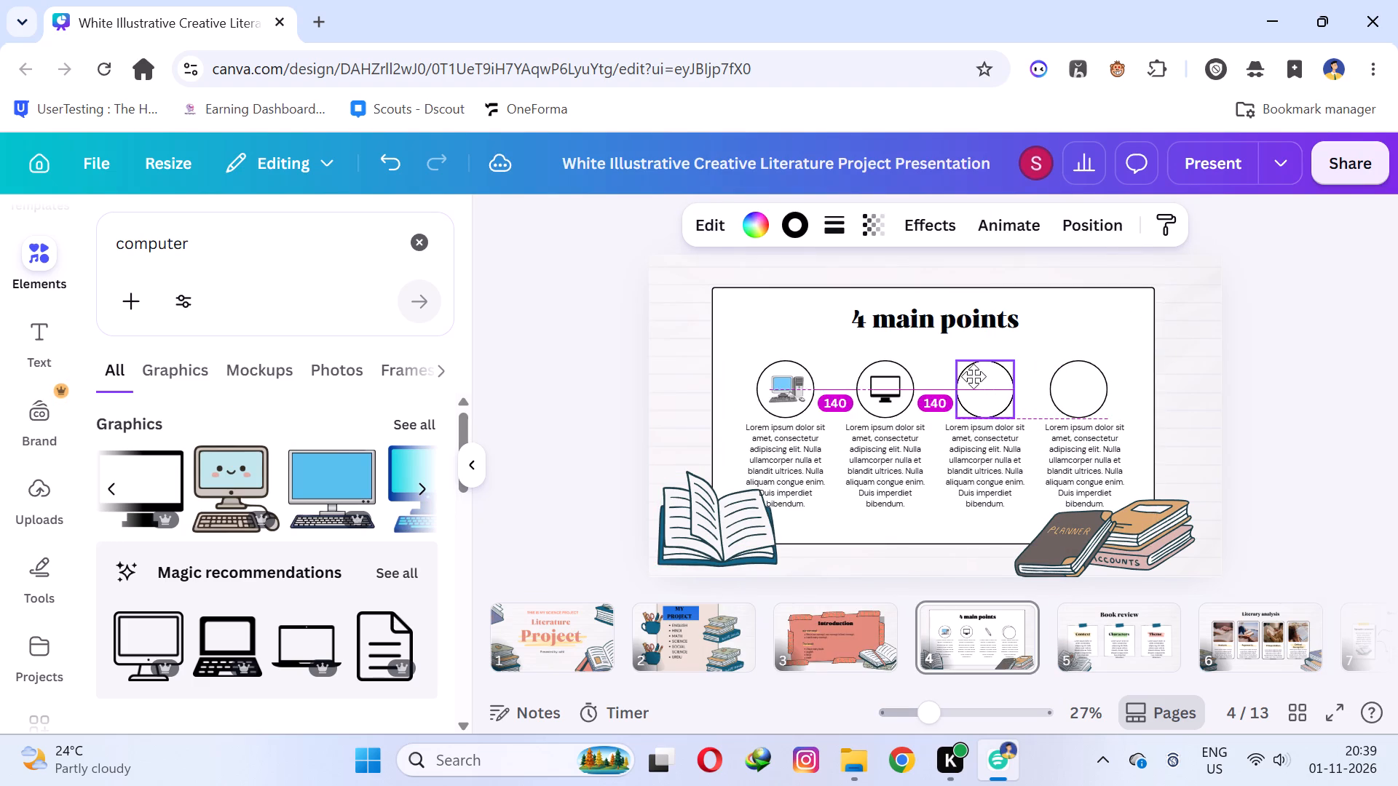
{"action": "left_click_drag", "start_coordinate": [974, 376], "coordinate": [1041, 354]}
{"action": "left_click", "coordinate": [984, 389]}
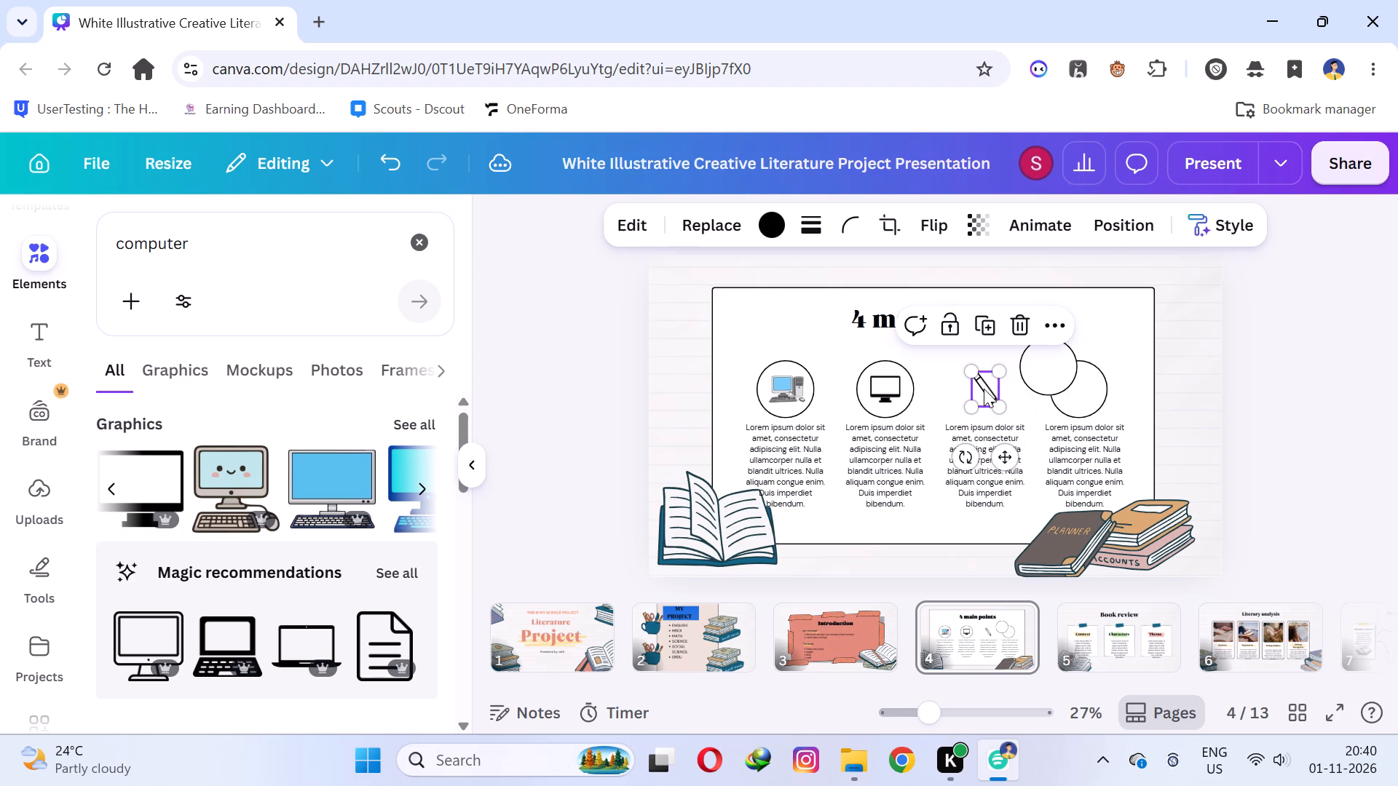
{"action": "key", "text": "Delete"}
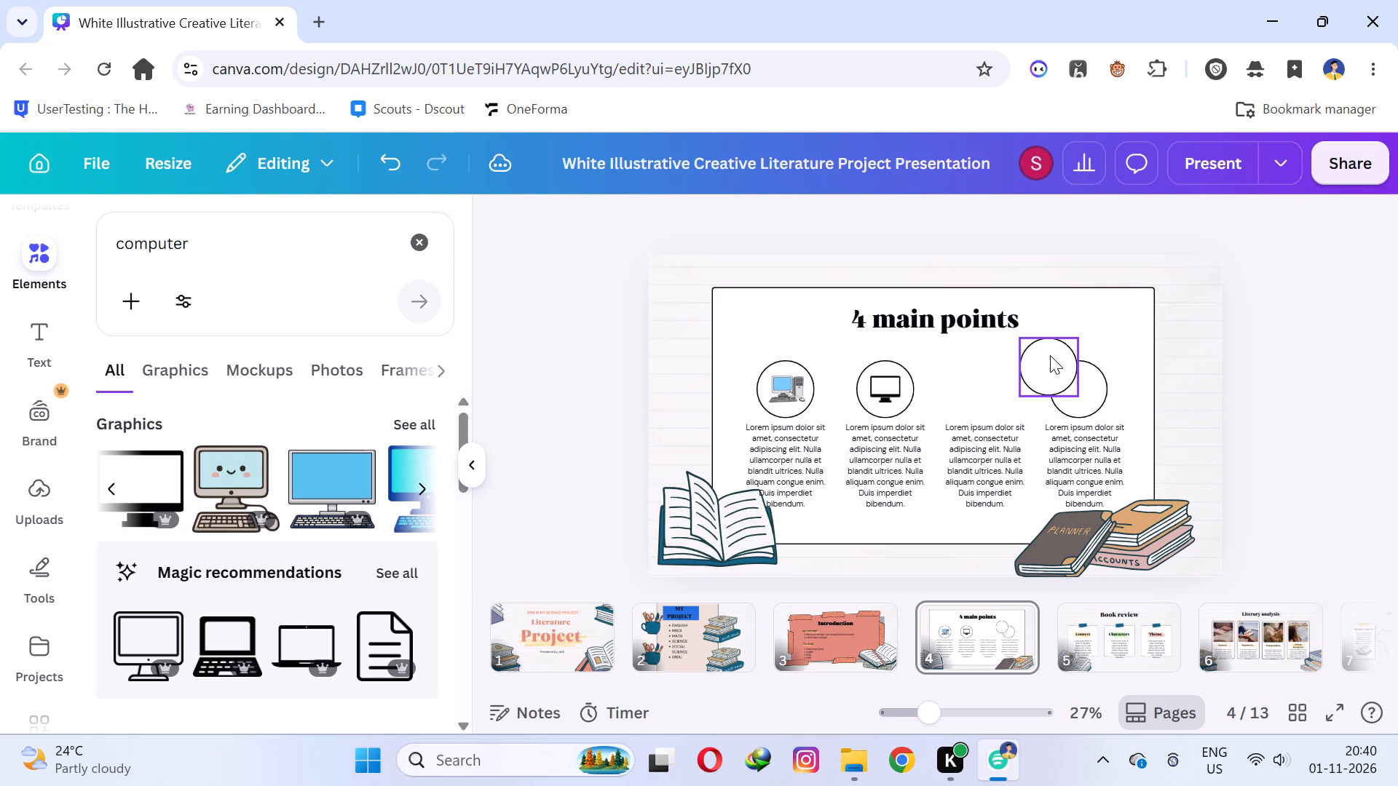
{"action": "left_click_drag", "start_coordinate": [1050, 355], "coordinate": [979, 370]}
{"action": "left_click_drag", "start_coordinate": [979, 370], "coordinate": [979, 377]}
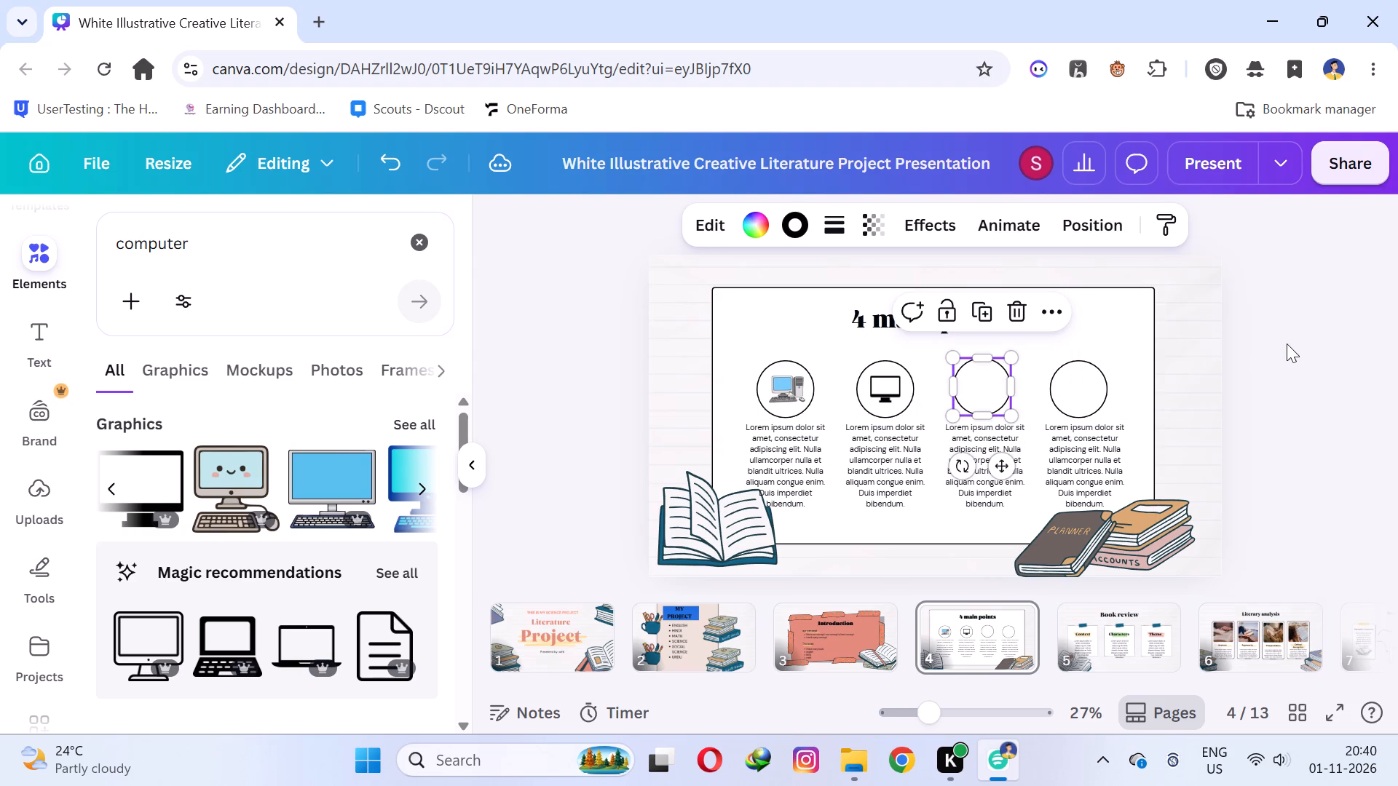
{"action": "left_click", "coordinate": [1307, 339]}
Add the dark 3D computer monitor from the "computer" results to slide 4, scaled down to icon size and centred inside the third circle.
{"action": "scroll", "coordinate": [253, 467], "scroll_direction": "down", "scroll_amount": 4}
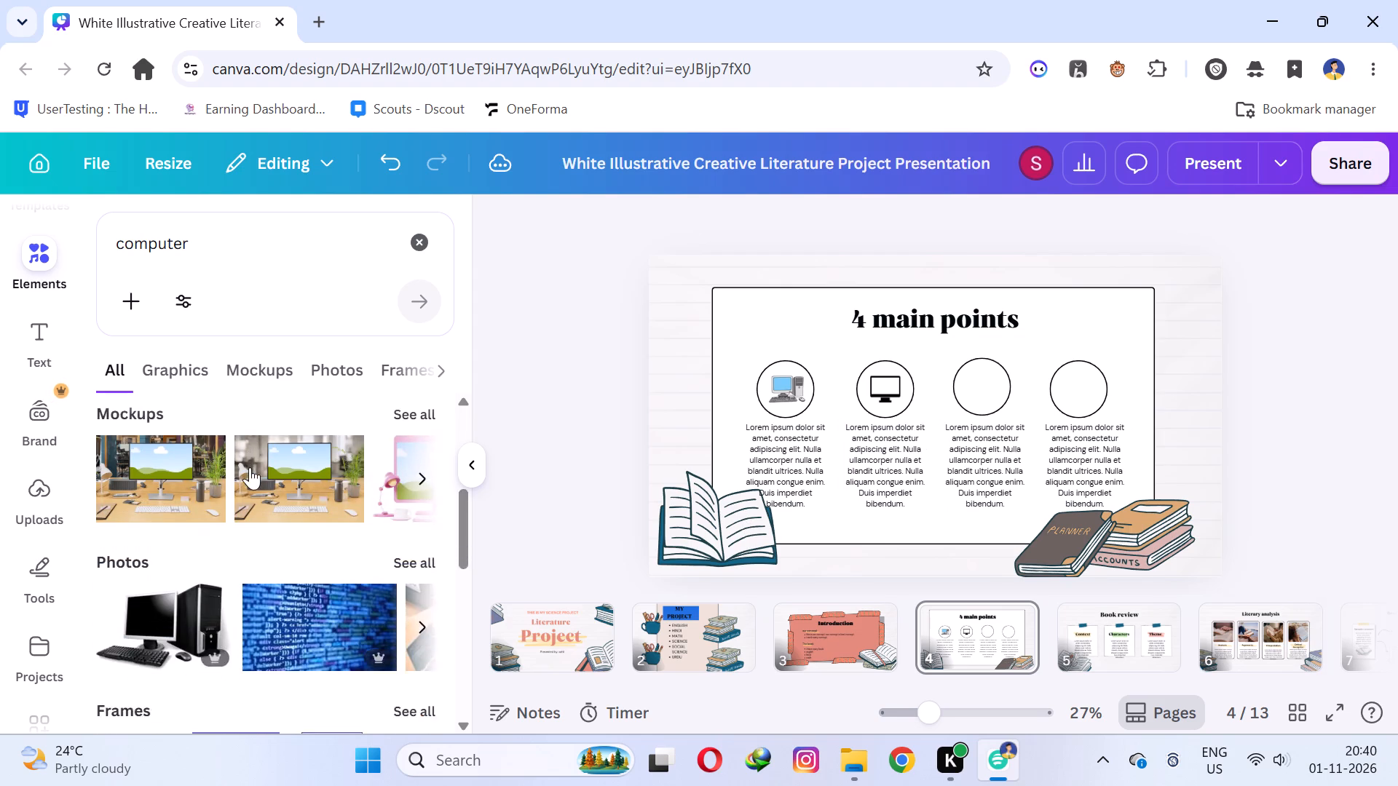
{"action": "scroll", "coordinate": [250, 467], "scroll_direction": "down", "scroll_amount": 4}
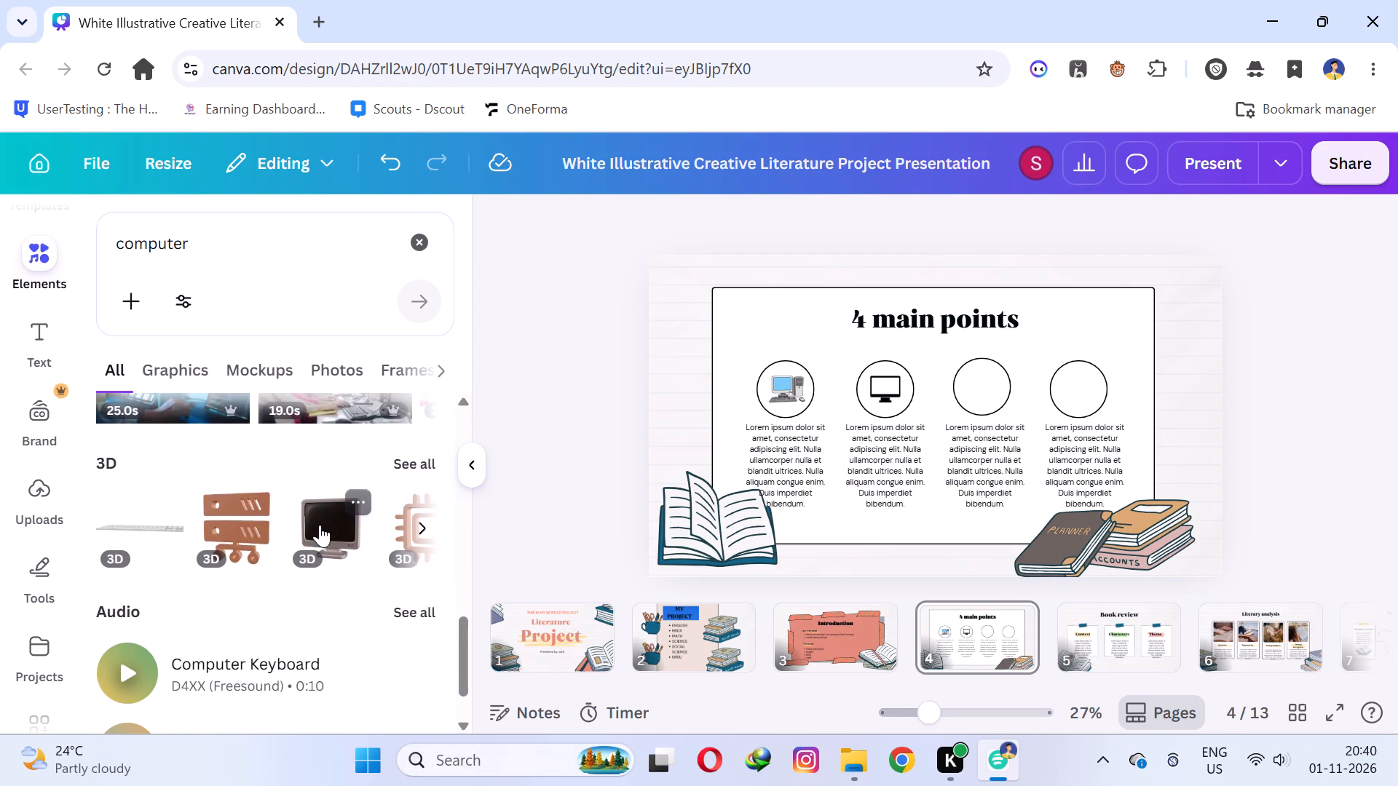
{"action": "left_click_drag", "start_coordinate": [320, 525], "coordinate": [1011, 370]}
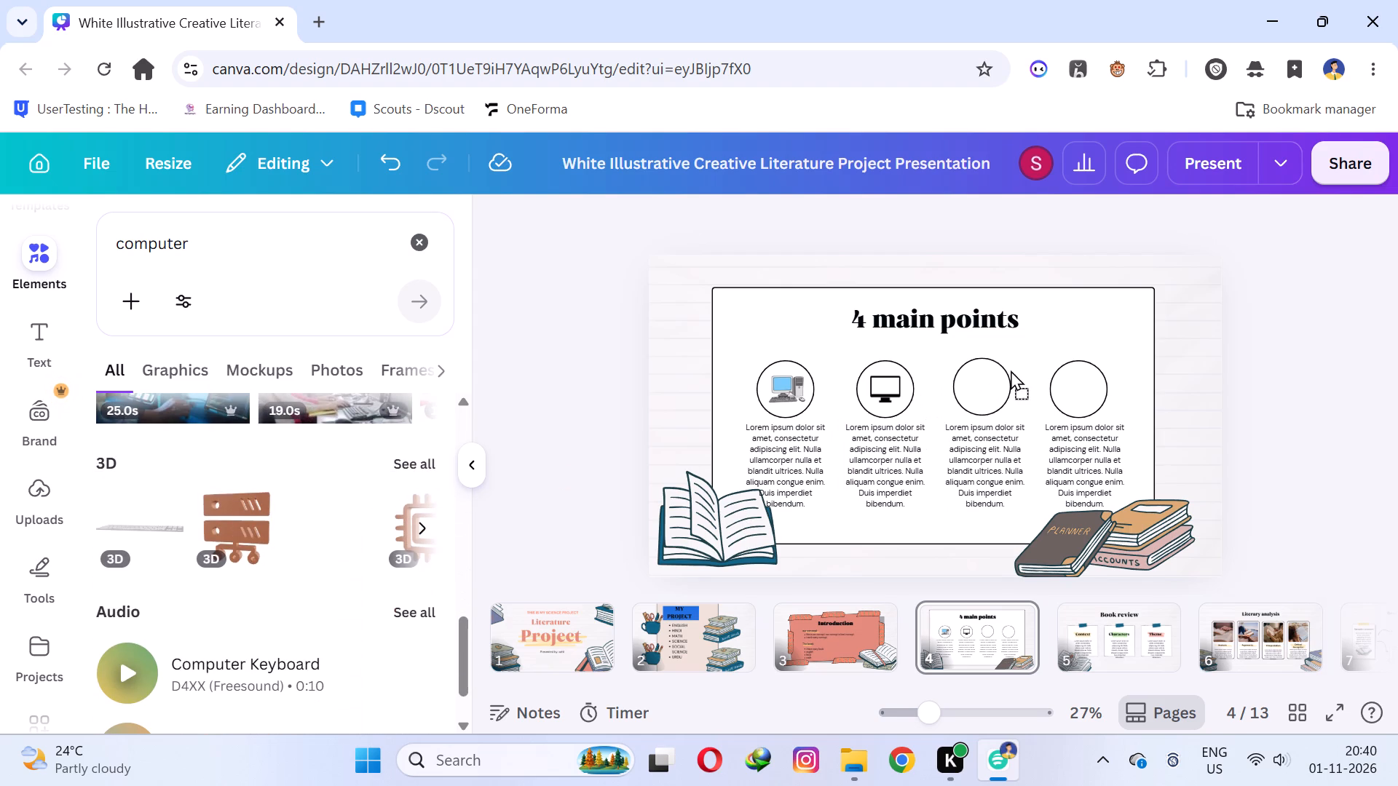
{"action": "left_click_drag", "start_coordinate": [1011, 370], "coordinate": [973, 384]}
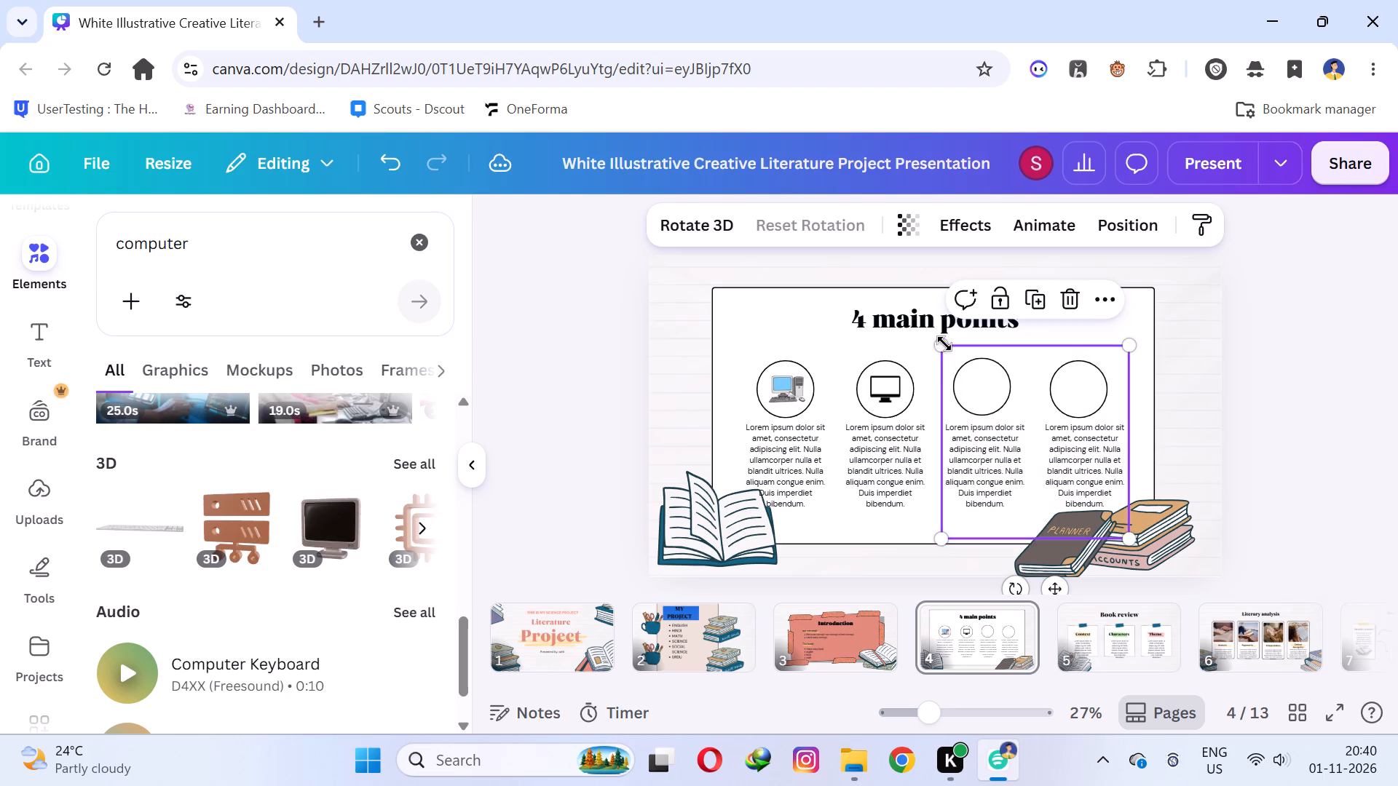
{"action": "left_click_drag", "start_coordinate": [944, 344], "coordinate": [1053, 439]}
{"action": "left_click_drag", "start_coordinate": [1088, 469], "coordinate": [1069, 470]}
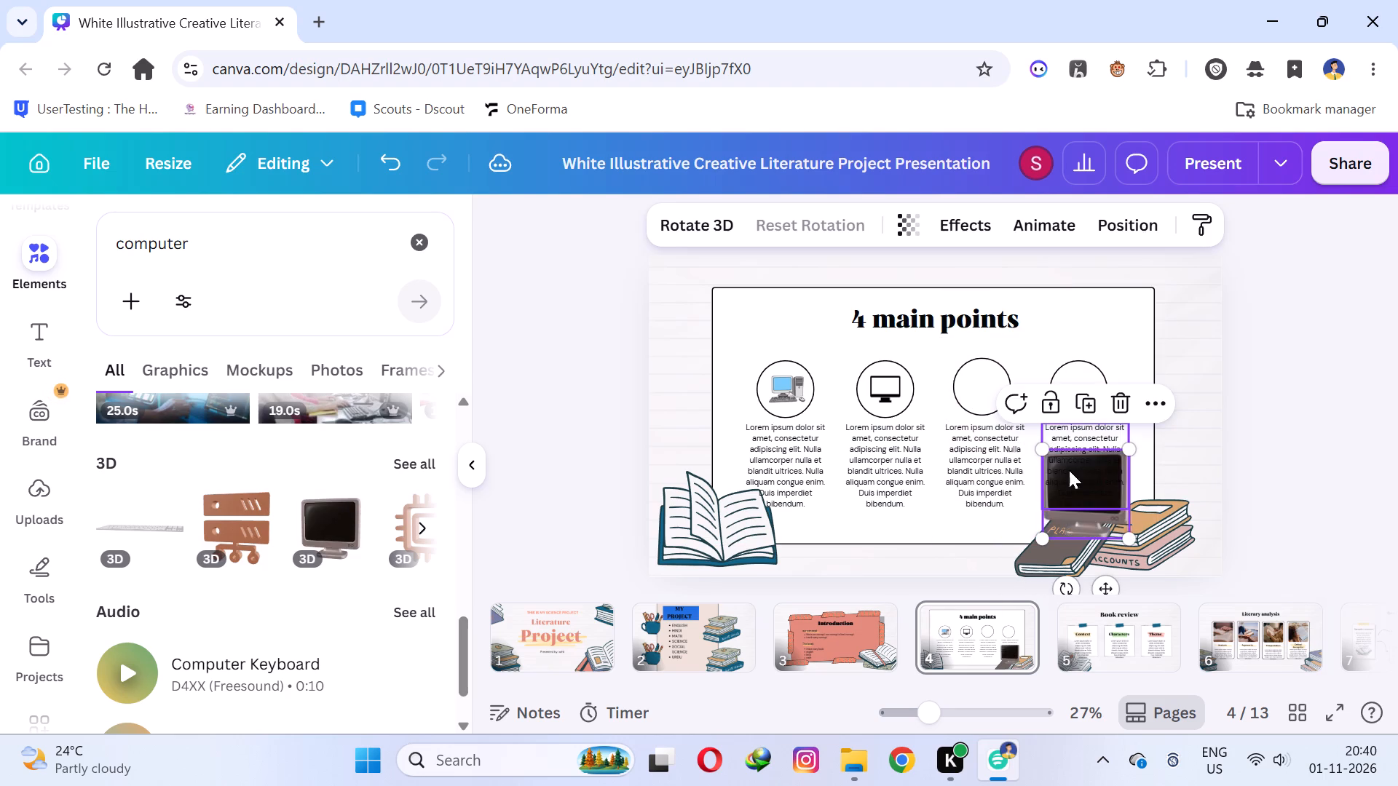
{"action": "left_click_drag", "start_coordinate": [1069, 470], "coordinate": [971, 424]}
{"action": "left_click_drag", "start_coordinate": [926, 403], "coordinate": [976, 430]}
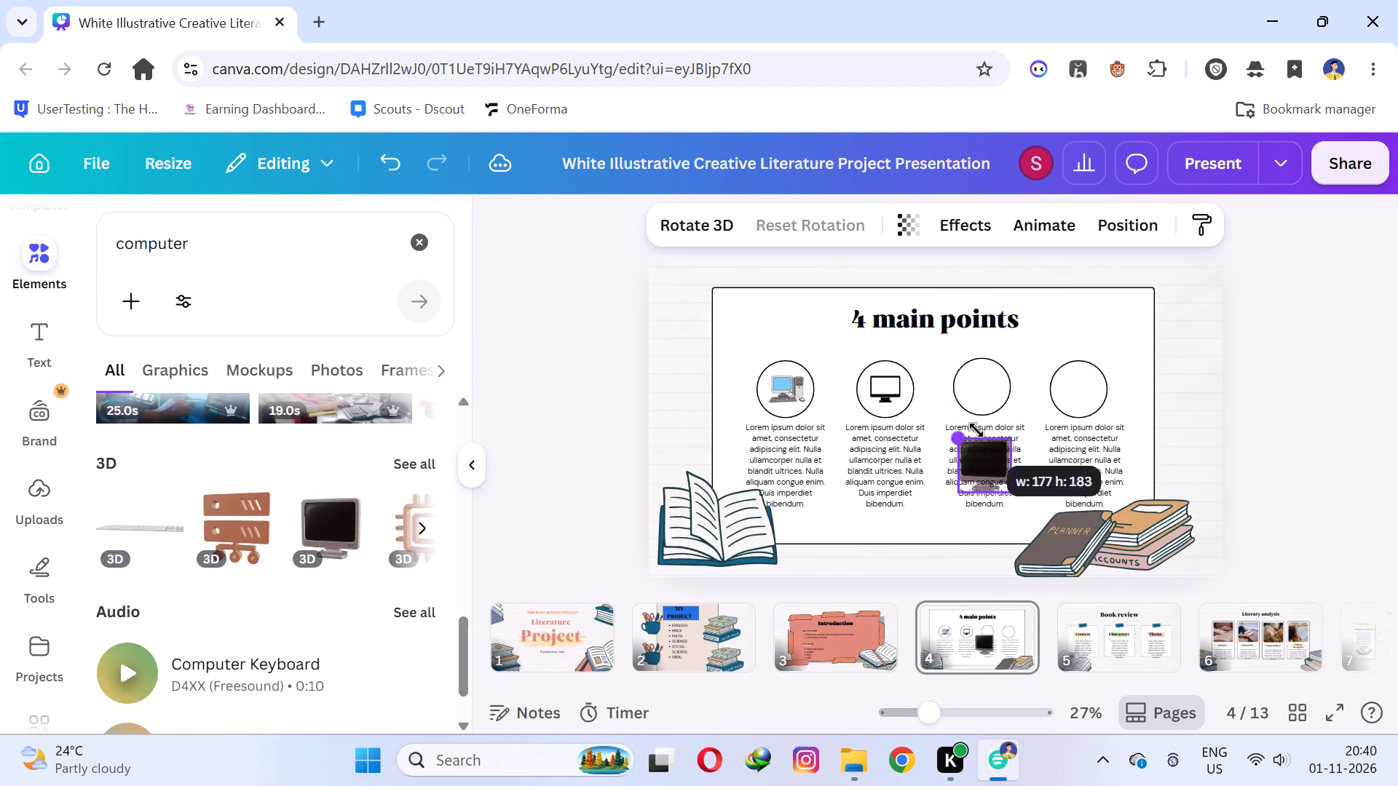
{"action": "left_click_drag", "start_coordinate": [976, 430], "coordinate": [990, 437]}
{"action": "left_click_drag", "start_coordinate": [989, 482], "coordinate": [985, 422]}
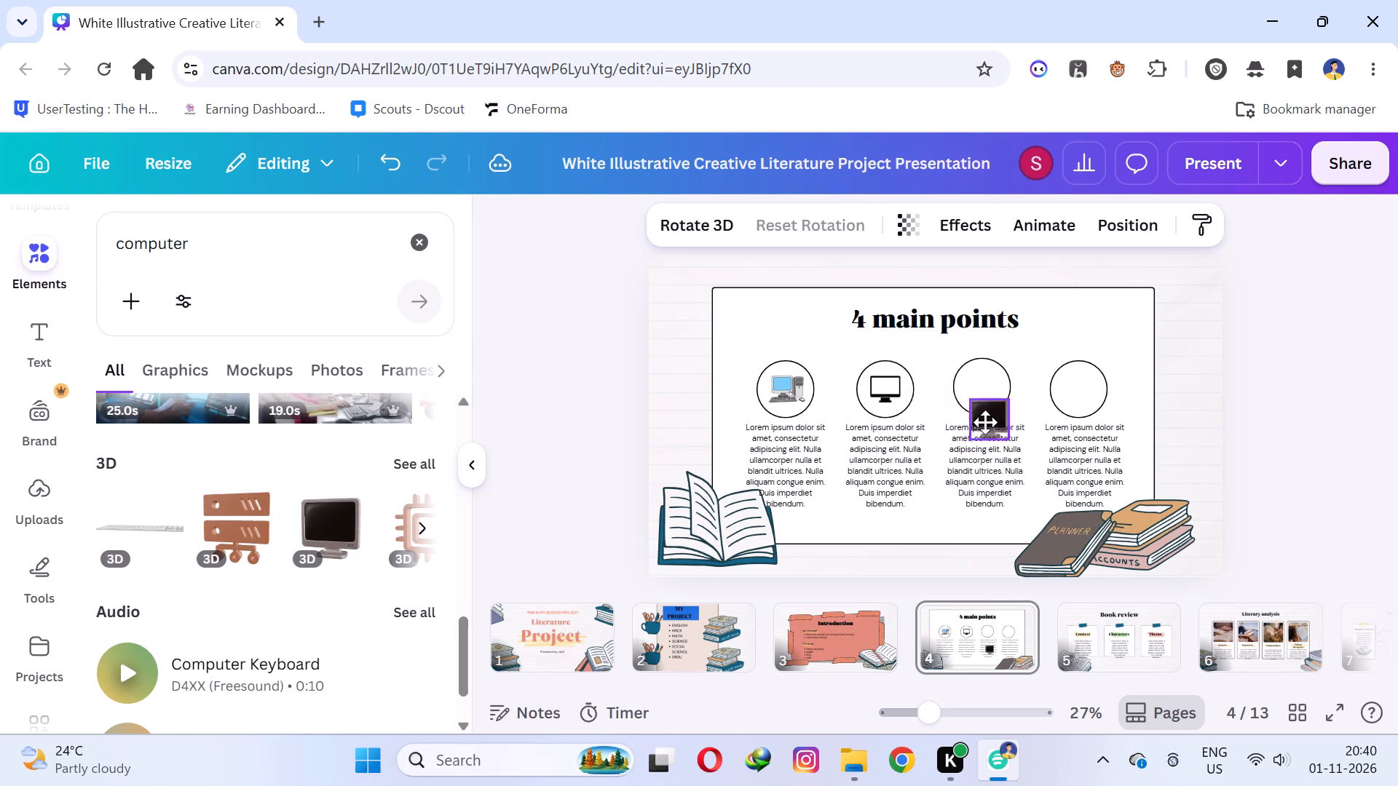
{"action": "left_click_drag", "start_coordinate": [985, 422], "coordinate": [982, 401]}
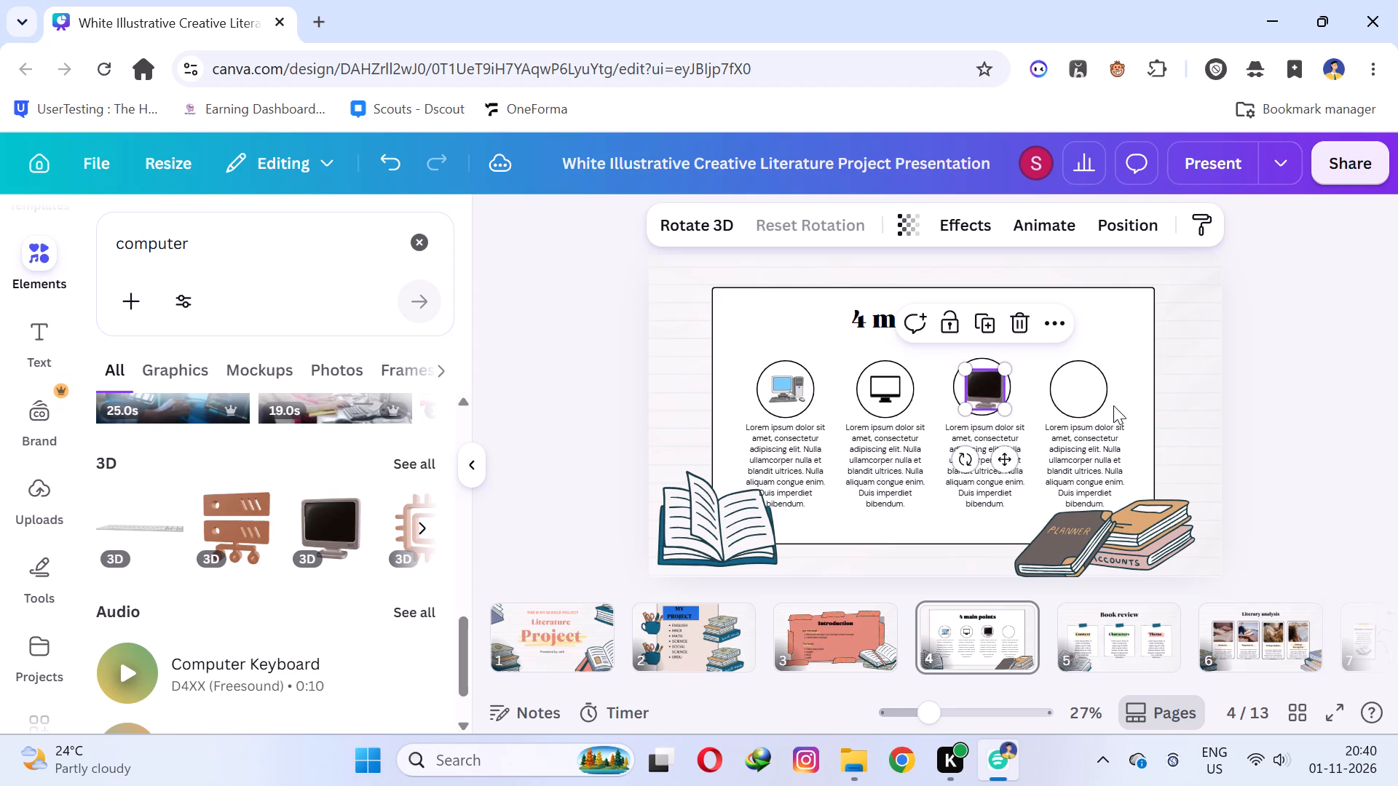
{"action": "left_click", "coordinate": [1239, 379]}
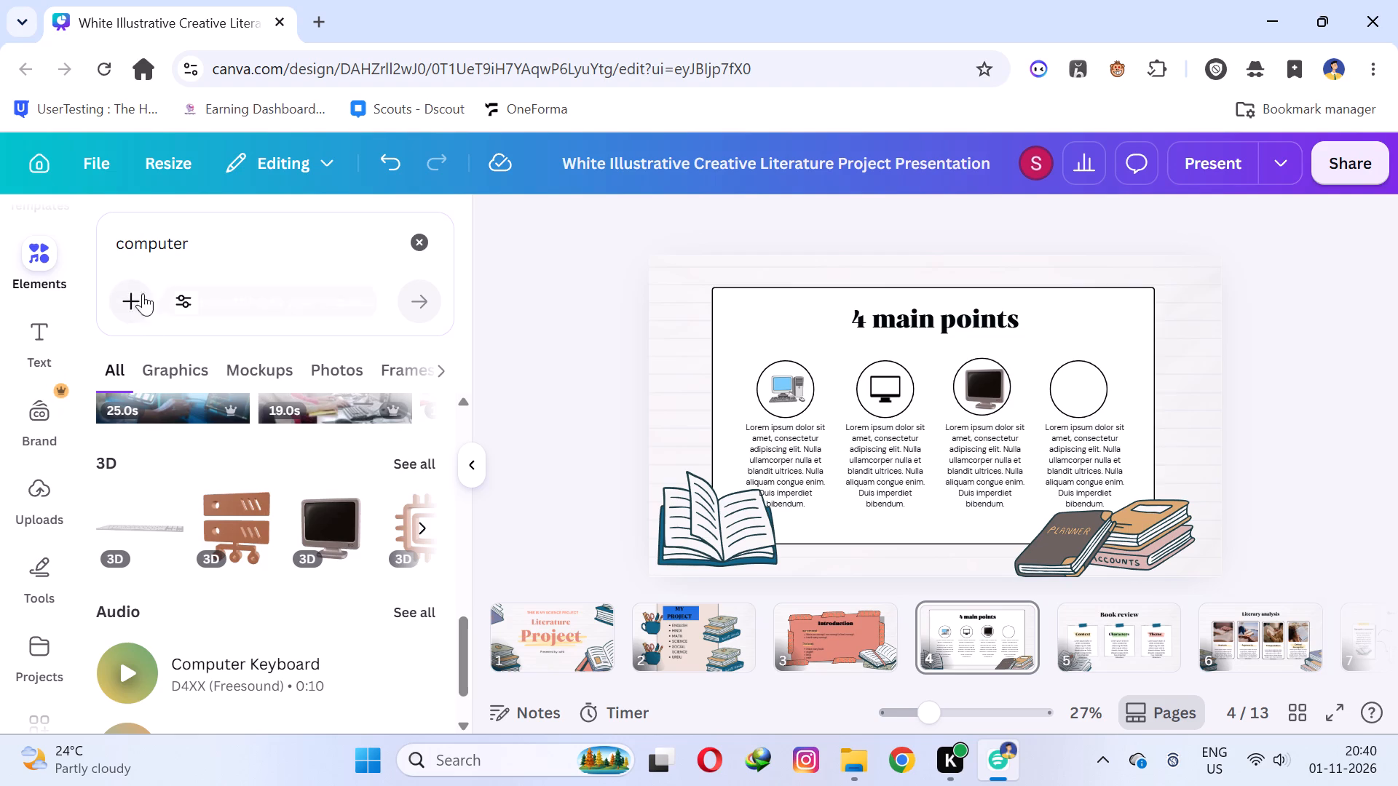
Search the elements for "mouse" and place the grey 3D computer mouse, shrunk to icon size, inside slide 4's fourth circle.
{"action": "left_click_drag", "start_coordinate": [208, 245], "coordinate": [16, 245]}
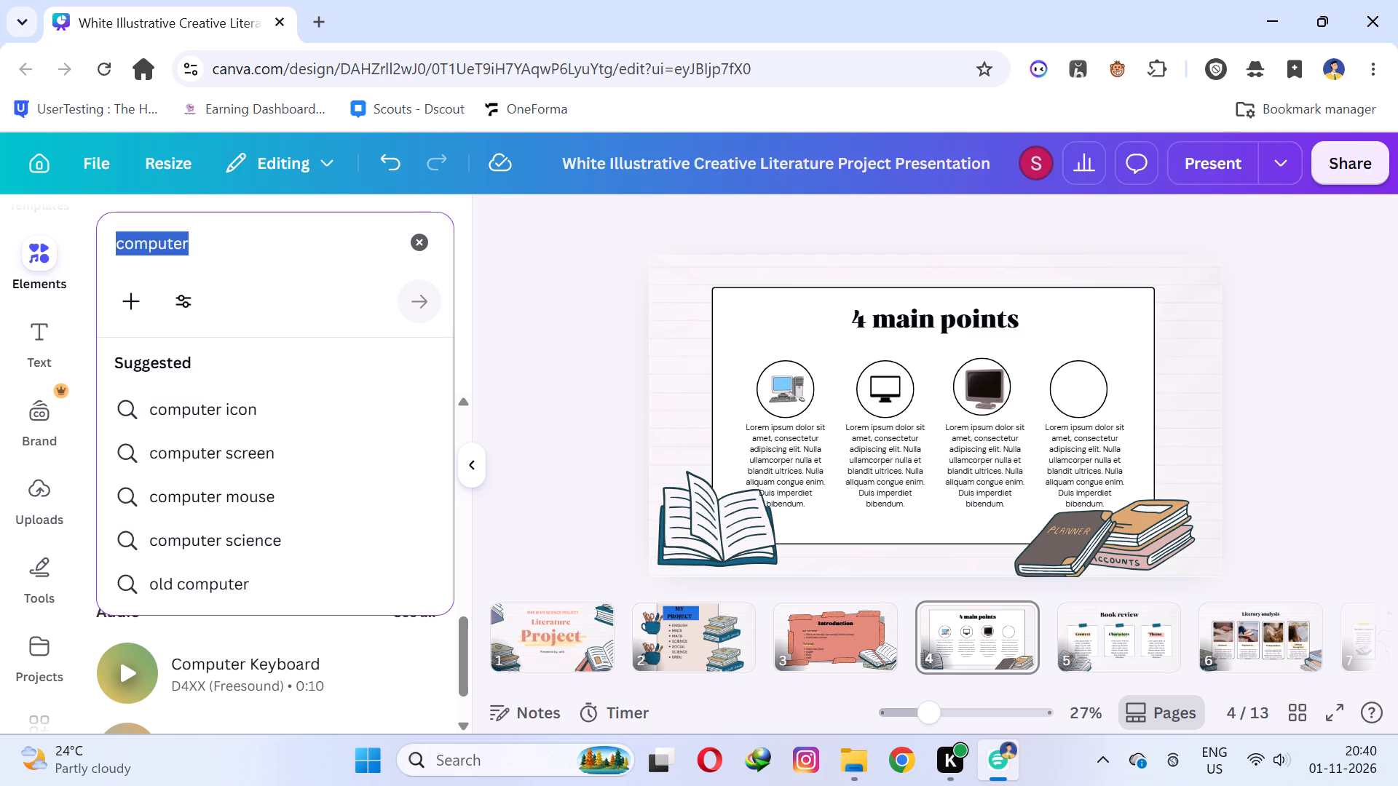
{"action": "type", "text": "mu"}
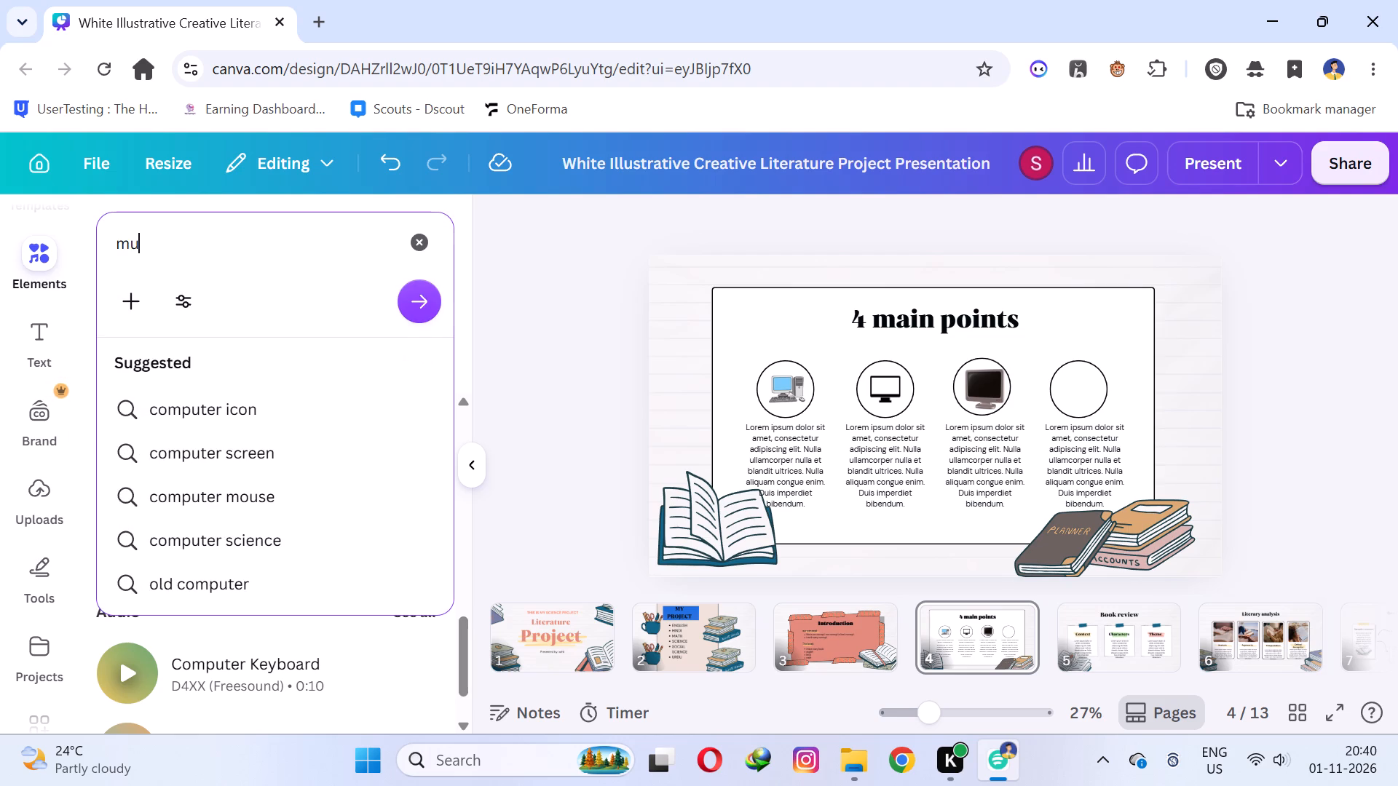
{"action": "type", "text": "se"}
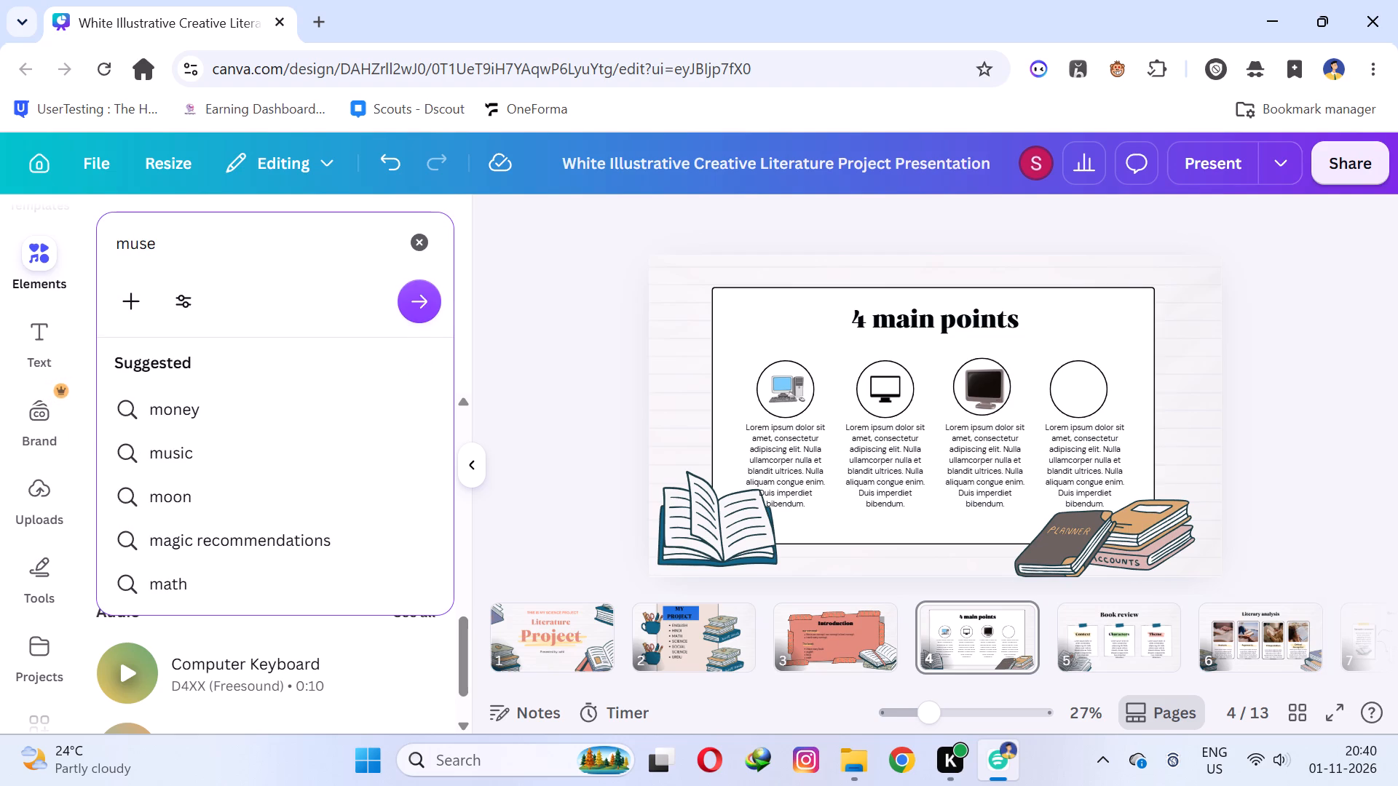
{"action": "key", "text": "BackSpace"}
{"action": "key", "text": "BackSpace"}
{"action": "key", "text": "BackSpace"}
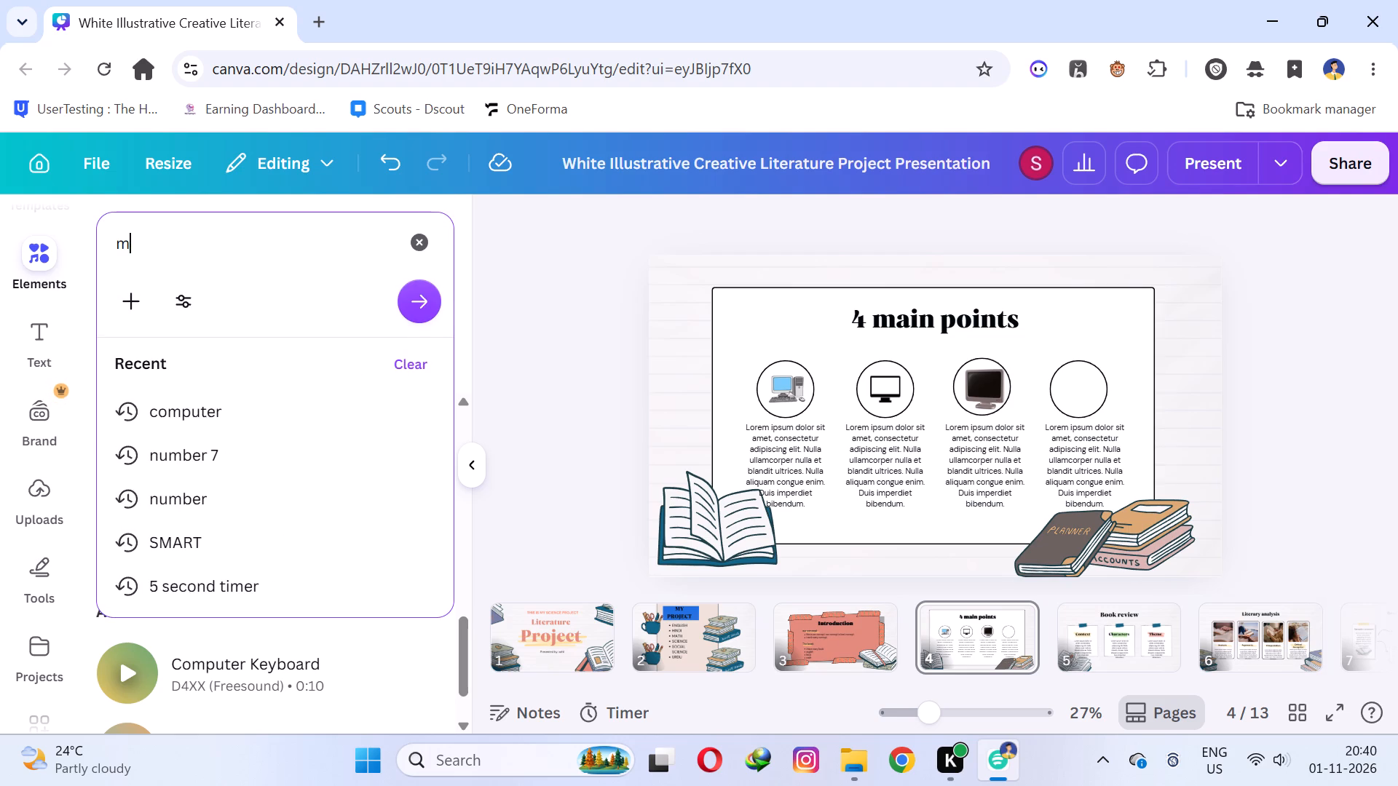
{"action": "type", "text": "ouse"}
{"action": "key", "text": "Return"}
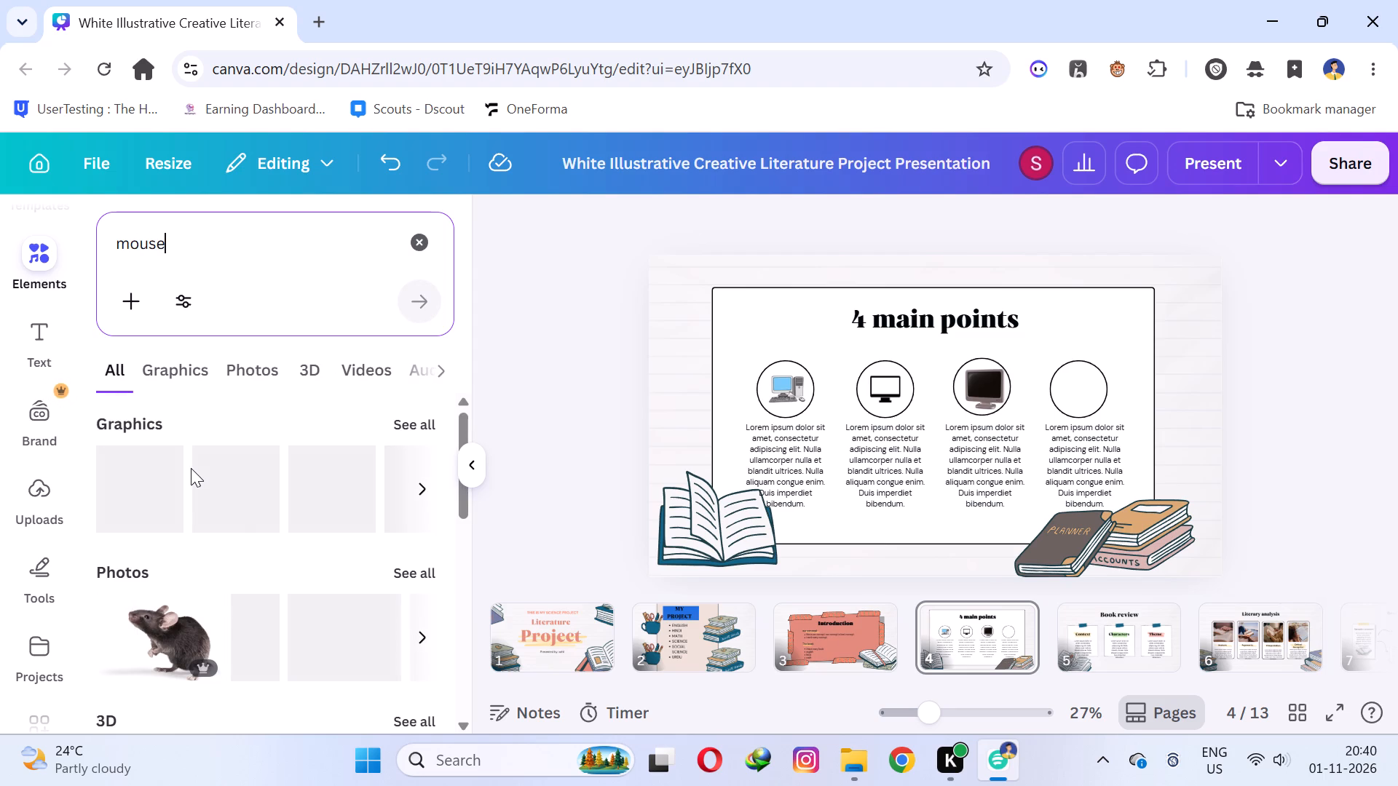
{"action": "scroll", "coordinate": [254, 432], "scroll_direction": "down", "scroll_amount": 3}
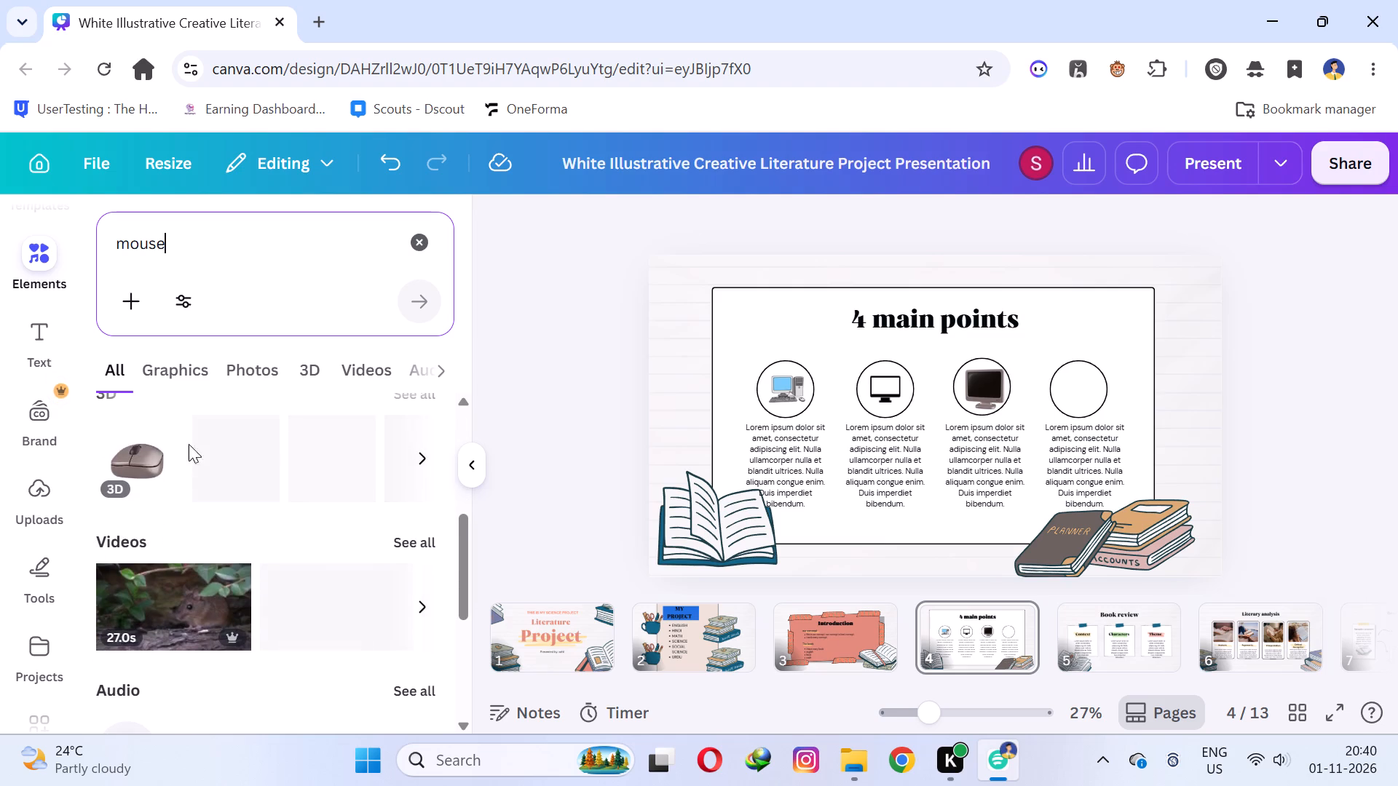
{"action": "left_click_drag", "start_coordinate": [147, 446], "coordinate": [1075, 379]}
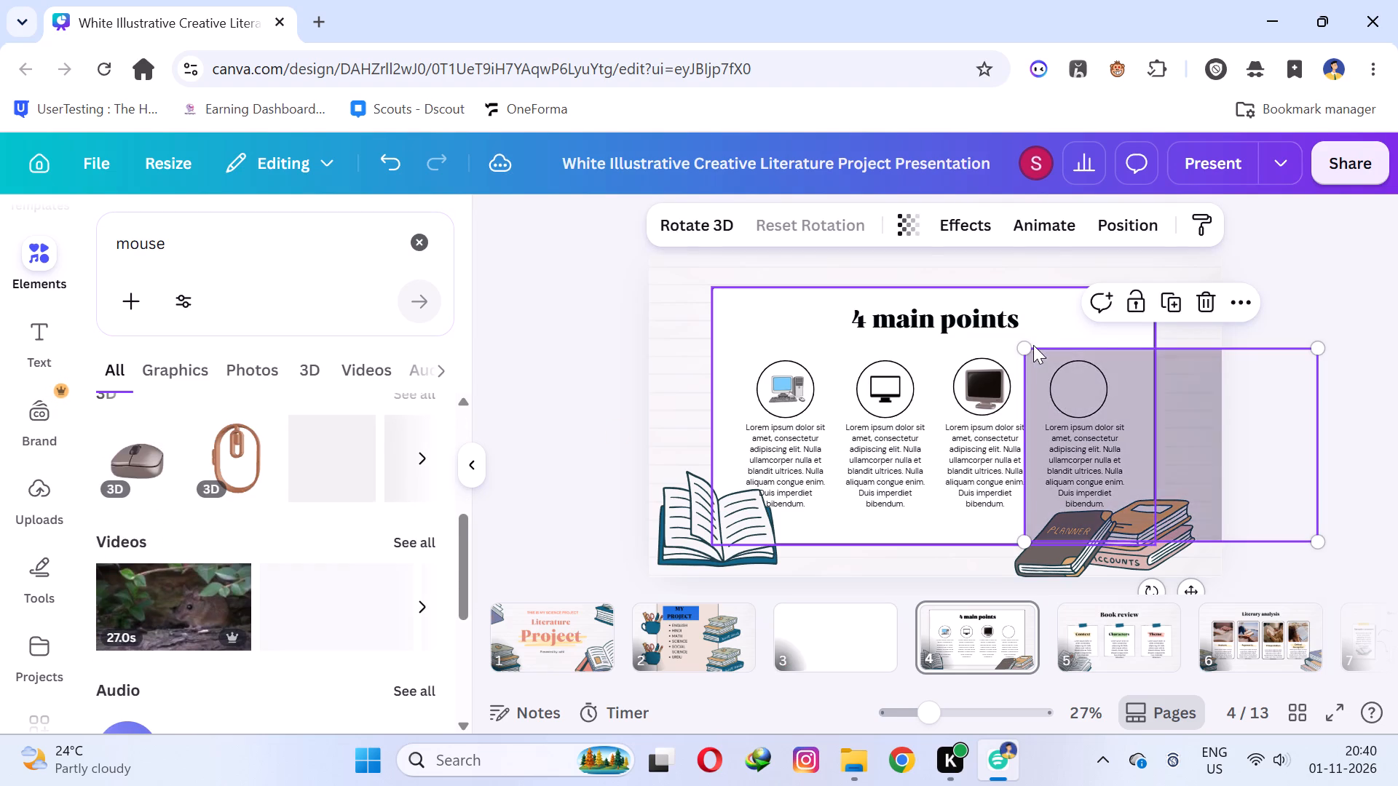
{"action": "left_click_drag", "start_coordinate": [1016, 345], "coordinate": [1153, 429]}
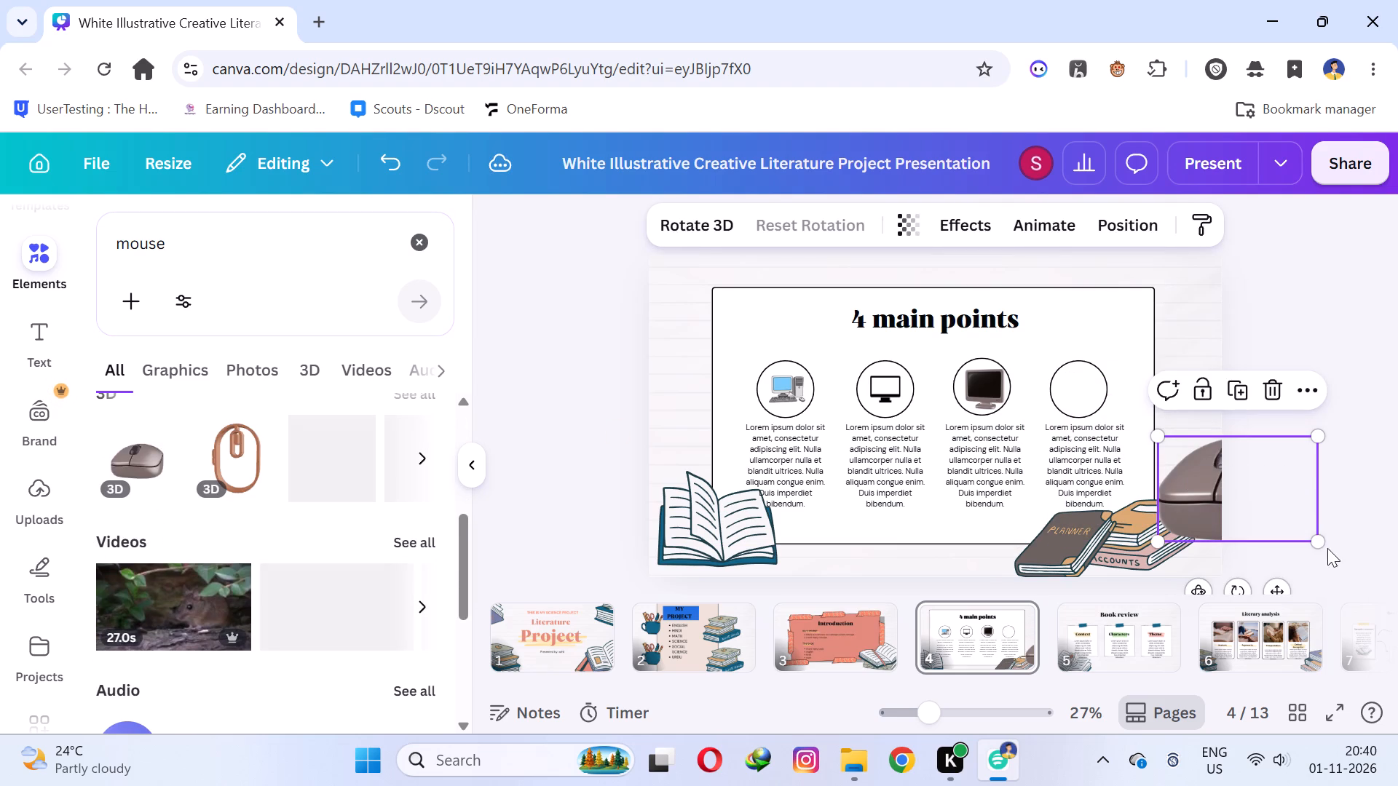
{"action": "left_click_drag", "start_coordinate": [1319, 542], "coordinate": [1185, 476]}
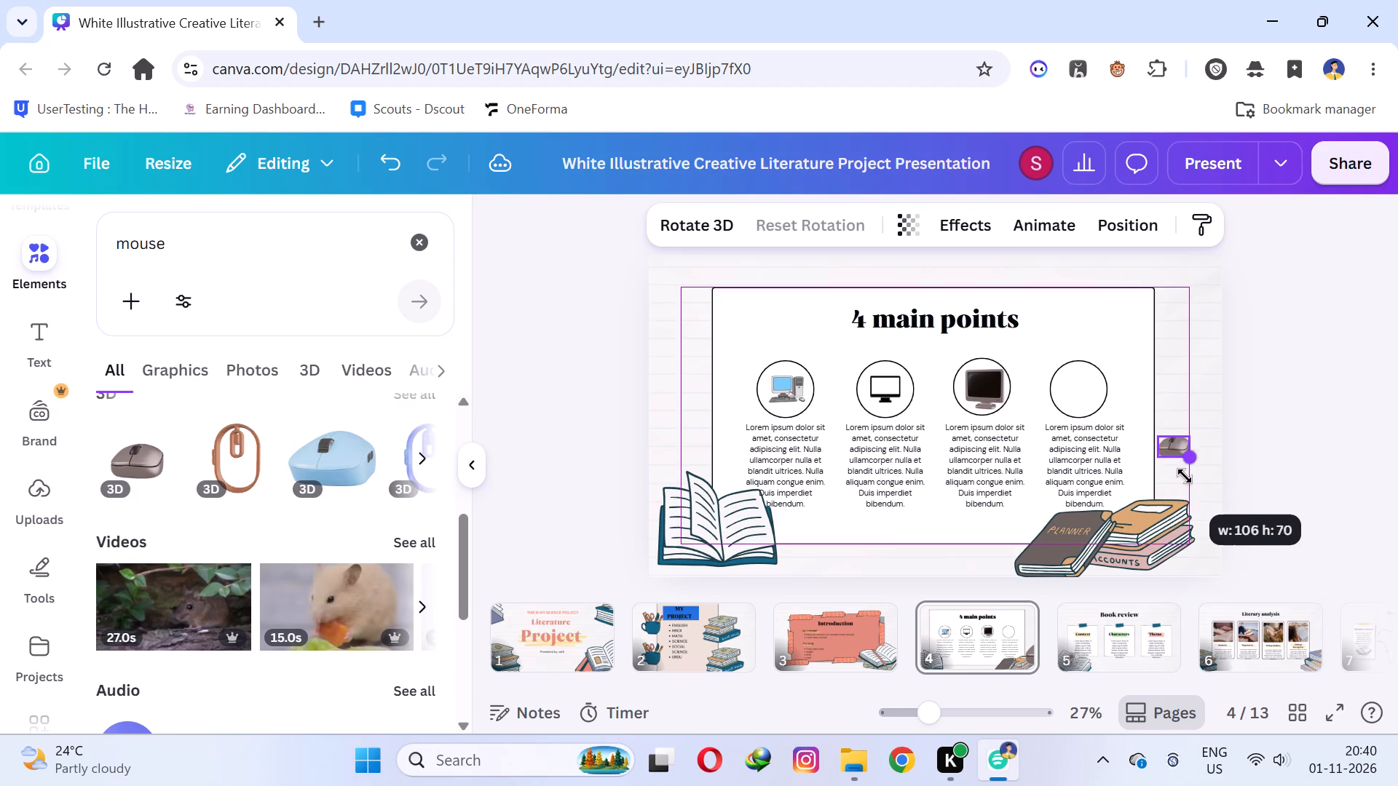
{"action": "left_click_drag", "start_coordinate": [1185, 476], "coordinate": [1188, 478]}
{"action": "left_click_drag", "start_coordinate": [1177, 448], "coordinate": [1073, 392]}
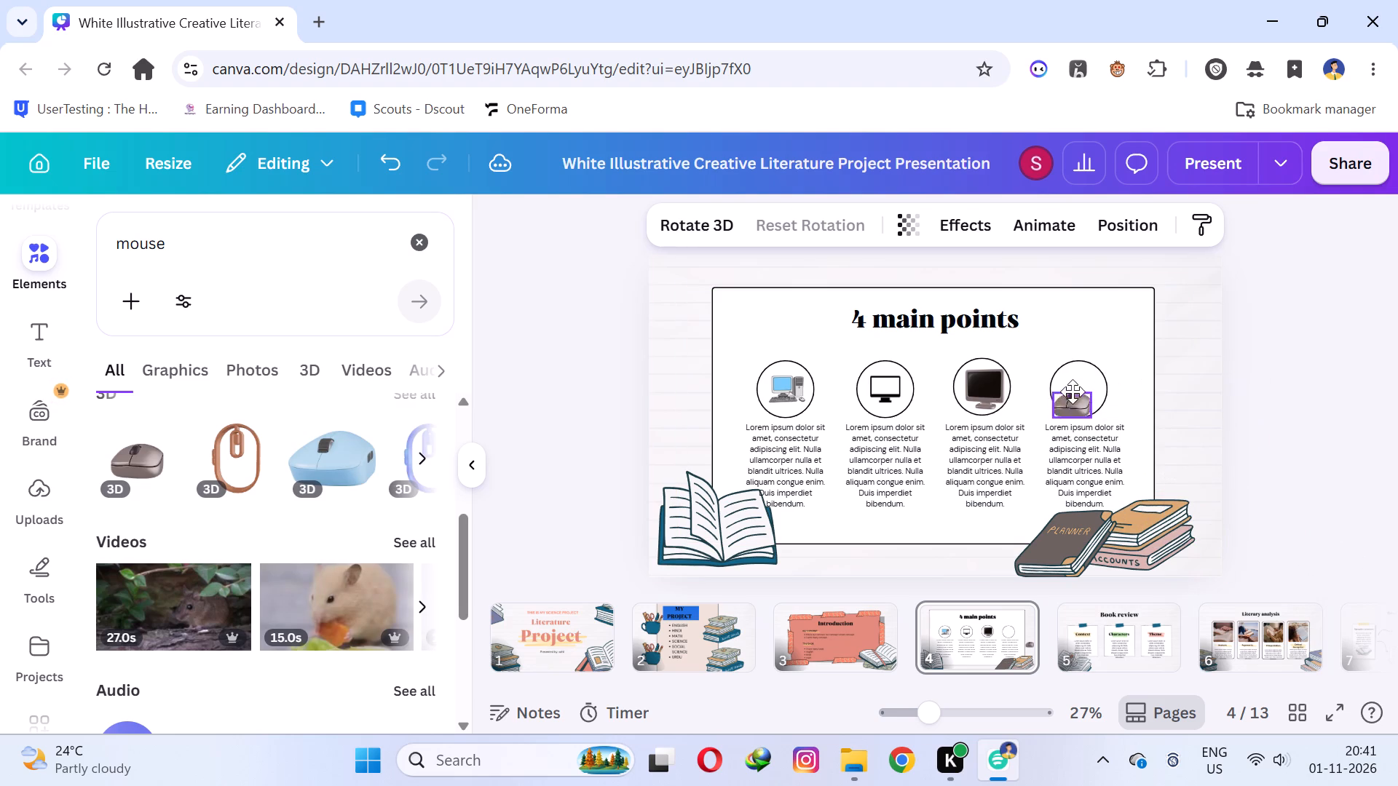
{"action": "left_click_drag", "start_coordinate": [1073, 392], "coordinate": [1083, 387]}
{"action": "left_click", "coordinate": [1254, 401]}
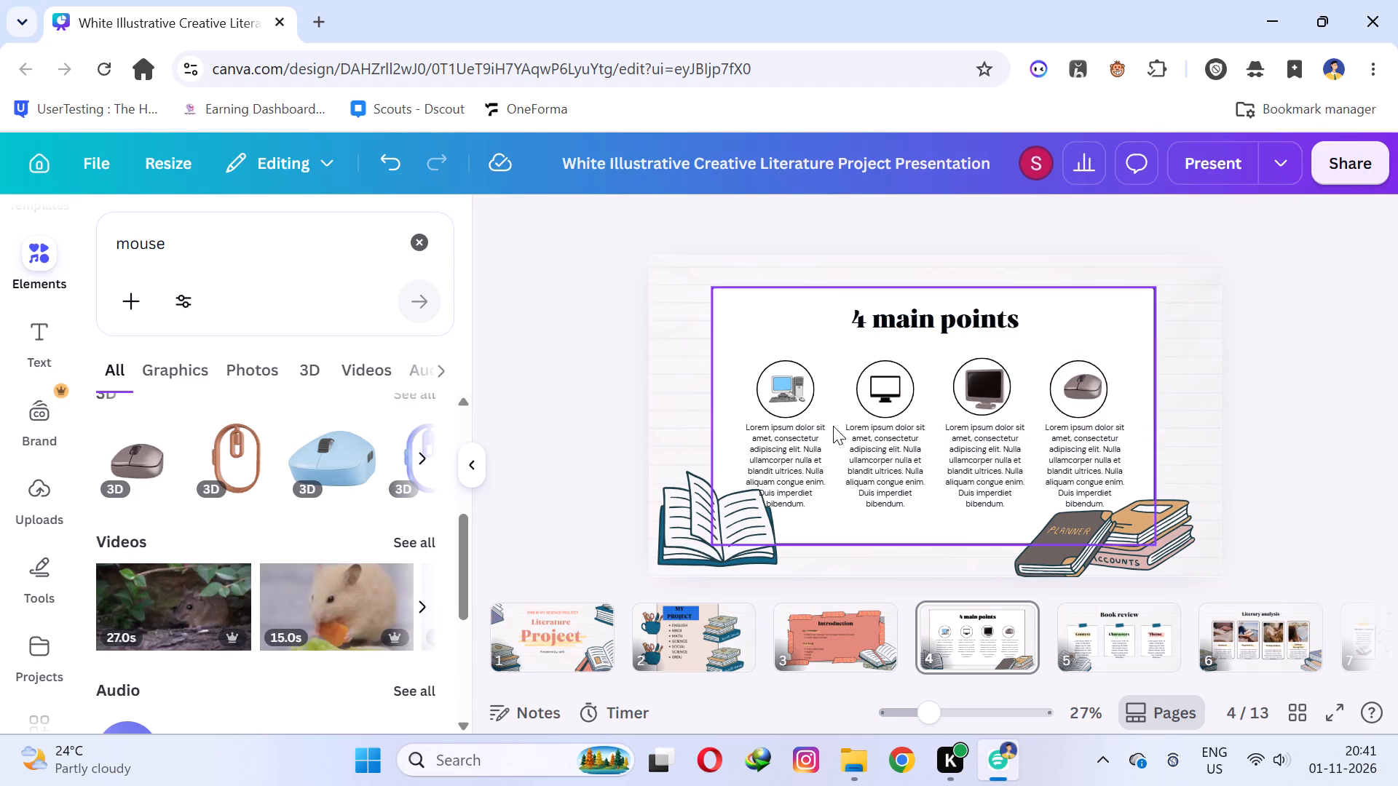
Extend slide 4's title to read "4 main points make point".
{"action": "double_click", "coordinate": [797, 426]}
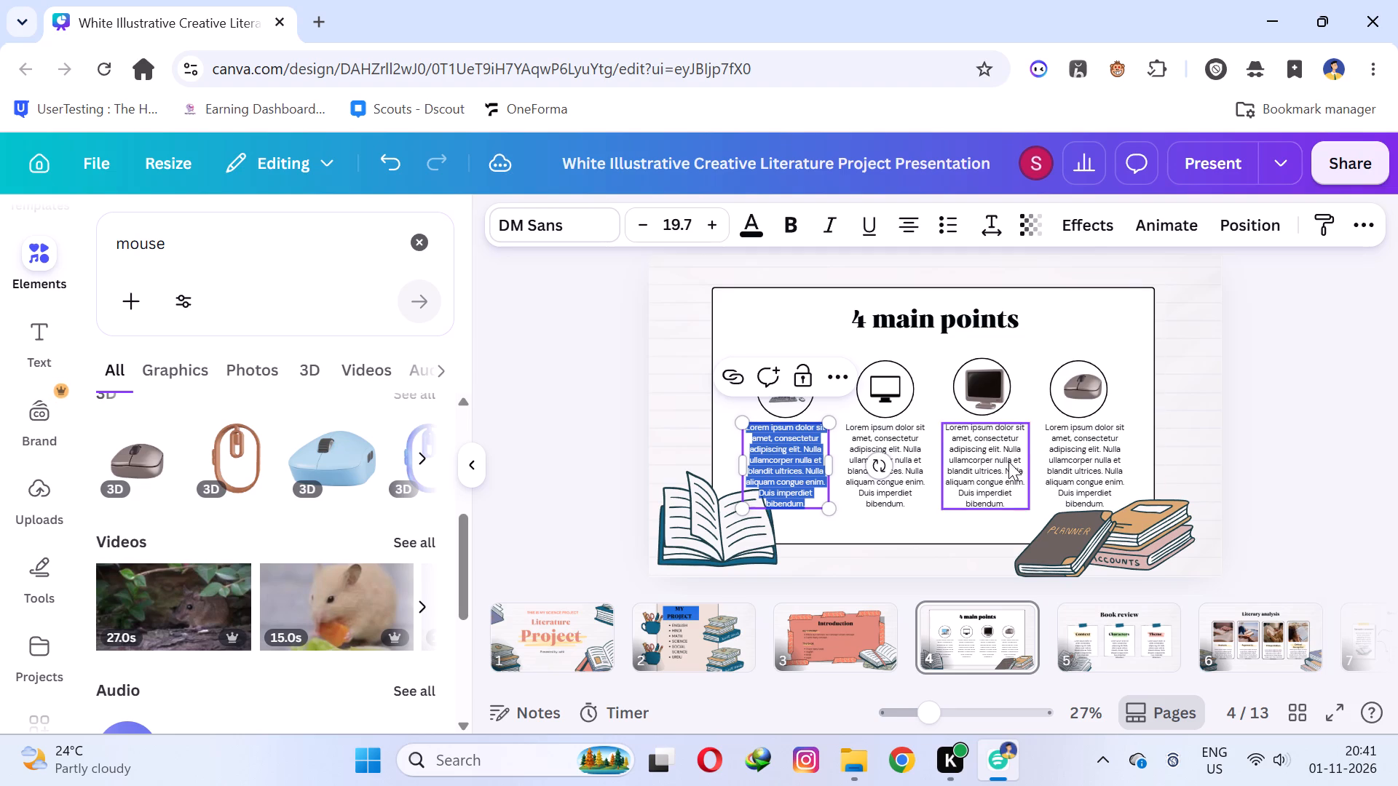
{"action": "triple_click", "coordinate": [947, 312]}
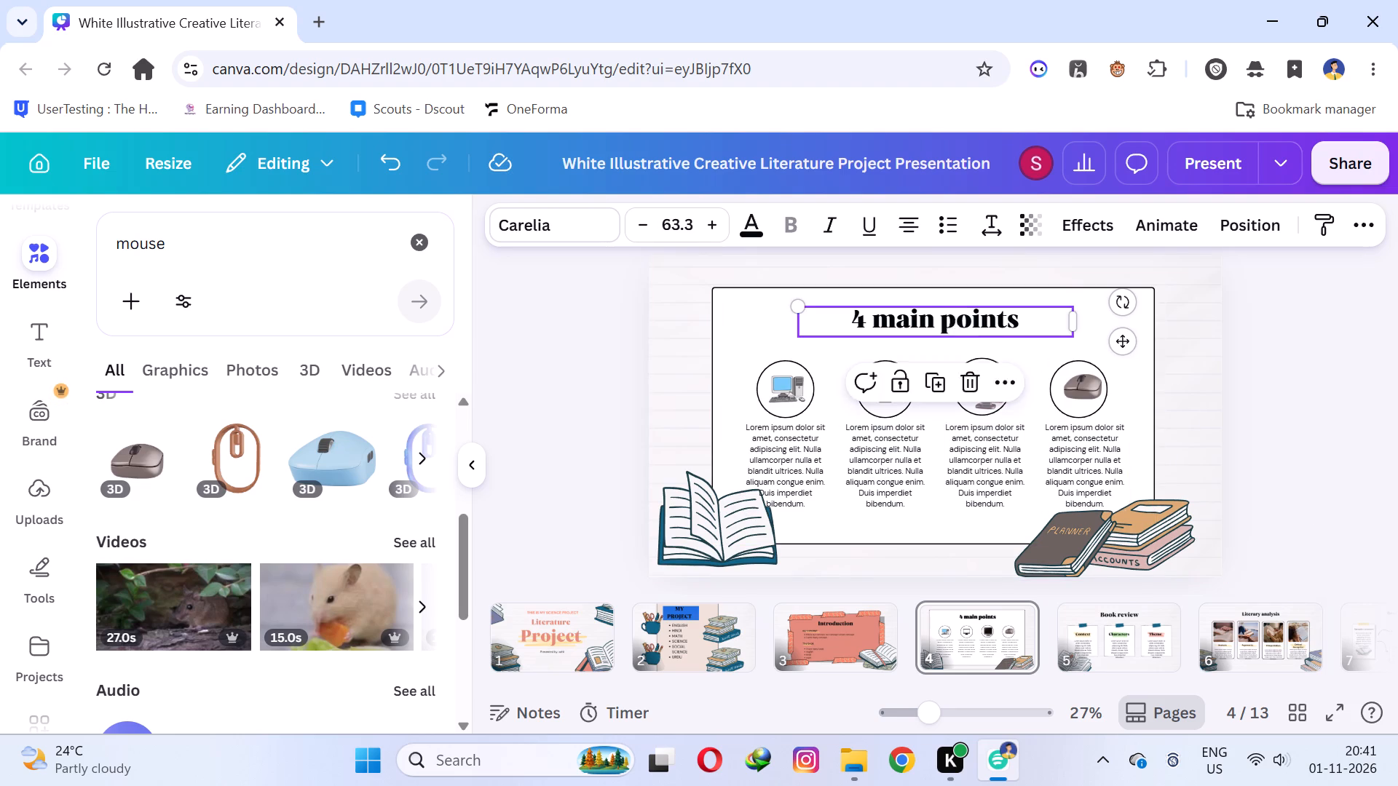
{"action": "left_click", "coordinate": [1025, 314]}
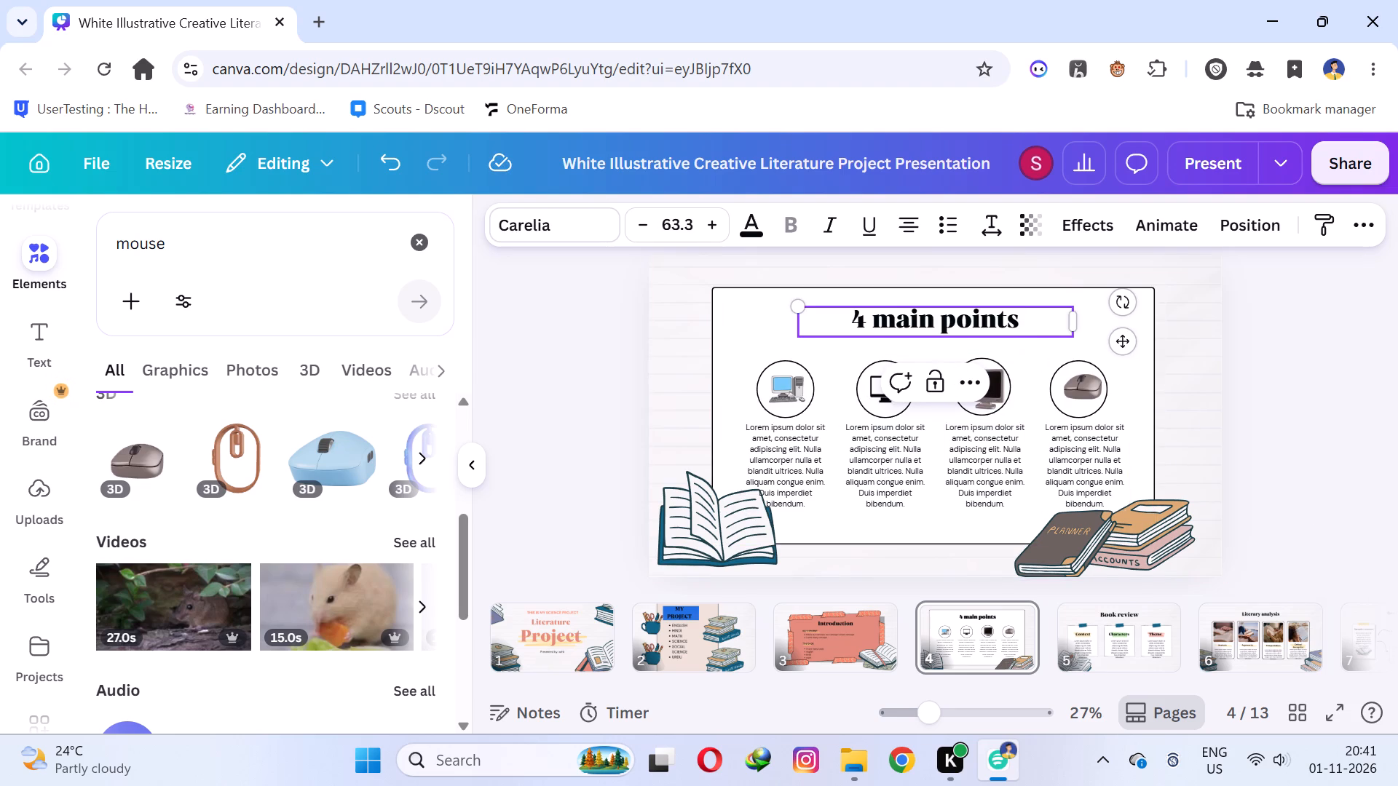
{"action": "key", "text": "space"}
{"action": "type", "text": "make"}
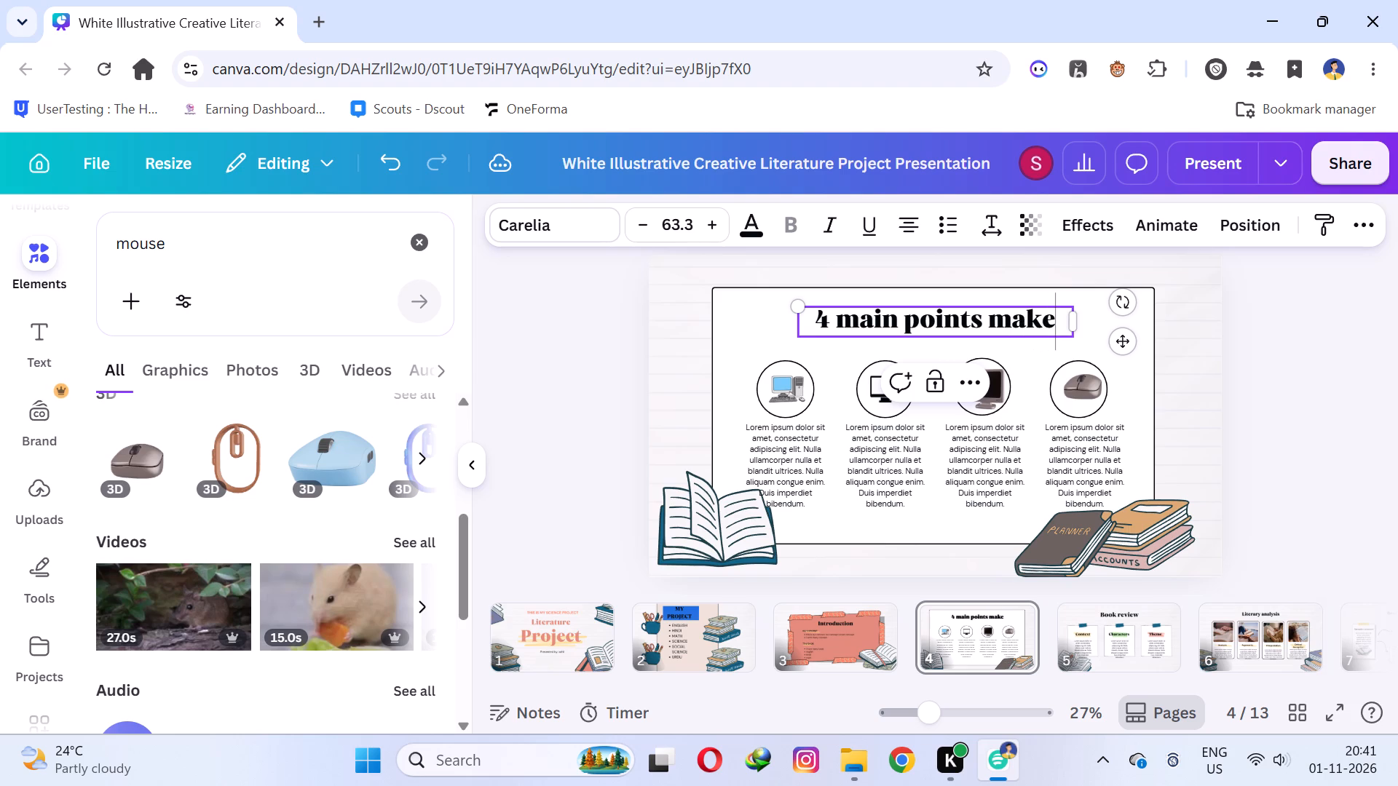
{"action": "key", "text": "space"}
{"action": "type", "text": "point"}
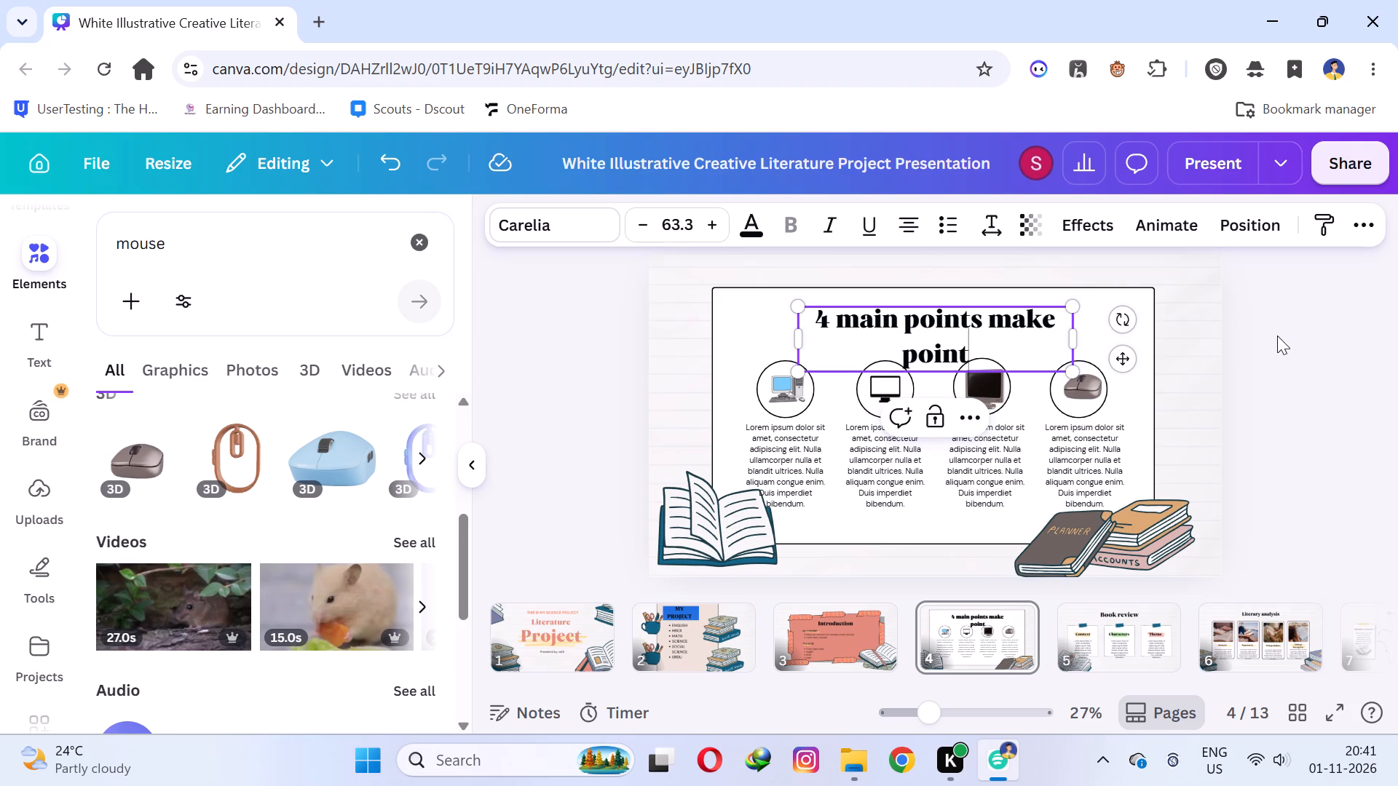
{"action": "left_click", "coordinate": [1277, 336]}
Replace the placeholder text under slide 4's first circle with three lines: "this is pc", "work may on this", "budget pc".
{"action": "double_click", "coordinate": [791, 459]}
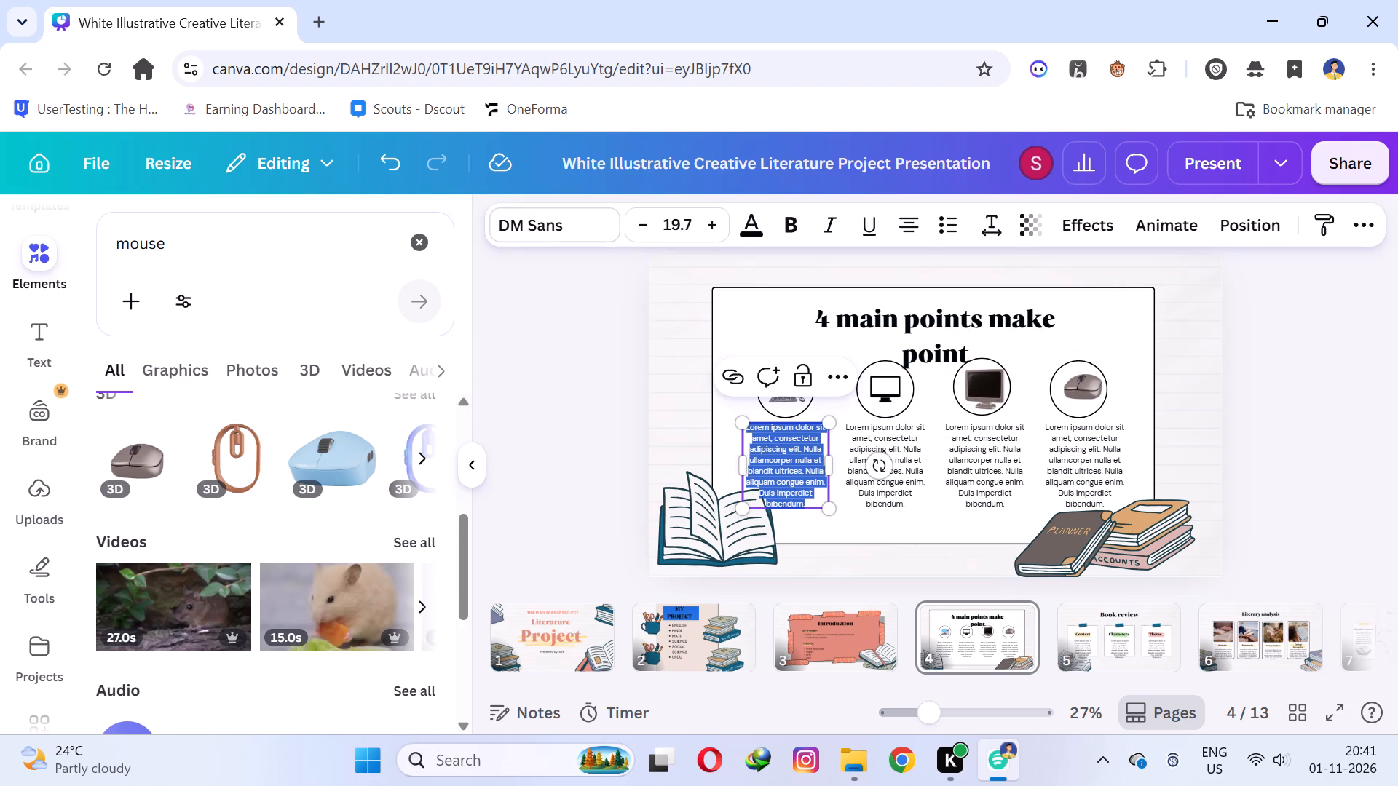
{"action": "type", "text": "this"}
{"action": "key", "text": "space"}
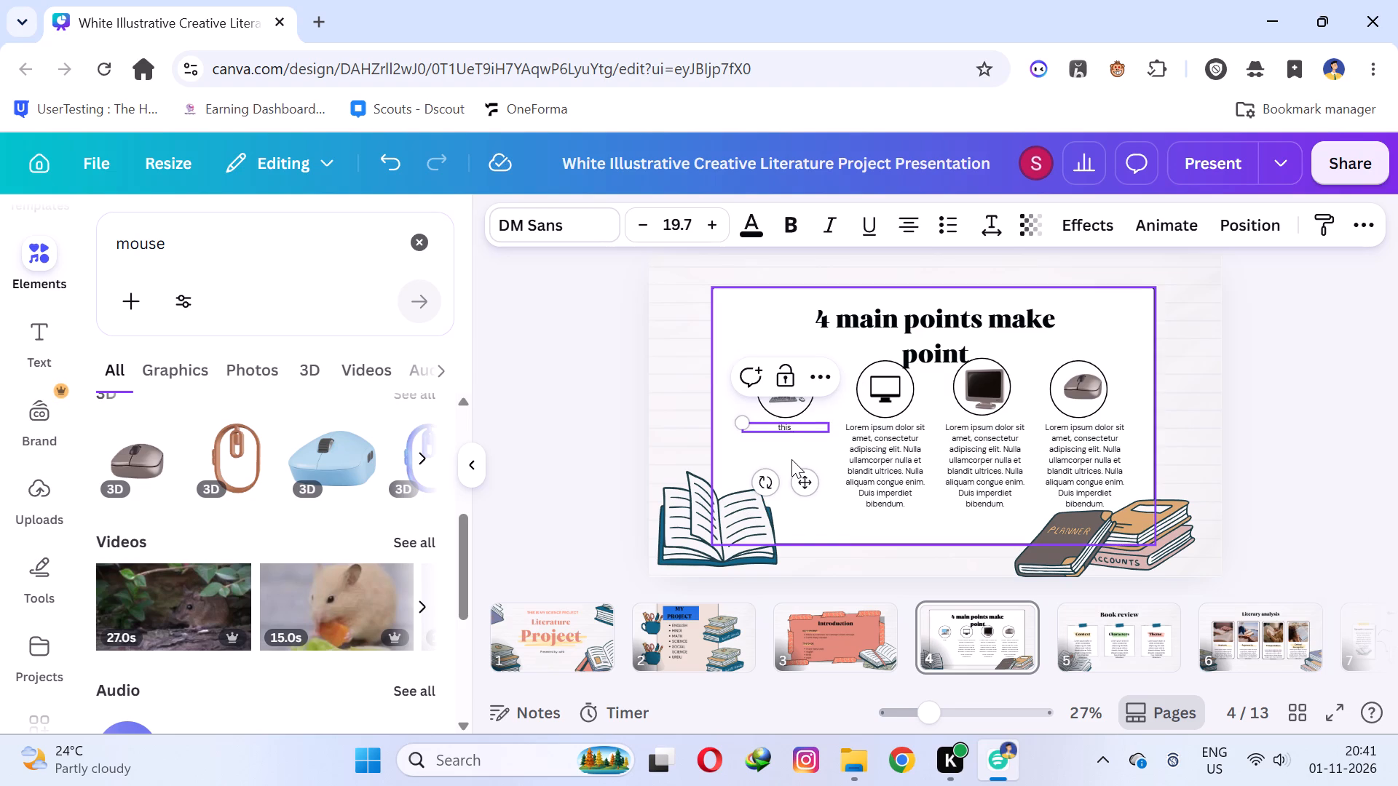
{"action": "type", "text": "is"}
{"action": "key", "text": "space"}
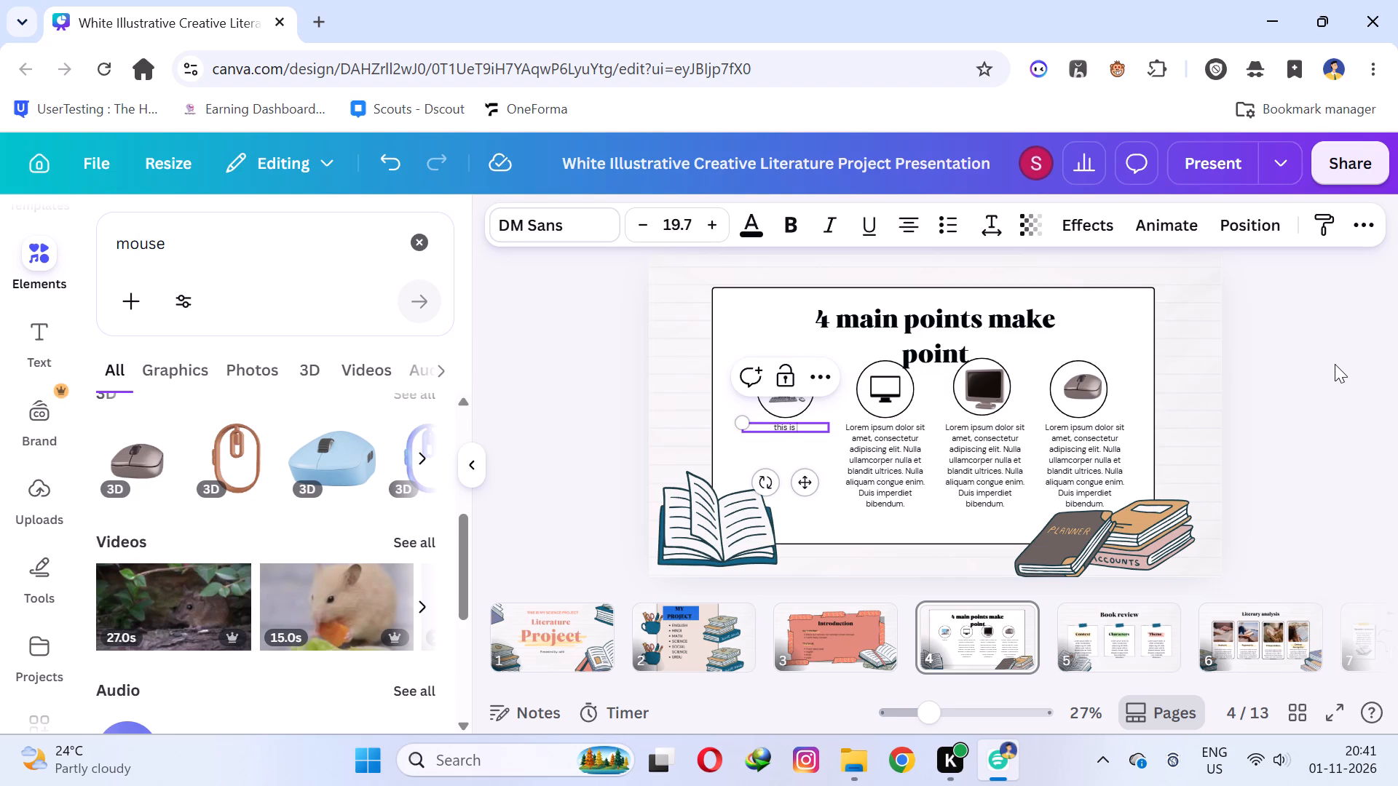
{"action": "type", "text": "pc"}
{"action": "key", "text": "space"}
{"action": "key", "text": "Return"}
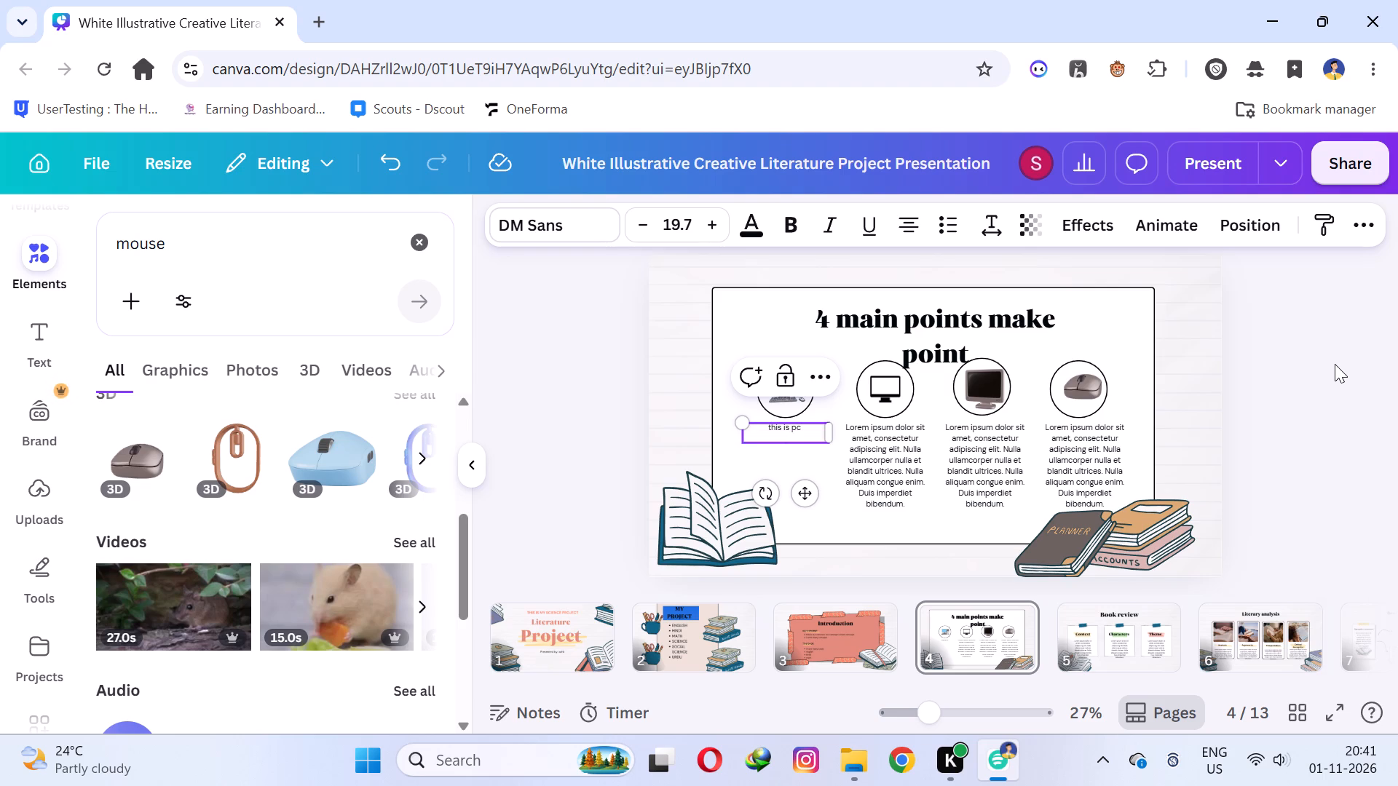
{"action": "type", "text": "work may"}
{"action": "key", "text": "space"}
{"action": "type", "text": "on this"}
{"action": "key", "text": "shift+Return"}
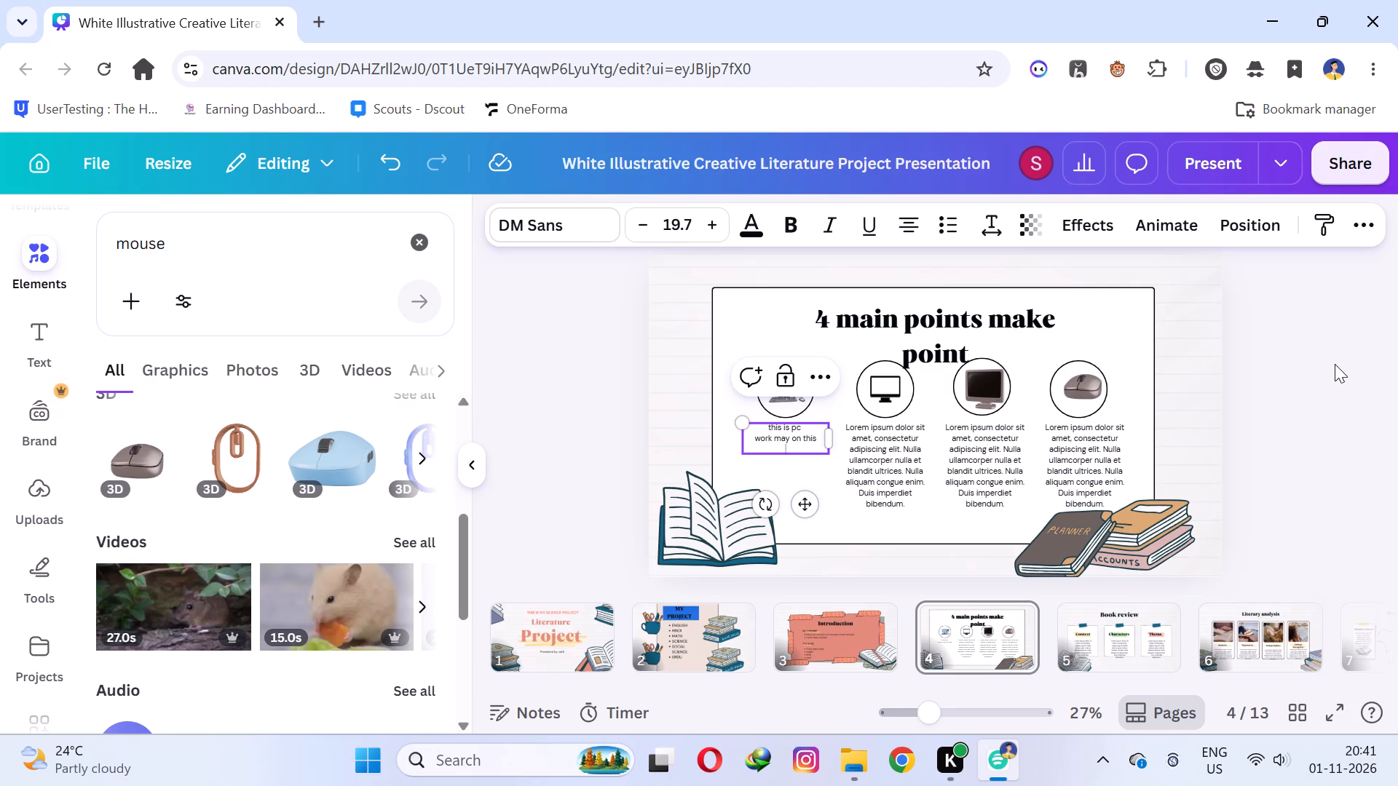
{"action": "type", "text": "budget"}
{"action": "key", "text": "space"}
{"action": "type", "text": "pc"}
{"action": "left_click", "coordinate": [1380, 430]}
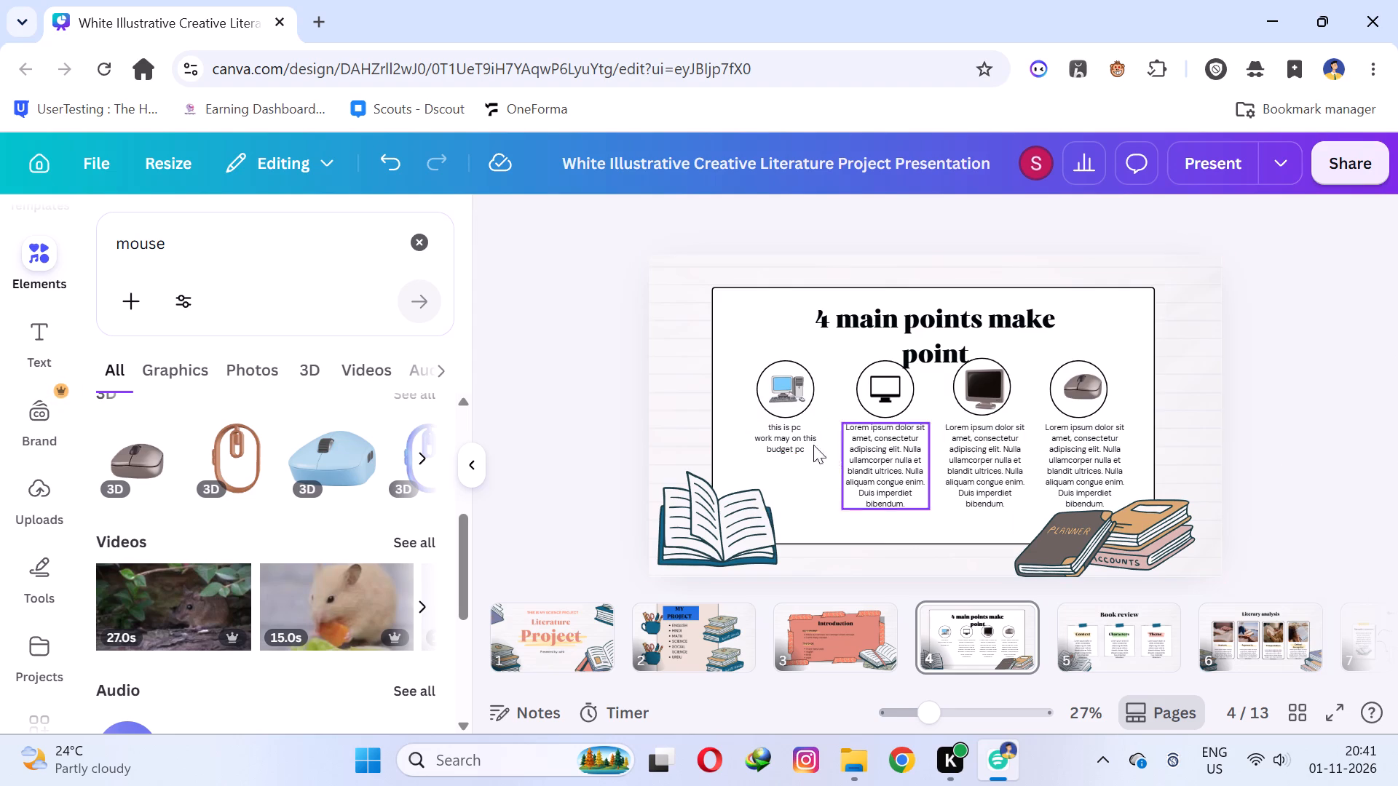
Convert the three lines of text under slide 4's first circle to uppercase.
{"action": "left_click", "coordinate": [770, 441]}
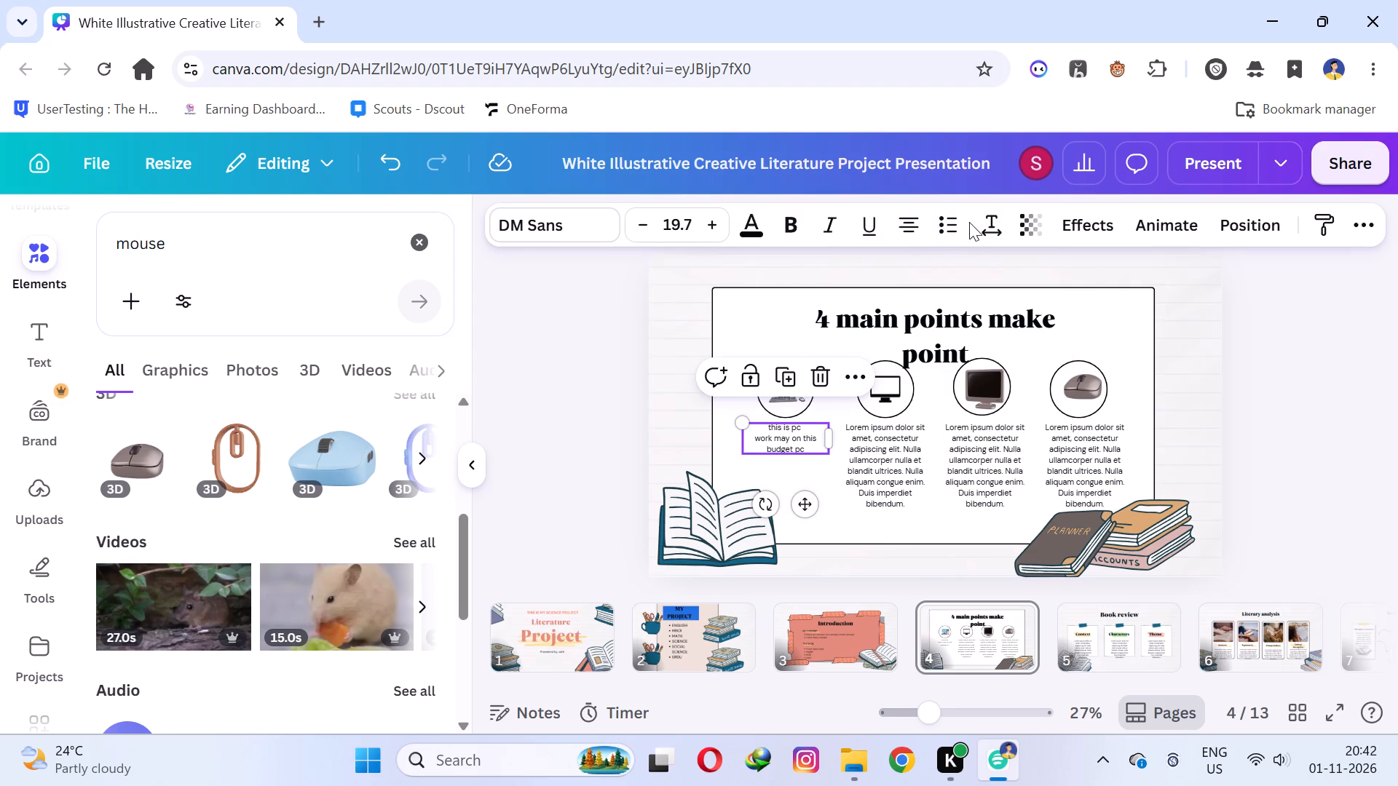
{"action": "left_click", "coordinate": [1359, 219]}
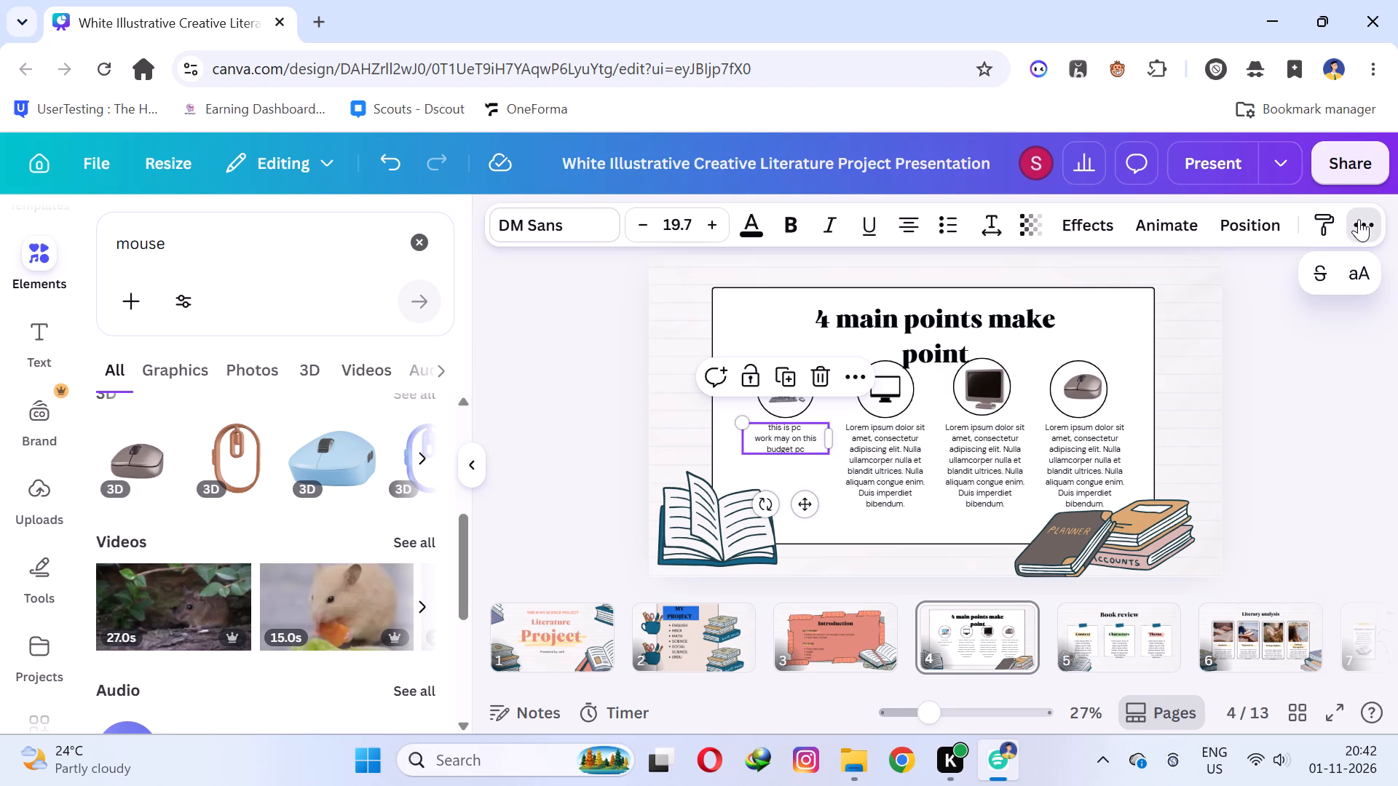
{"action": "left_click", "coordinate": [1359, 277]}
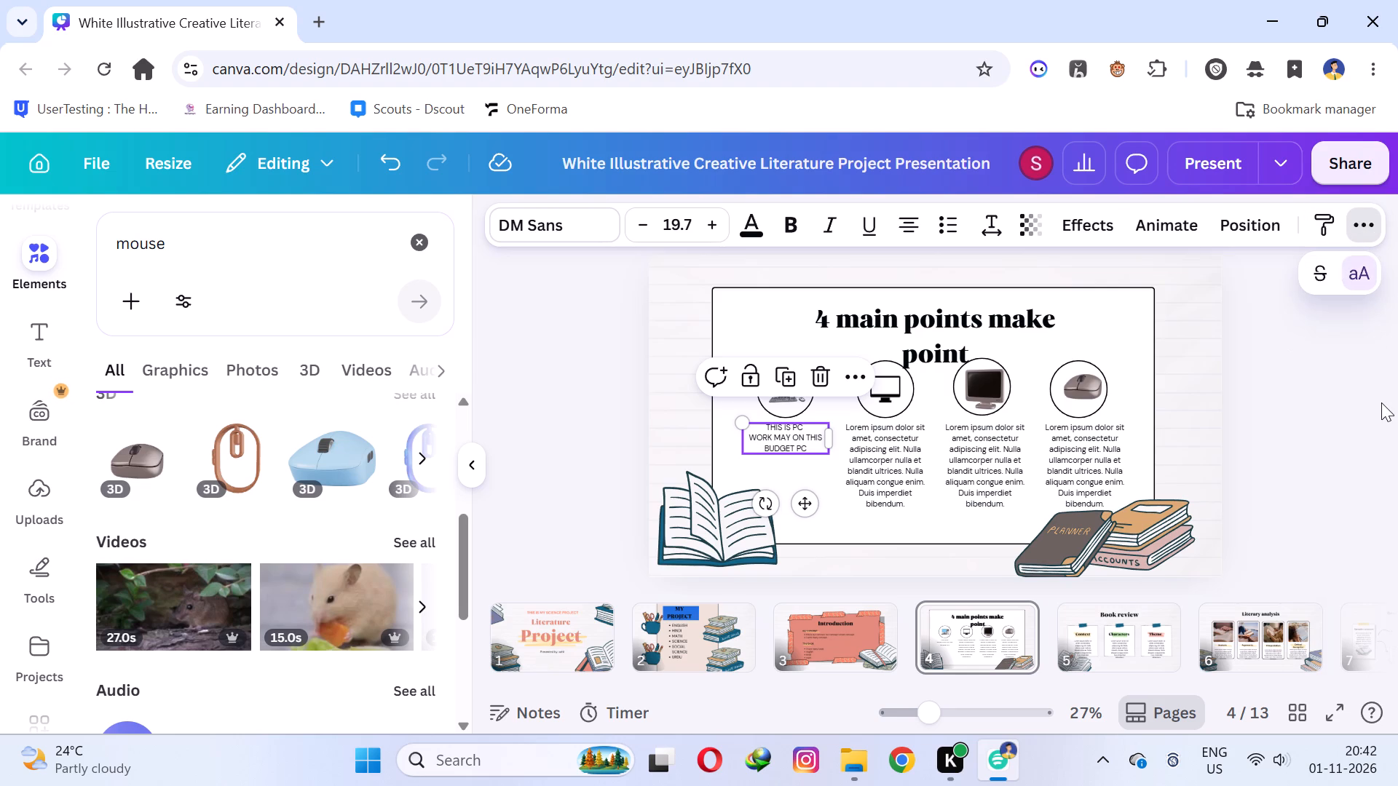
{"action": "left_click", "coordinate": [1381, 402]}
Switch off uppercase for the line "work may on this" under the first circle and format it as a bullet point.
{"action": "left_click", "coordinate": [774, 437]}
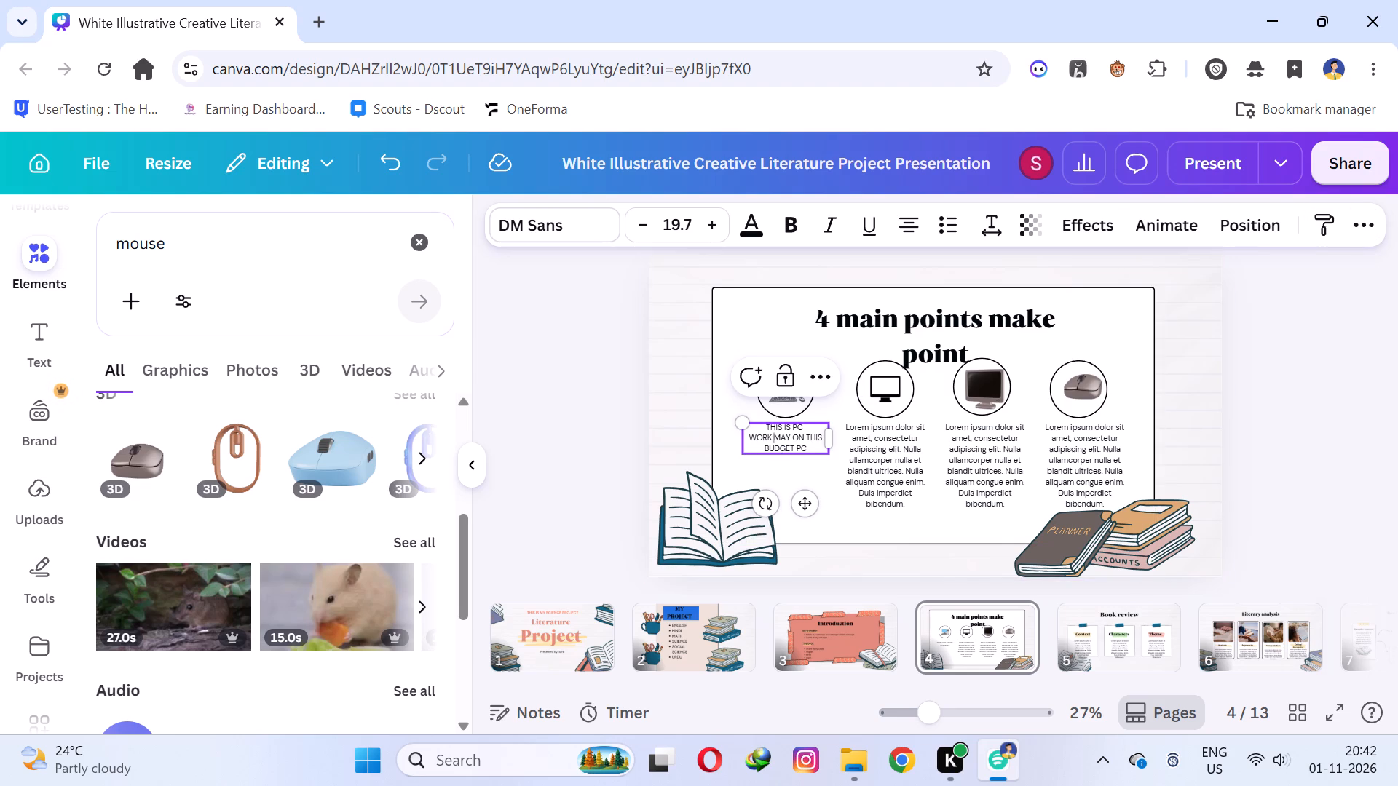
{"action": "left_click", "coordinate": [1373, 221]}
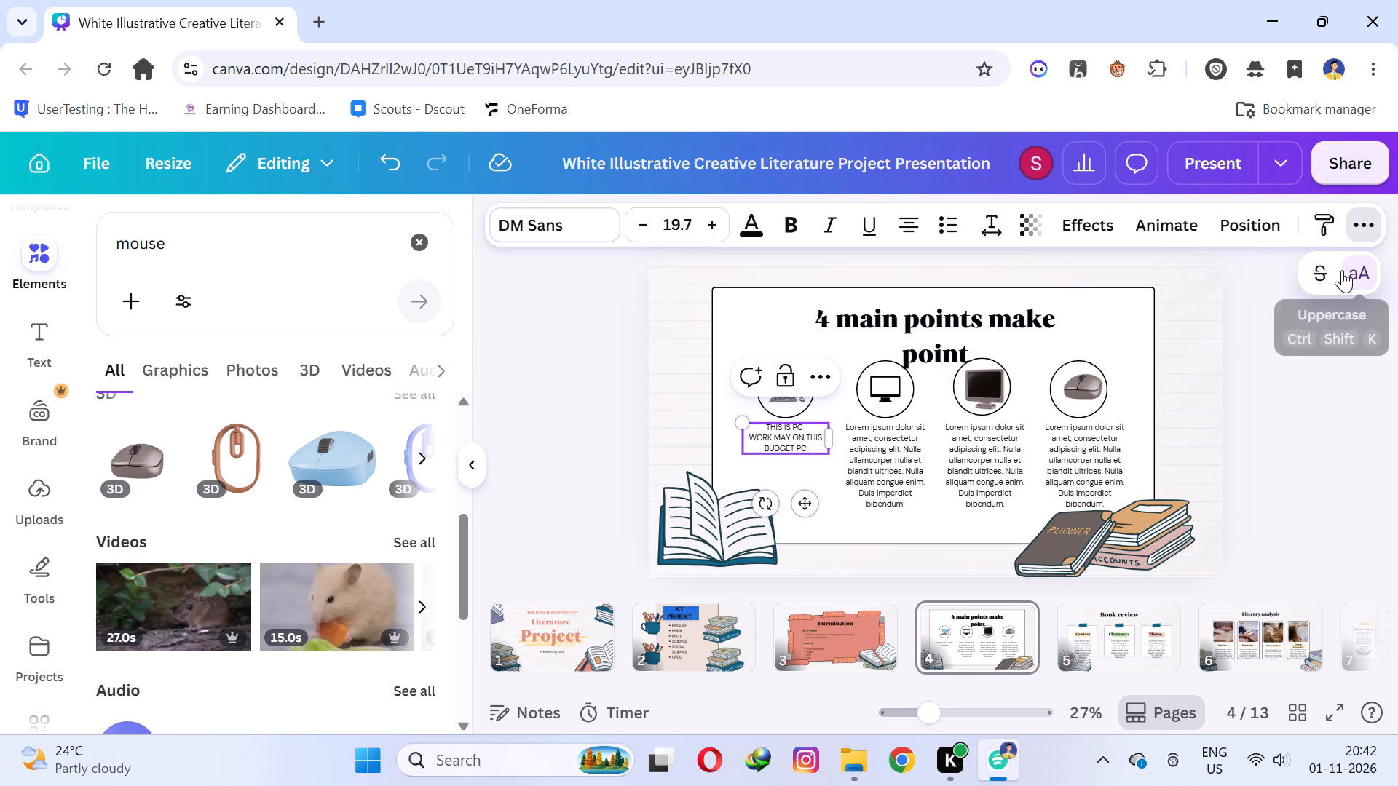
{"action": "left_click", "coordinate": [1357, 266]}
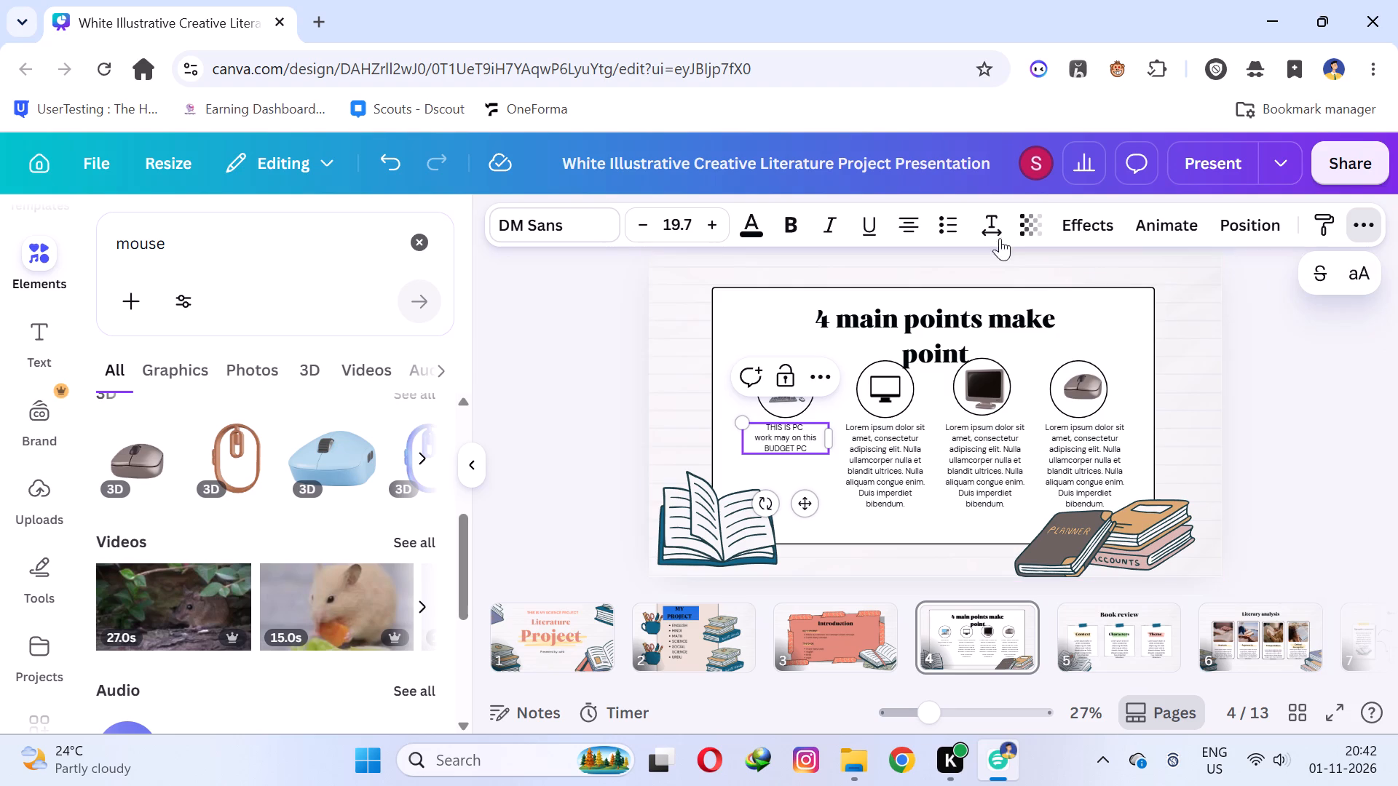
{"action": "left_click", "coordinate": [958, 222]}
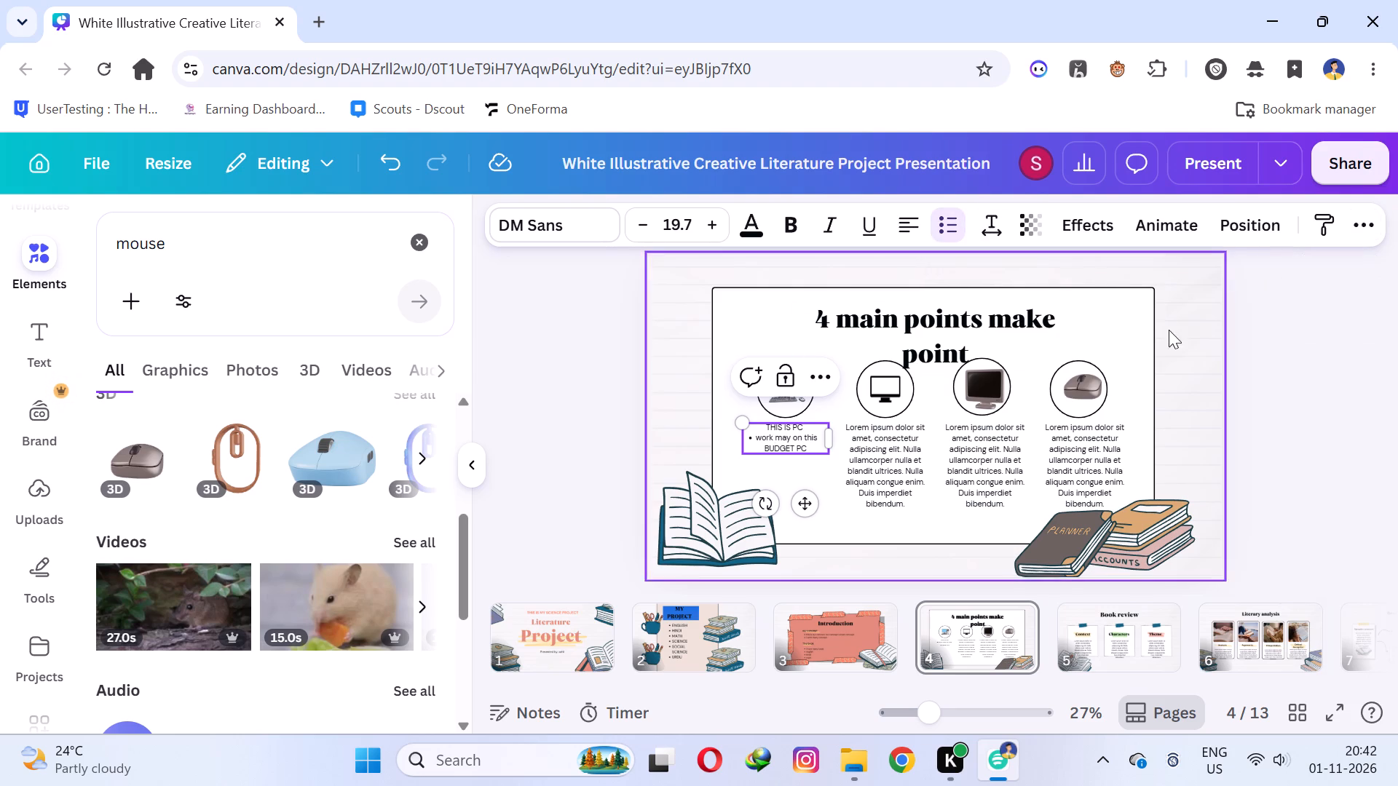
{"action": "left_click", "coordinate": [1397, 363]}
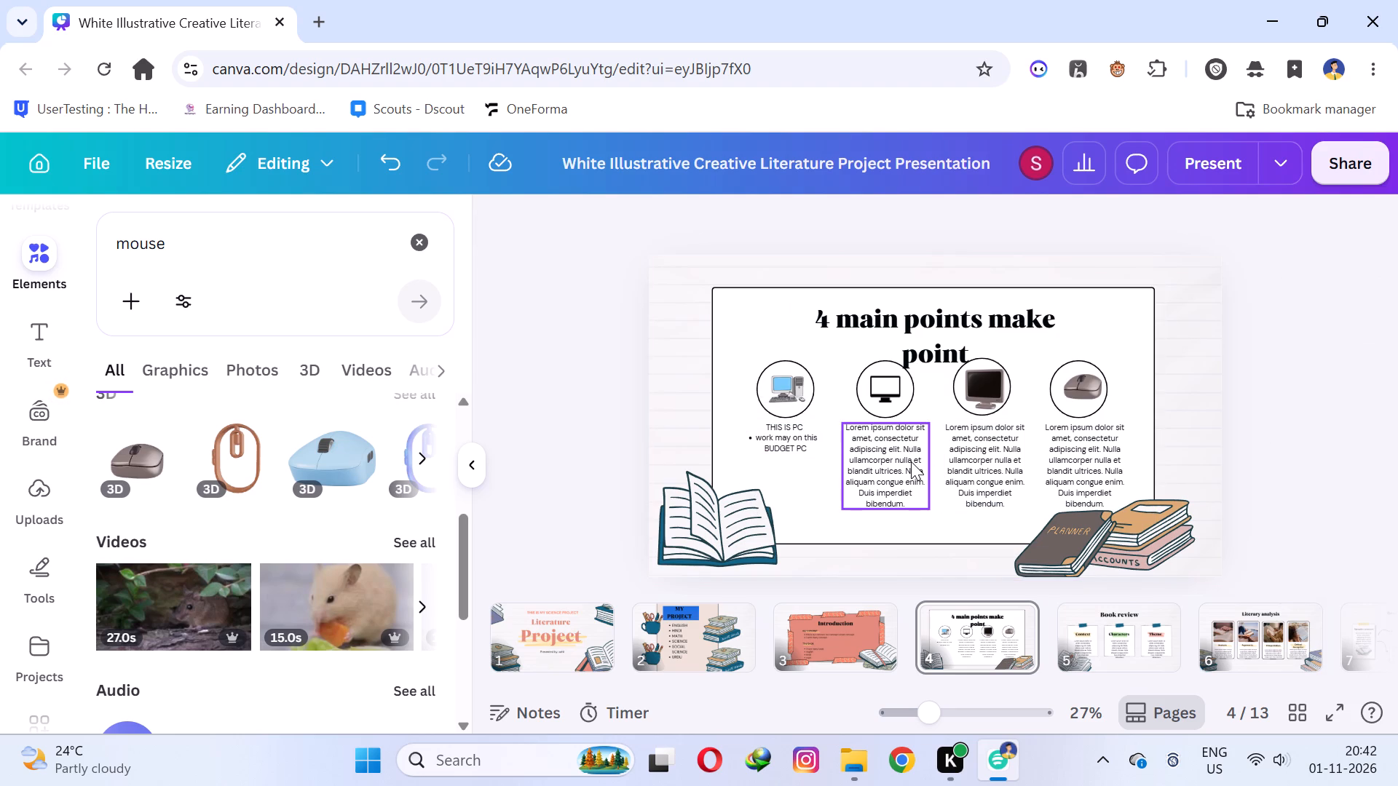
Replace the placeholder text under slide 4's second circle with two lines: "this is a pc monitar.", "it connect for oc".
{"action": "double_click", "coordinate": [911, 461]}
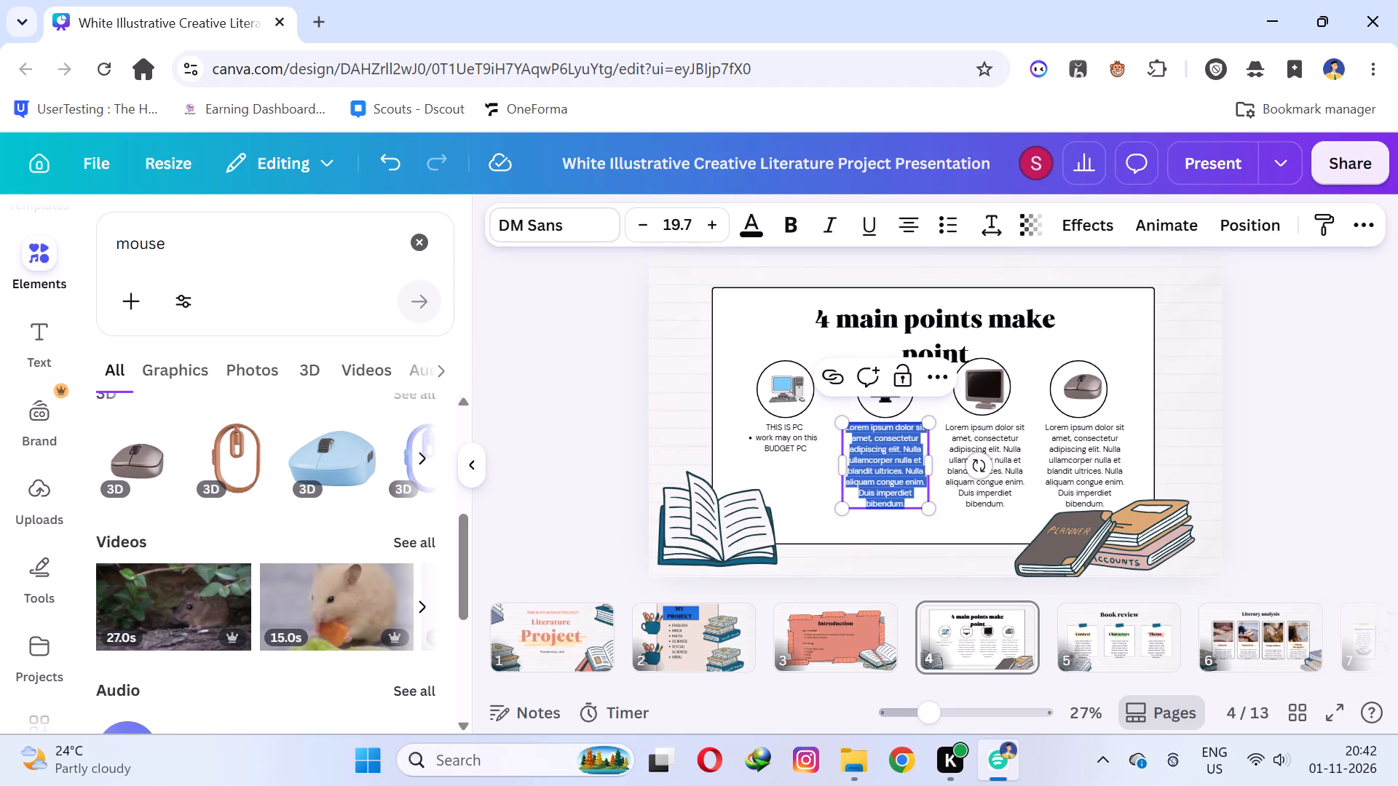
{"action": "key", "text": "BackSpace"}
{"action": "type", "text": "this is a pc monita"}
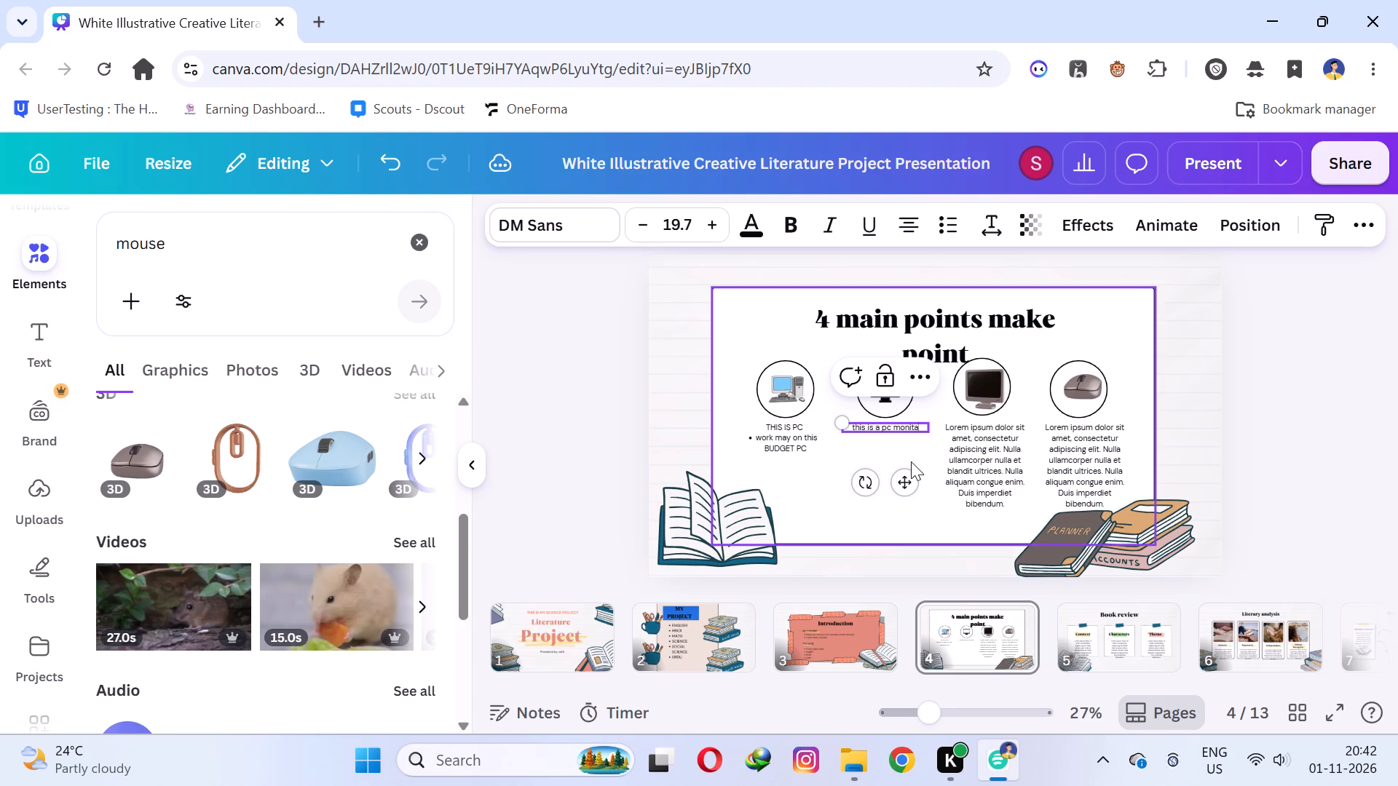
{"action": "key", "text": "r"}
{"action": "key", "text": "period"}
{"action": "key", "text": "shift+Return"}
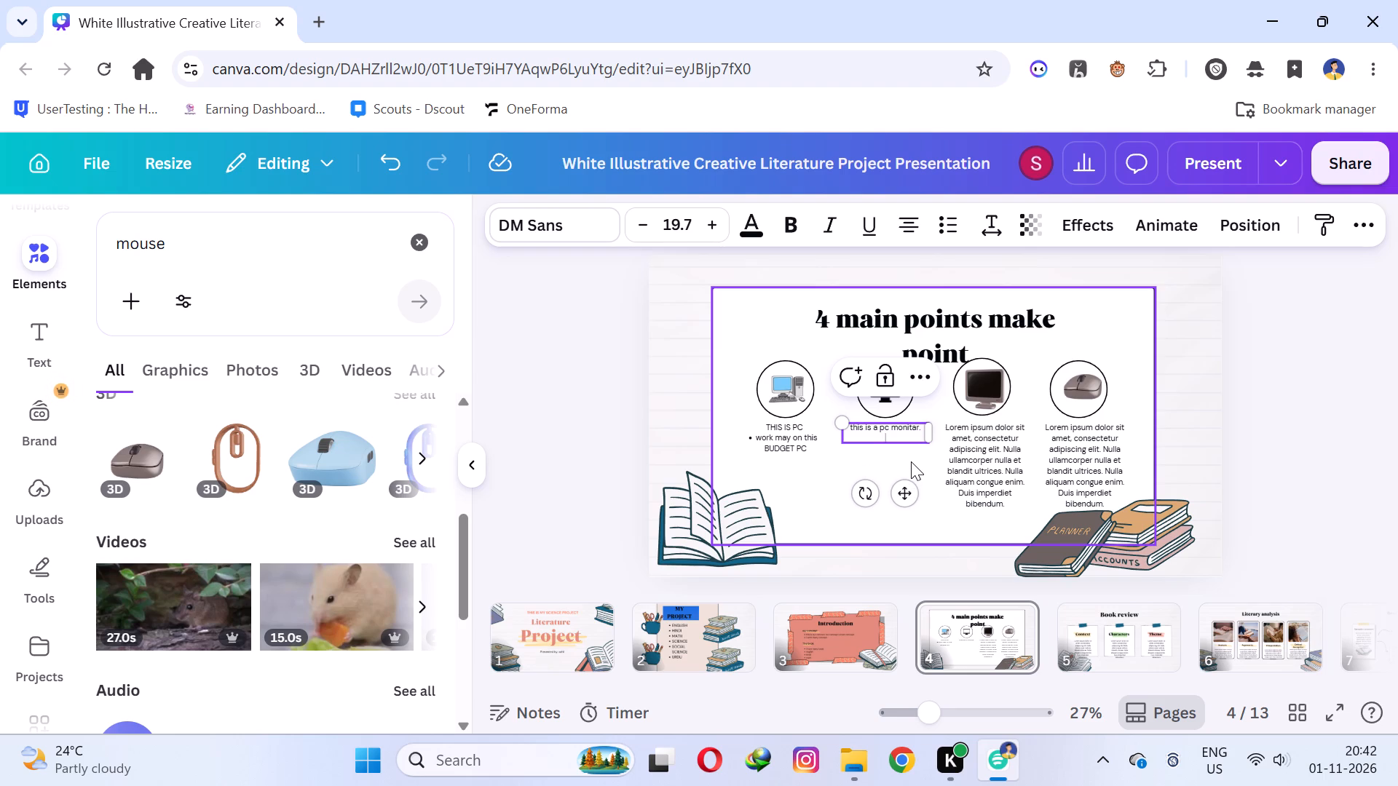
{"action": "type", "text": "it connect"}
{"action": "key", "text": "space"}
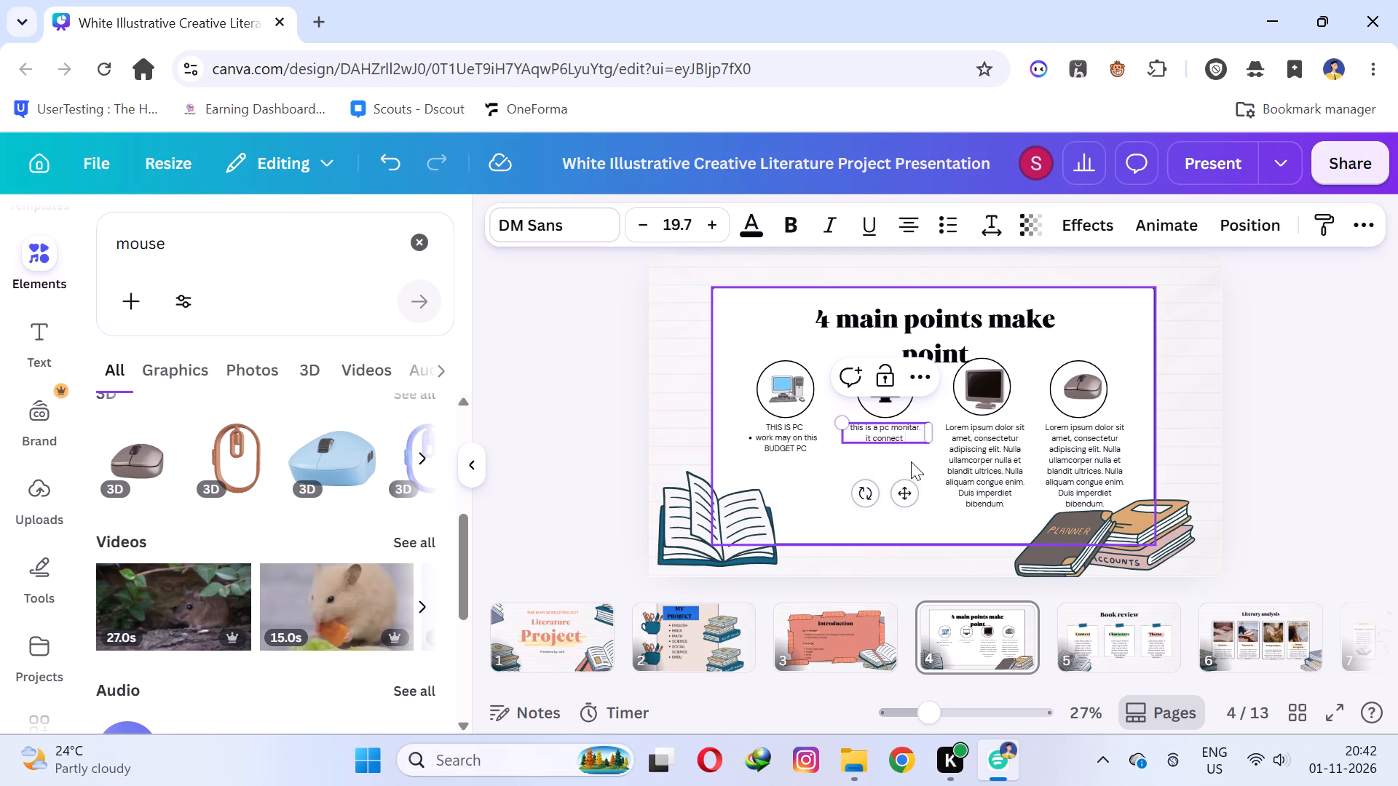
{"action": "type", "text": "for oc"}
Format both lines of text under the second circle as a bulleted list.
{"action": "left_click", "coordinate": [903, 443]}
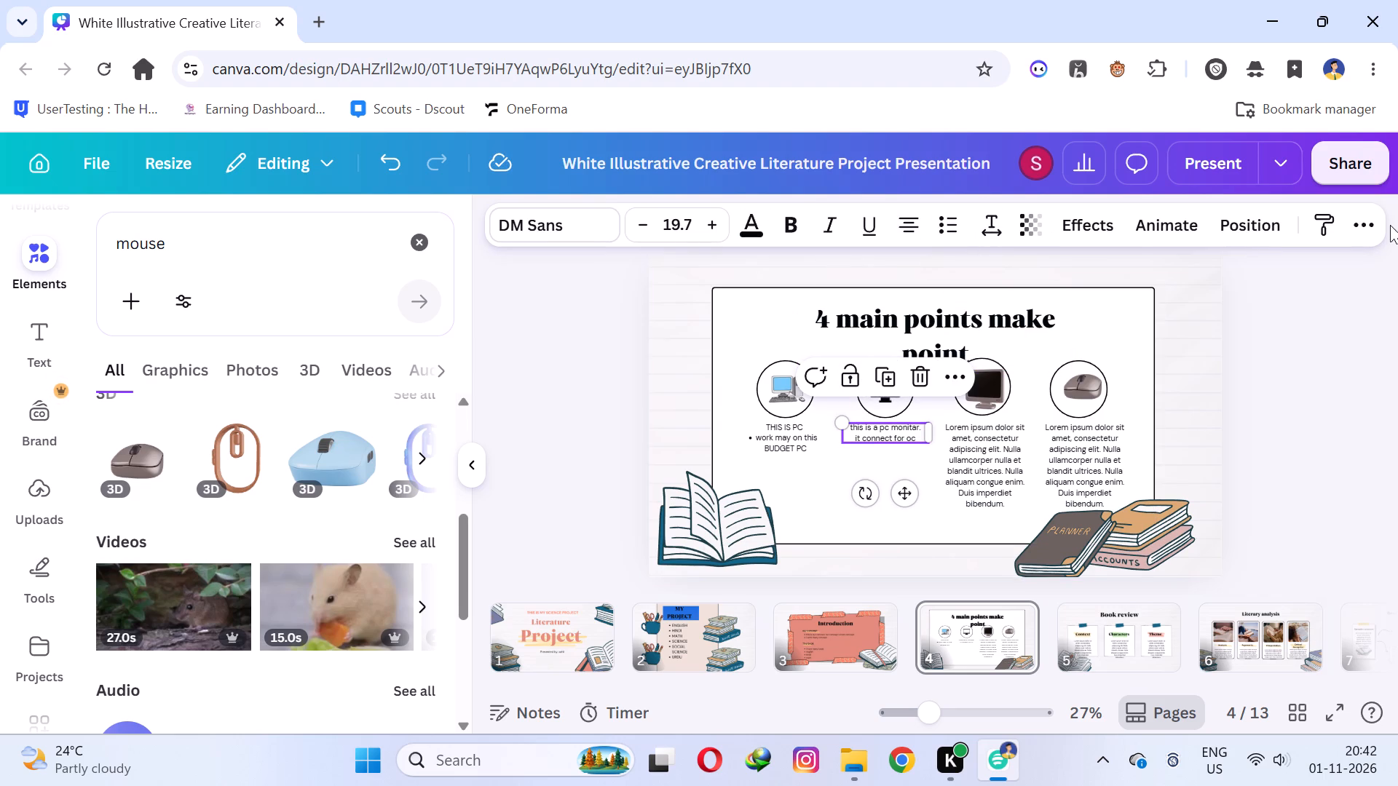
{"action": "left_click", "coordinate": [944, 221]}
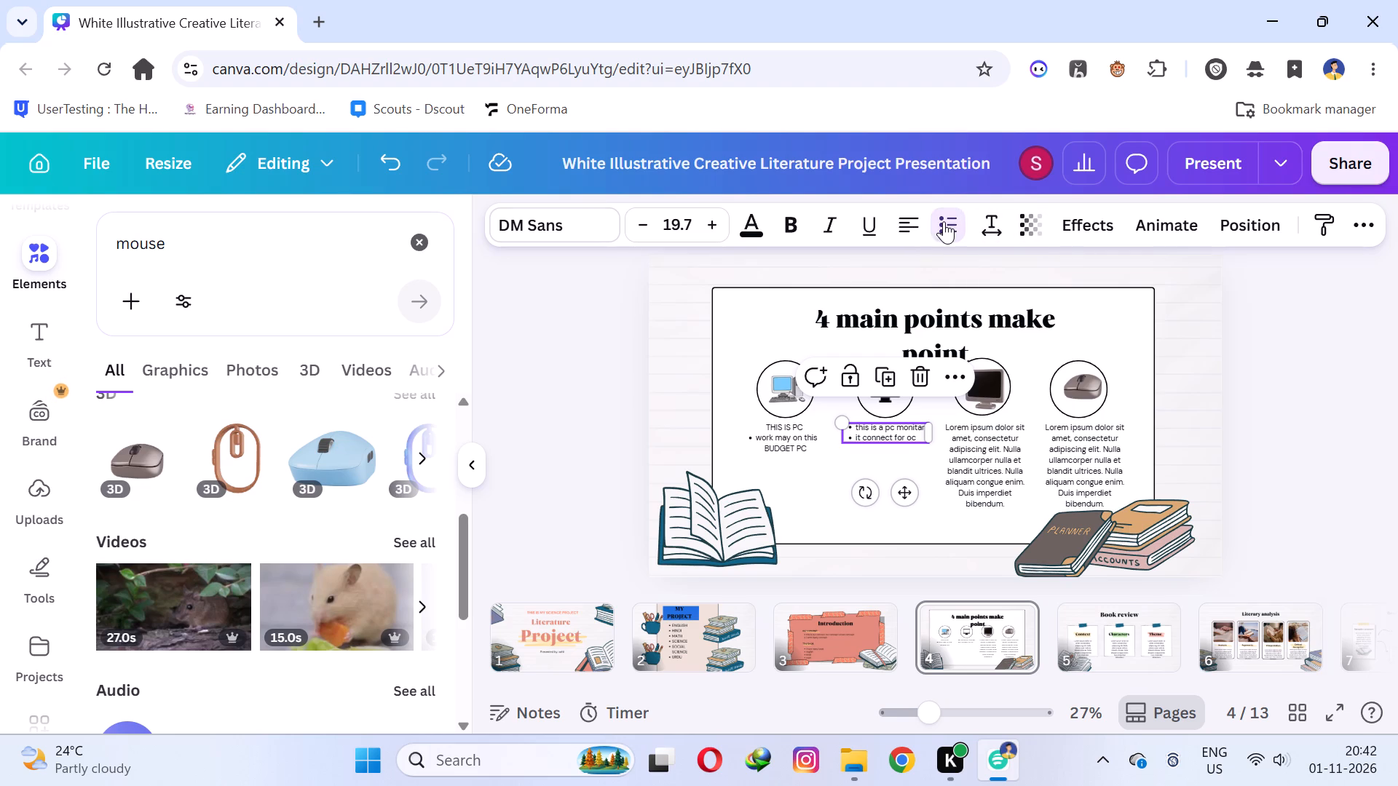
{"action": "left_click", "coordinate": [1353, 370]}
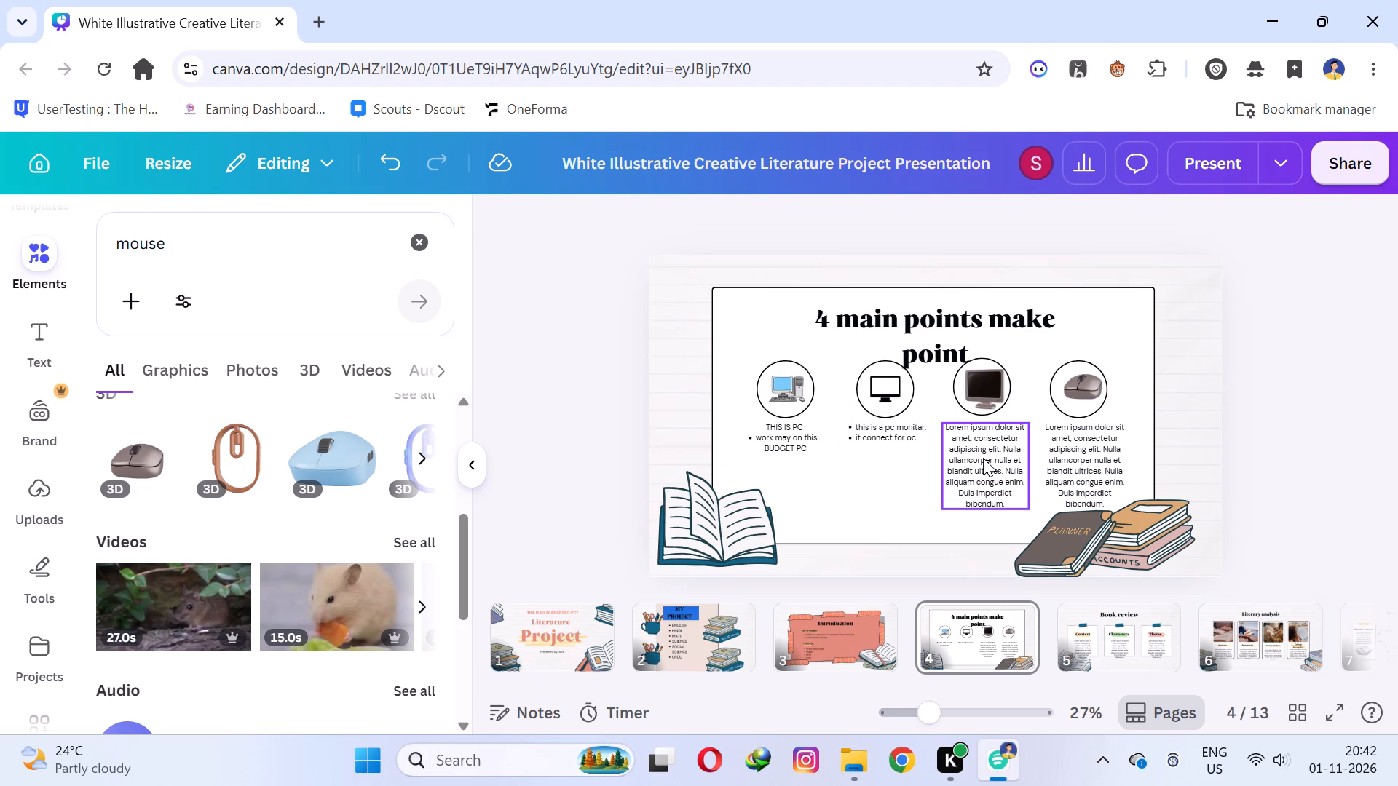
Replace the placeholder text under slide 4's third circle with "this is old tv ." and, on a new line, "this is a very old version".
{"action": "double_click", "coordinate": [983, 458]}
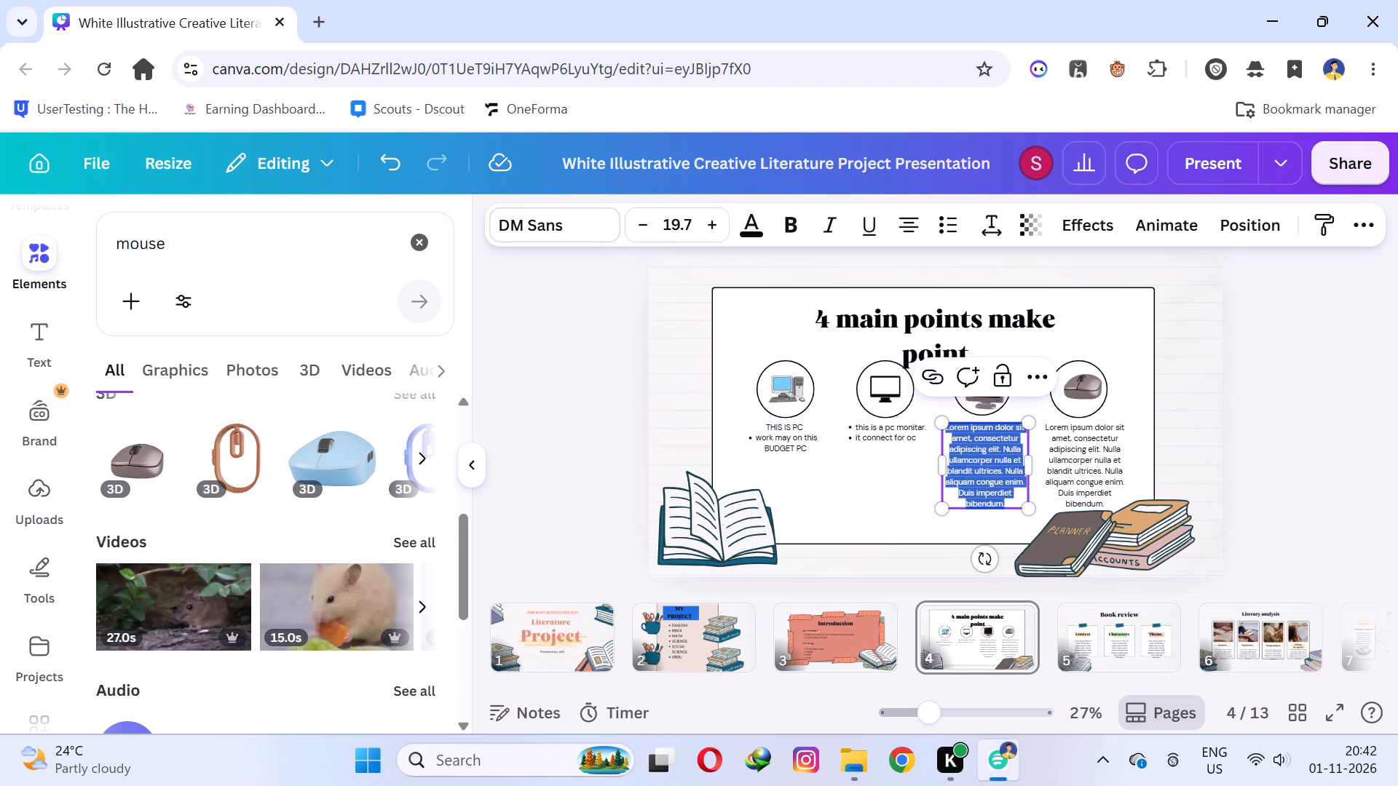
{"action": "type", "text": "this"}
{"action": "key", "text": "space"}
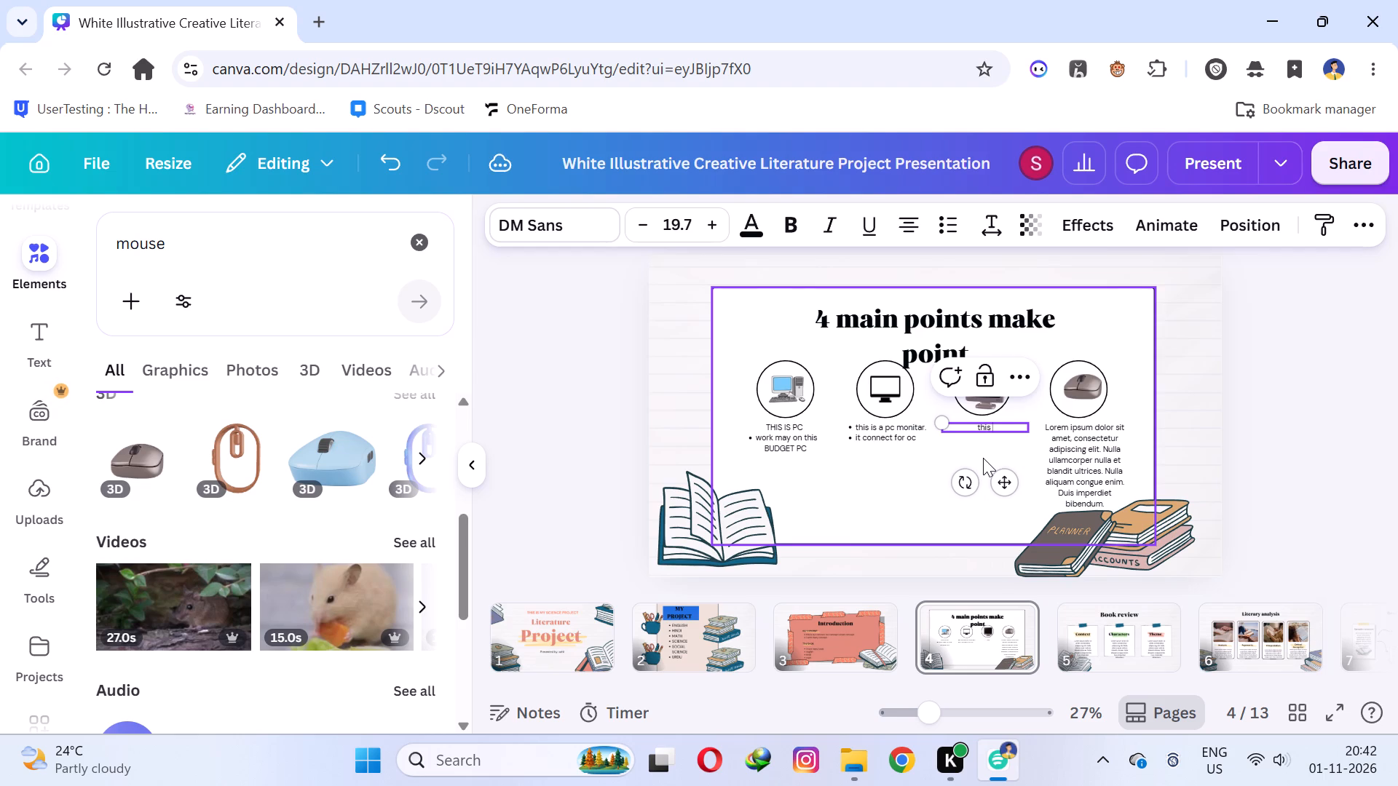
{"action": "type", "text": "is old tv"}
{"action": "key", "text": "space"}
{"action": "key", "text": "period"}
{"action": "key", "text": "shift+Return"}
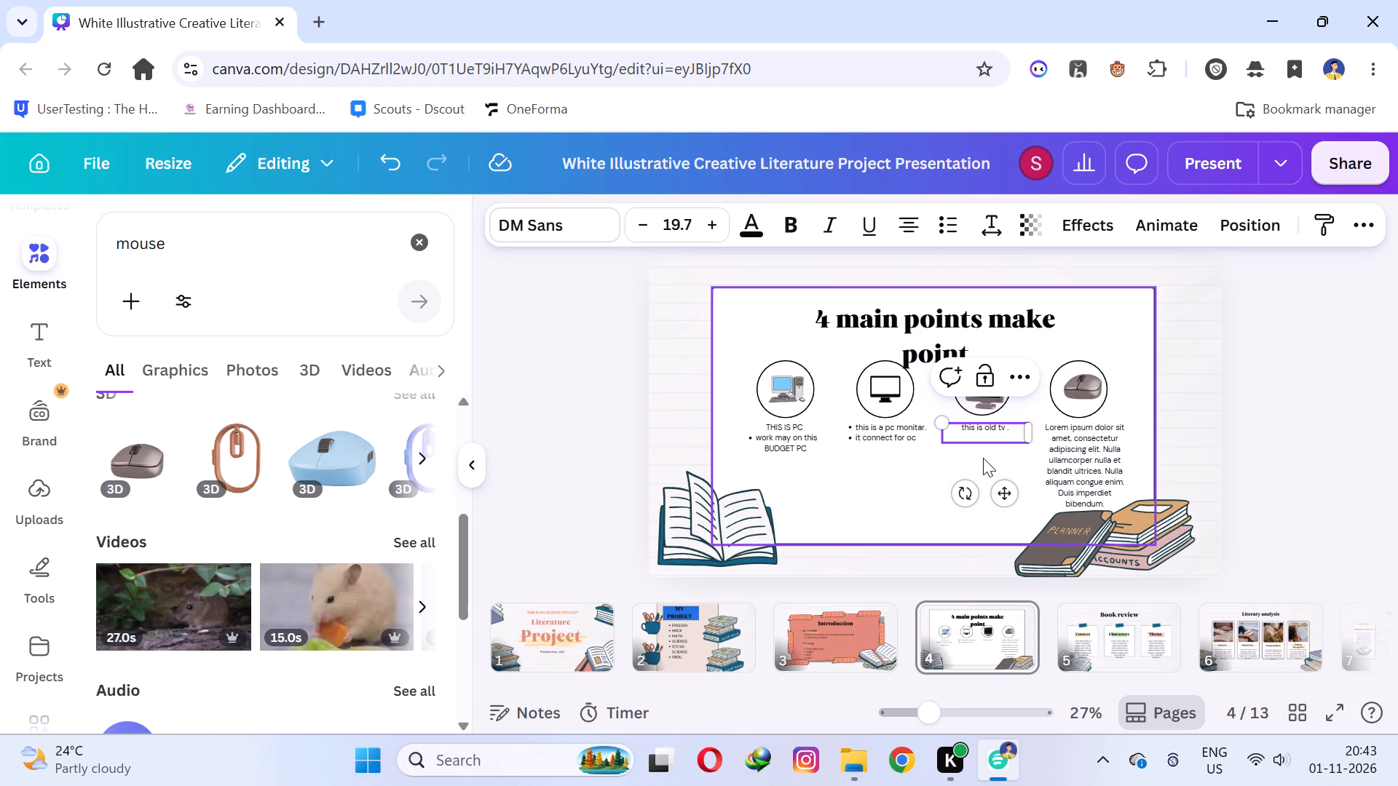
{"action": "type", "text": "this is a very"}
{"action": "key", "text": "space"}
{"action": "type", "text": "old versio"}
{"action": "key", "text": "n"}
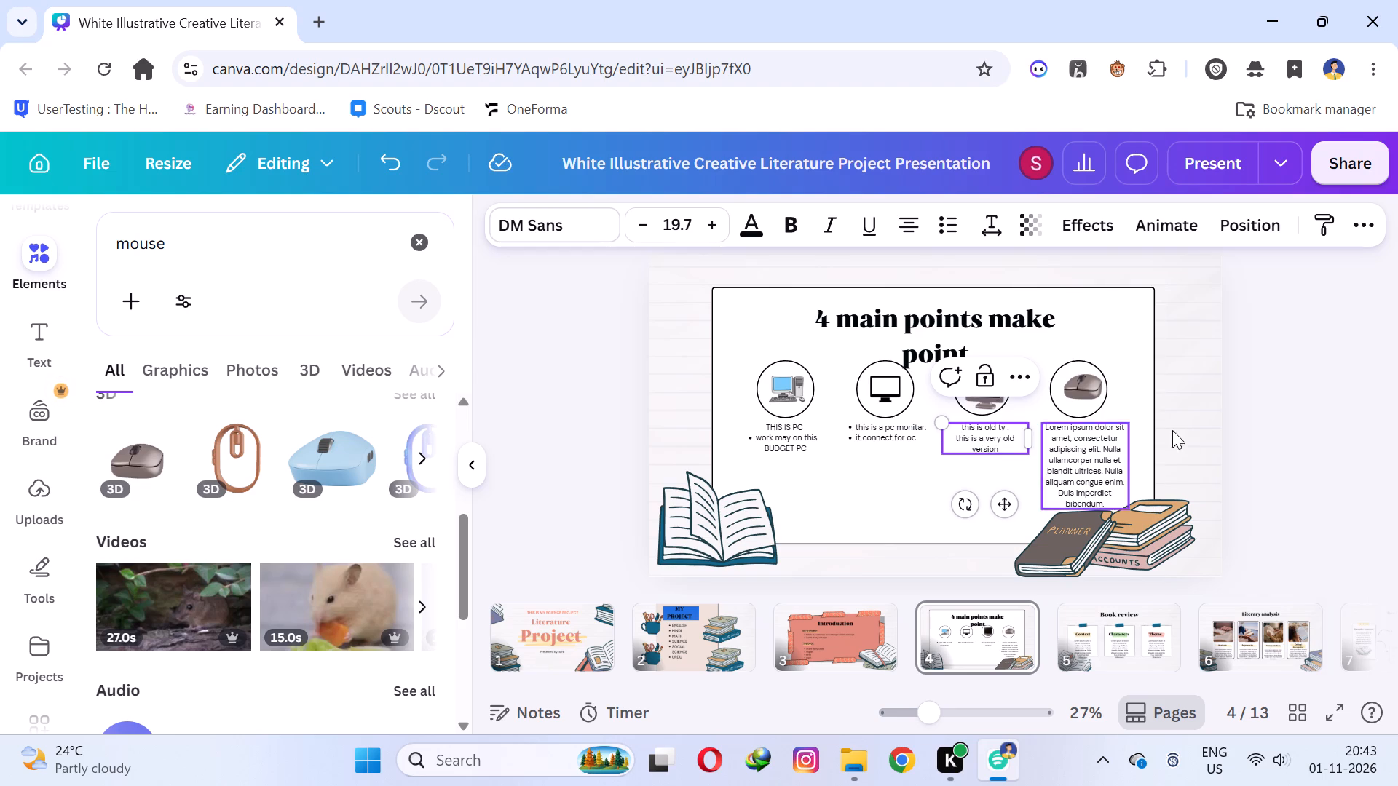
{"action": "left_click", "coordinate": [1295, 391]}
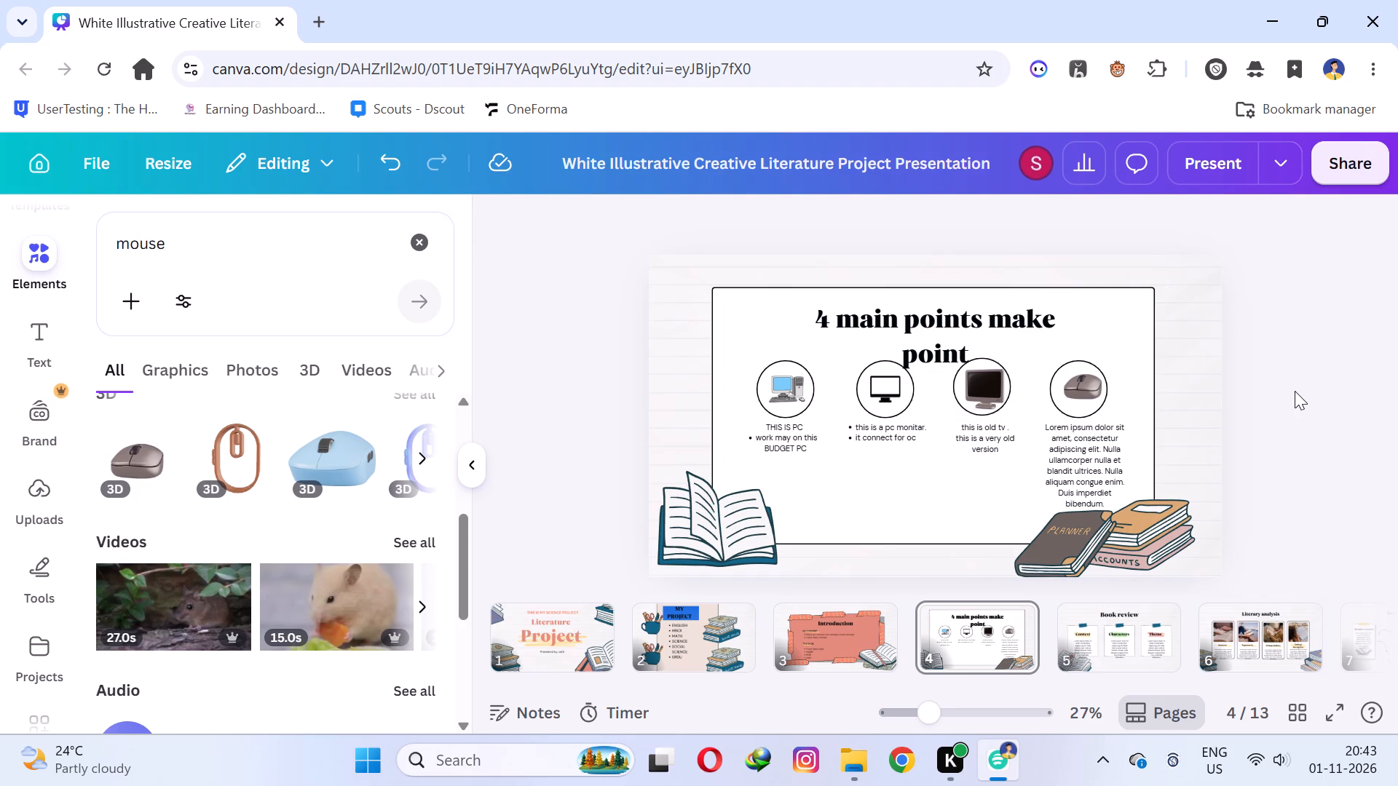
Replace the placeholder text under slide 4's fourth circle with "this is a mouse connect on mnitar".
{"action": "left_click", "coordinate": [1049, 461]}
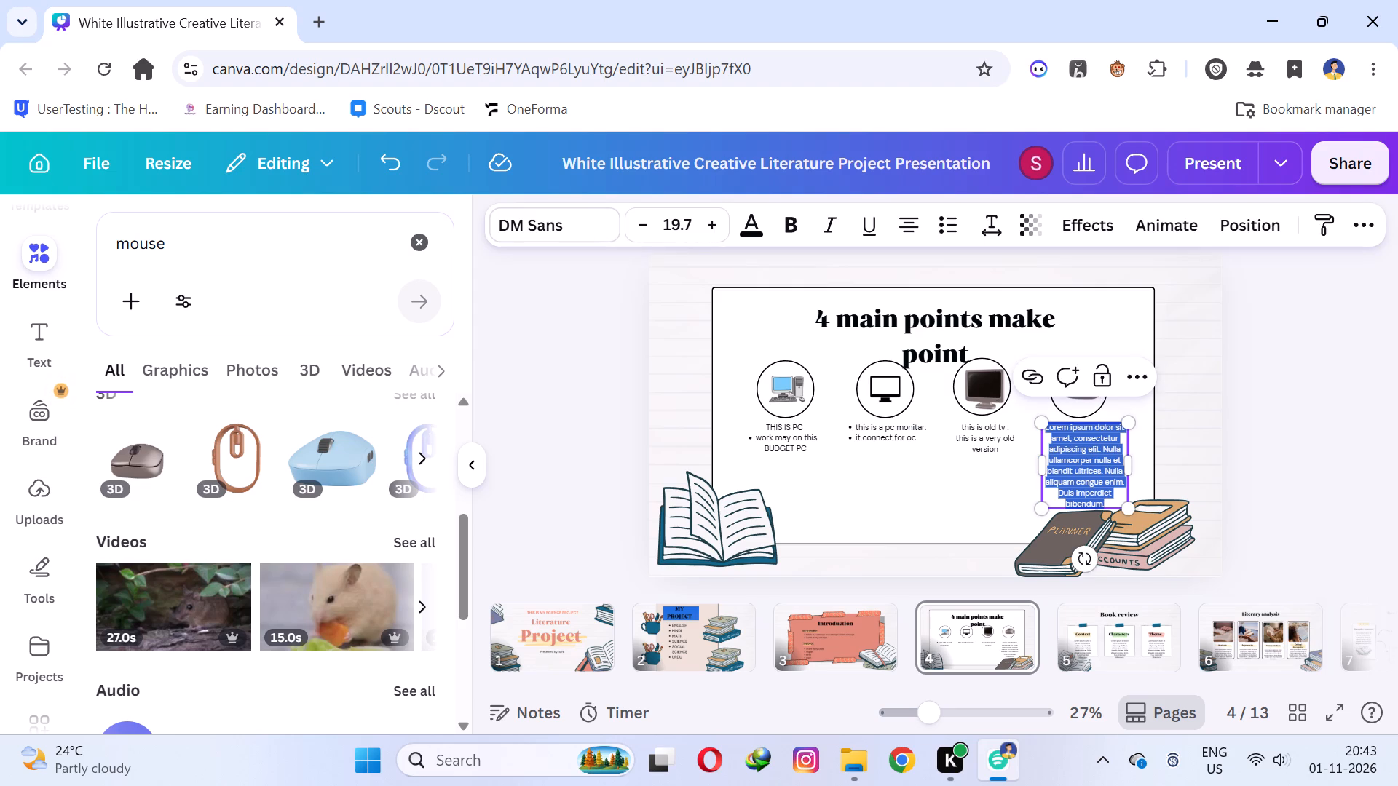
{"action": "type", "text": "this"}
{"action": "key", "text": "space"}
{"action": "type", "text": "is a n"}
{"action": "key", "text": "BackSpace"}
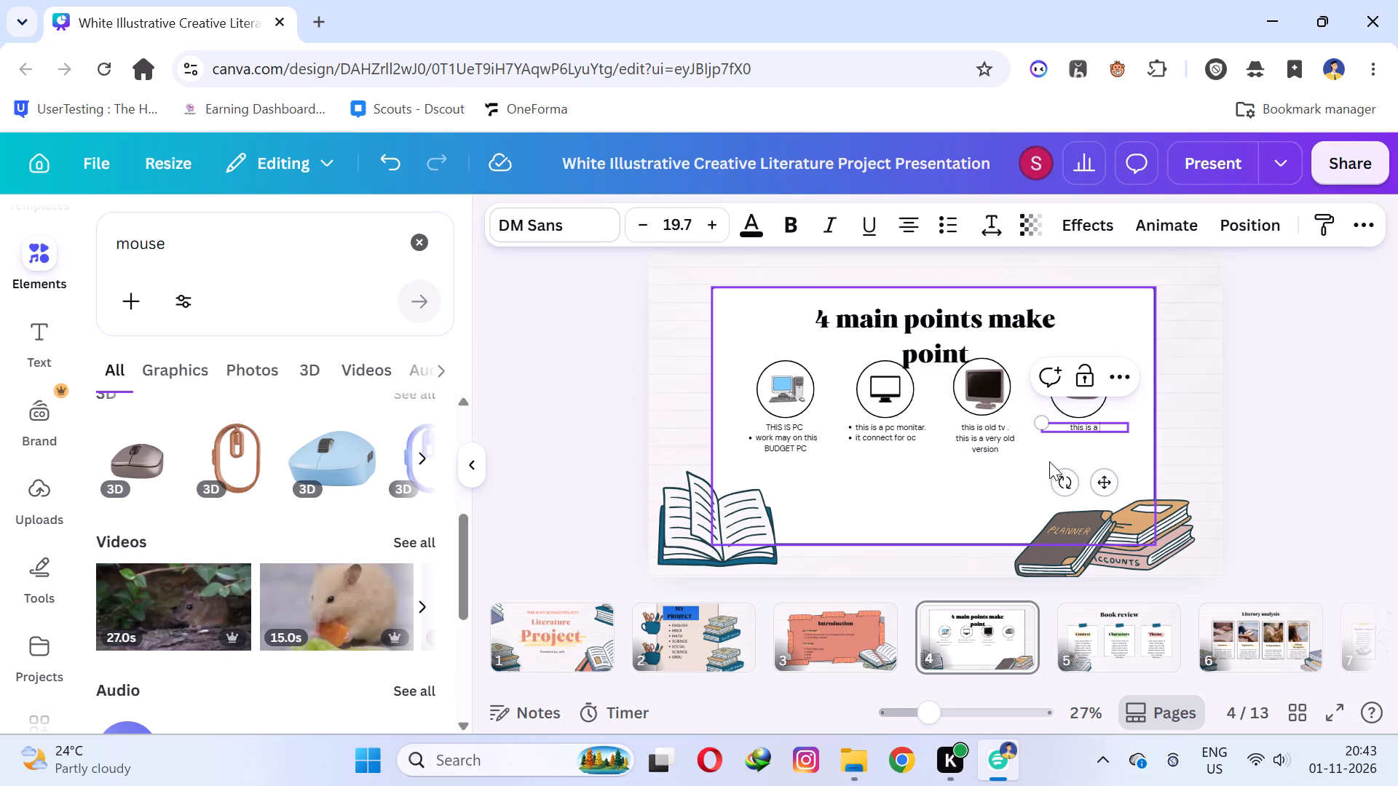
{"action": "type", "text": "mouse connect"}
{"action": "key", "text": "space"}
{"action": "type", "text": "on"}
{"action": "key", "text": "space"}
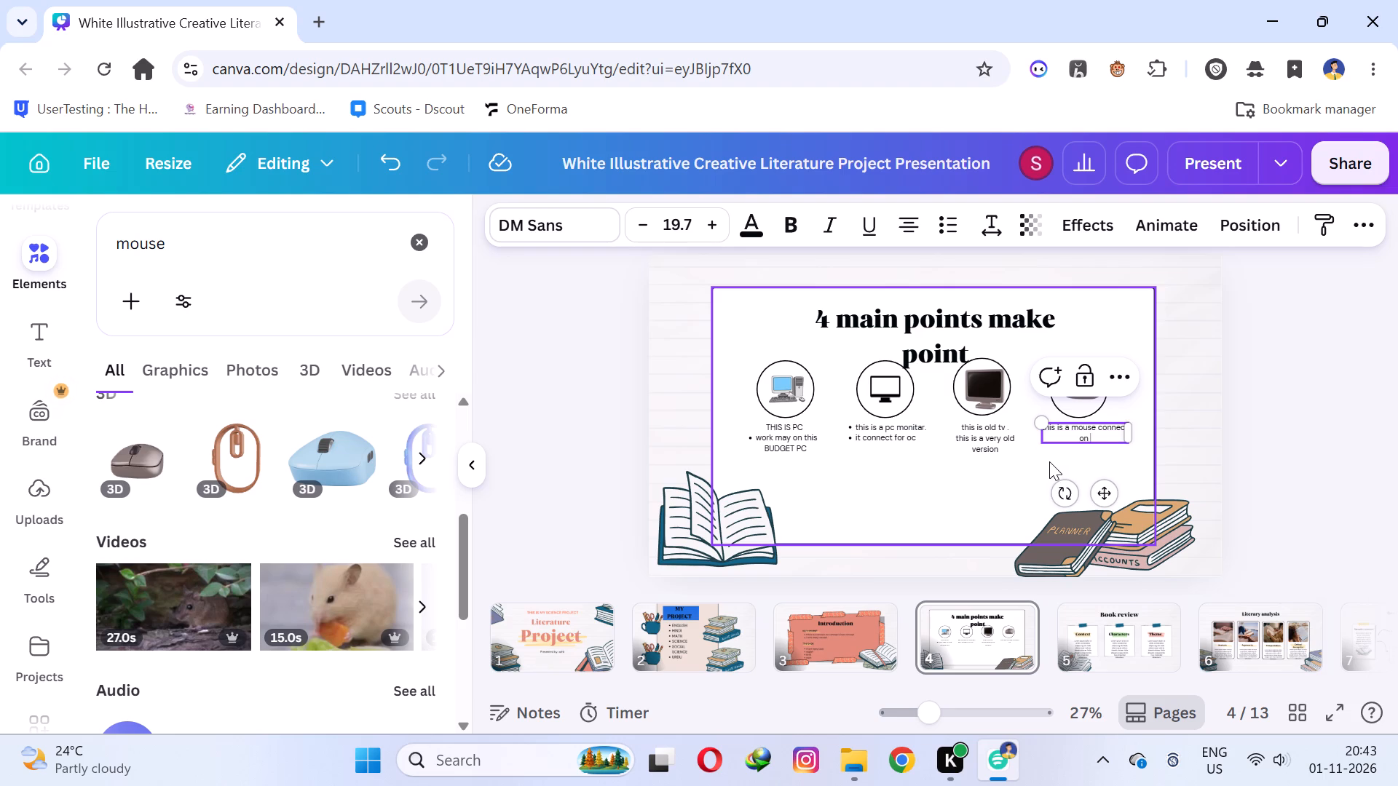
{"action": "key", "text": "m"}
{"action": "type", "text": "nitar"}
{"action": "left_click", "coordinate": [1228, 418]}
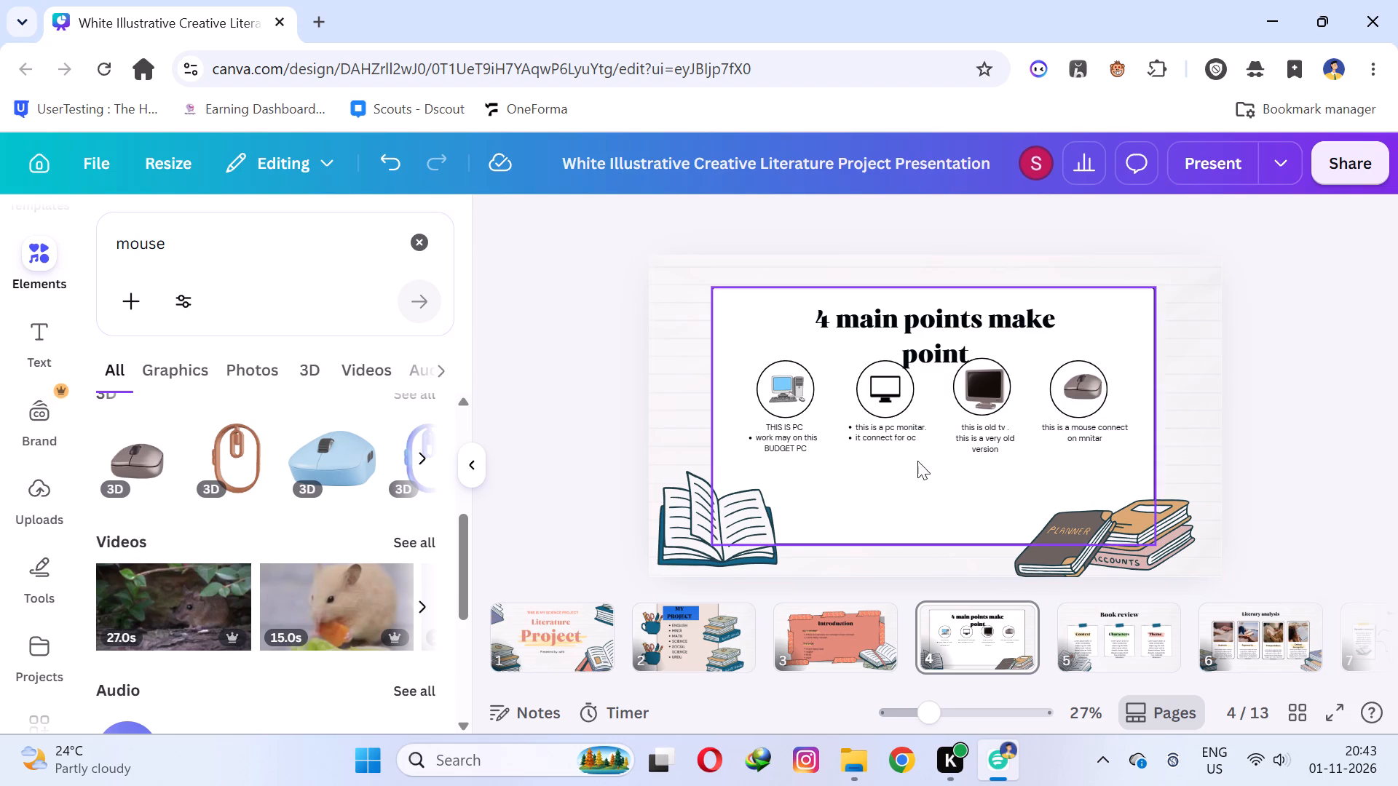
Move slide 4's title "4 main points make point" slightly upwards, away from the circles.
{"action": "left_click", "coordinate": [895, 322]}
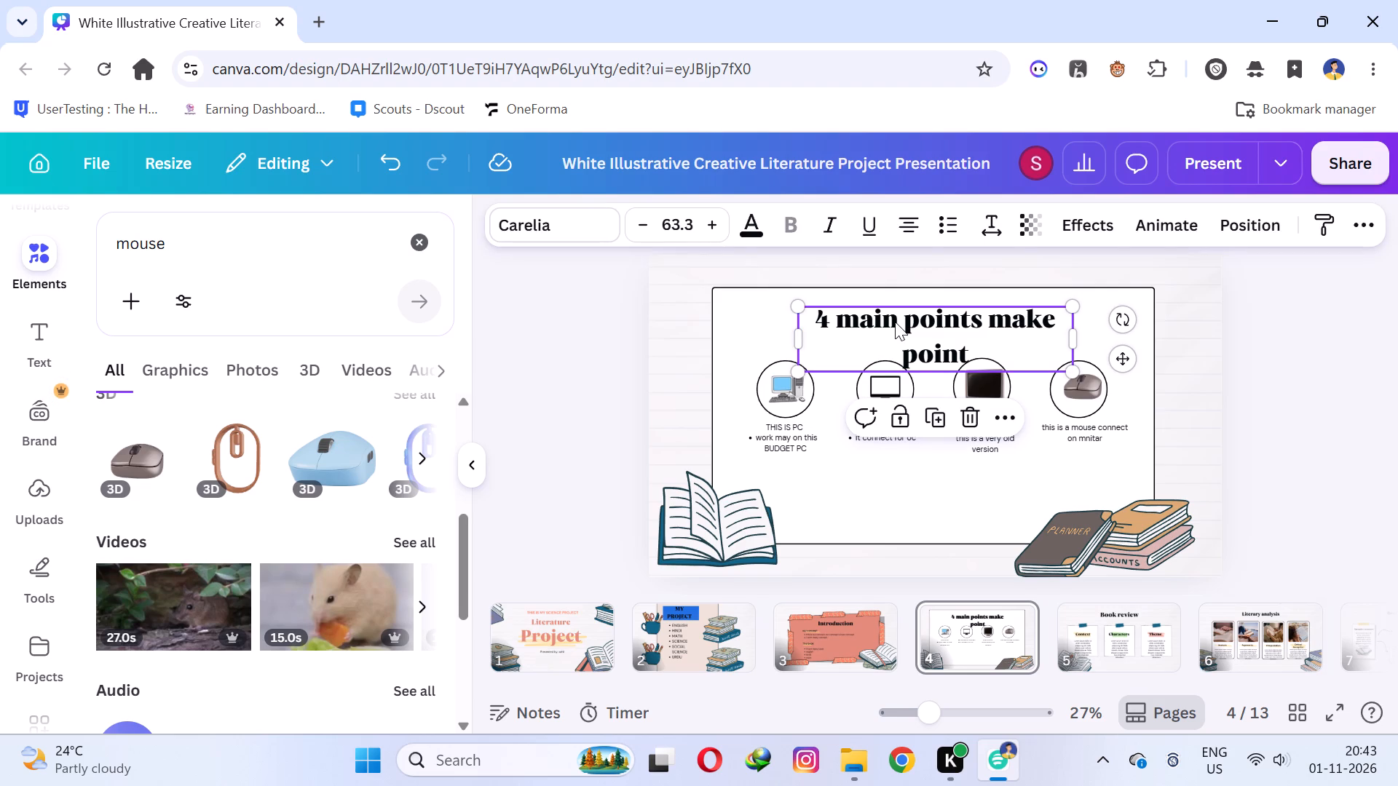
{"action": "left_click", "coordinate": [923, 494]}
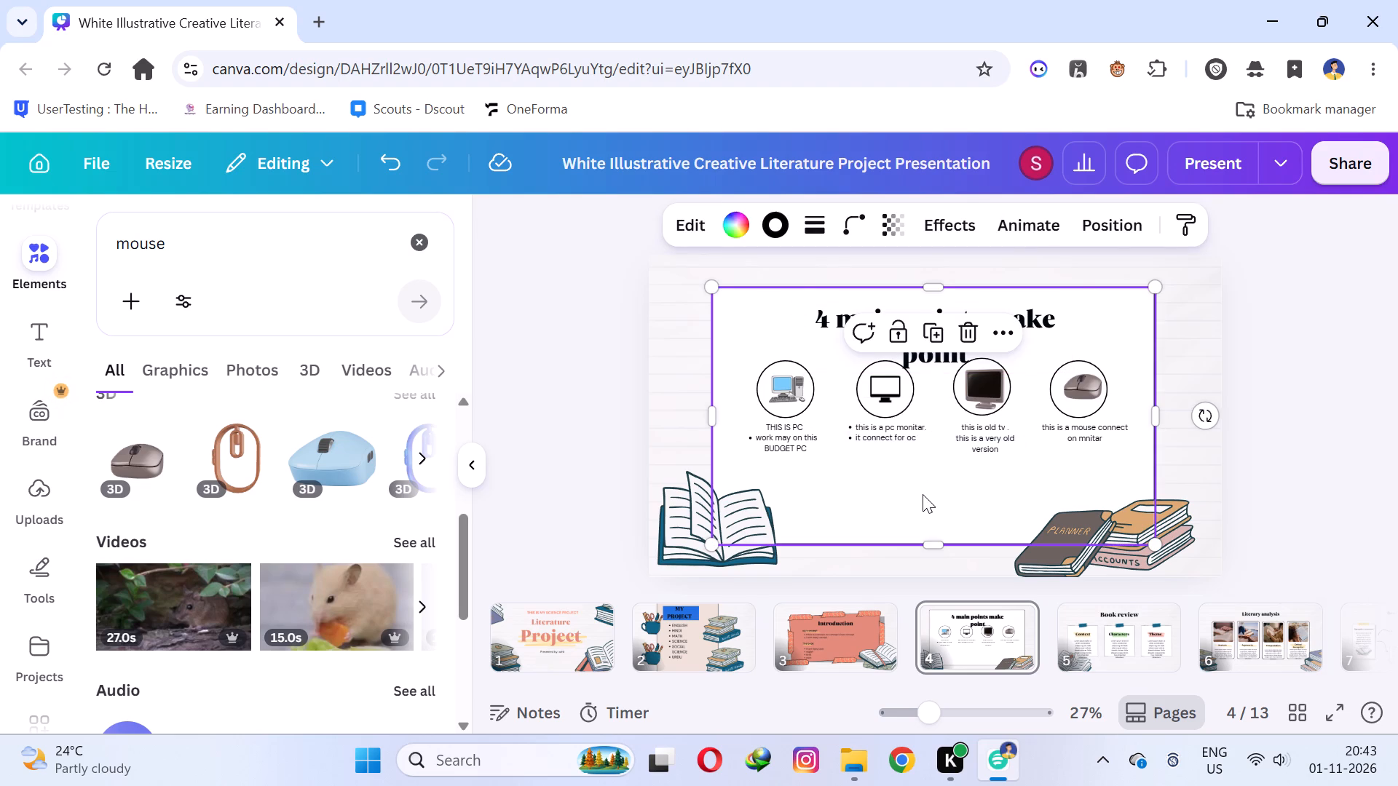
{"action": "left_click", "coordinate": [915, 500]}
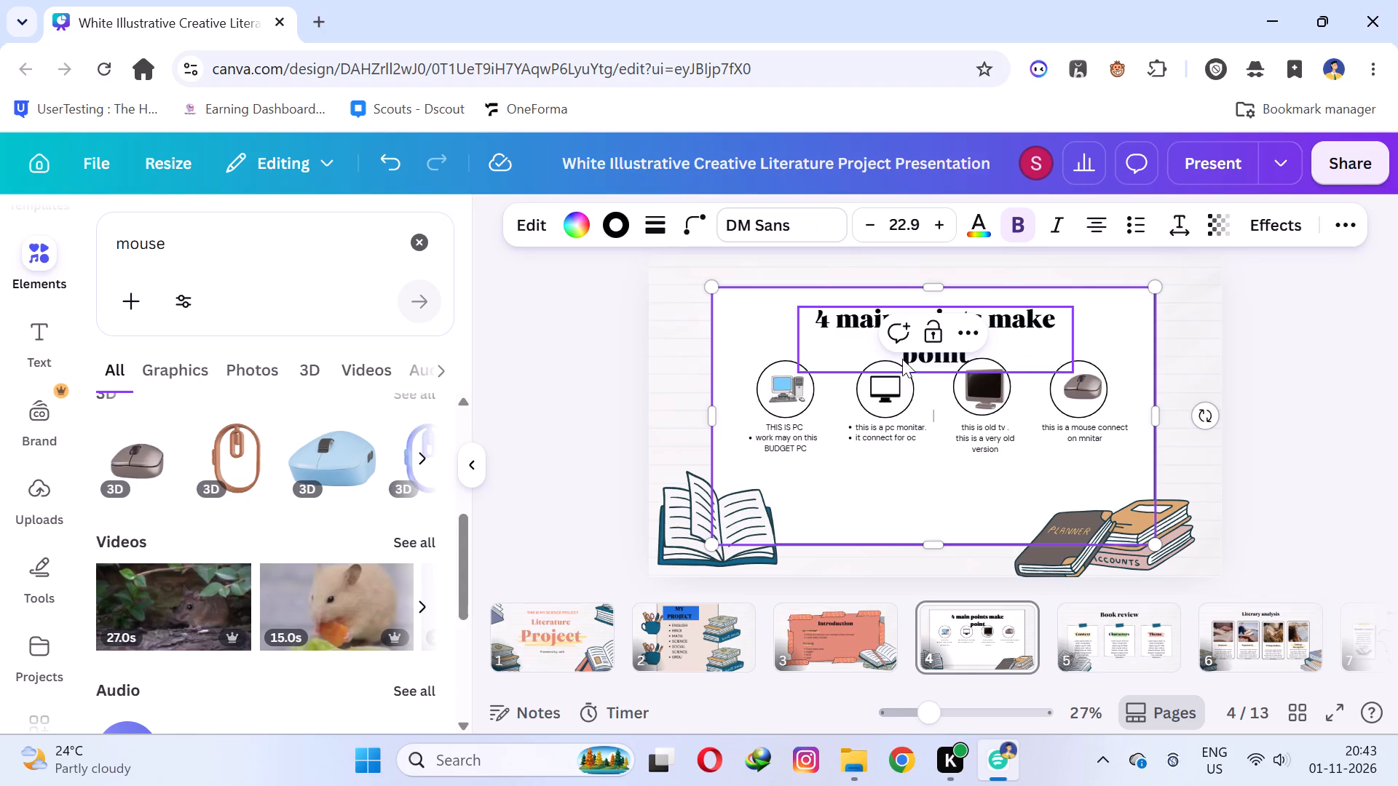
{"action": "left_click_drag", "start_coordinate": [858, 321], "coordinate": [858, 314]}
{"action": "left_click", "coordinate": [1283, 378]}
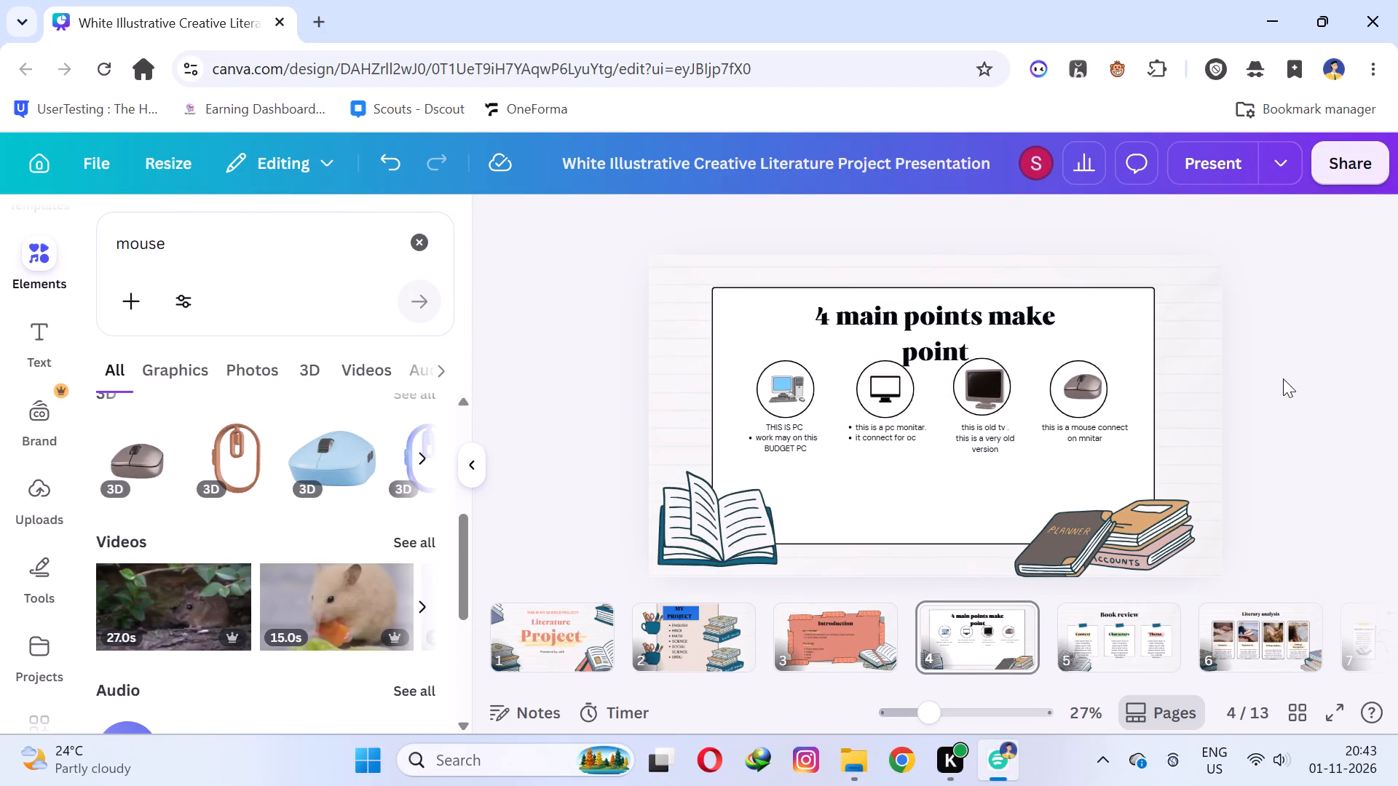
Duplicate the open book illustration on slide 4 and place the copy directly beside the original along the slide's bottom edge.
{"action": "right_click", "coordinate": [741, 537]}
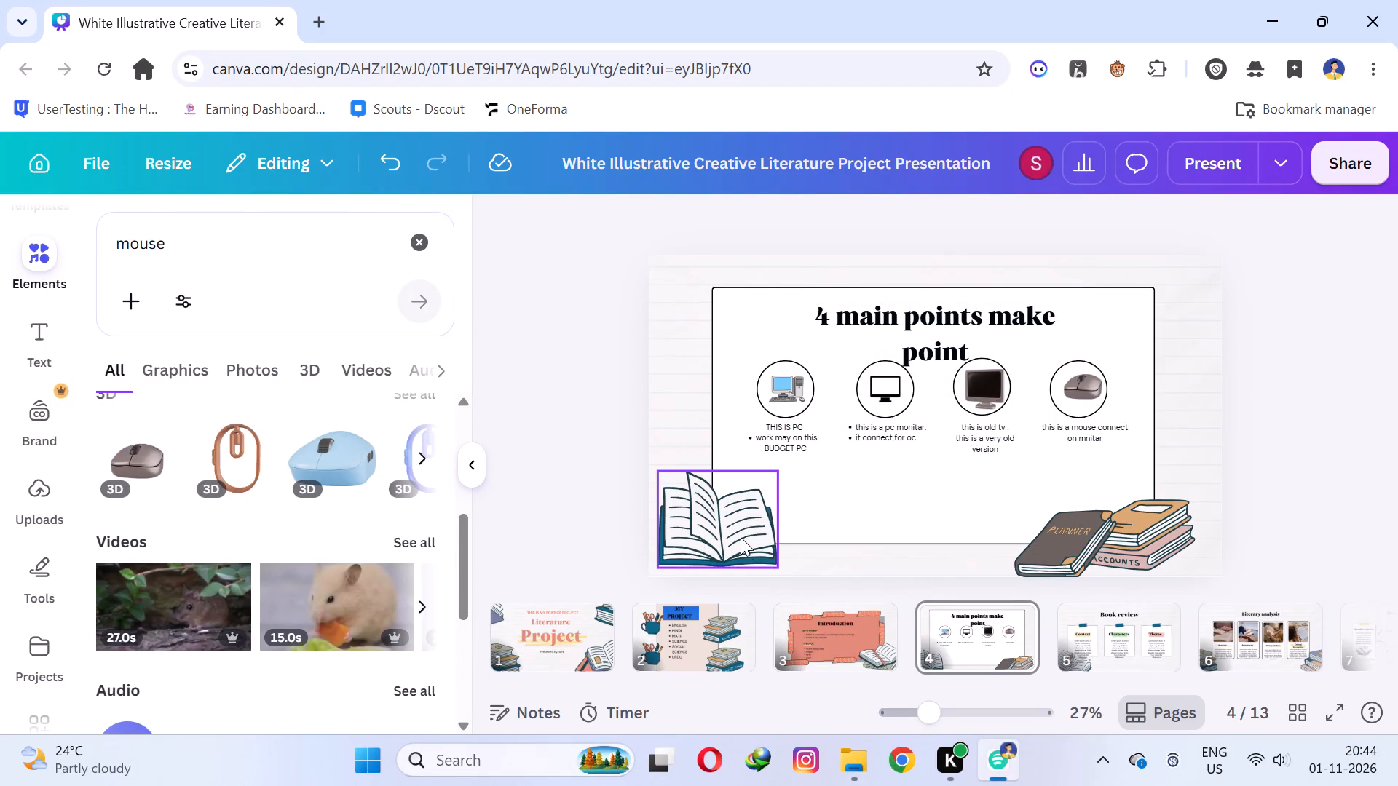
{"action": "left_click", "coordinate": [825, 272]}
{"action": "left_click_drag", "start_coordinate": [722, 544], "coordinate": [741, 542]}
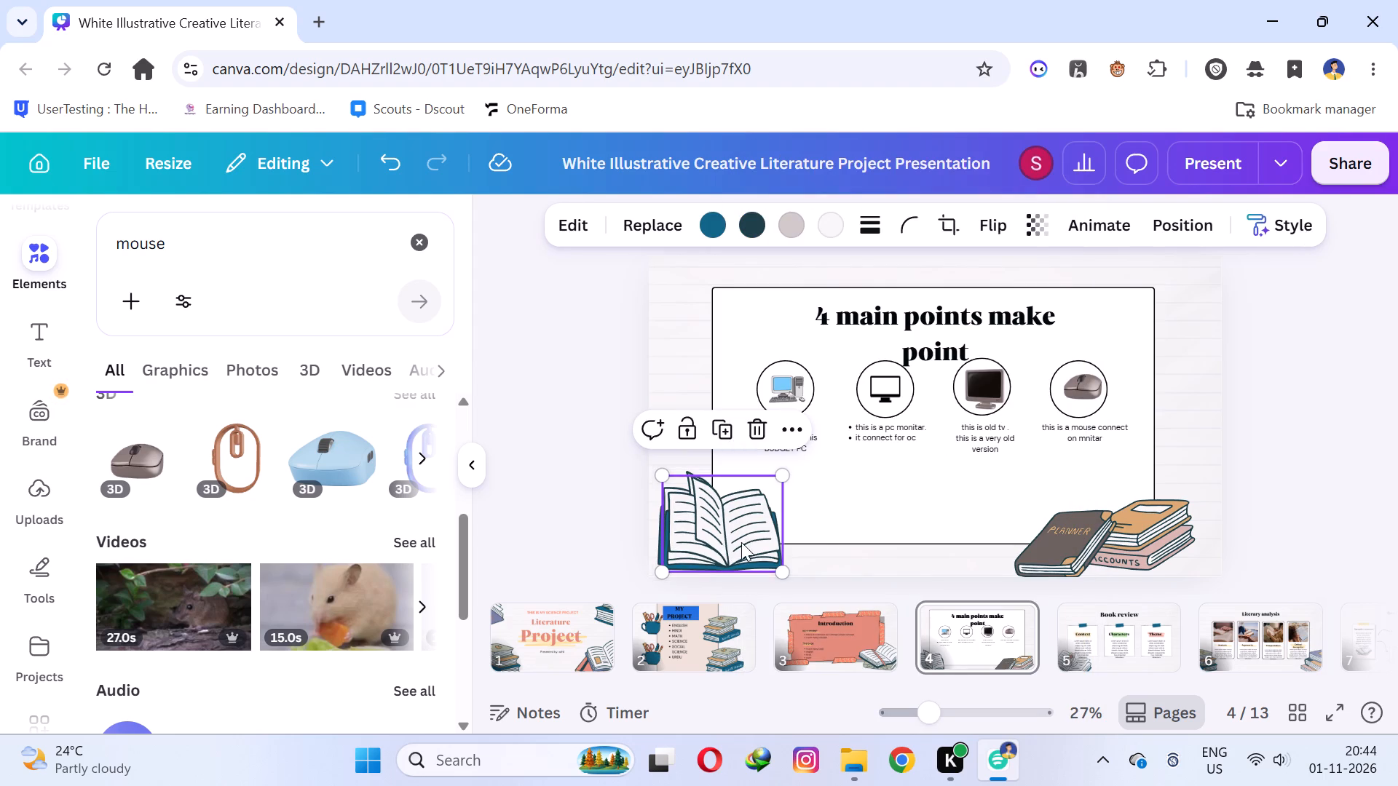
{"action": "left_click_drag", "start_coordinate": [741, 542], "coordinate": [843, 539]}
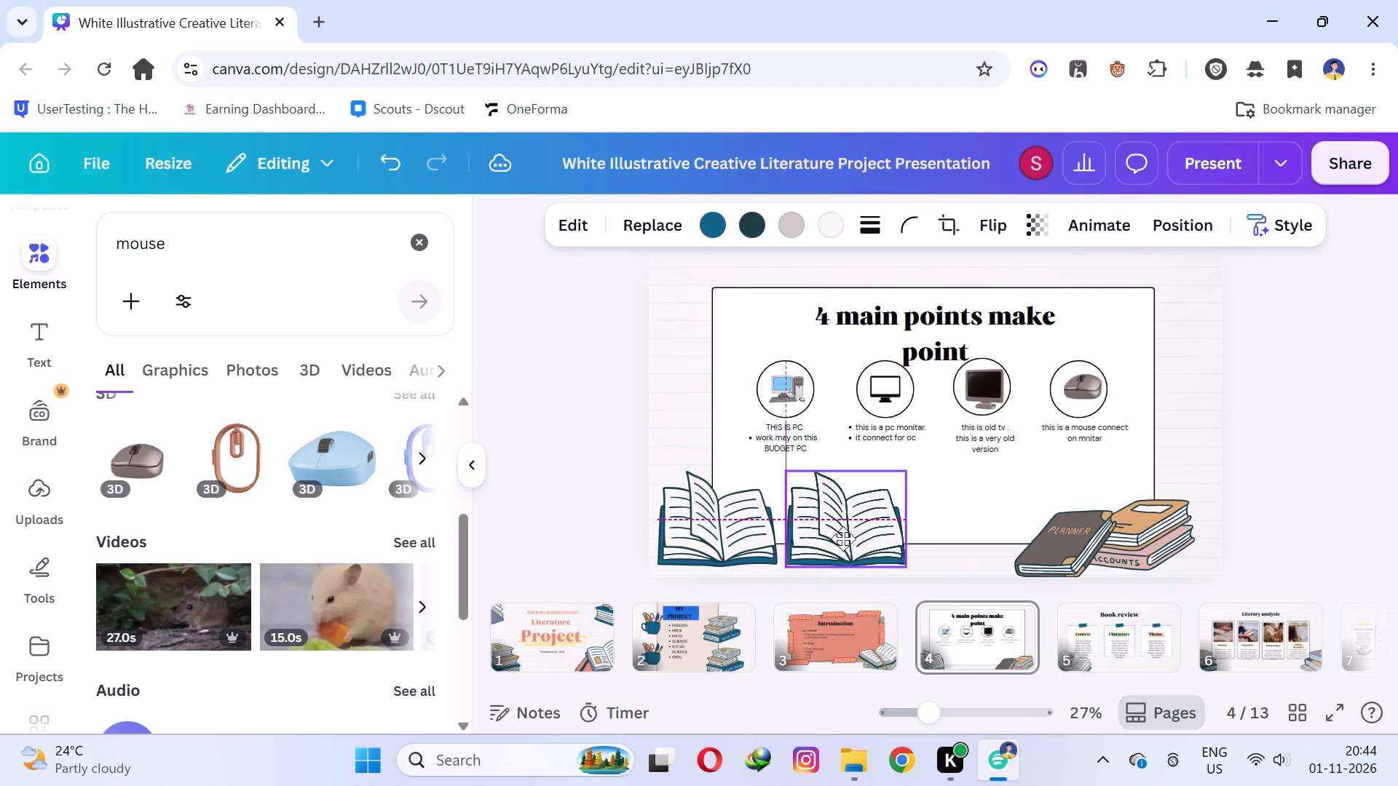
{"action": "left_click_drag", "start_coordinate": [843, 539], "coordinate": [837, 539]}
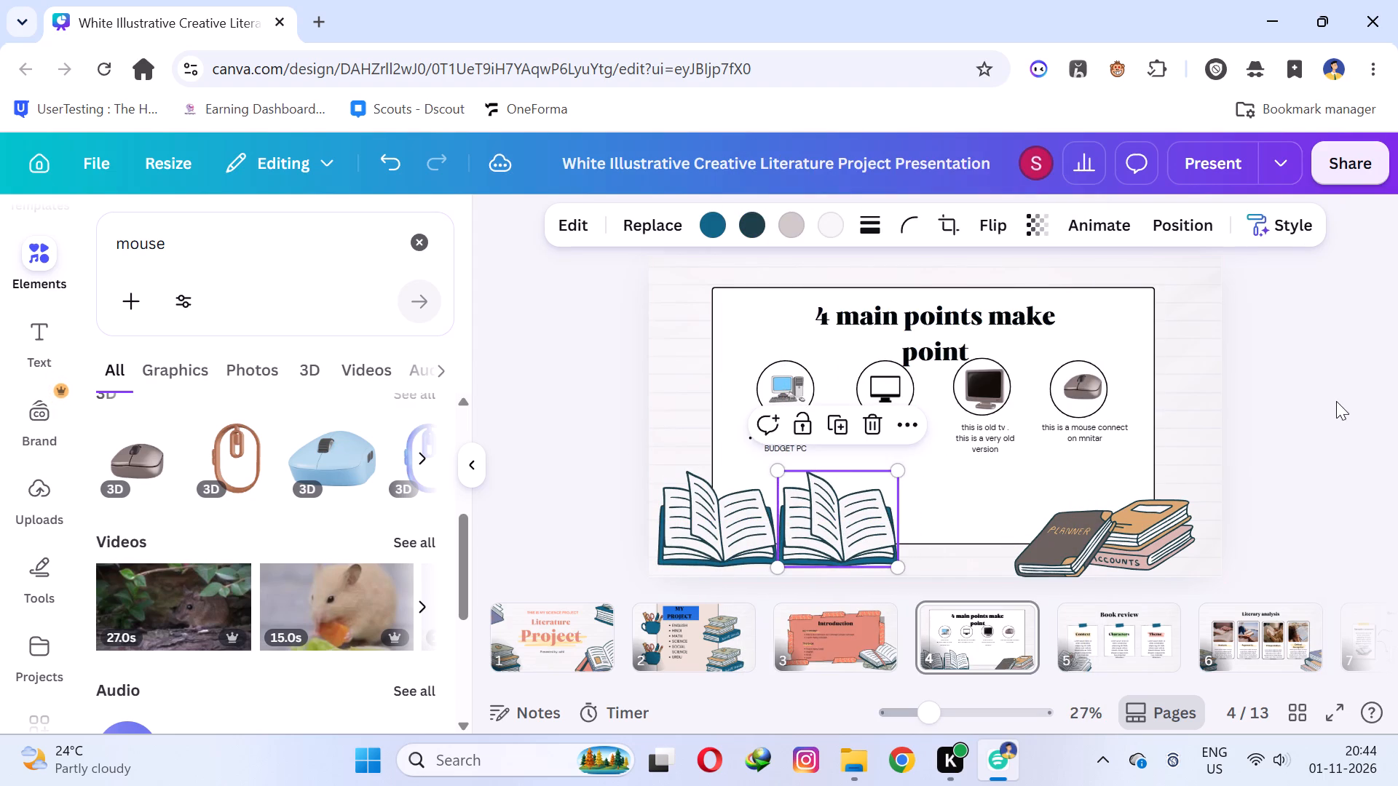
{"action": "left_click", "coordinate": [1336, 401]}
Duplicate the planner-and-accounts book stack and place the copy between the second open book and the original stack.
{"action": "left_click", "coordinate": [1090, 531]}
{"action": "right_click", "coordinate": [1090, 531]}
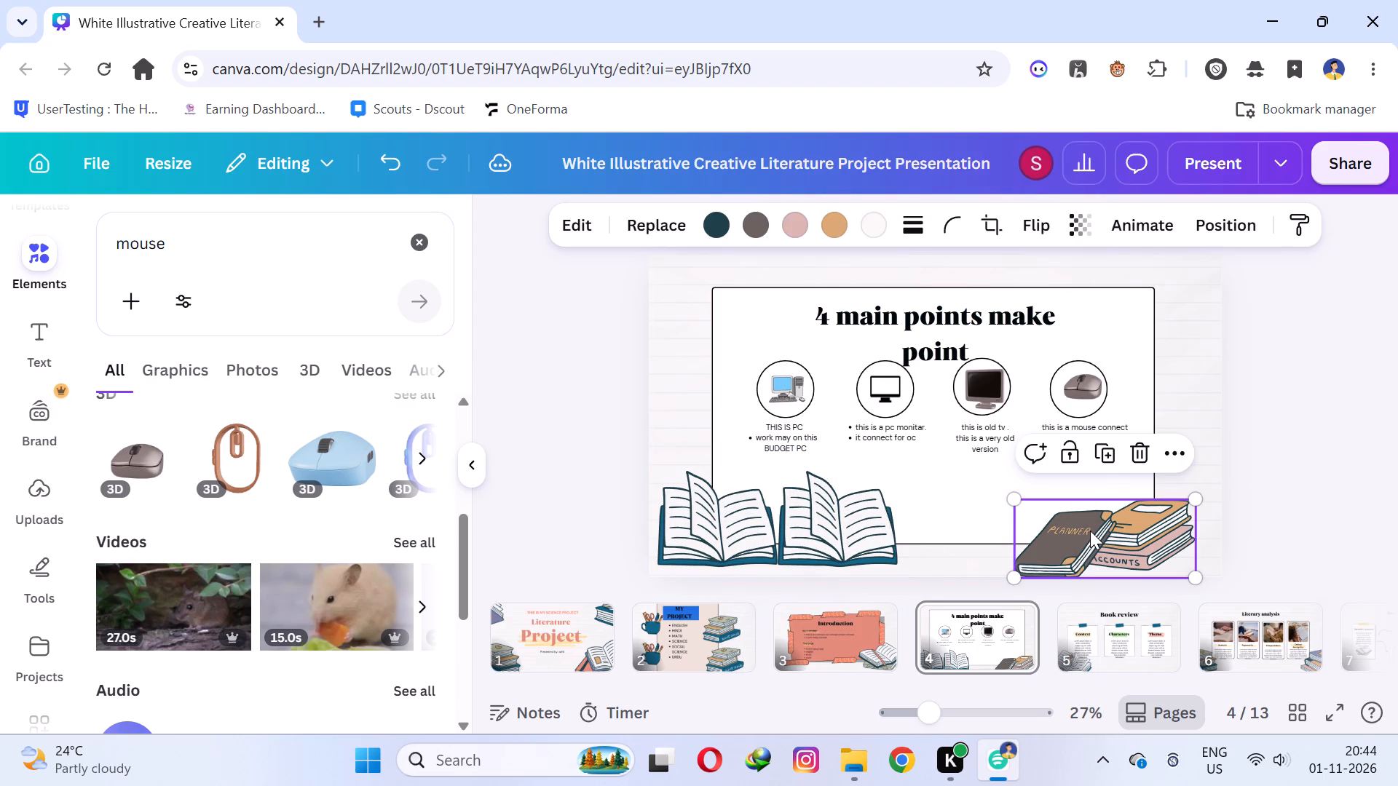
{"action": "left_click", "coordinate": [801, 284]}
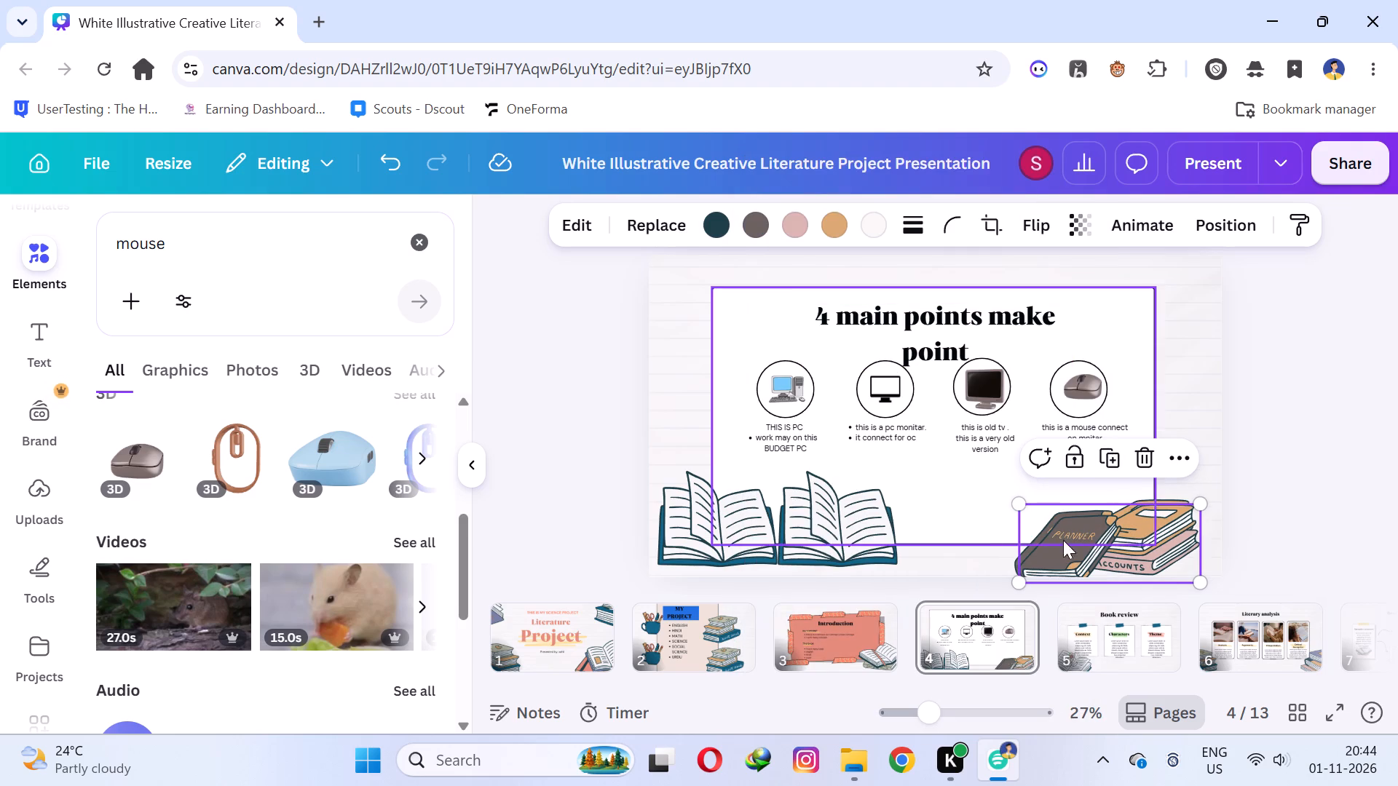
{"action": "left_click_drag", "start_coordinate": [1073, 539], "coordinate": [937, 531]}
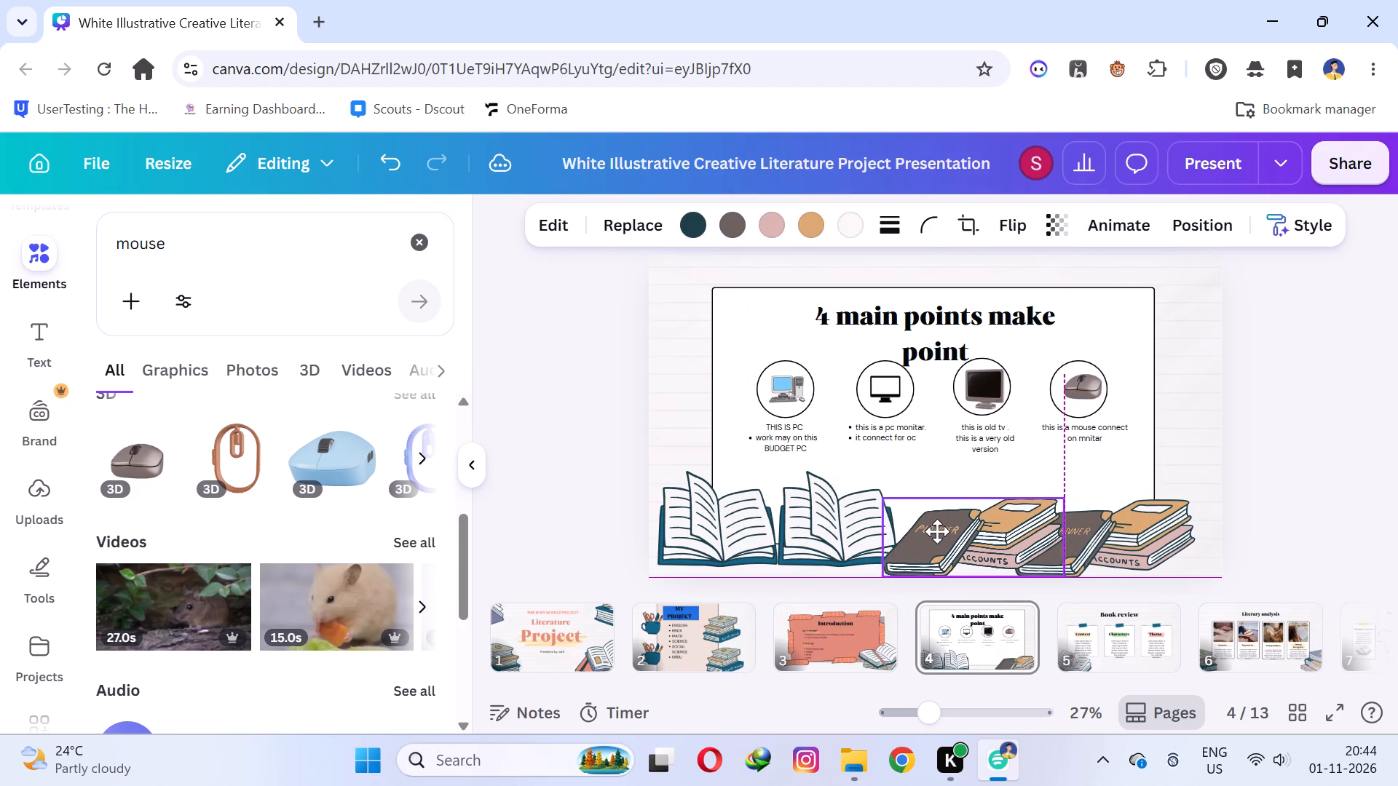
{"action": "left_click_drag", "start_coordinate": [937, 531], "coordinate": [925, 531]}
{"action": "left_click", "coordinate": [1338, 473]}
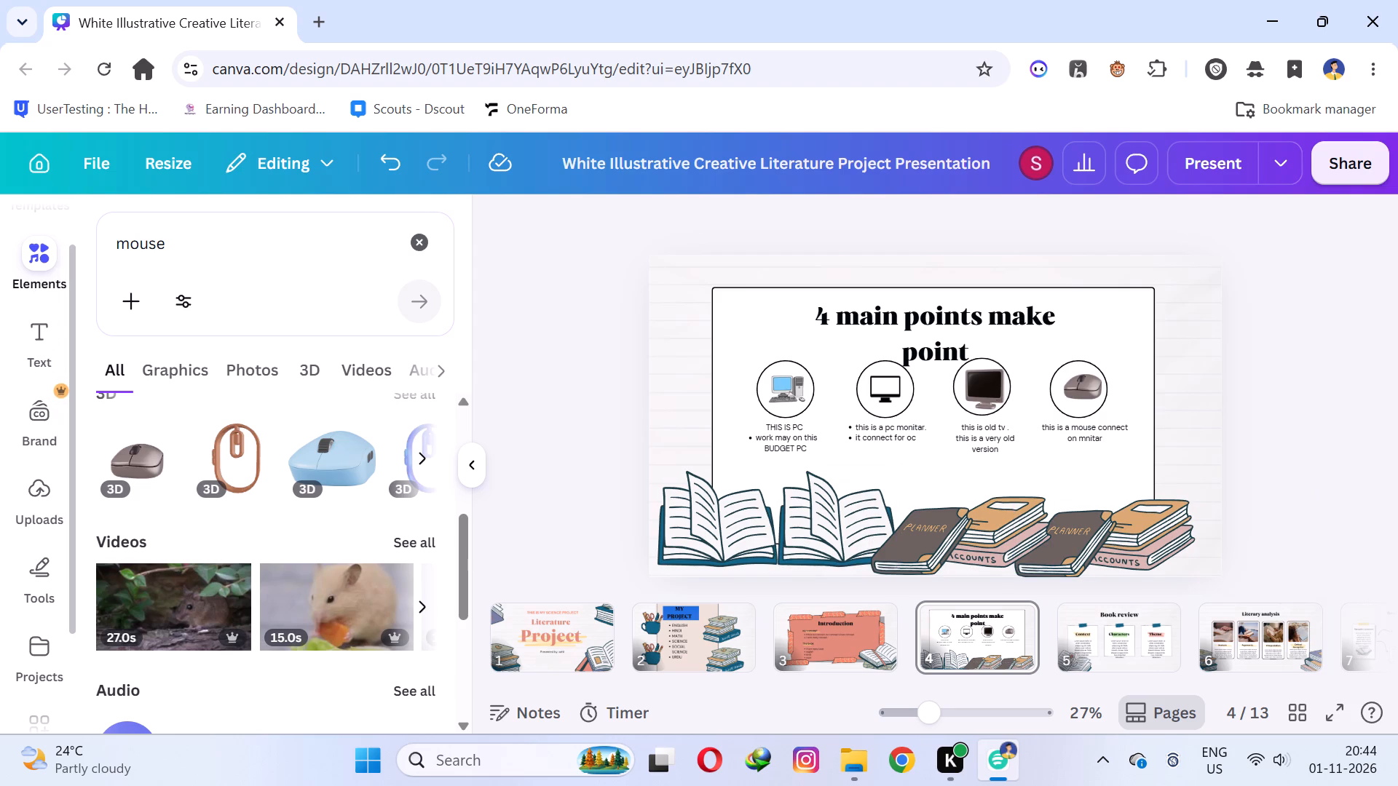
Search the elements for "book" and add the plain open-book outline graphic to slide 4's top-left corner, shrunk clear of the title.
{"action": "left_click_drag", "start_coordinate": [185, 248], "coordinate": [0, 259]}
{"action": "type", "text": "book"}
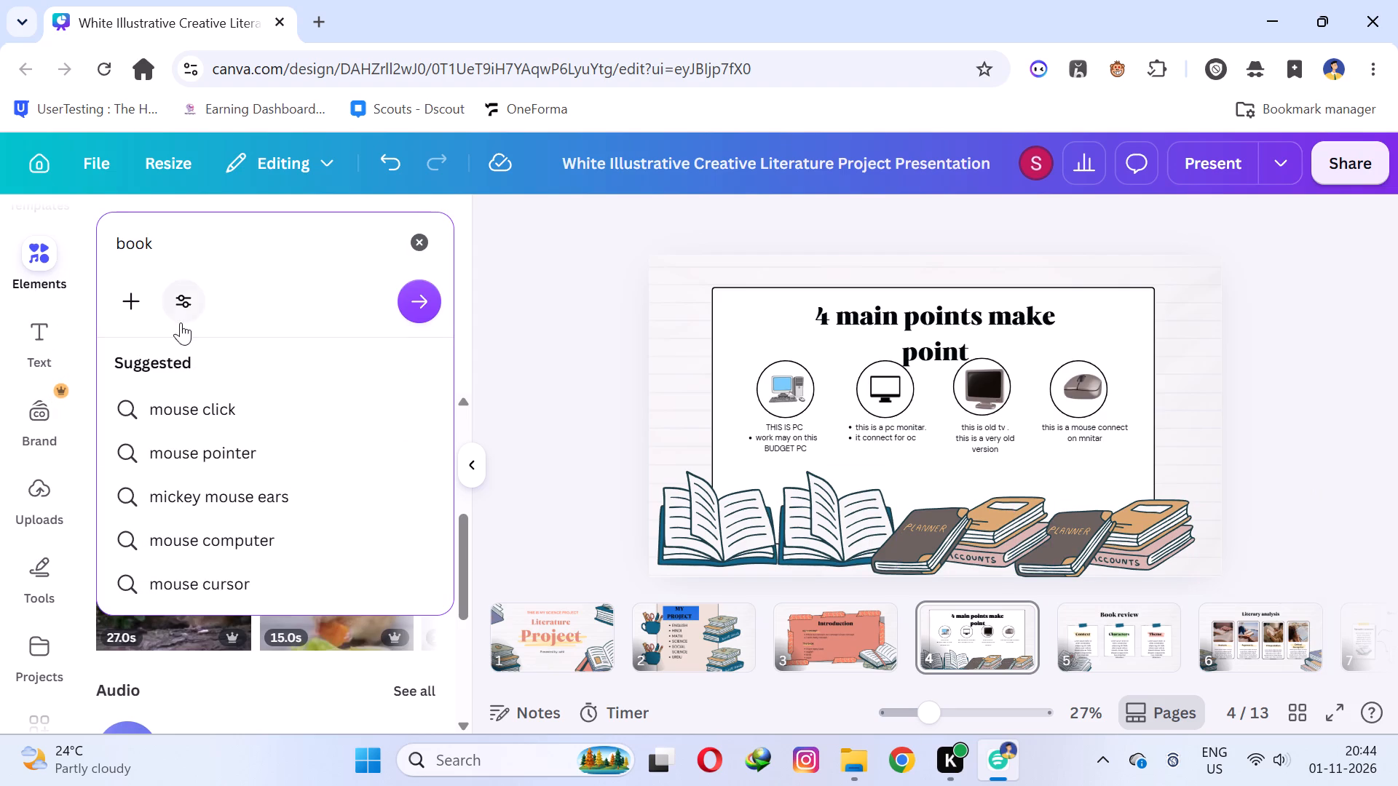
{"action": "key", "text": "Return"}
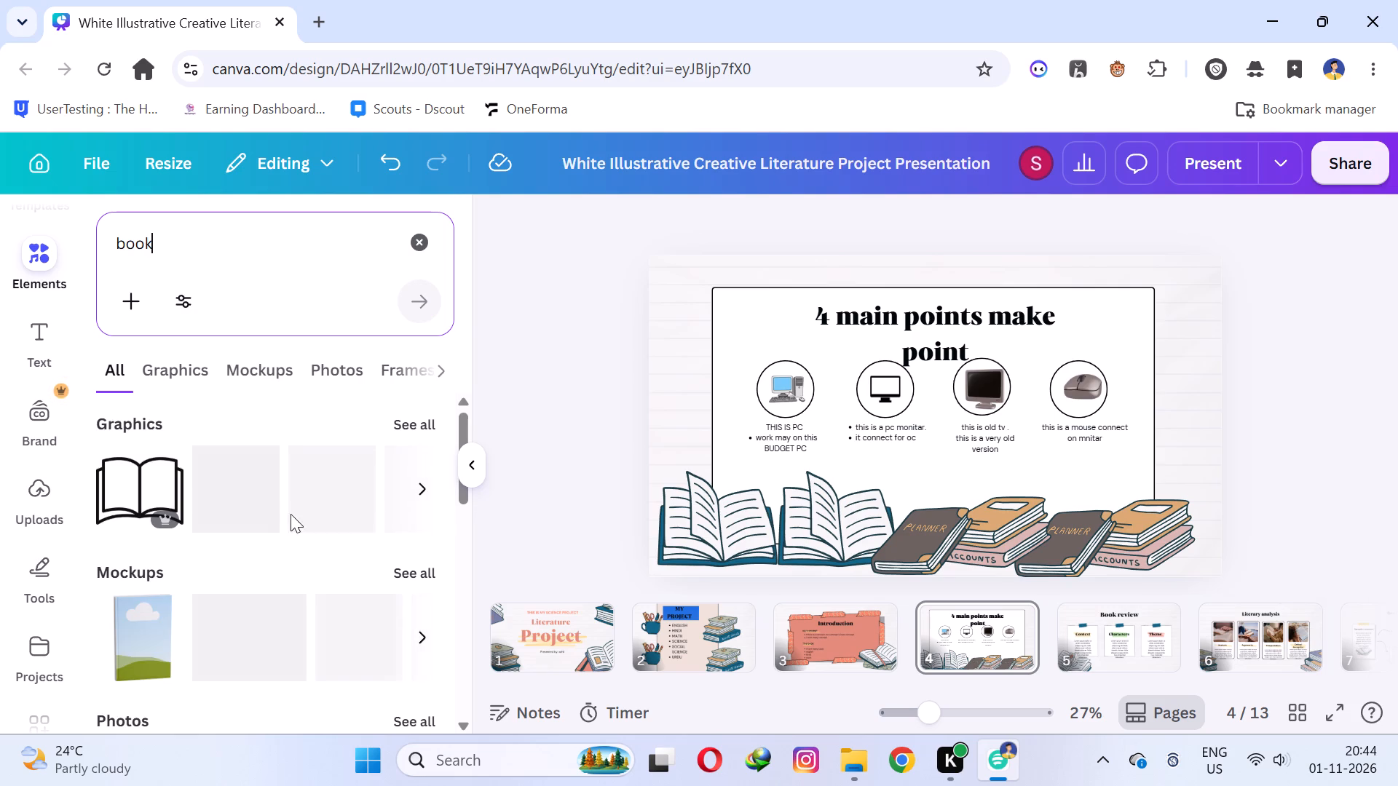
{"action": "left_click_drag", "start_coordinate": [136, 483], "coordinate": [701, 267]}
{"action": "left_click", "coordinate": [539, 337]}
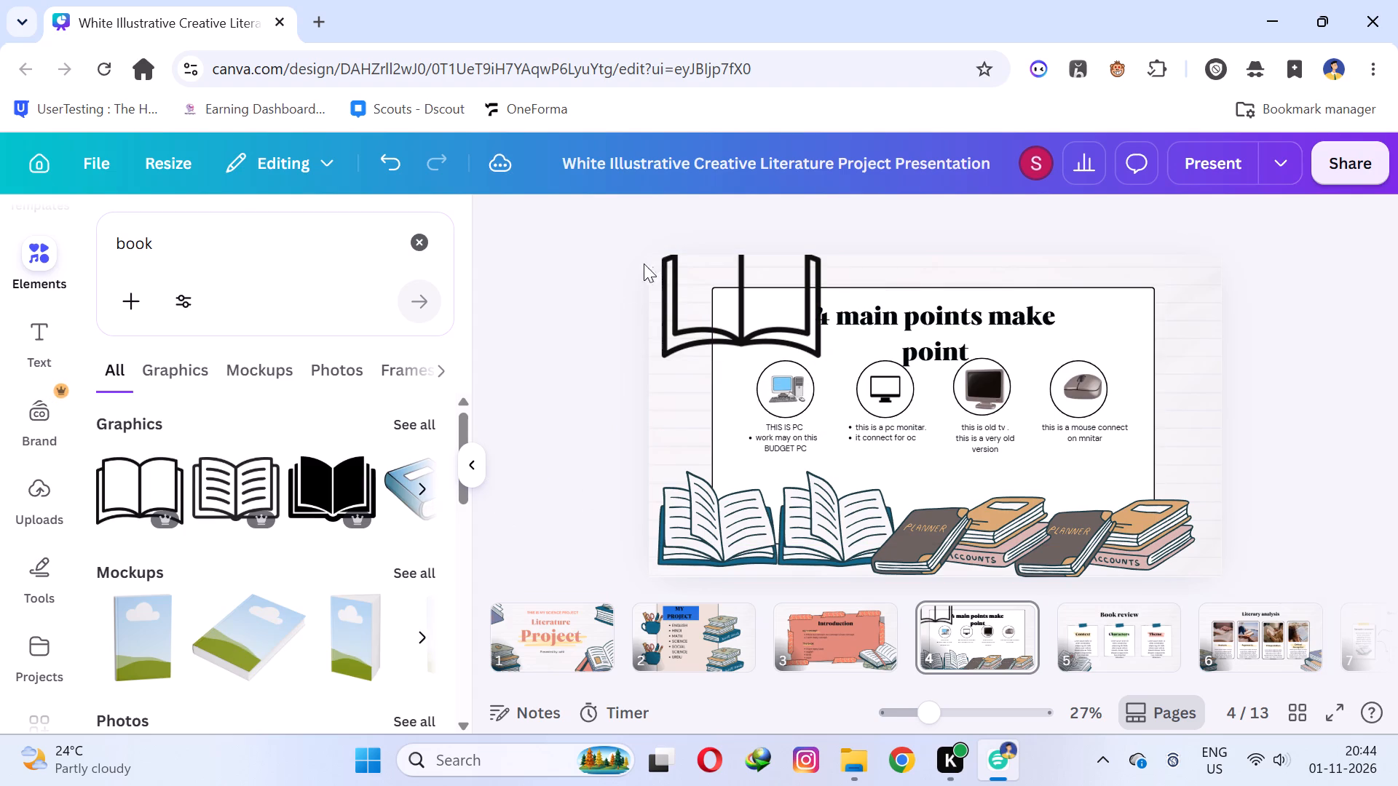
{"action": "left_click_drag", "start_coordinate": [724, 300], "coordinate": [720, 321]}
{"action": "left_click", "coordinate": [1352, 317]}
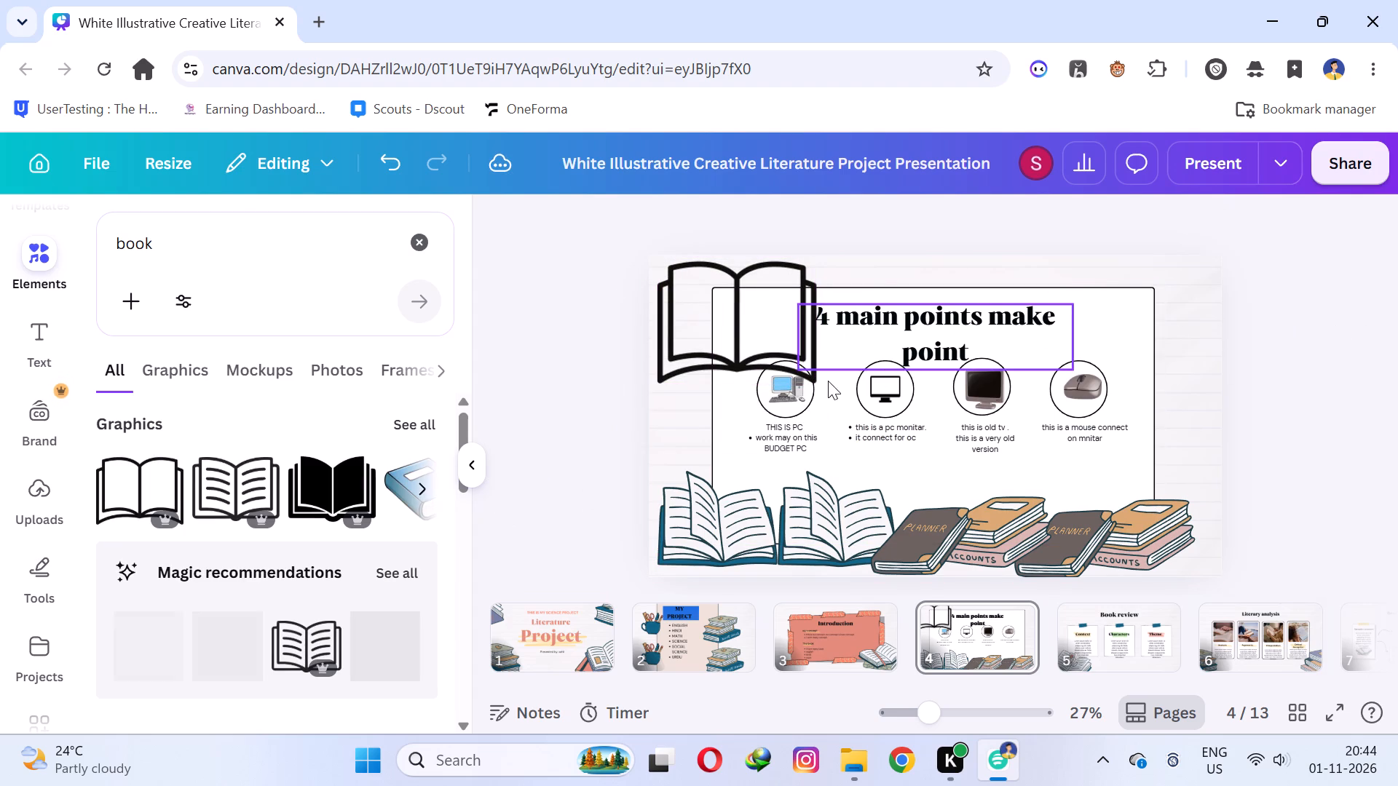
{"action": "left_click", "coordinate": [777, 336]}
{"action": "left_click_drag", "start_coordinate": [821, 384], "coordinate": [786, 360]}
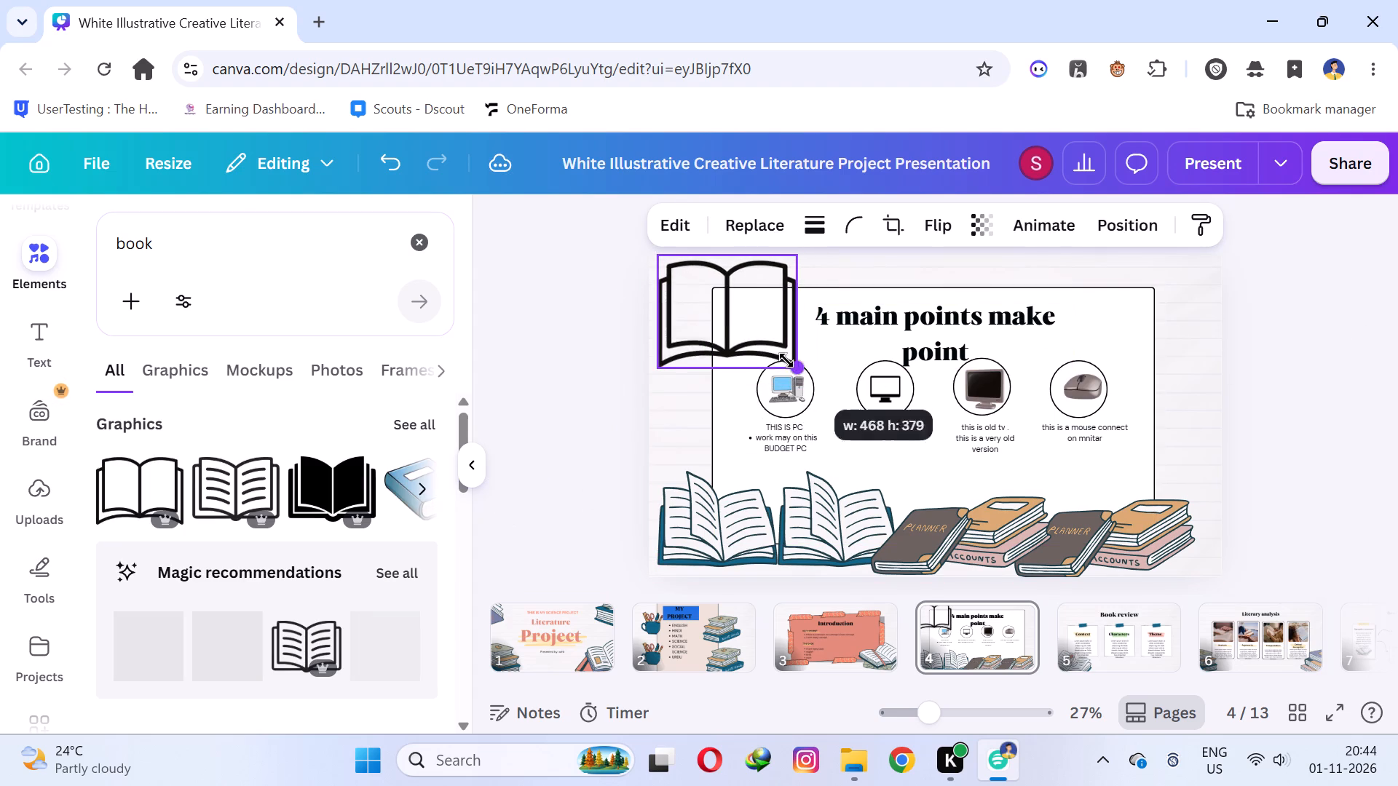
{"action": "left_click_drag", "start_coordinate": [786, 360], "coordinate": [786, 360]}
Add the same open-book outline to slide 4's top-right corner, slightly smaller than the first one.
{"action": "left_click_drag", "start_coordinate": [117, 488], "coordinate": [716, 410]}
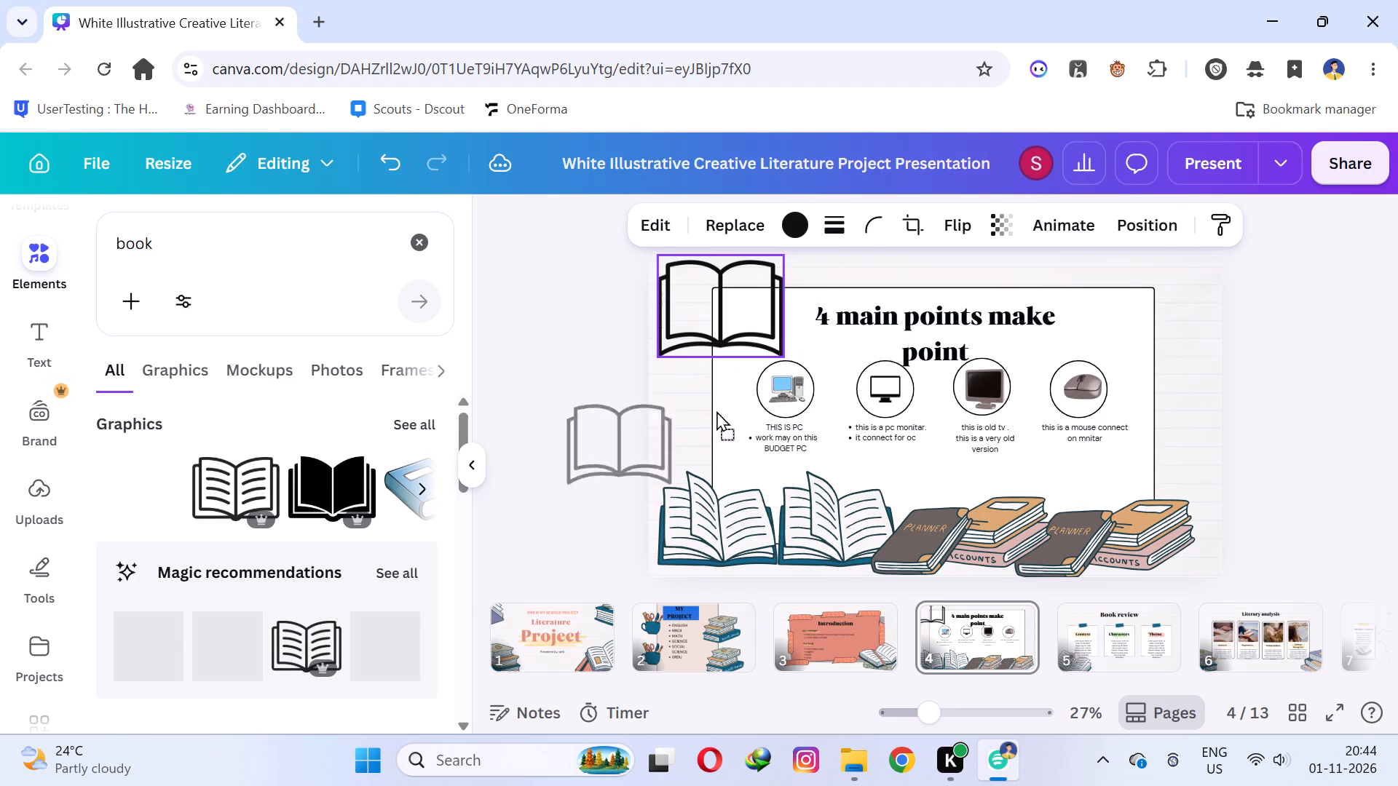
{"action": "left_click_drag", "start_coordinate": [716, 410], "coordinate": [1094, 290]}
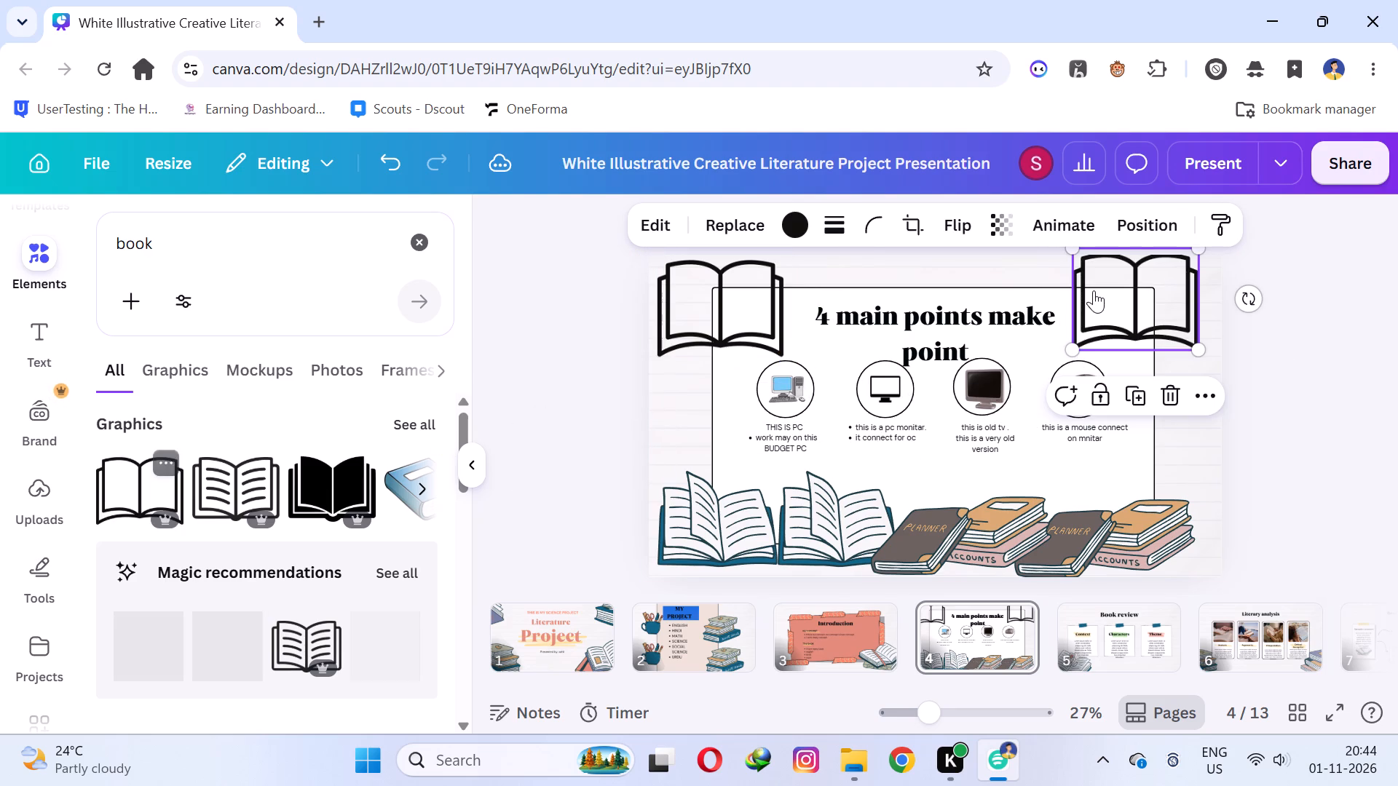
{"action": "left_click_drag", "start_coordinate": [1073, 247], "coordinate": [1083, 253]}
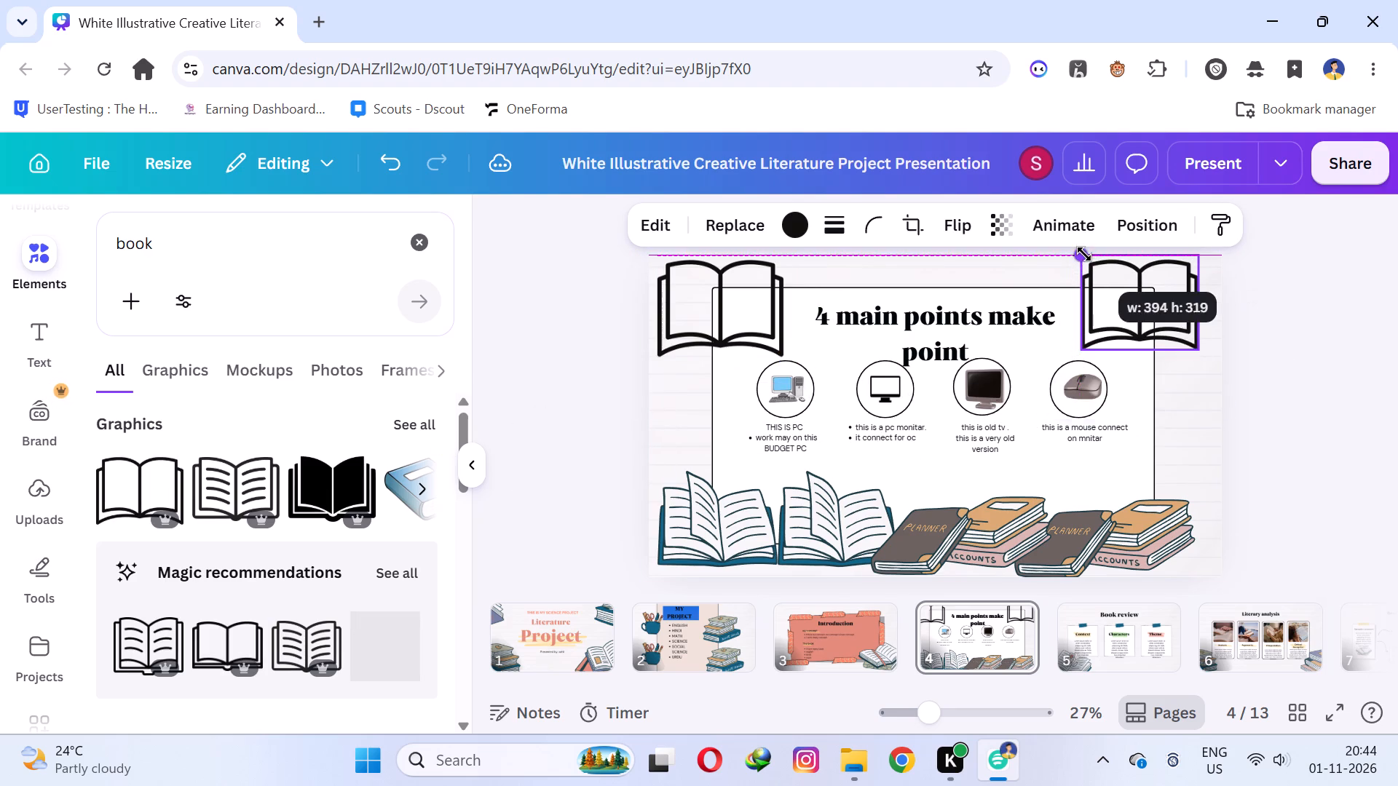
{"action": "left_click_drag", "start_coordinate": [1198, 346], "coordinate": [1179, 341]}
{"action": "left_click", "coordinate": [1276, 323]}
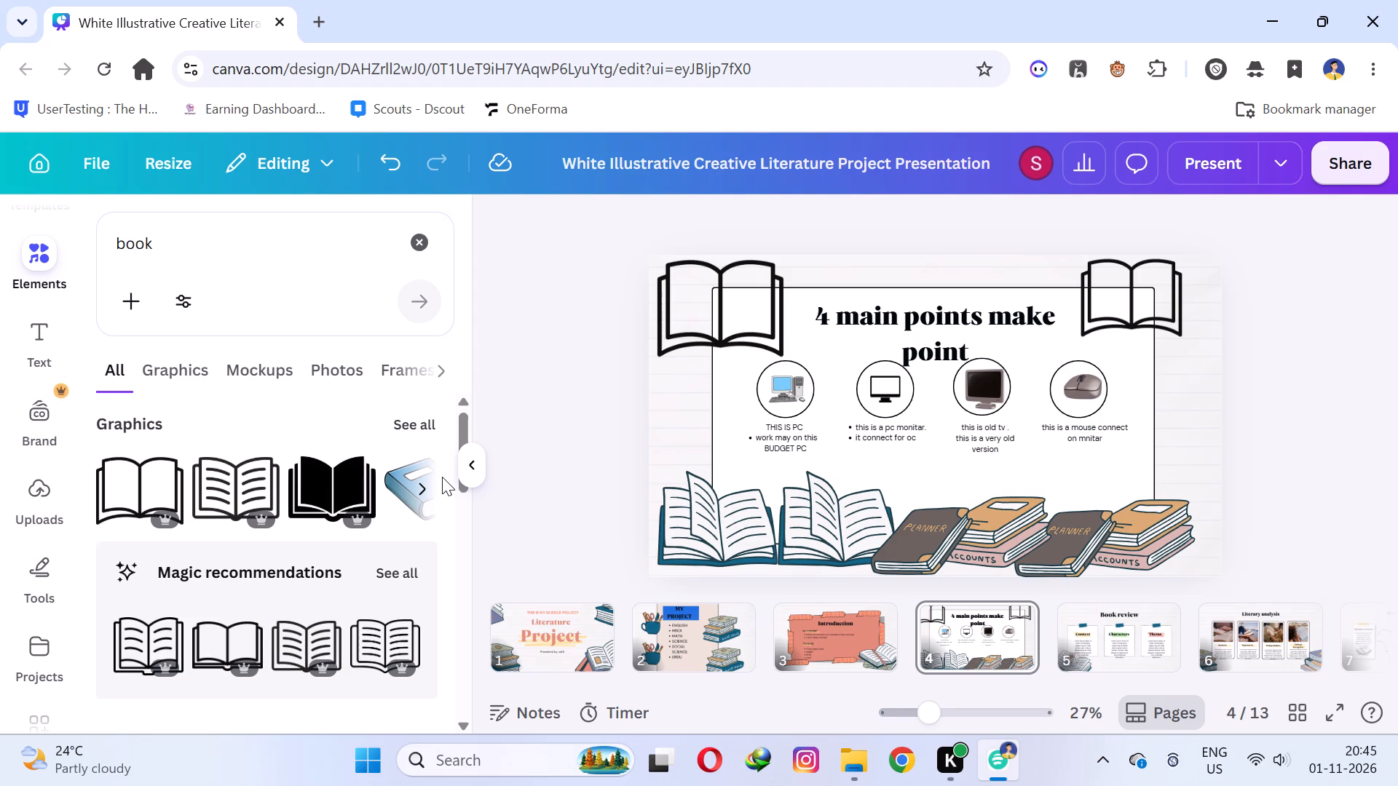
Move the white bordered rectangle behind slide 4's content slightly up and to the left.
{"action": "left_click_drag", "start_coordinate": [712, 392], "coordinate": [727, 392]}
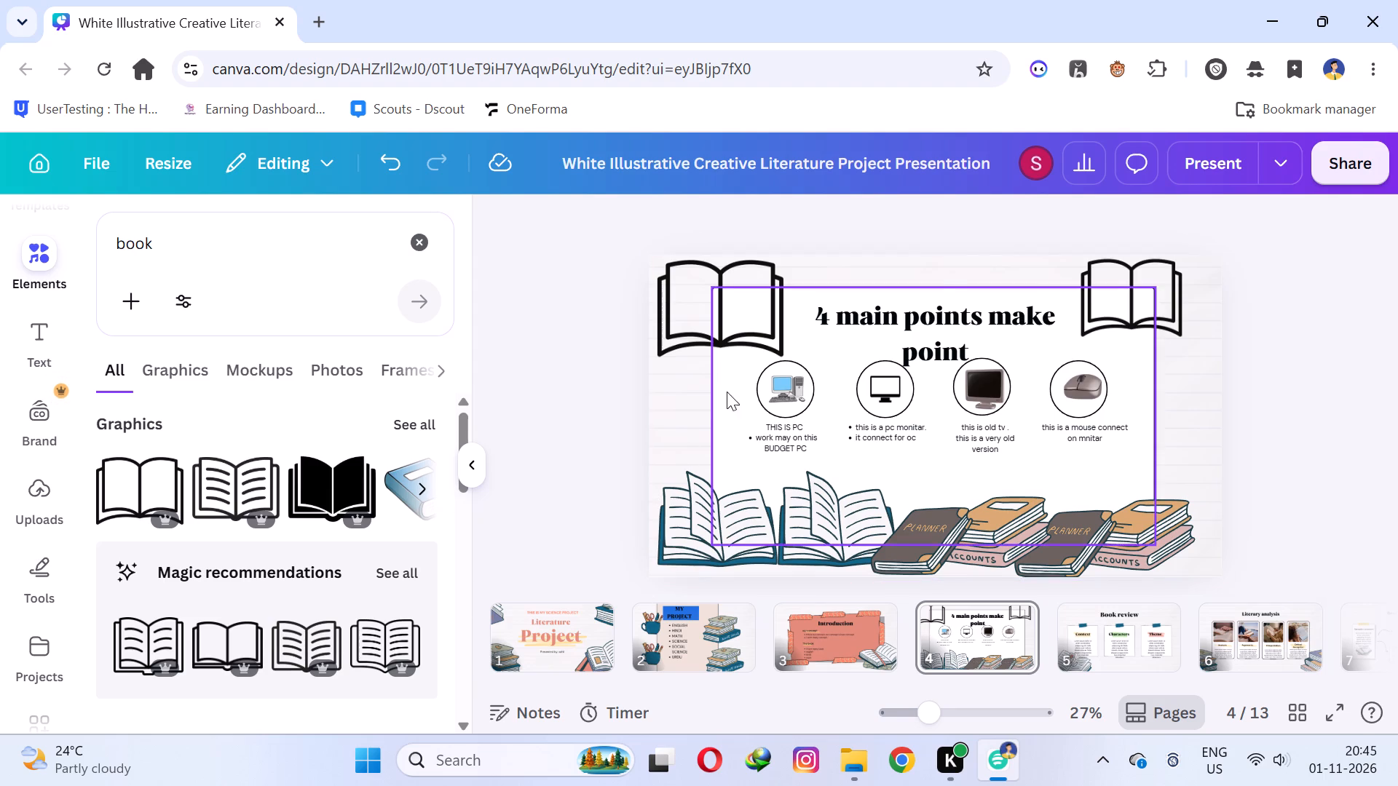
{"action": "left_click_drag", "start_coordinate": [727, 392], "coordinate": [679, 374]}
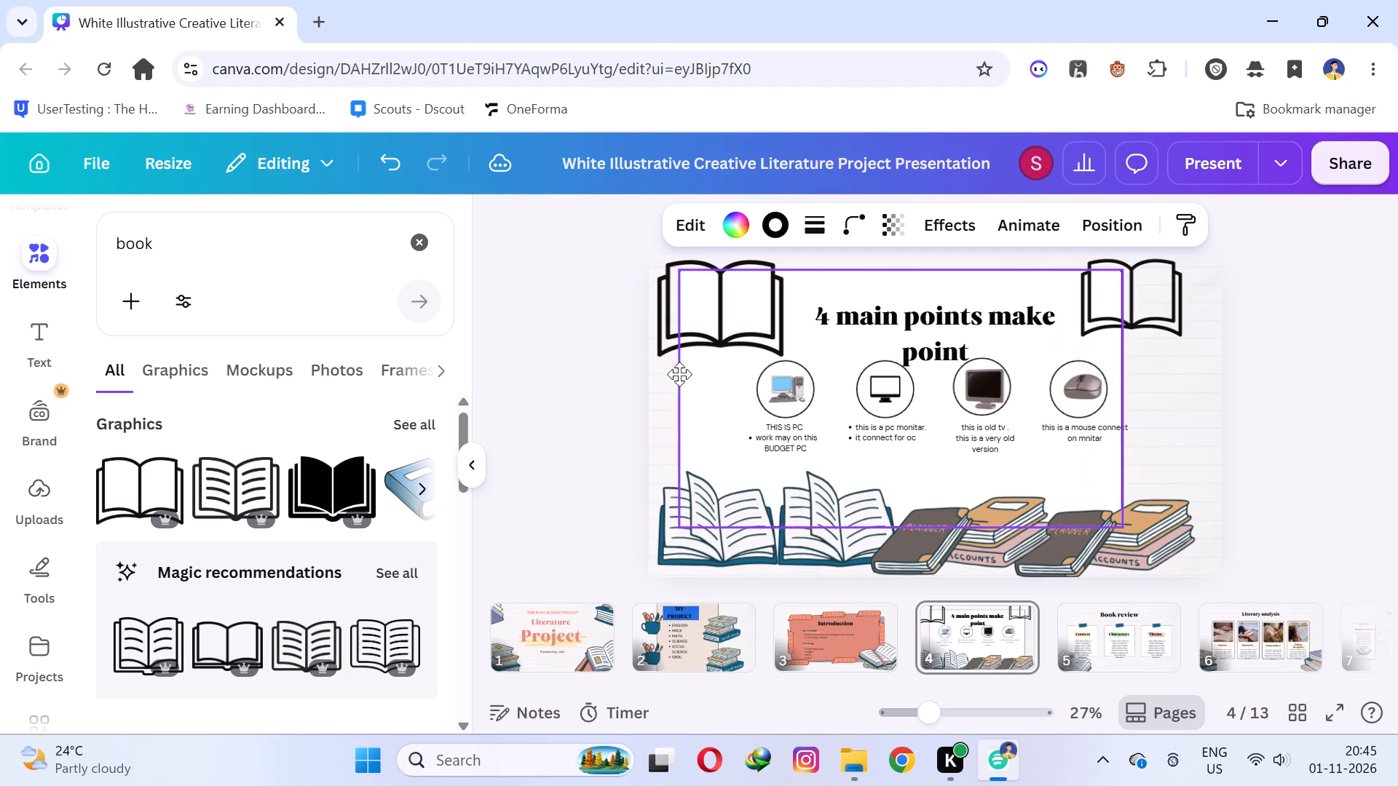
{"action": "left_click_drag", "start_coordinate": [679, 374], "coordinate": [687, 374]}
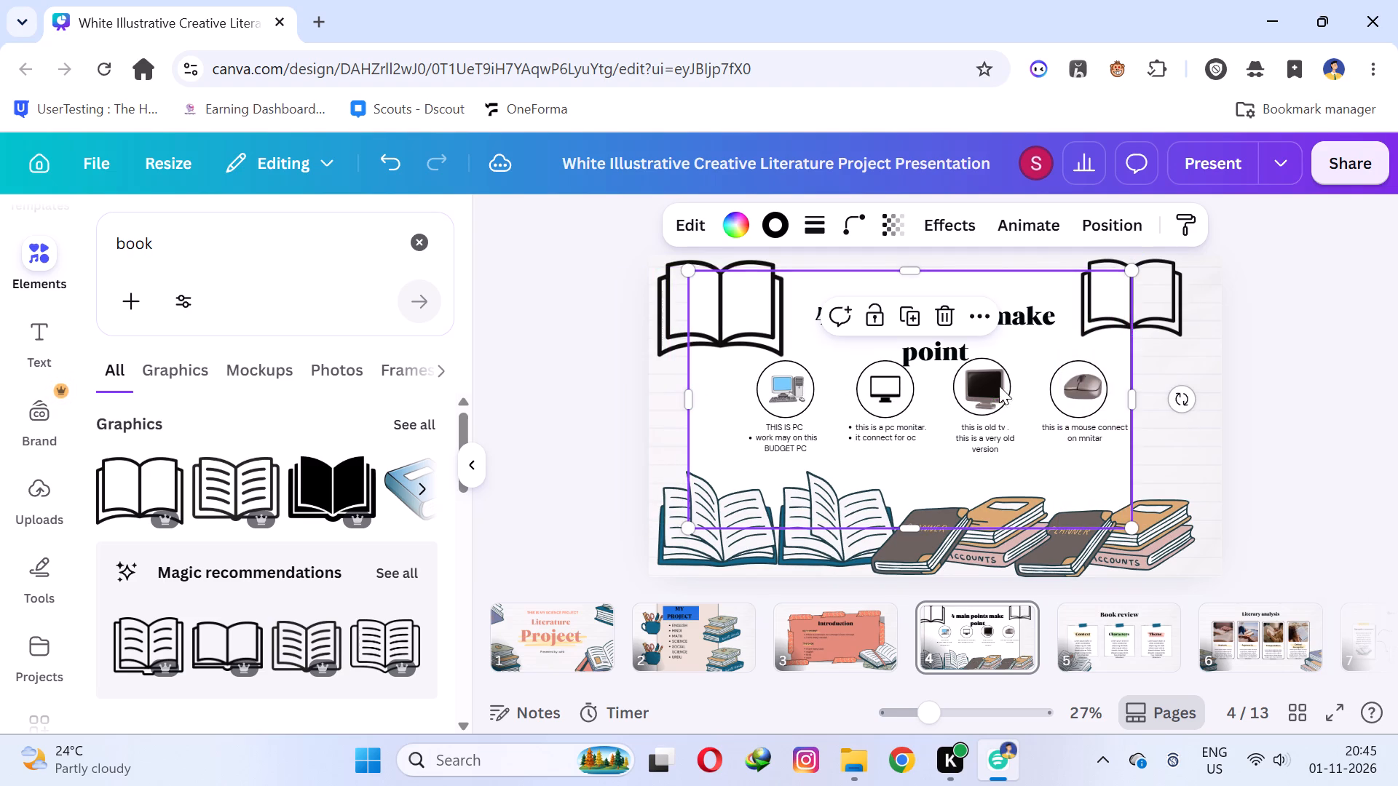
{"action": "left_click_drag", "start_coordinate": [726, 370], "coordinate": [727, 378]}
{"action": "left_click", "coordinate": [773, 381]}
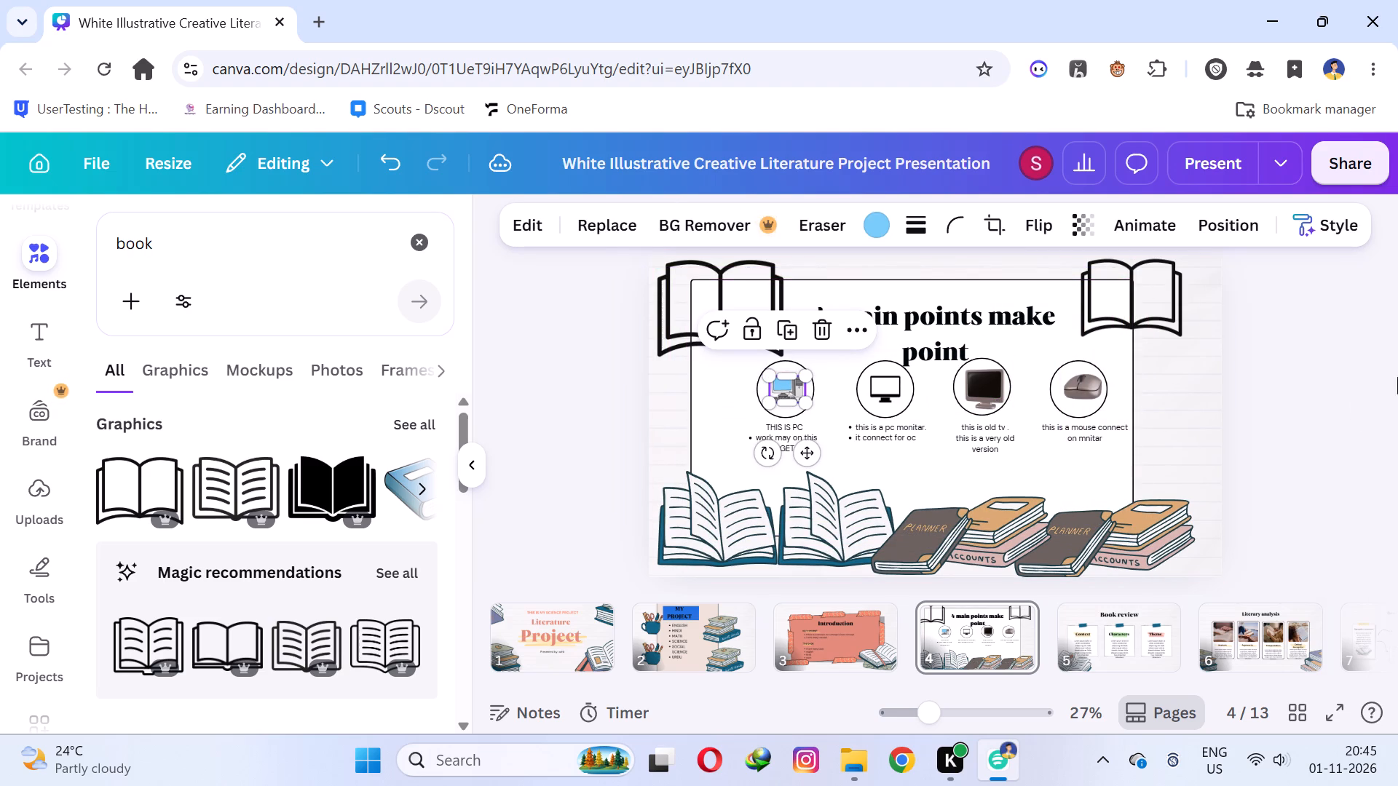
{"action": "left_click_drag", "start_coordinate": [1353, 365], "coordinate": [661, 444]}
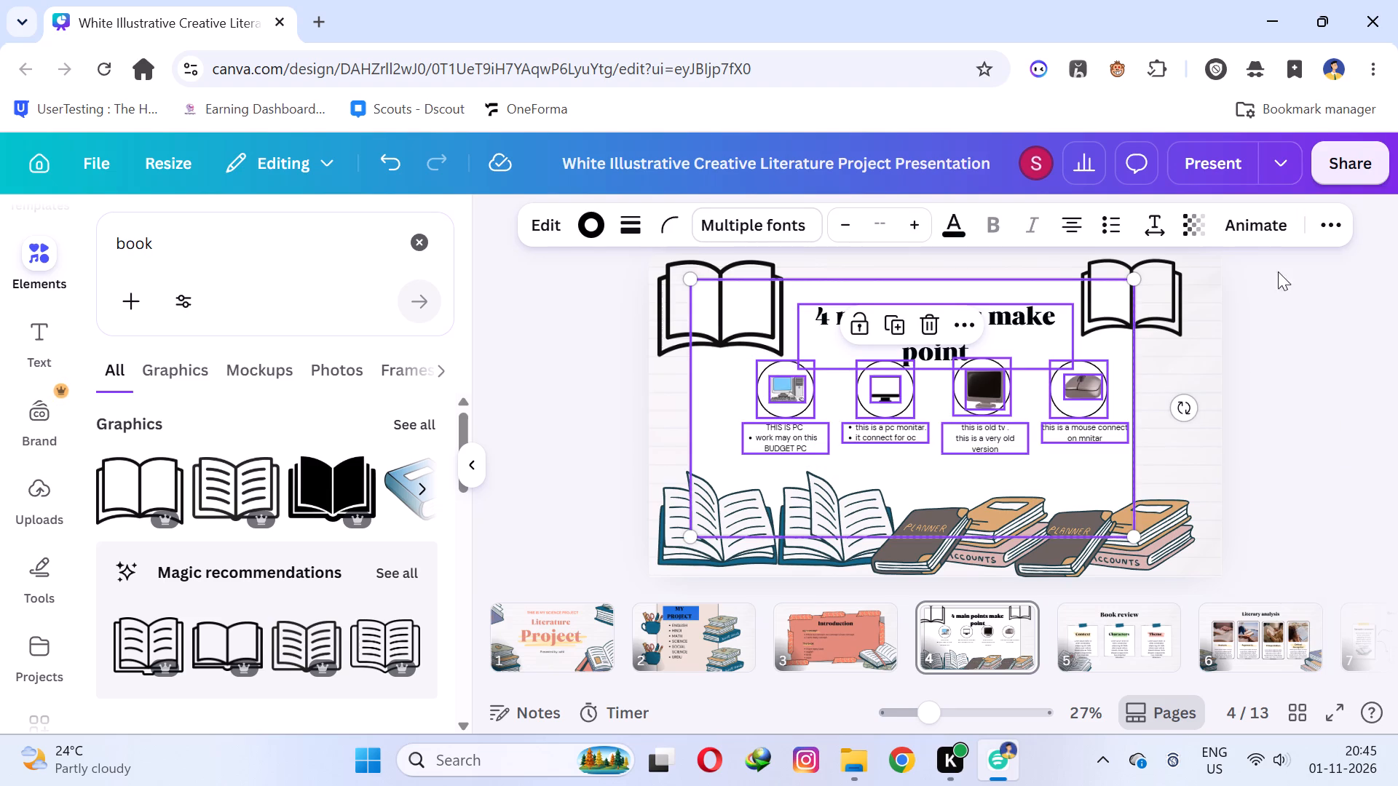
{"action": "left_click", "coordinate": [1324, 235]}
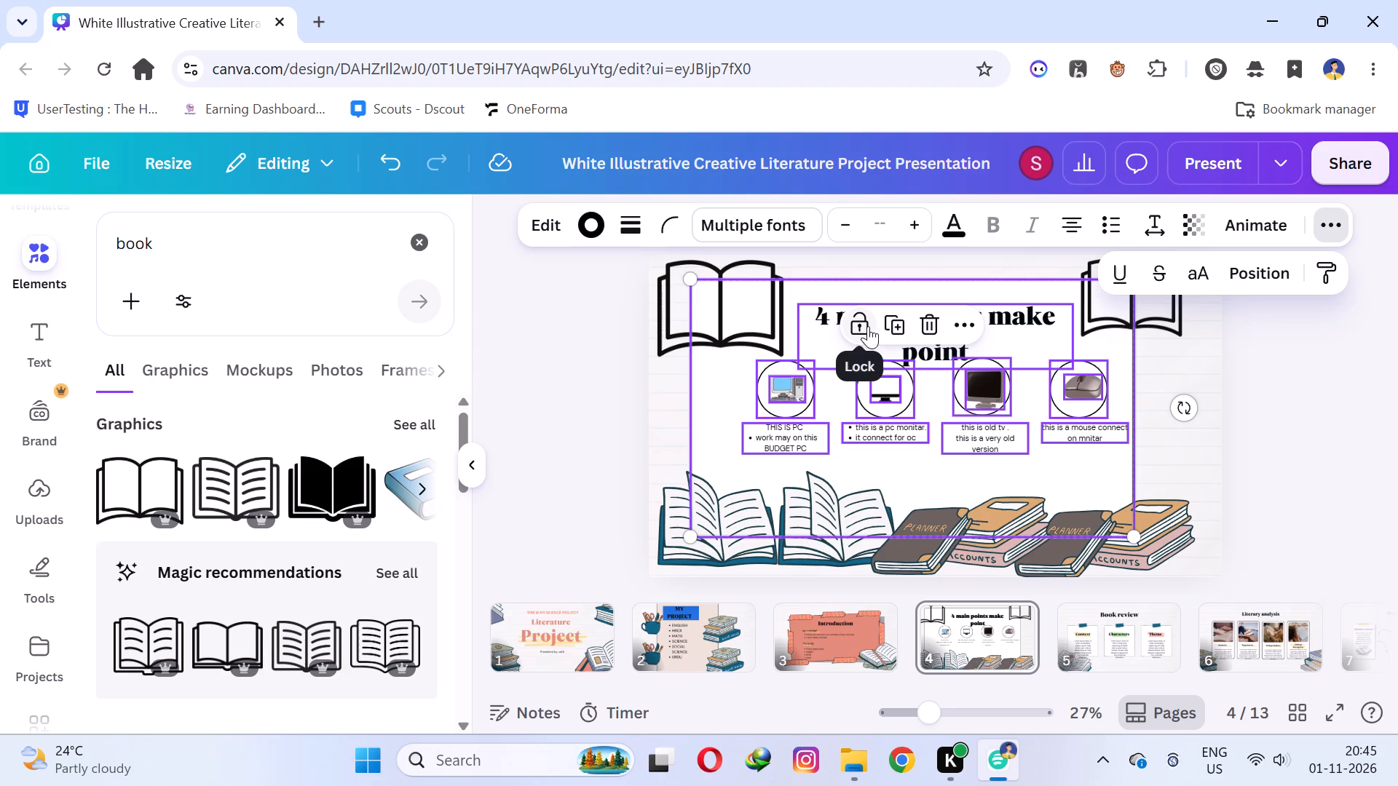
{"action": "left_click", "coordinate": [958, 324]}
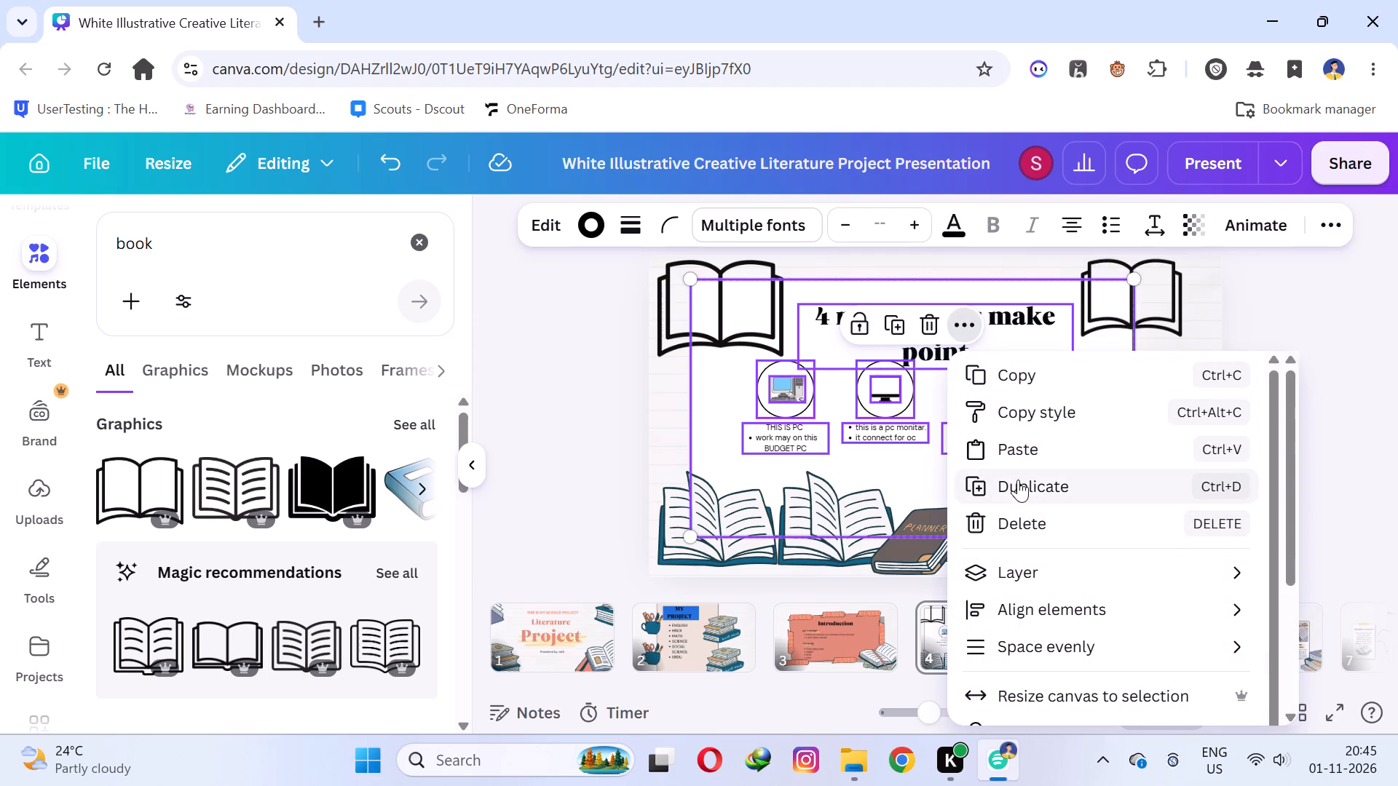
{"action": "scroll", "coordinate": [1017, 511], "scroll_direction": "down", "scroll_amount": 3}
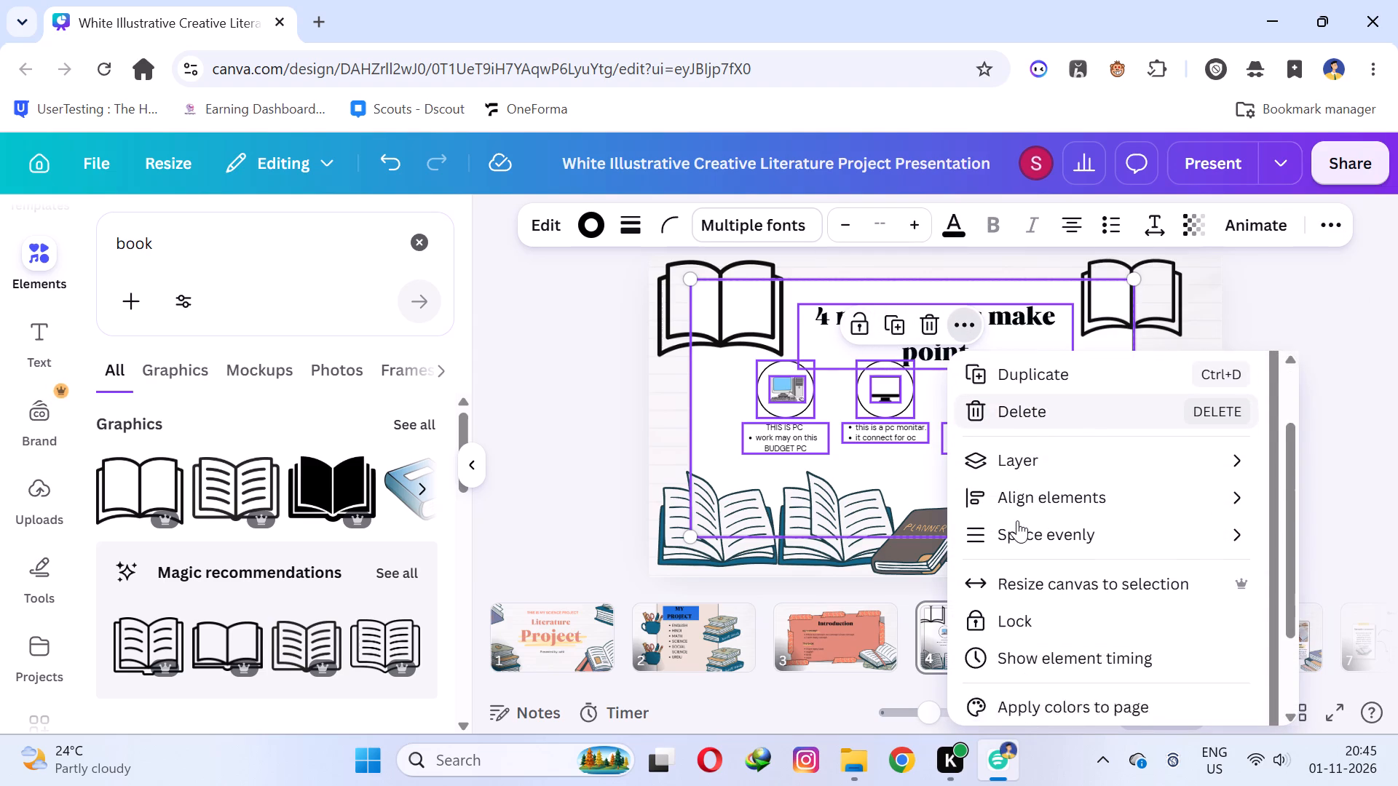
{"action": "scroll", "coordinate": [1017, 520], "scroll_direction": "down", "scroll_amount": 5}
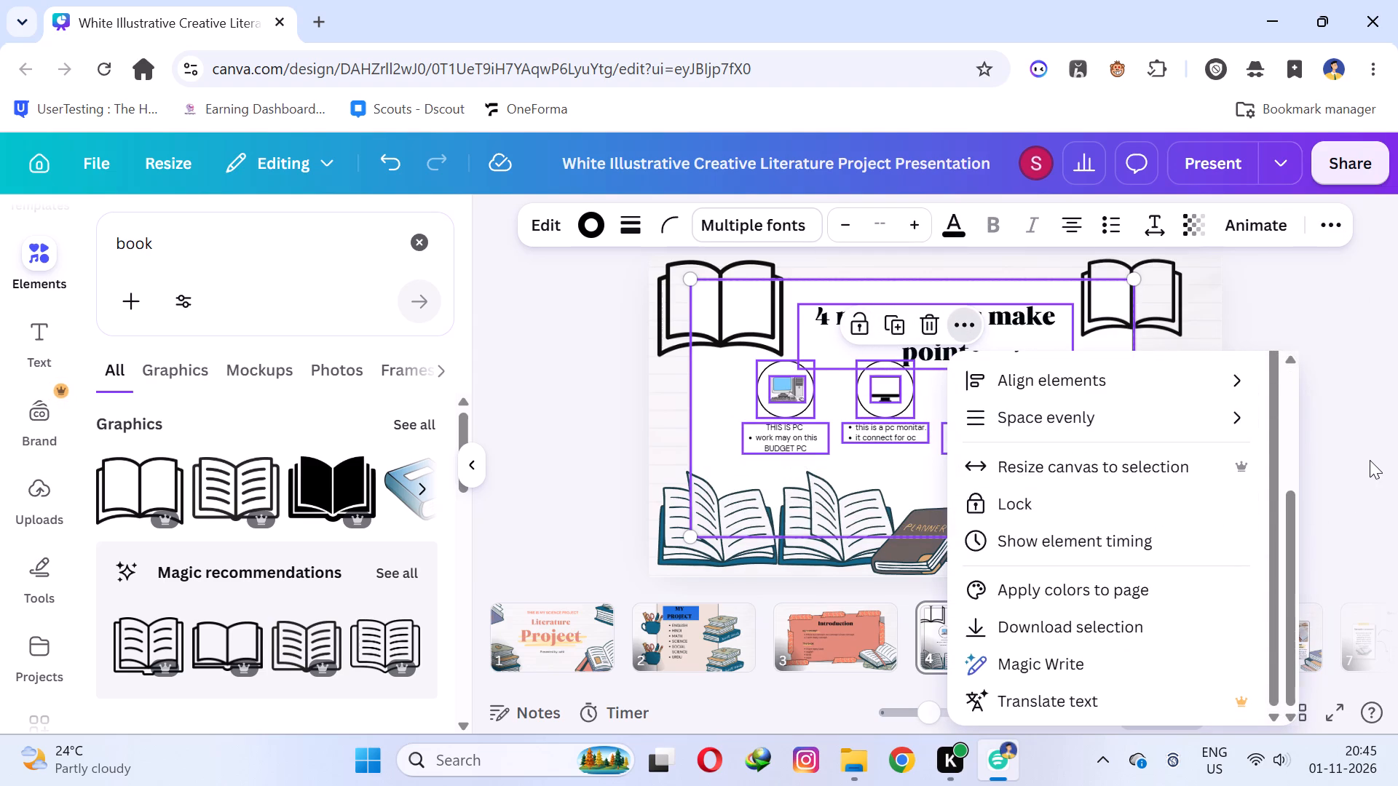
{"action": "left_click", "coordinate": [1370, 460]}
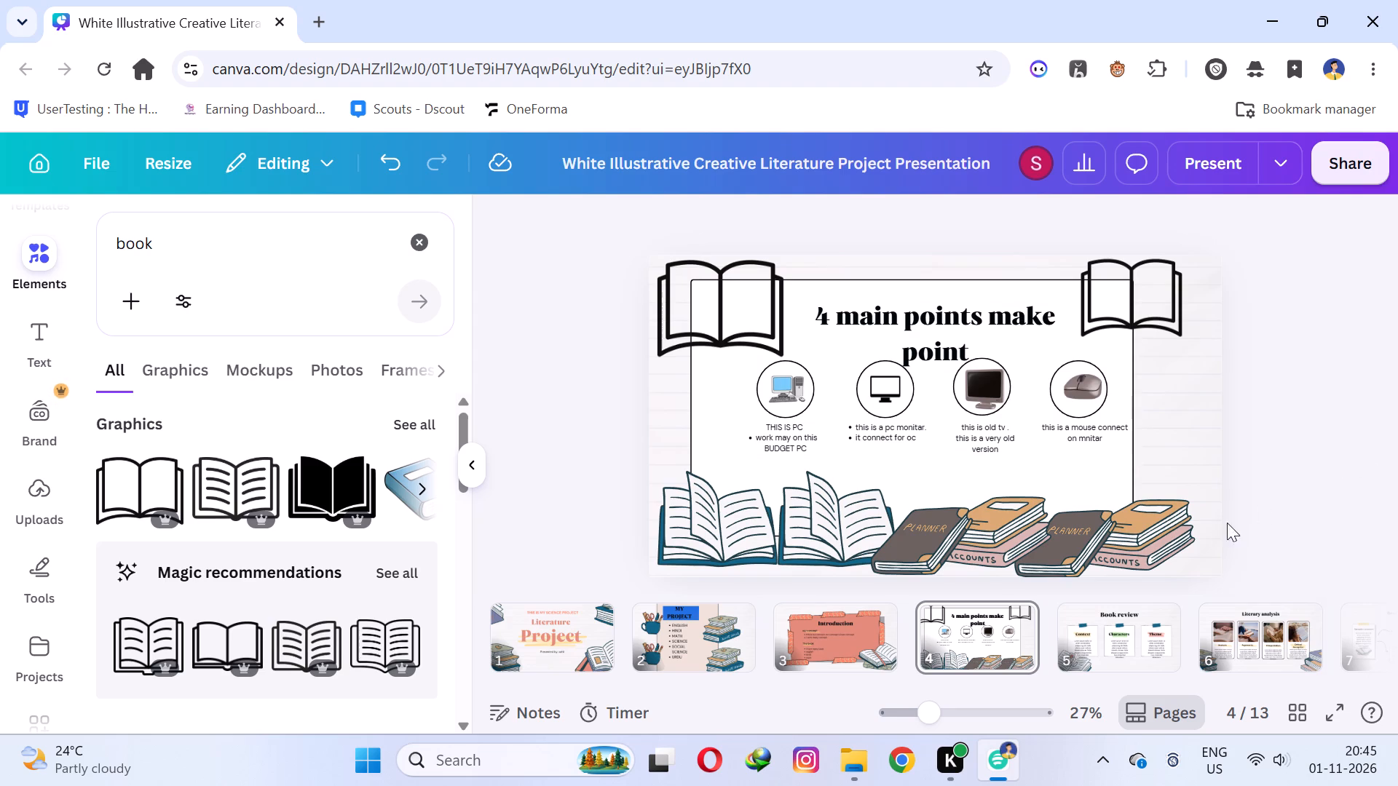
On slide 5, replace the card headings "Context", "Characters" and "Theme" with "math", "english" and "hindi".
{"action": "left_click", "coordinate": [1078, 660]}
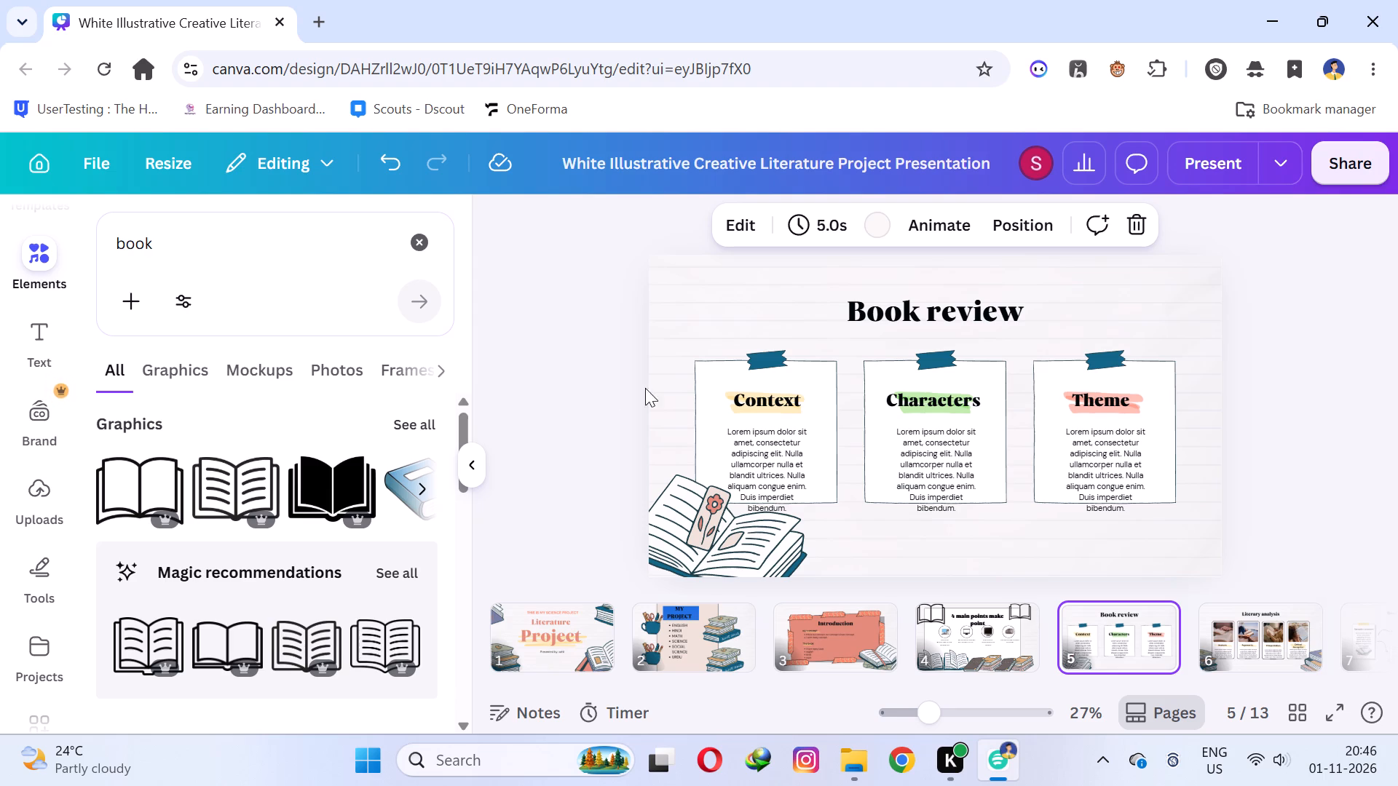
{"action": "double_click", "coordinate": [775, 398]}
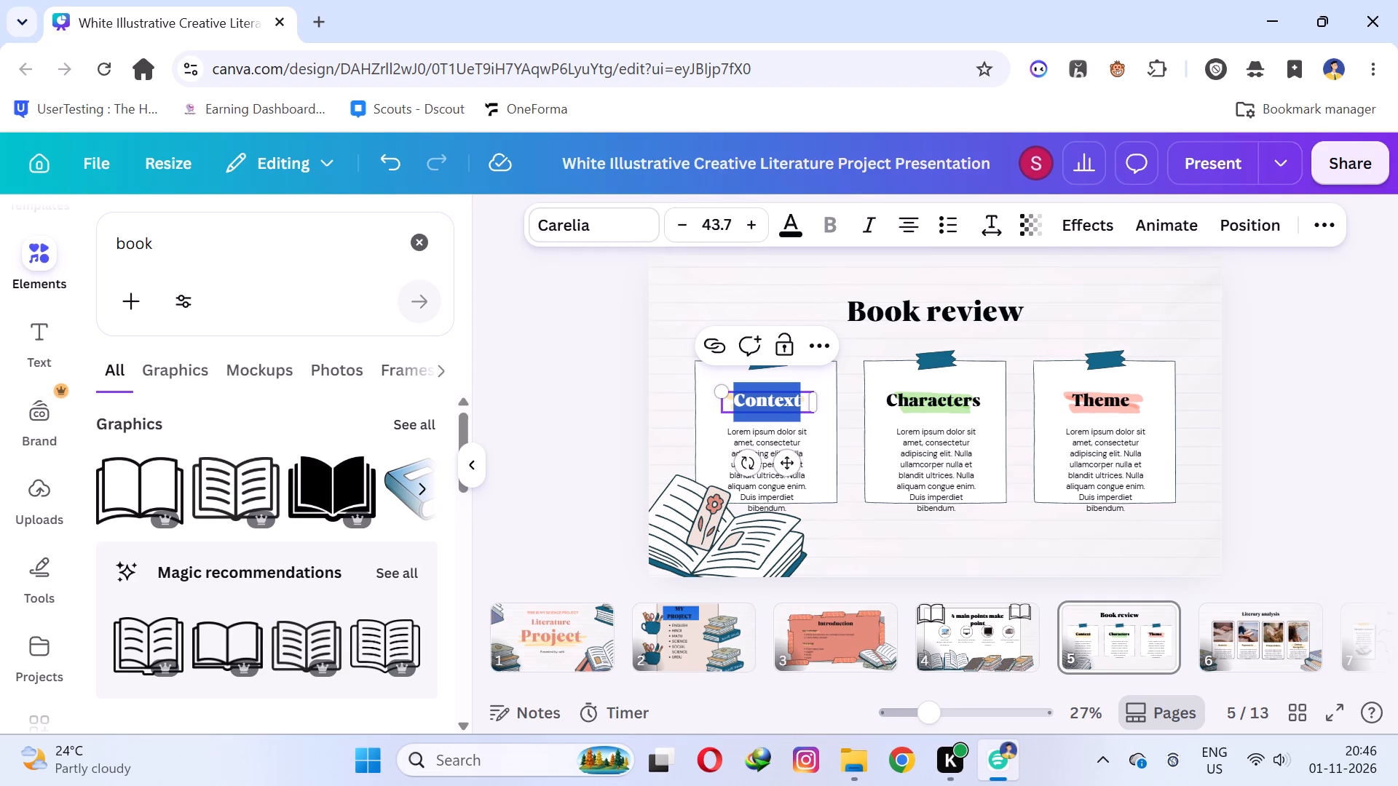
{"action": "type", "text": "math"}
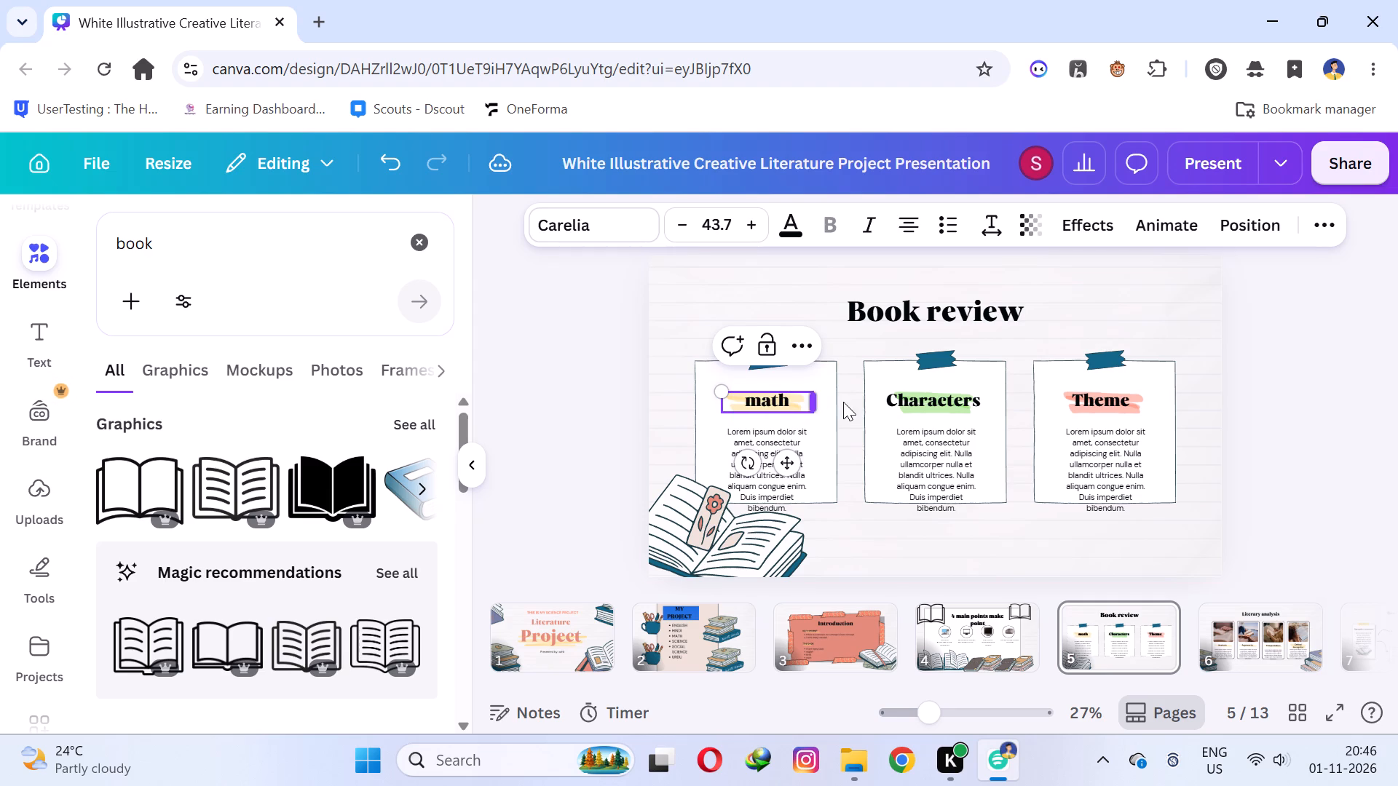
{"action": "triple_click", "coordinate": [921, 398]}
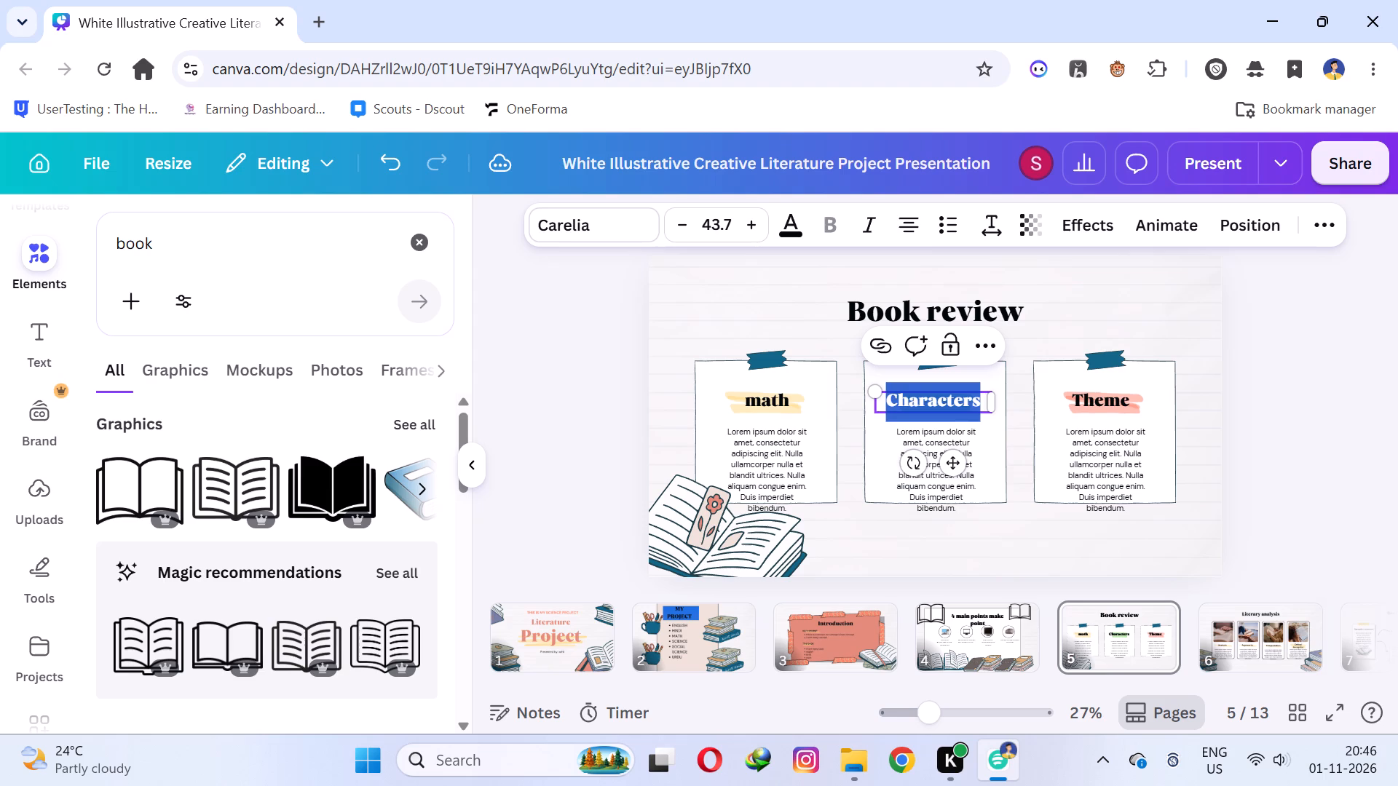
{"action": "type", "text": "english"}
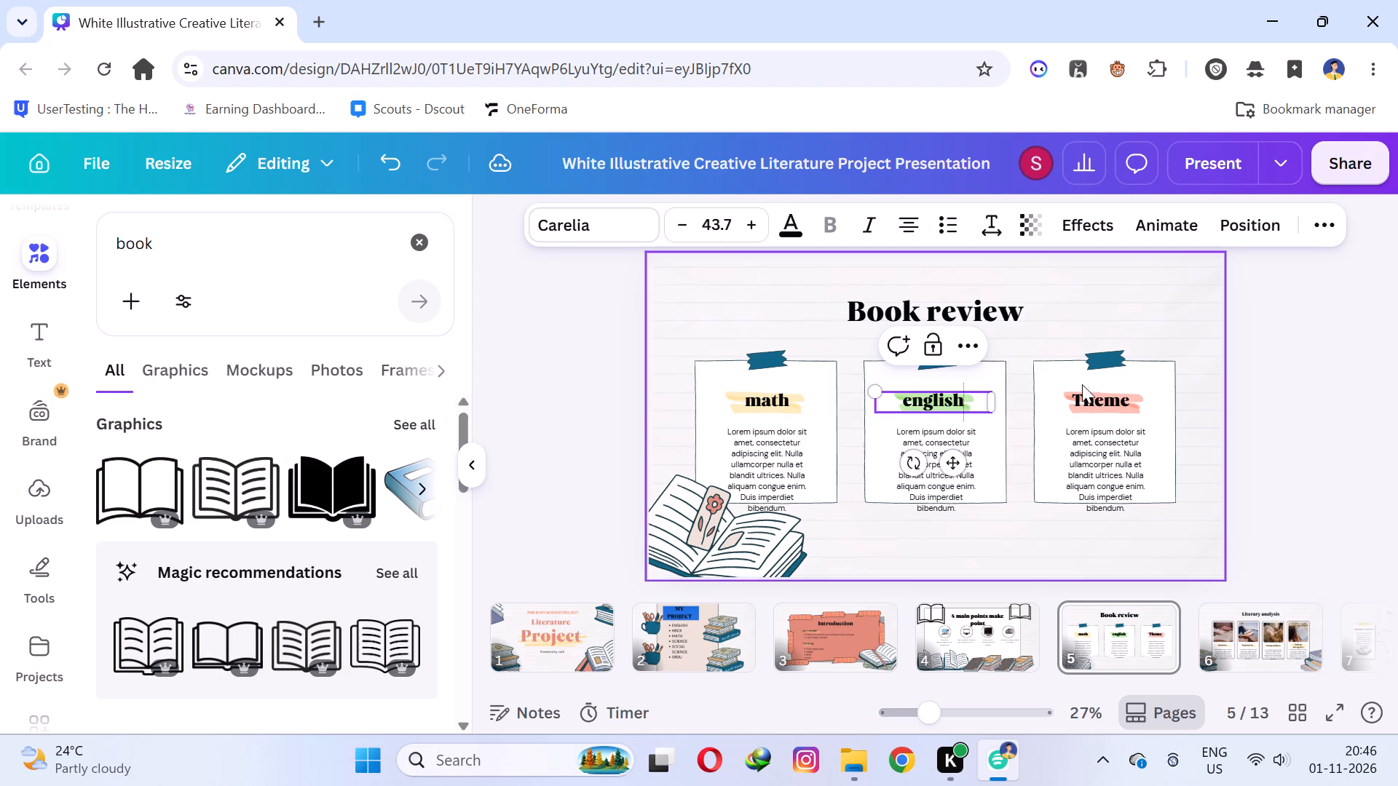
{"action": "triple_click", "coordinate": [1096, 403]}
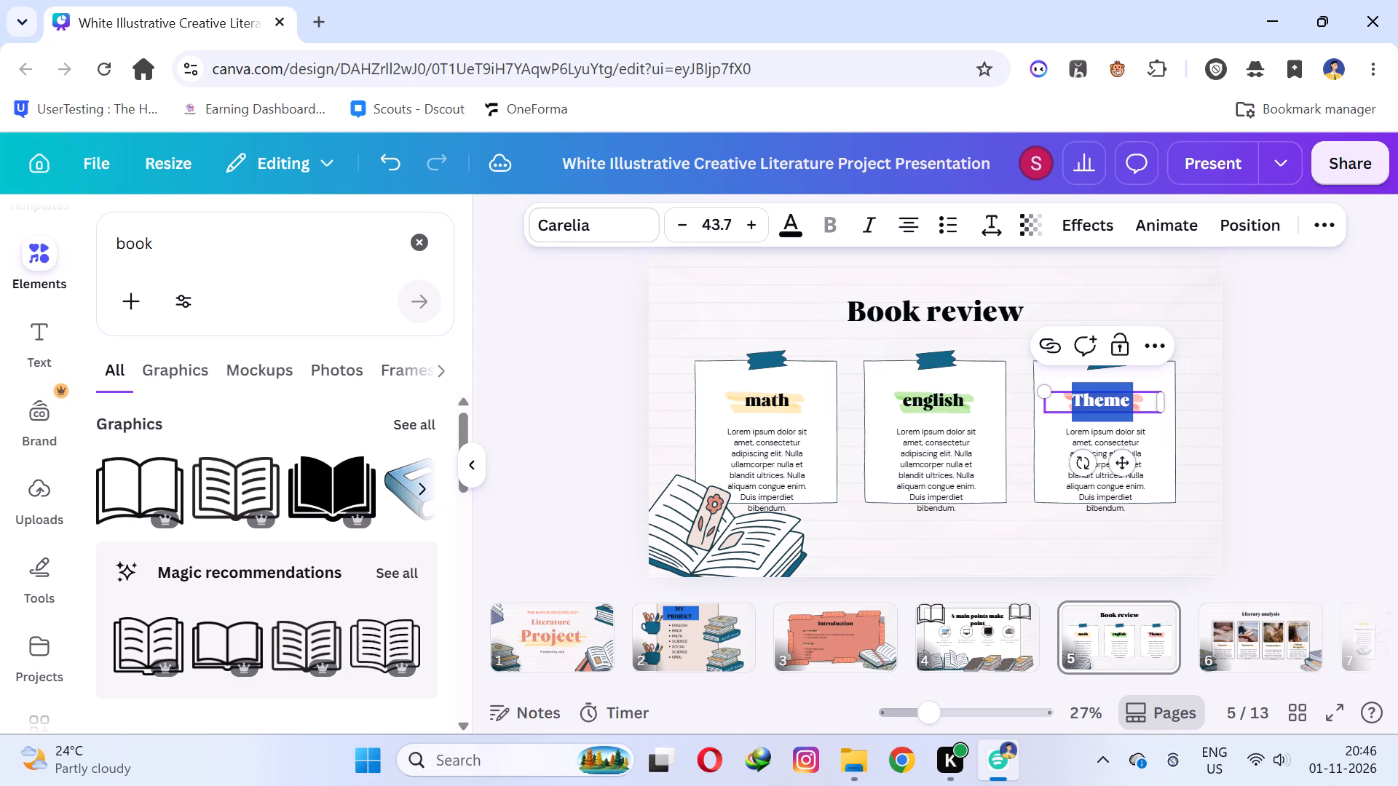
{"action": "type", "text": "hindi"}
{"action": "left_click", "coordinate": [1289, 402]}
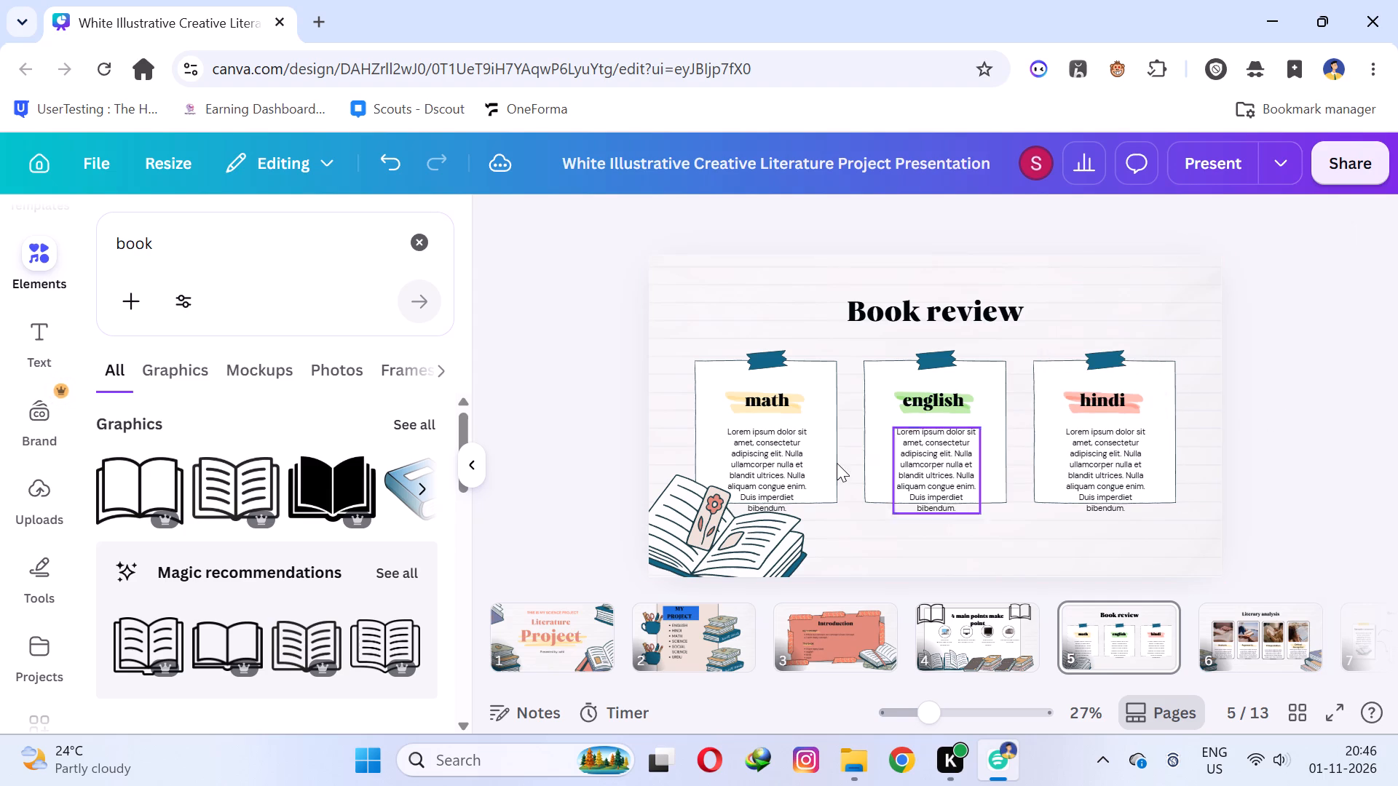
Replace the math card's placeholder text with "math is a diffucilt suject." and, on a new line, "if you prictse daily you work fast".
{"action": "double_click", "coordinate": [778, 461]}
{"action": "left_click", "coordinate": [778, 461]}
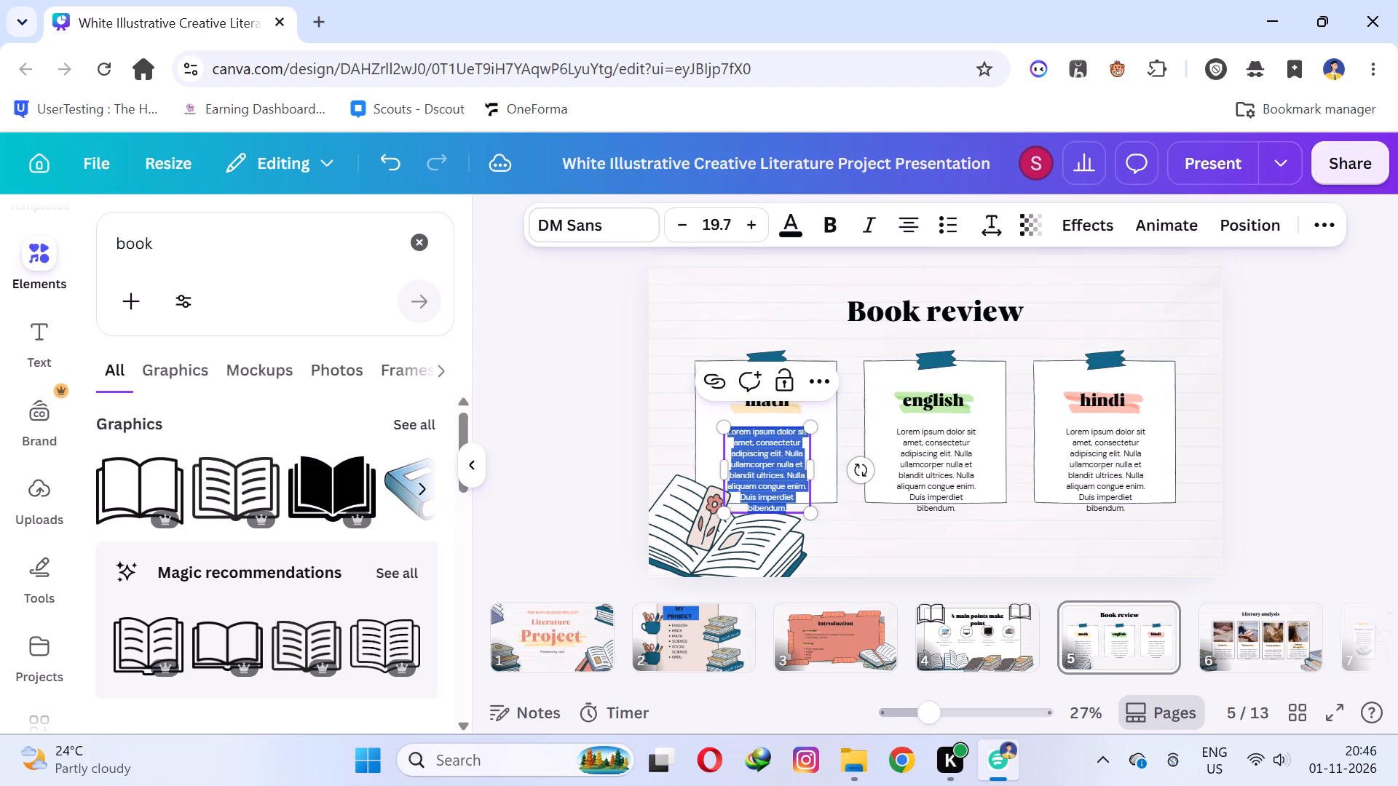
{"action": "type", "text": "math is a diffucilt"}
{"action": "key", "text": "space"}
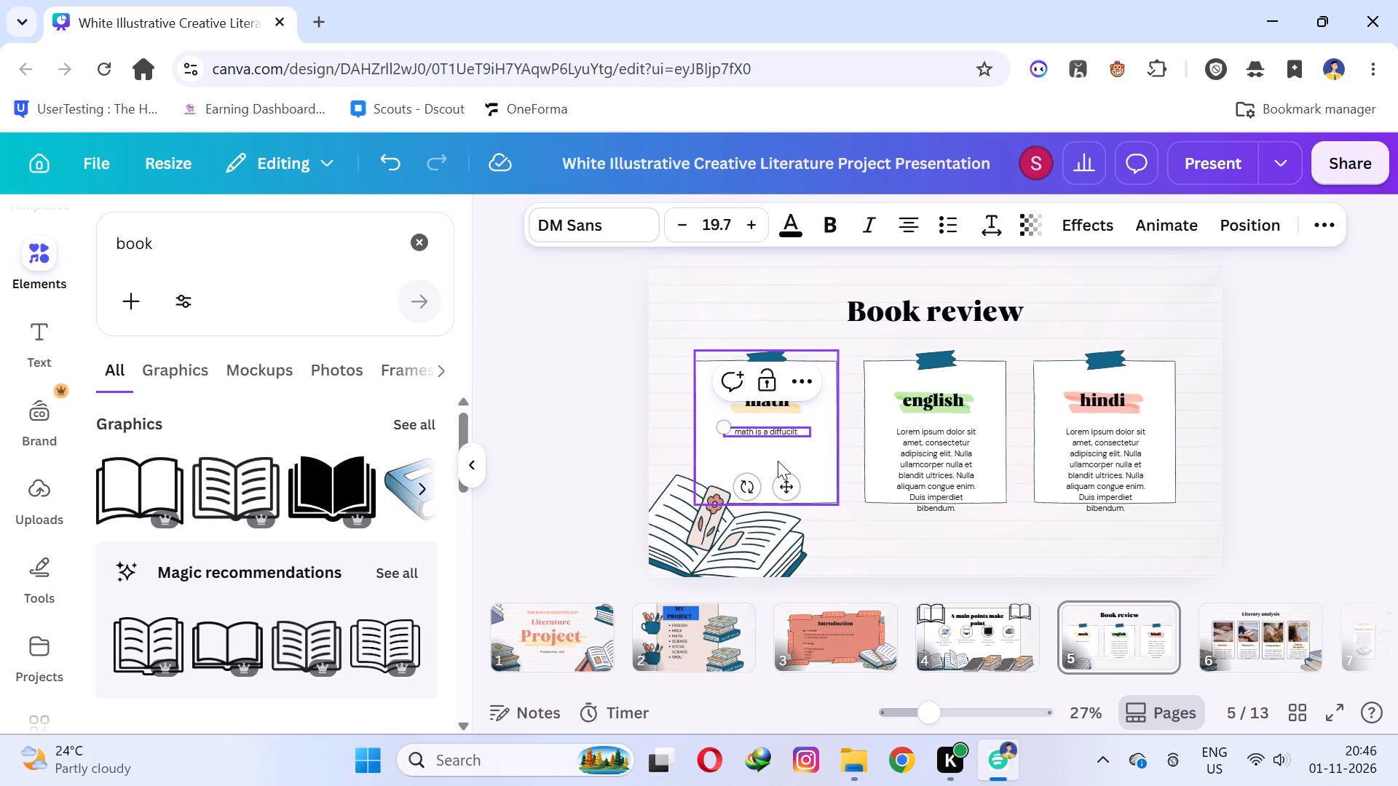
{"action": "type", "text": "su"}
{"action": "type", "text": "ject"}
{"action": "key", "text": "period"}
{"action": "key", "text": "shift+Return"}
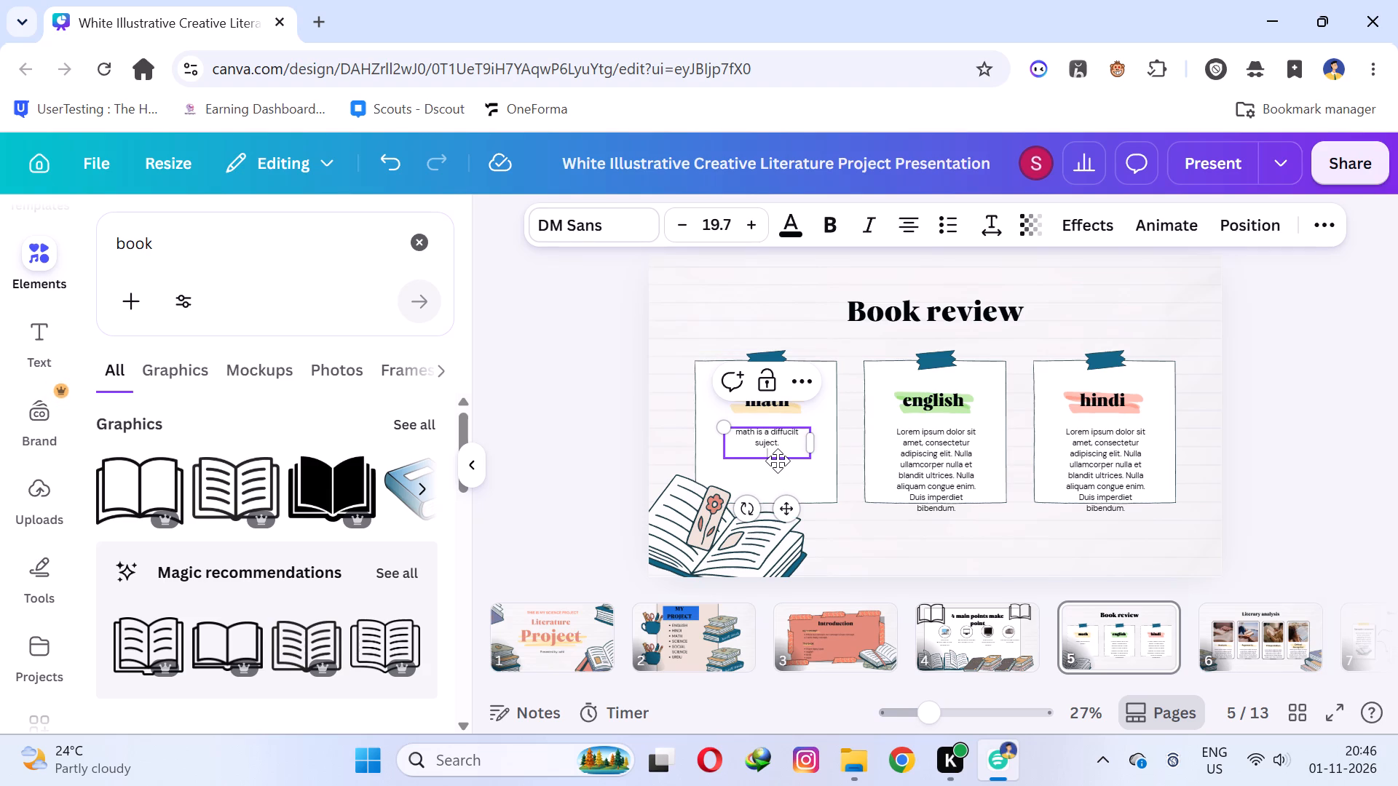
{"action": "type", "text": "if"}
{"action": "key", "text": "space"}
{"action": "type", "text": "you"}
{"action": "key", "text": "space"}
{"action": "type", "text": "prictse"}
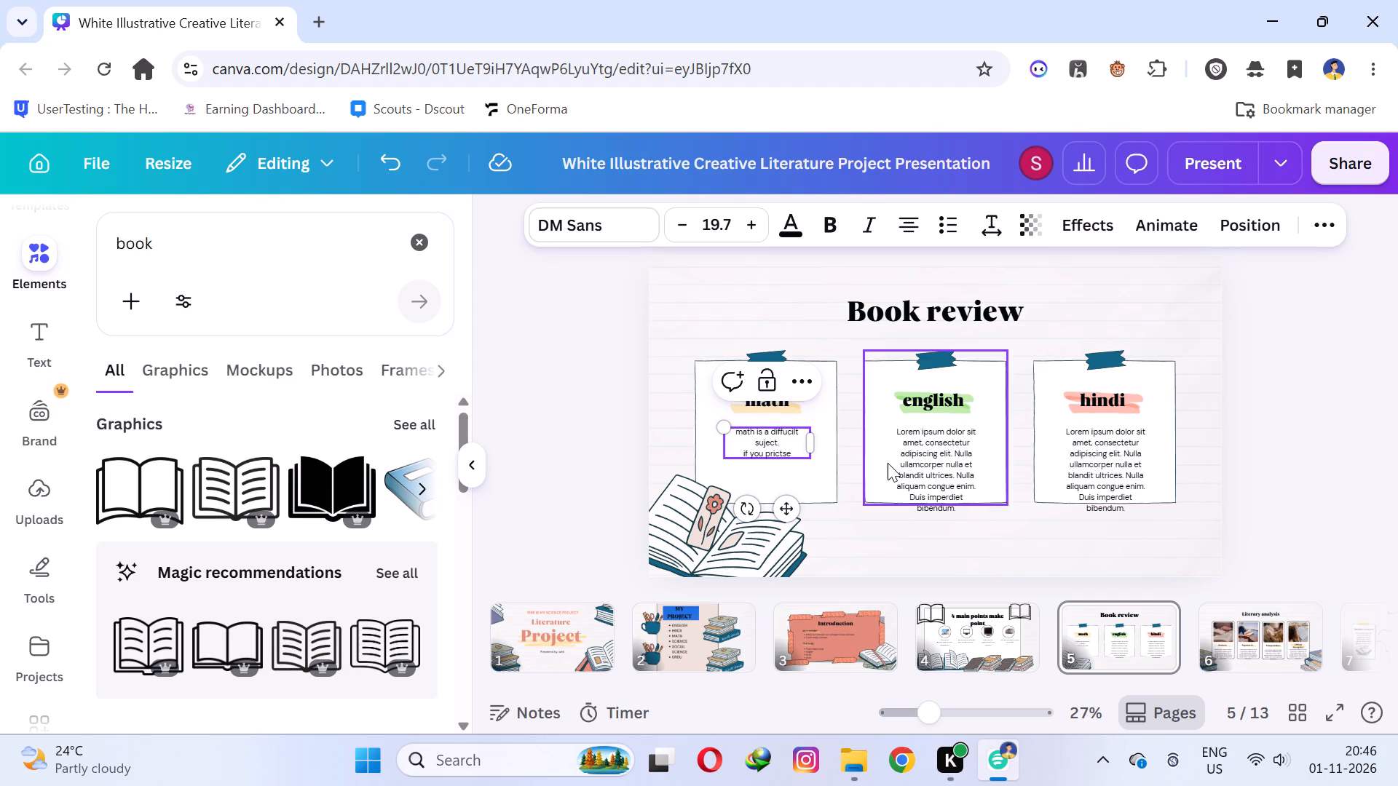
{"action": "key", "text": "space"}
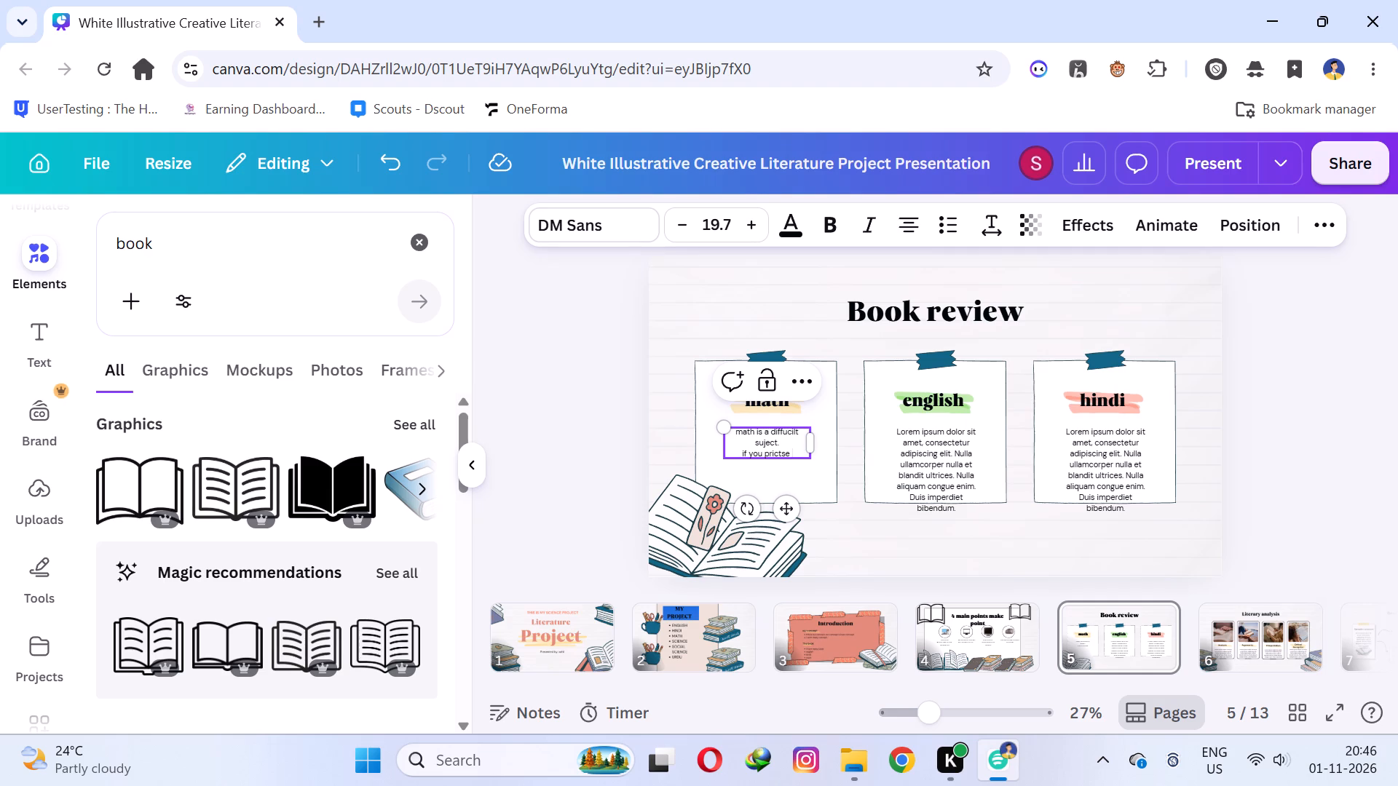
{"action": "type", "text": "daily"}
{"action": "key", "text": "space"}
{"action": "type", "text": "yo"}
{"action": "key", "text": "u"}
{"action": "key", "text": "space"}
{"action": "type", "text": "work fast"}
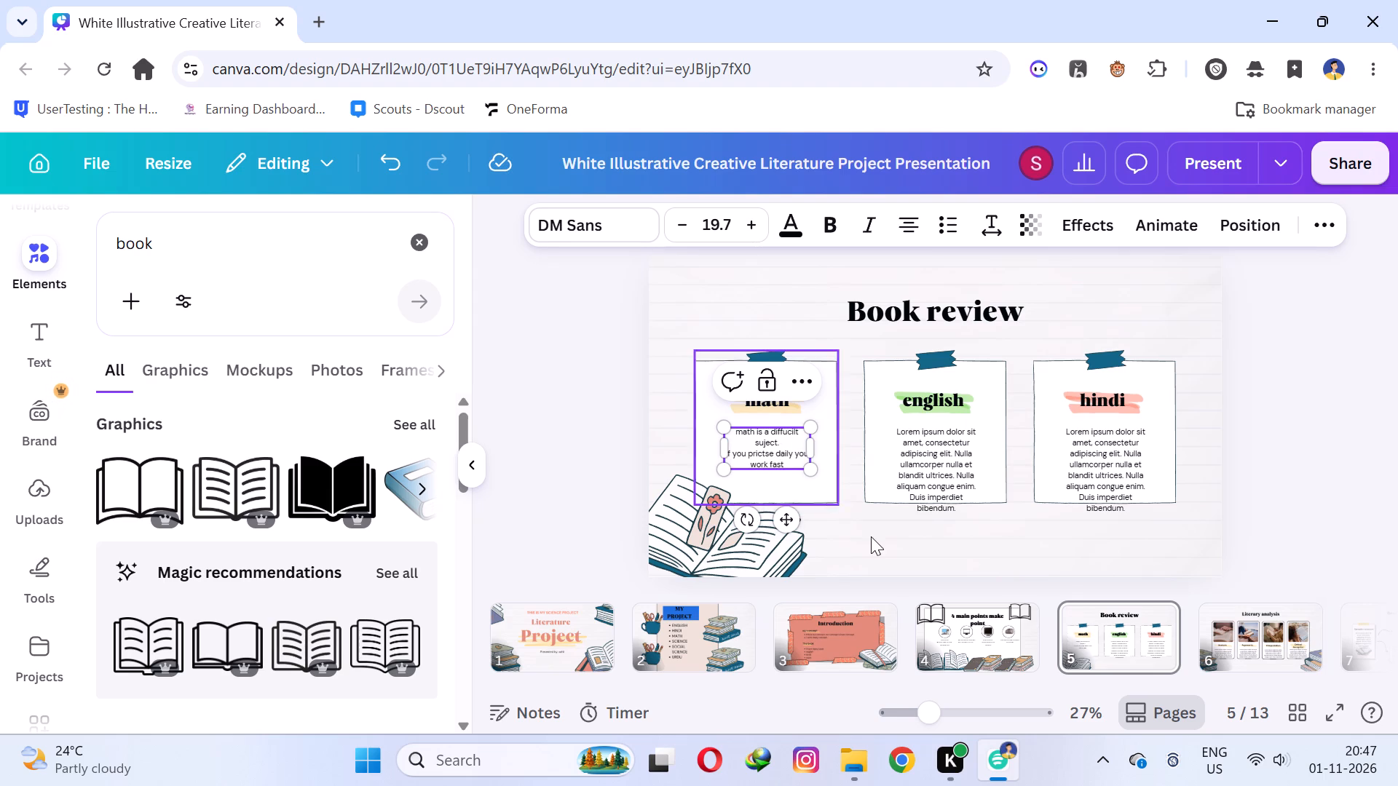
{"action": "left_click", "coordinate": [871, 536]}
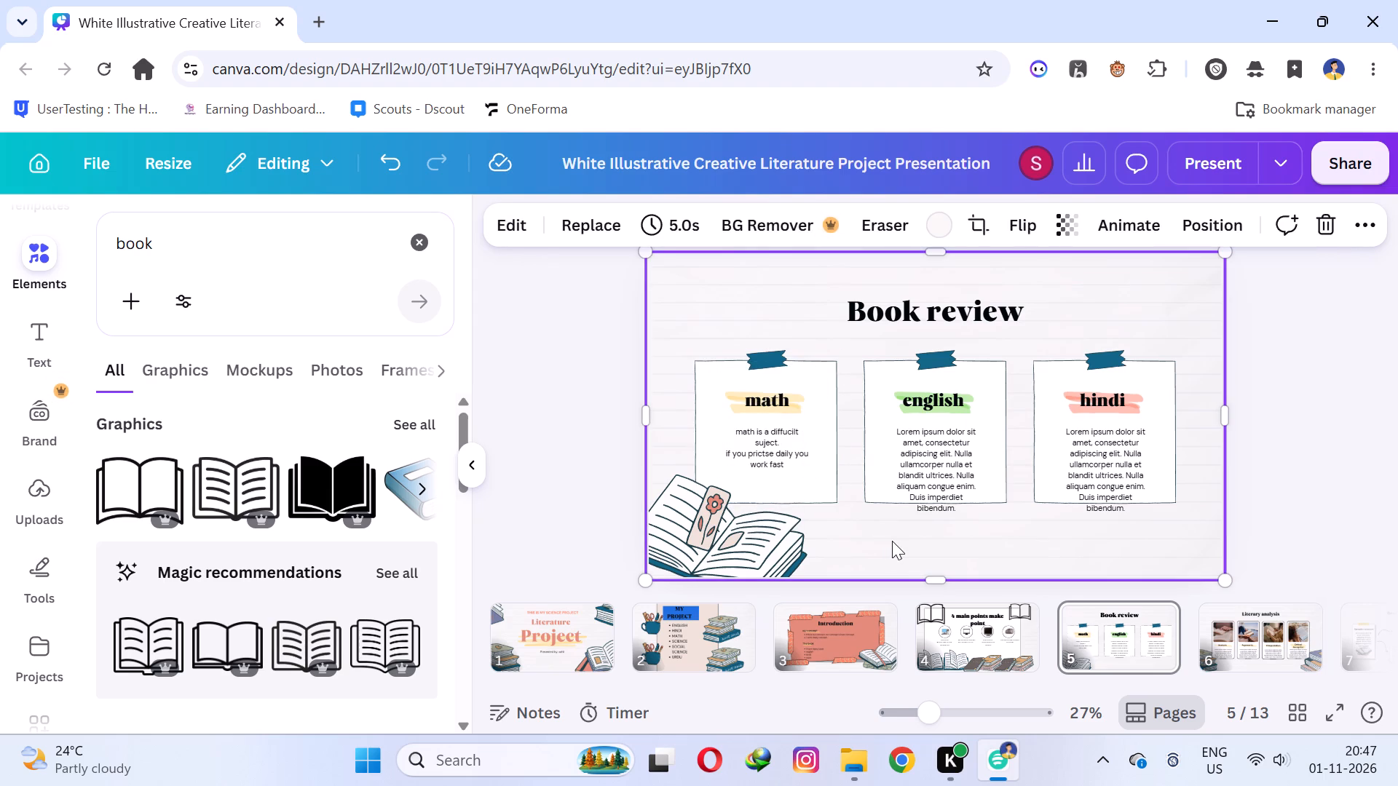
Replace the english card's placeholder text with "english is a second largest diffcult subject." and, on a new line, "pratice daily you can expert this".
{"action": "triple_click", "coordinate": [936, 469]}
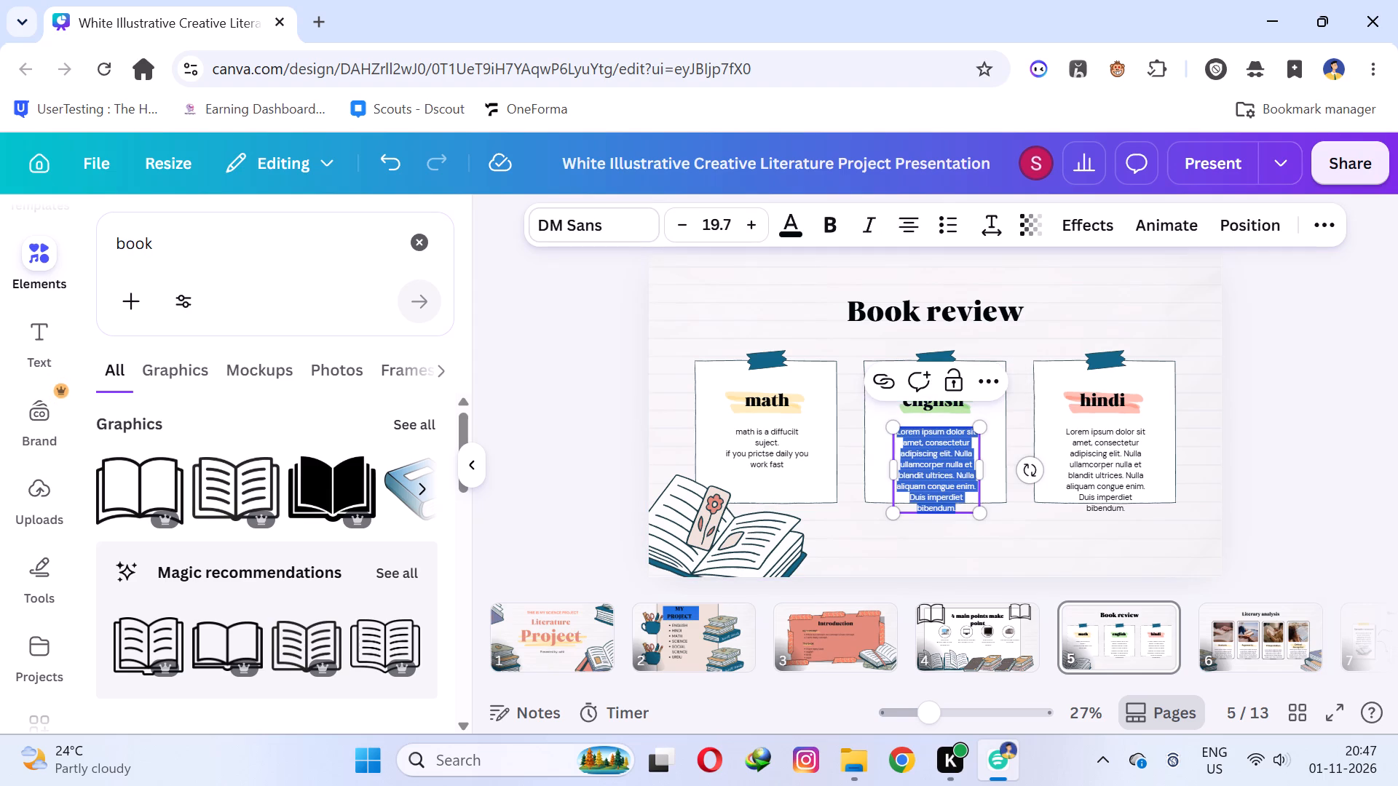
{"action": "type", "text": "english is a second largest"}
{"action": "key", "text": "space"}
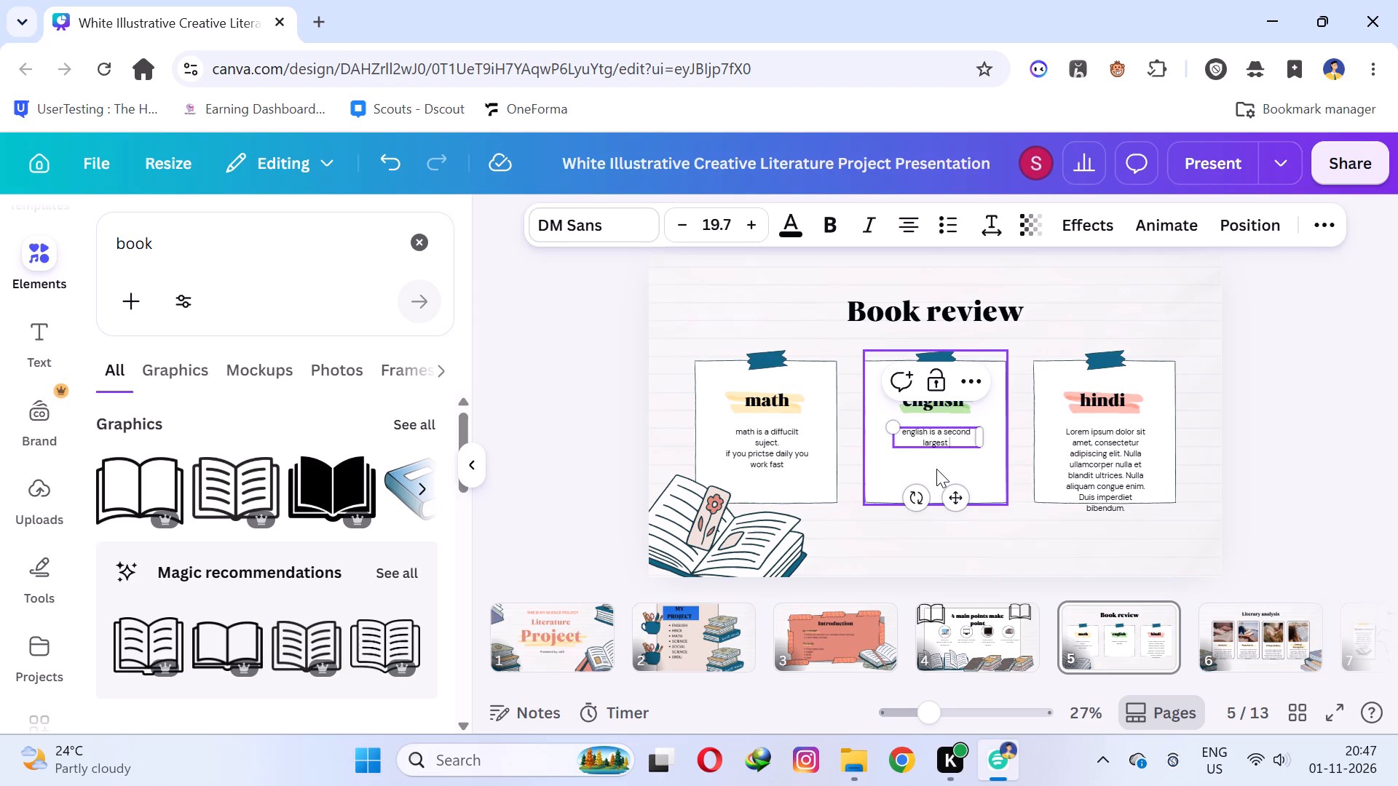
{"action": "type", "text": "diff"}
{"action": "type", "text": "cult"}
{"action": "key", "text": "space"}
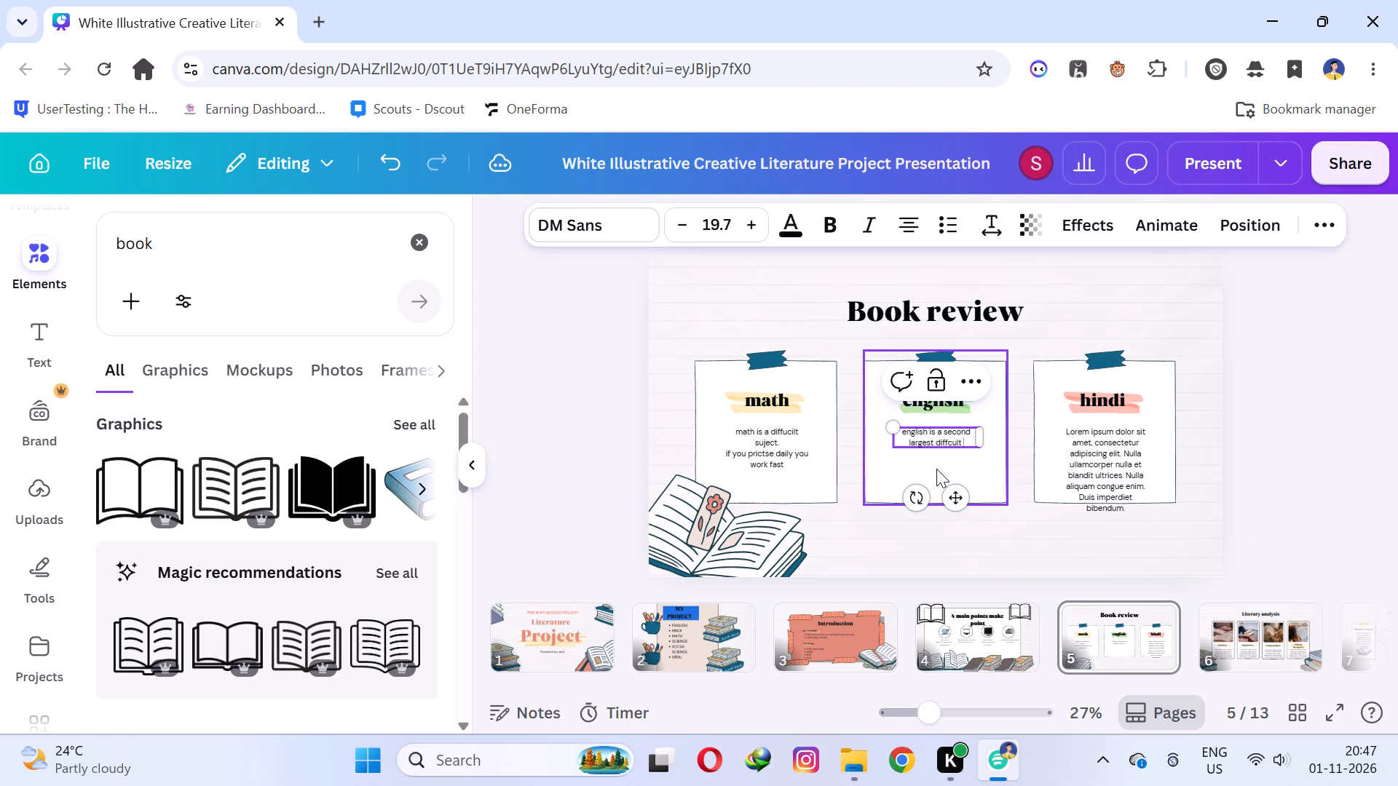
{"action": "type", "text": "subject"}
{"action": "key", "text": "period"}
{"action": "key", "text": "shift+Return"}
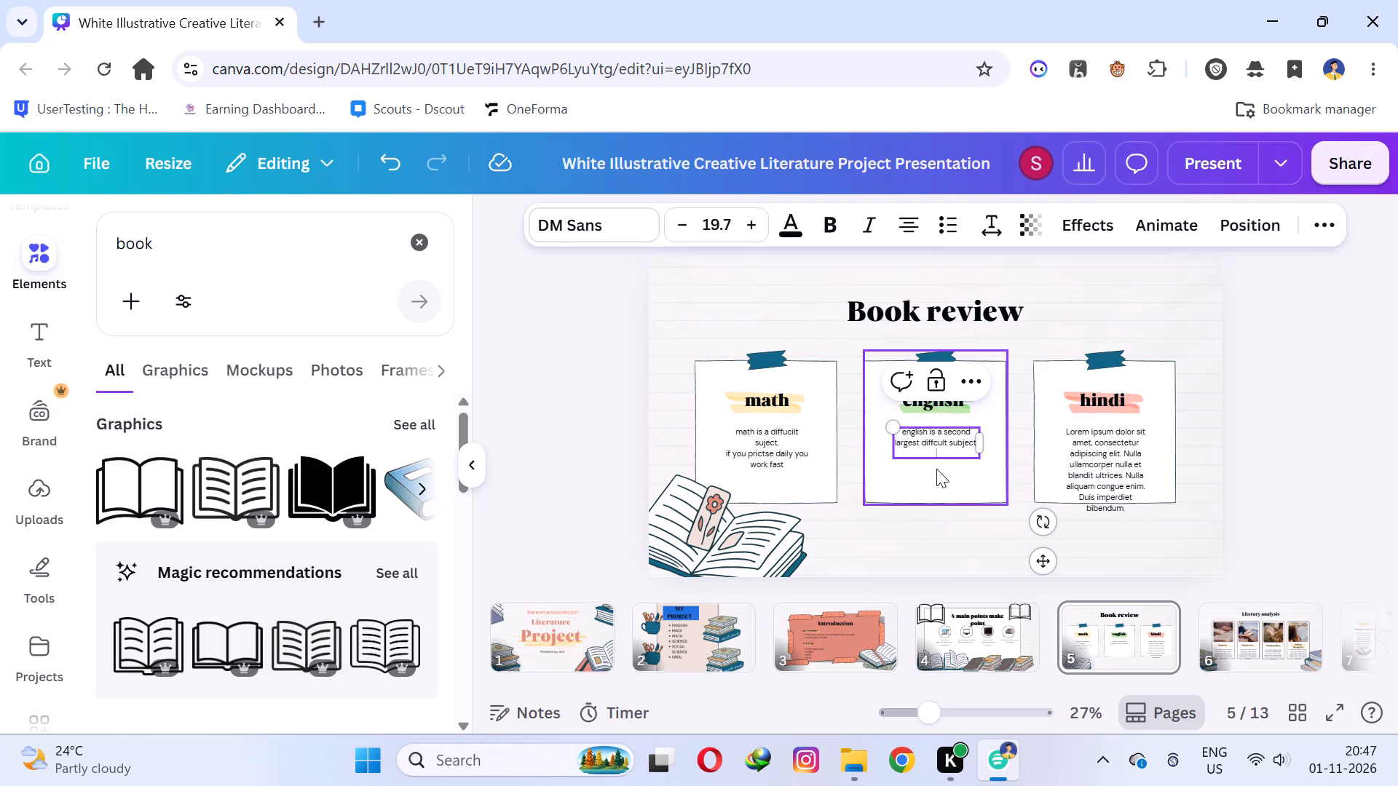
{"action": "type", "text": "pratice"}
{"action": "key", "text": "space"}
{"action": "type", "text": "daily you"}
{"action": "key", "text": "space"}
{"action": "type", "text": "can"}
{"action": "key", "text": "space"}
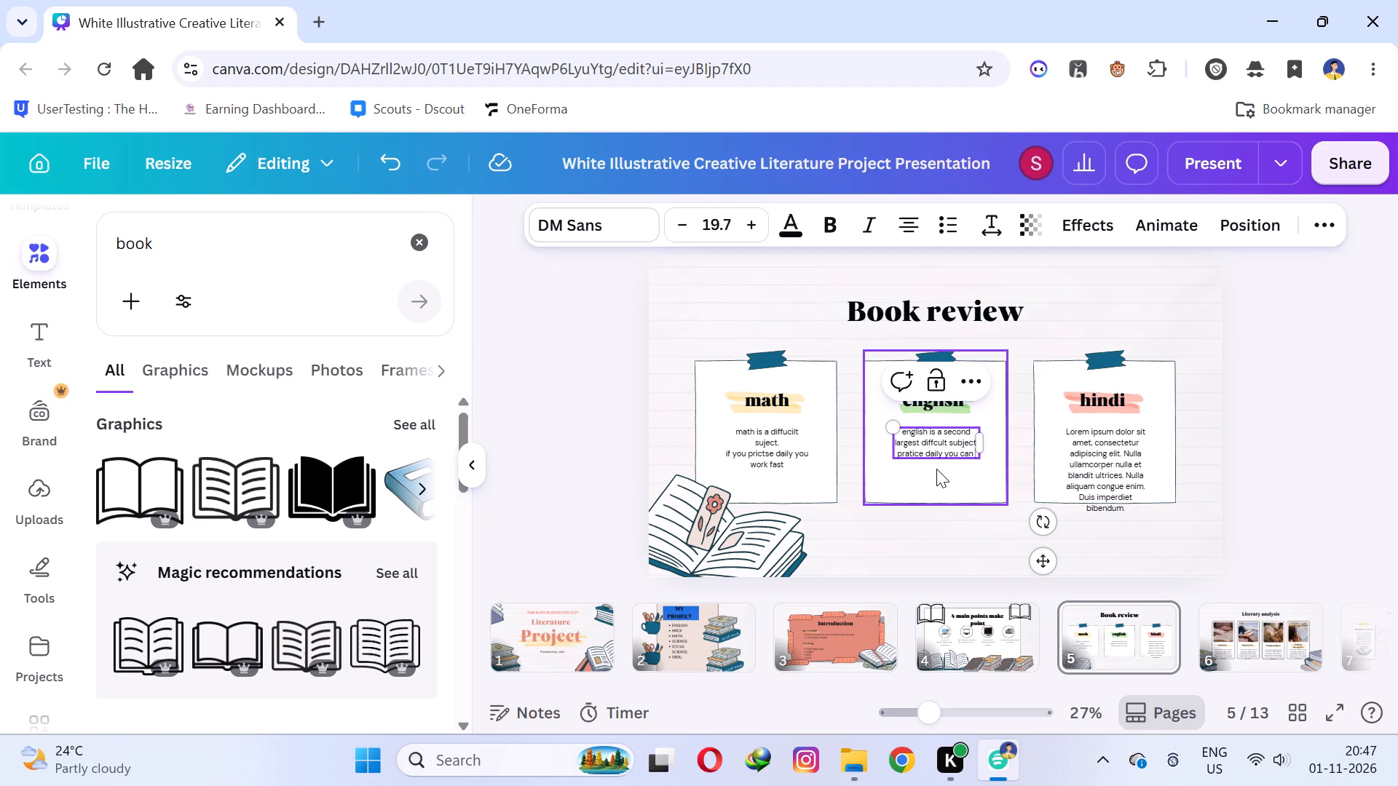
{"action": "type", "text": "expert this"}
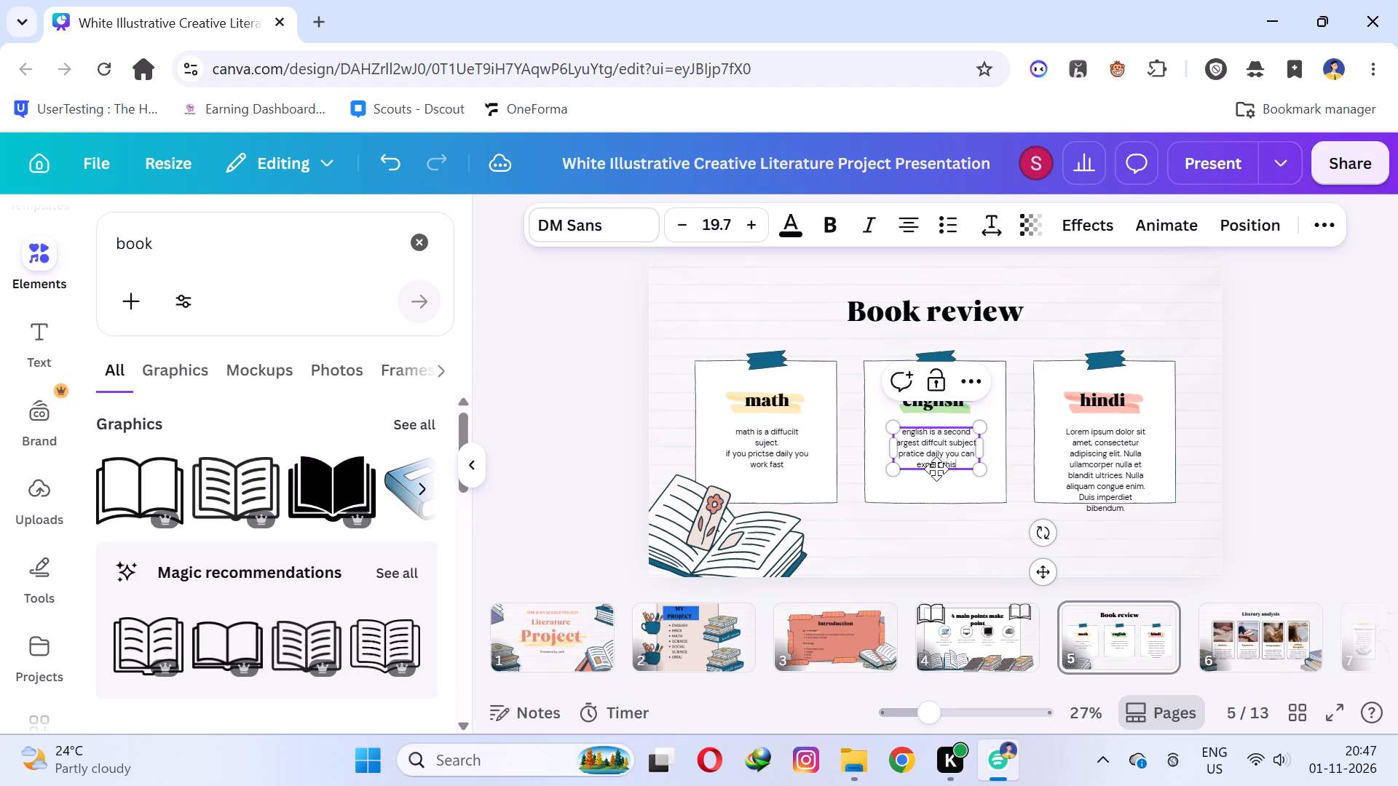
{"action": "left_click", "coordinate": [1359, 389]}
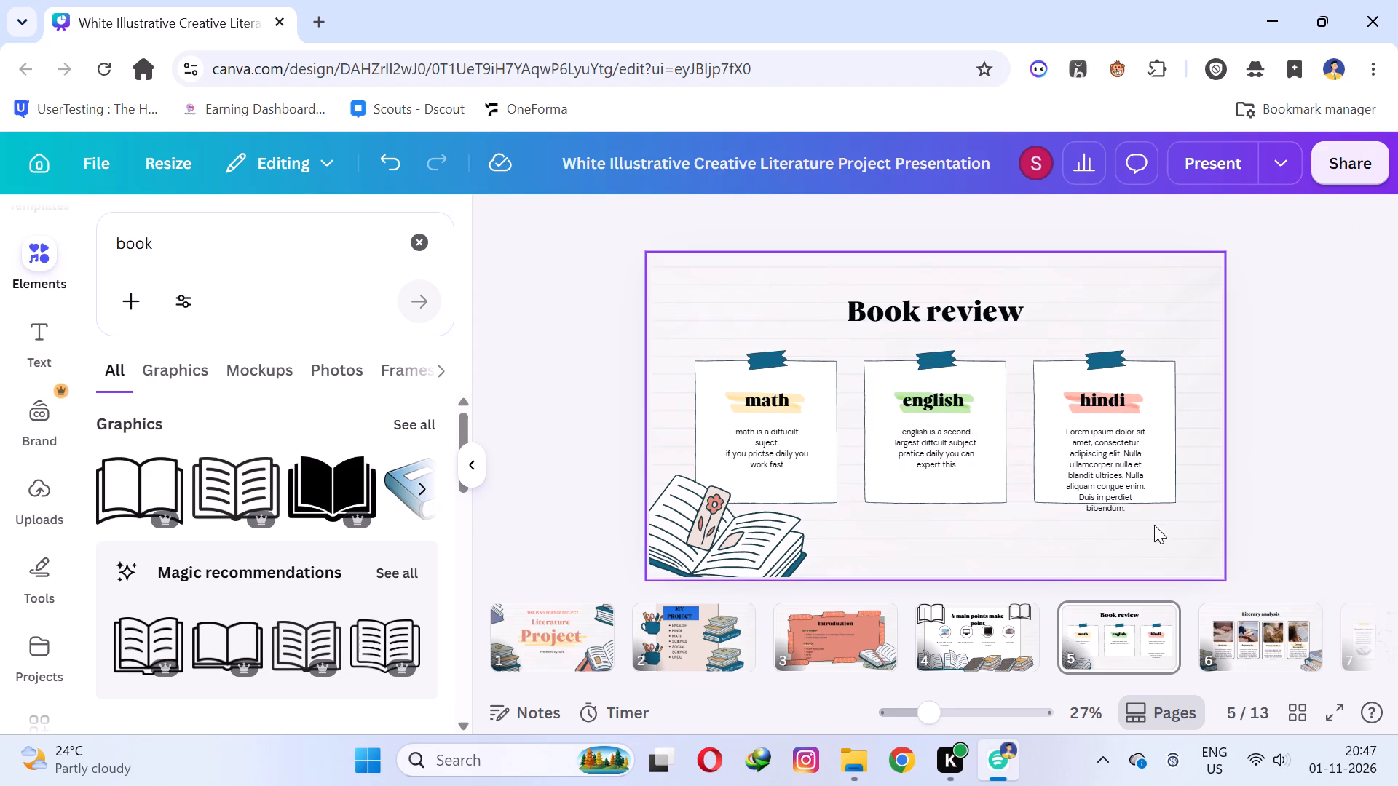
Replace the hindi card's placeholder text with "hindi is a easy languyage." and, on a new line, "many indian has native language".
{"action": "left_click", "coordinate": [1116, 475]}
{"action": "triple_click", "coordinate": [1116, 475]}
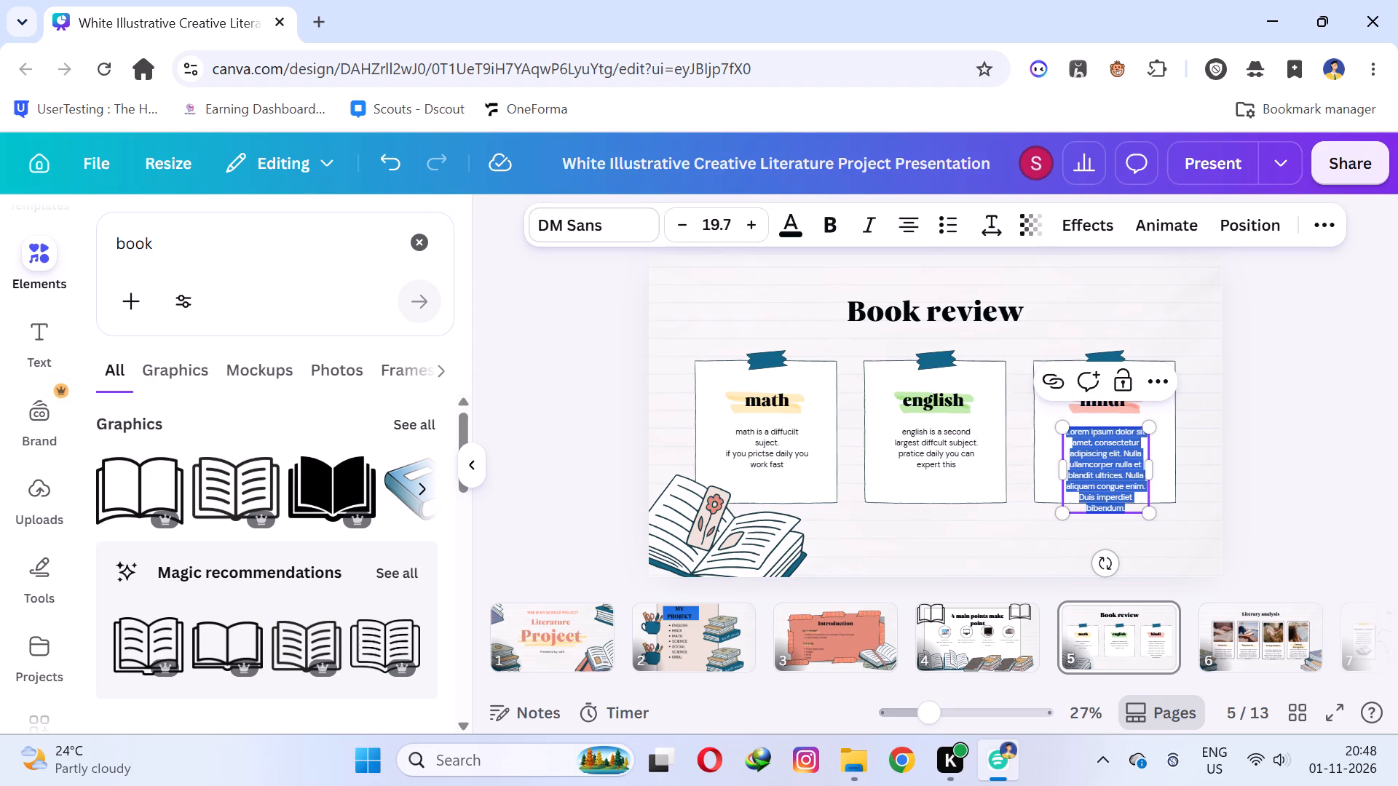
{"action": "type", "text": "hindi is a easy languy"}
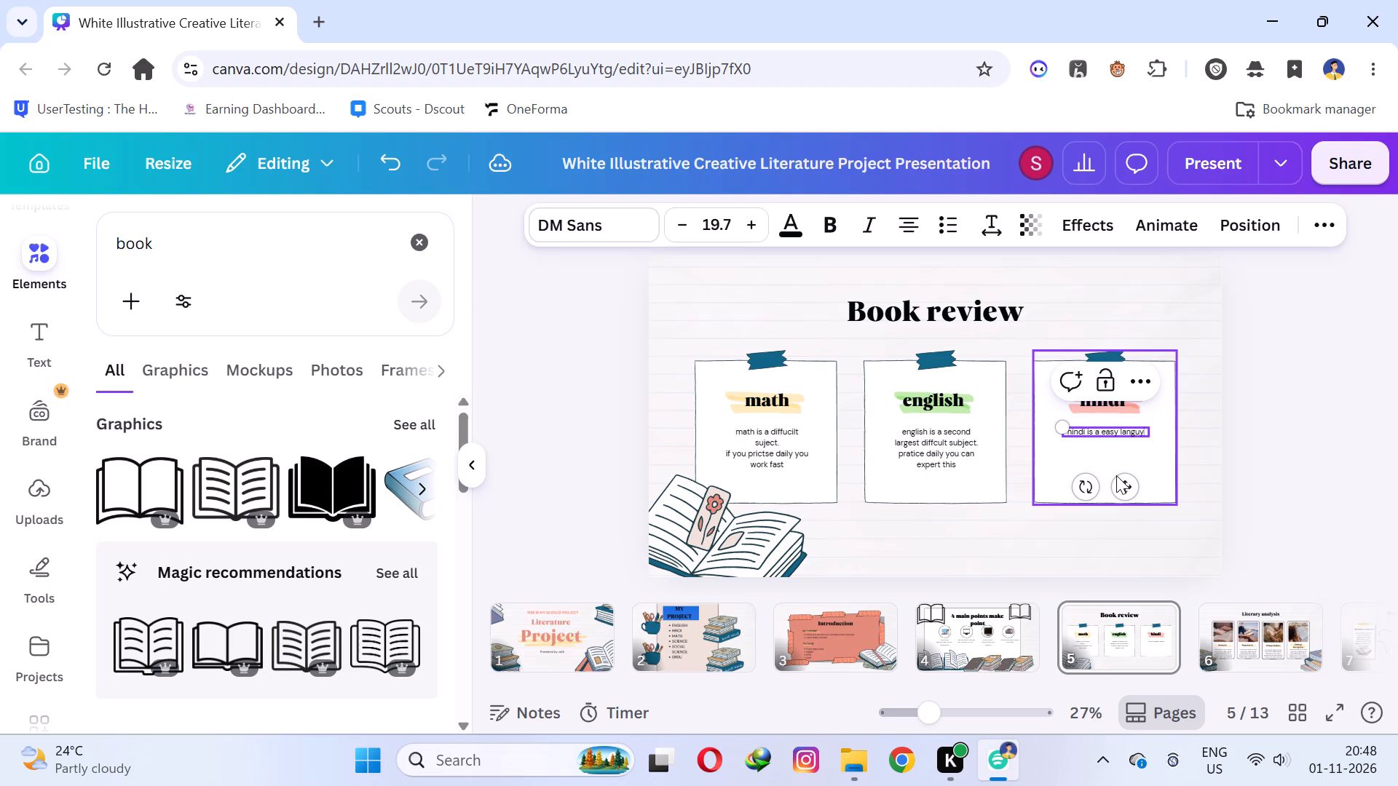
{"action": "type", "text": "age"}
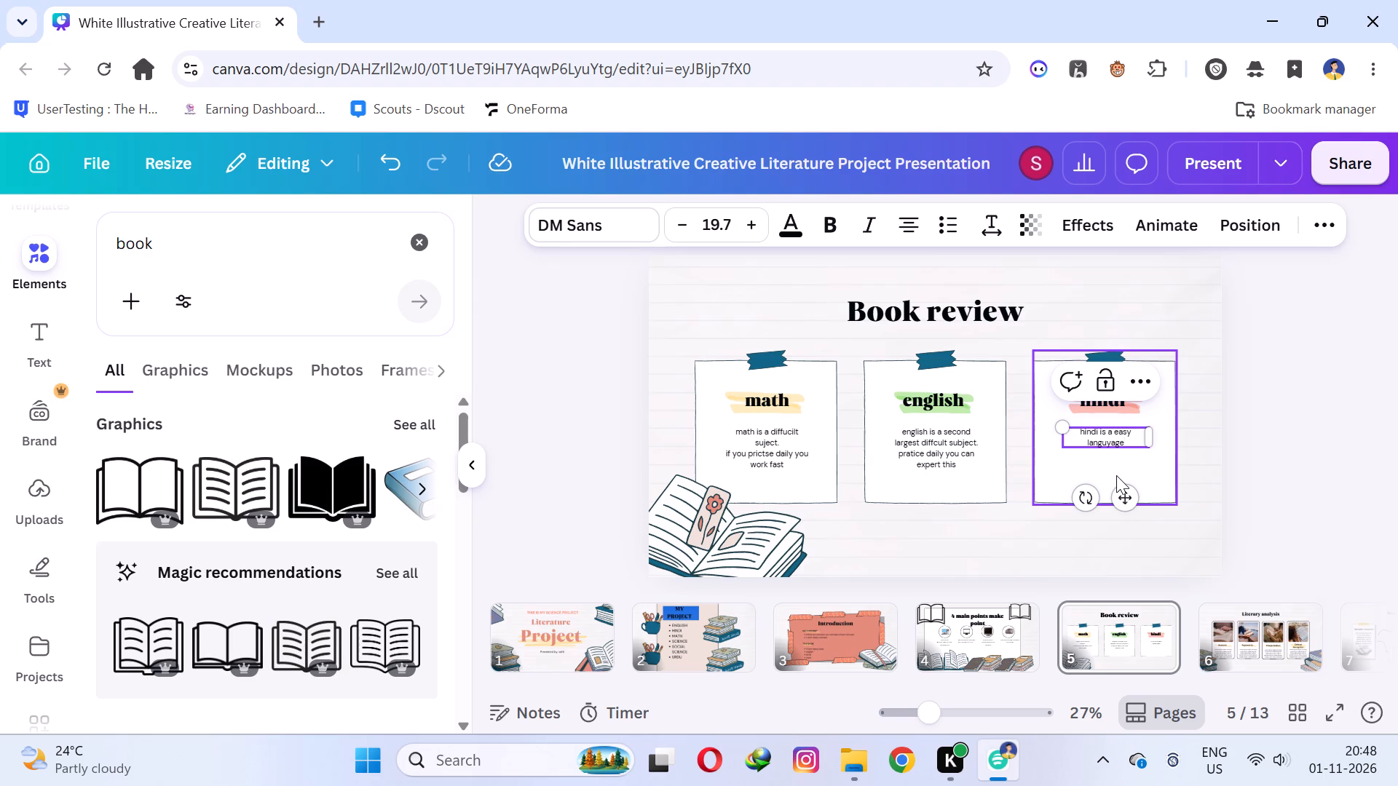
{"action": "key", "text": "period"}
{"action": "key", "text": "shift+Return"}
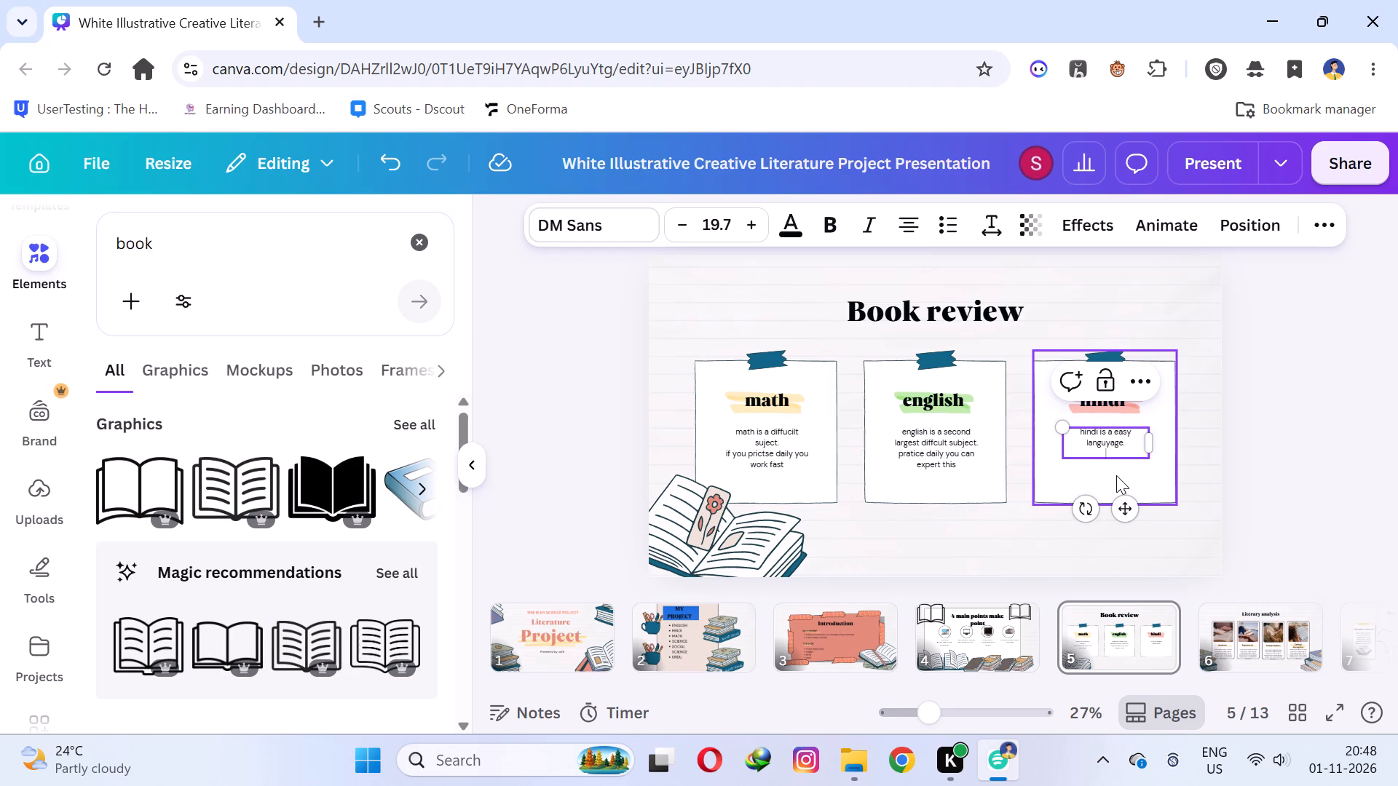
{"action": "type", "text": "many in"}
{"action": "type", "text": "dian"}
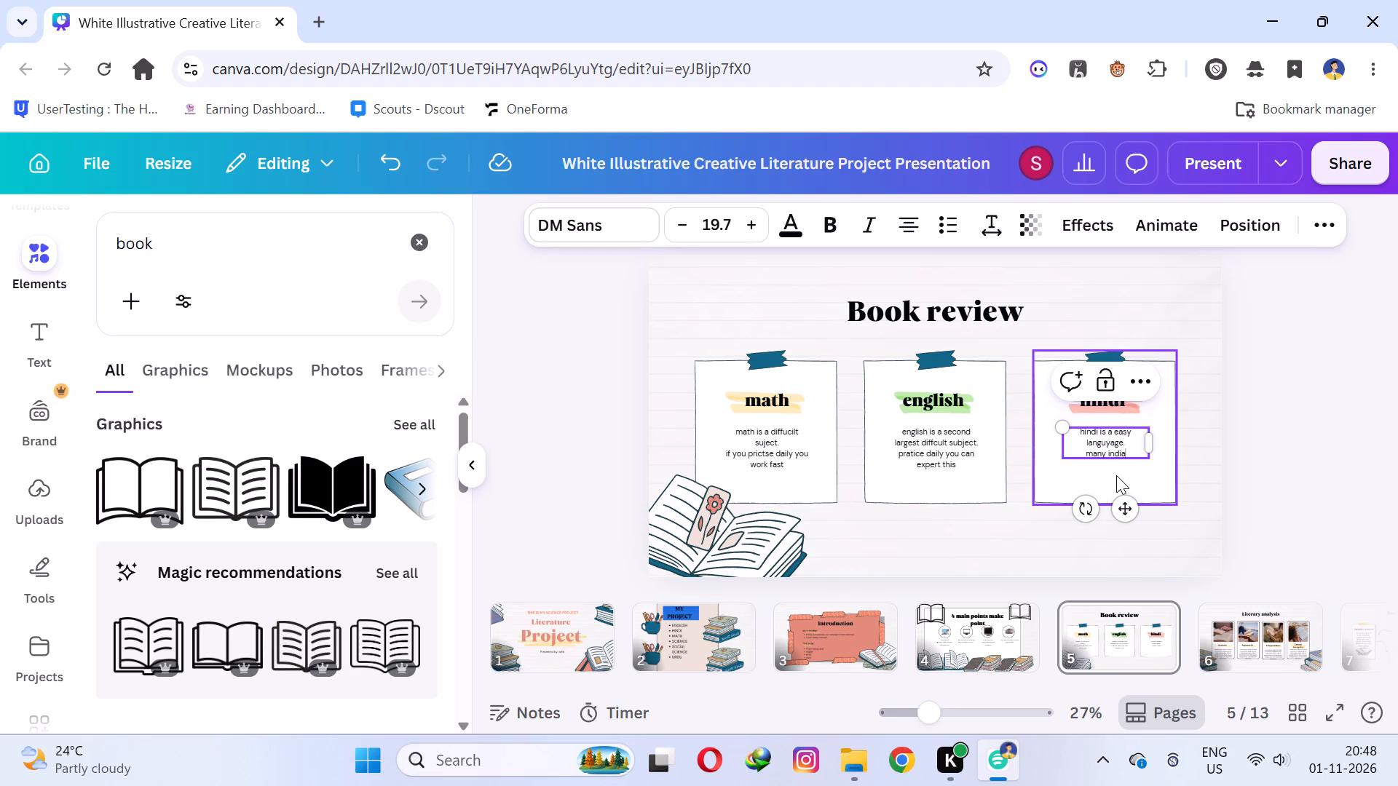
{"action": "key", "text": "space"}
{"action": "type", "text": "has native language"}
{"action": "left_click", "coordinate": [1397, 377]}
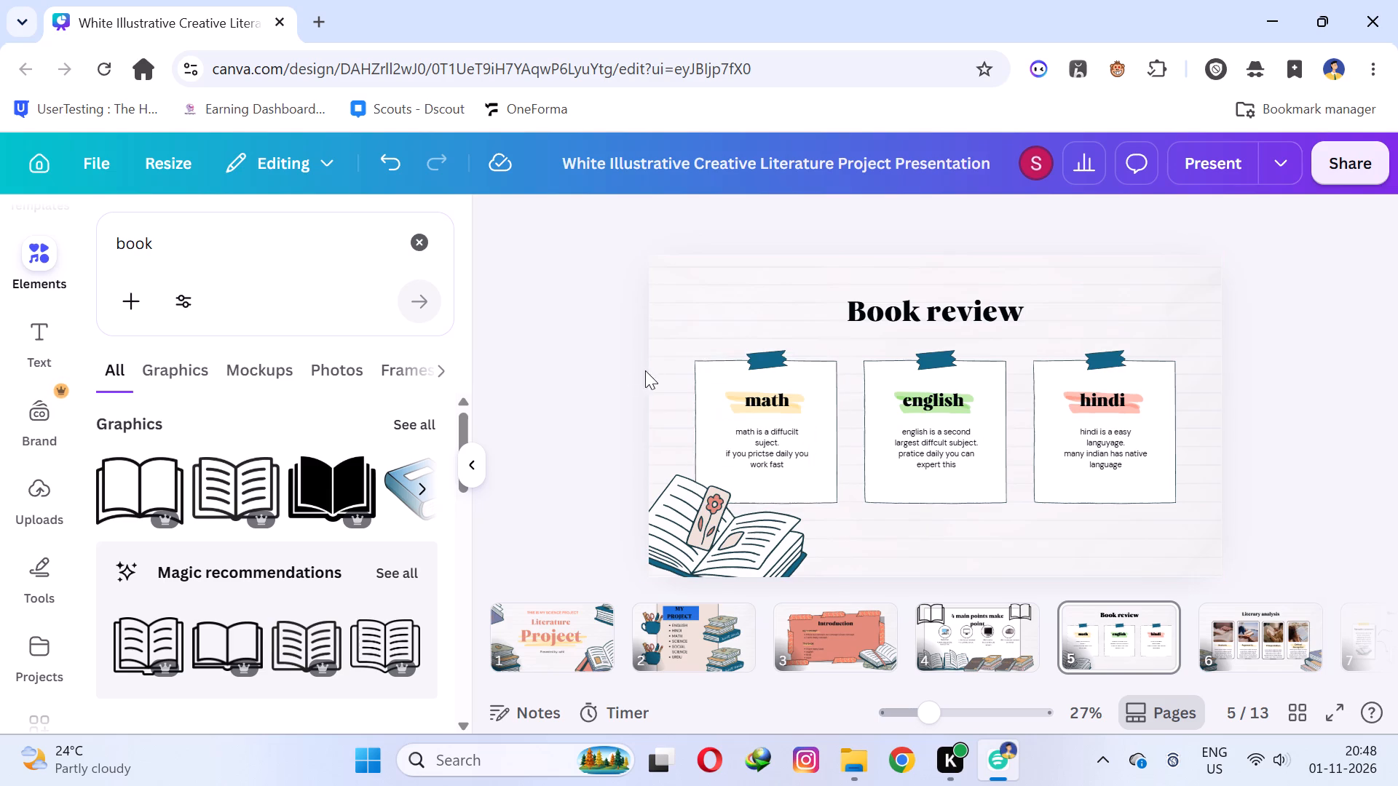
Increase the font size of all three cards' headings and body texts together by a few increments, leaving the slide title out.
{"action": "left_click_drag", "start_coordinate": [576, 374], "coordinate": [1118, 515]}
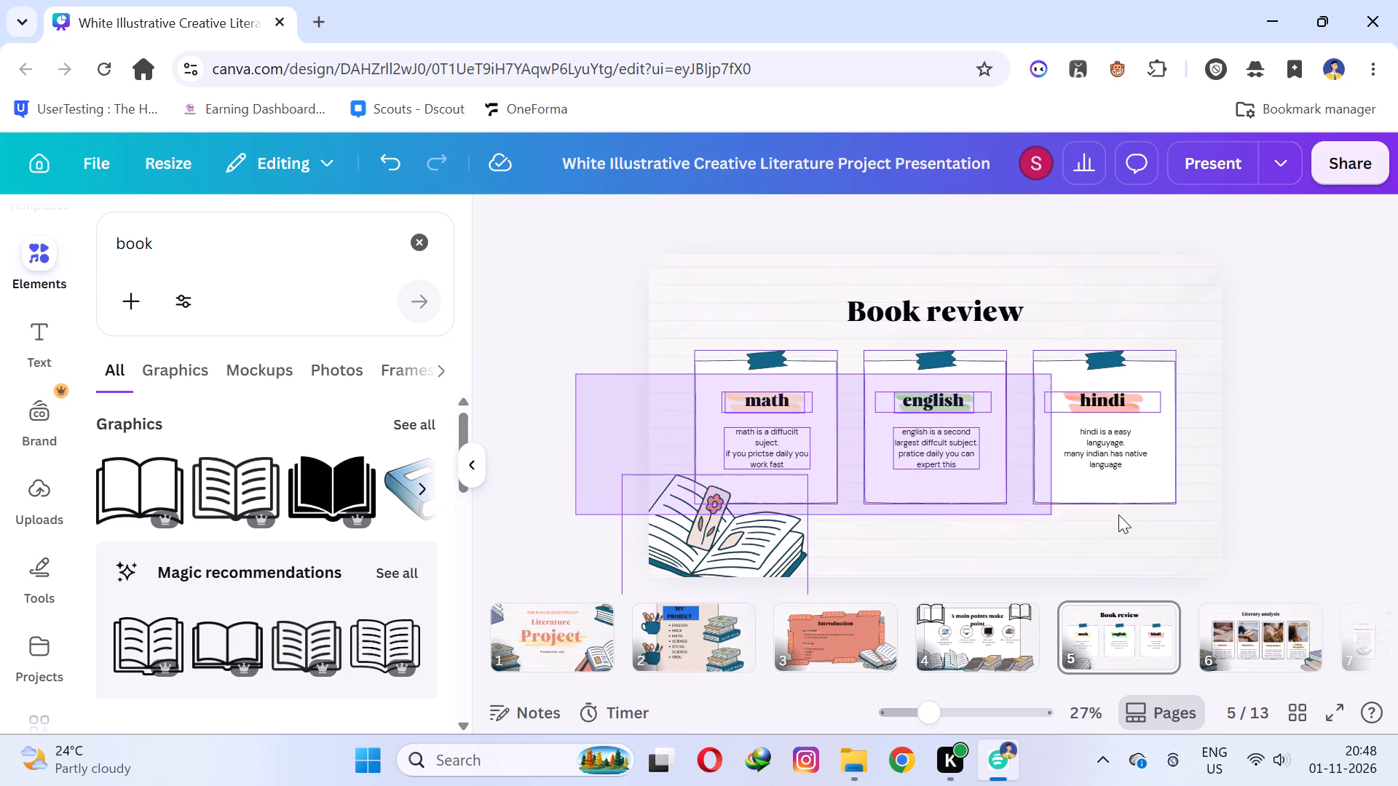
{"action": "left_click_drag", "start_coordinate": [1118, 515], "coordinate": [1136, 511]}
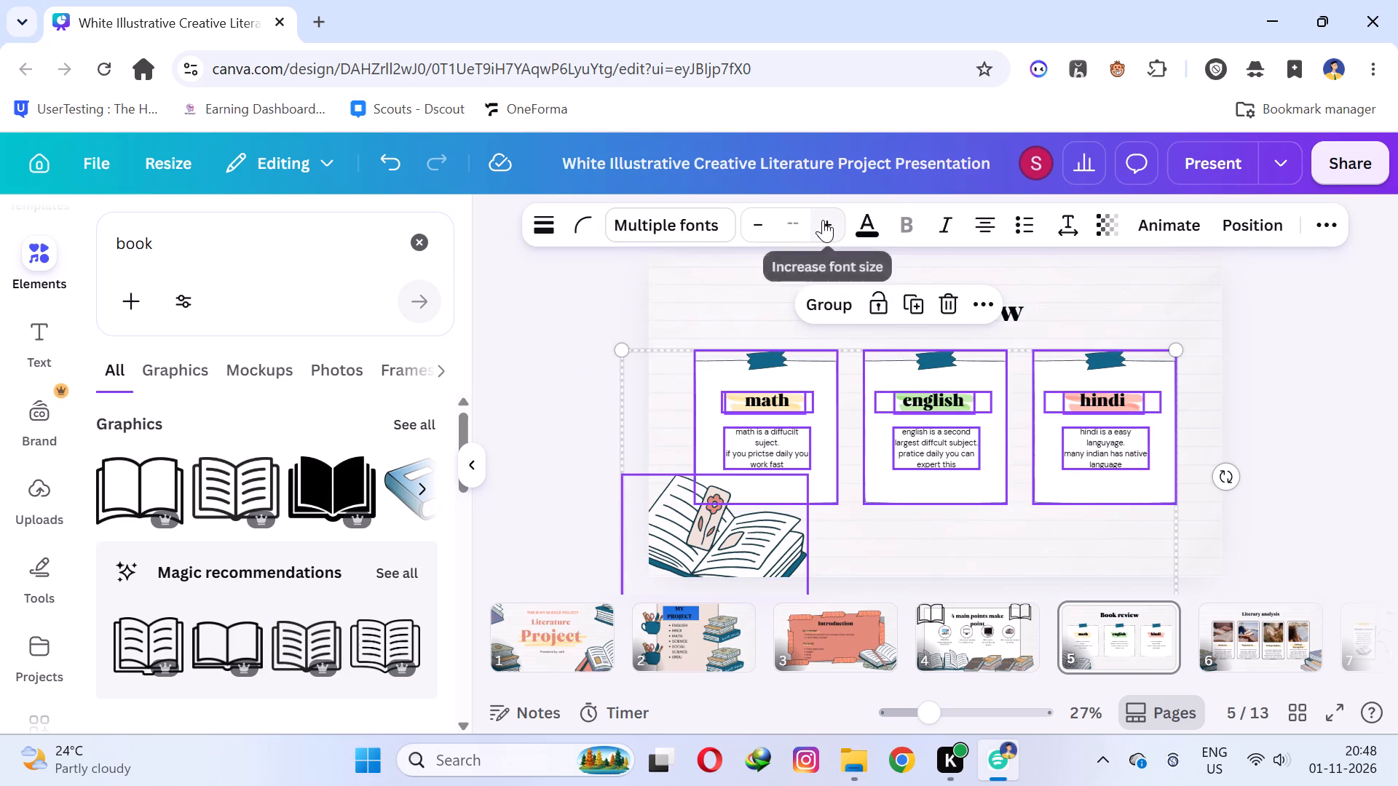
{"action": "left_click", "coordinate": [823, 220]}
{"action": "double_click", "coordinate": [823, 220]}
{"action": "triple_click", "coordinate": [823, 220]}
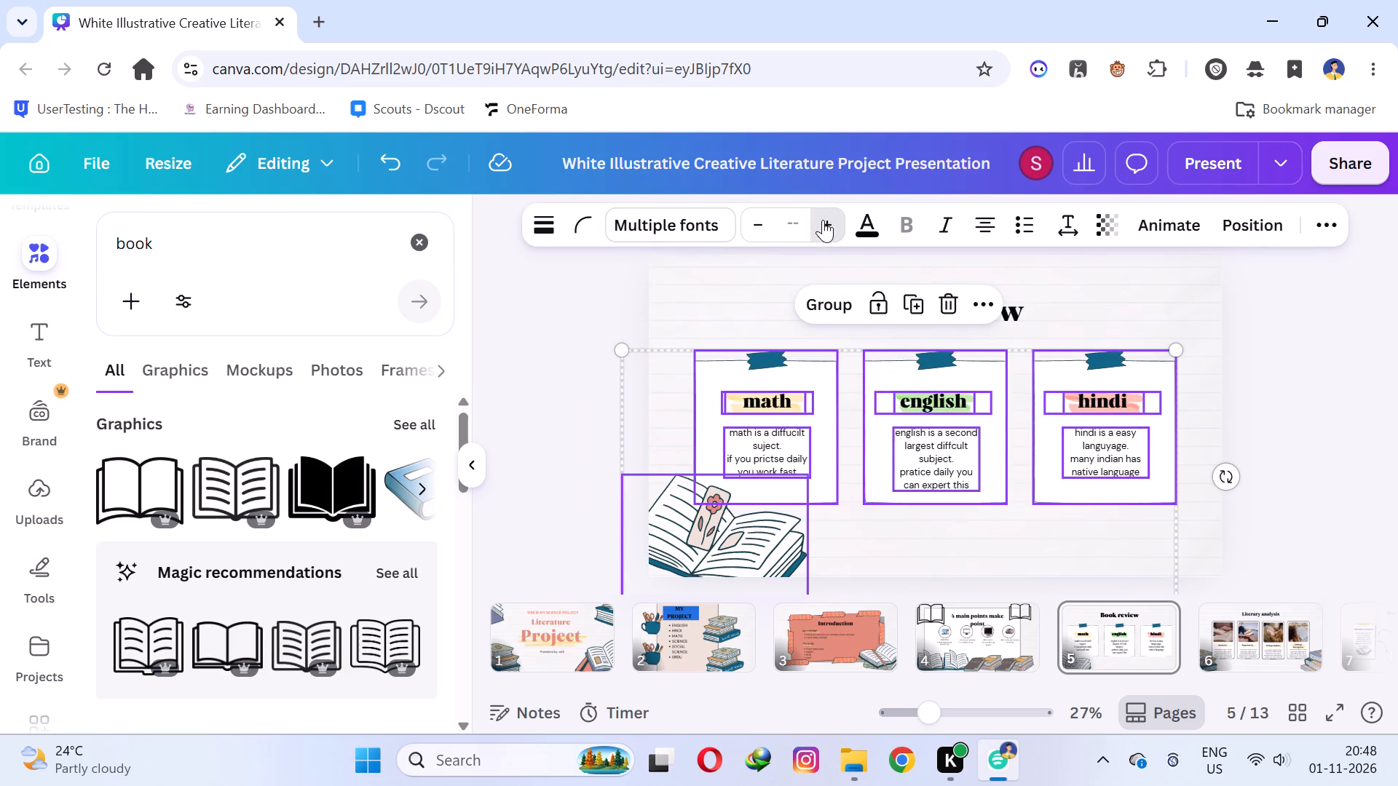
{"action": "left_click", "coordinate": [823, 220]}
{"action": "left_click", "coordinate": [1381, 409]}
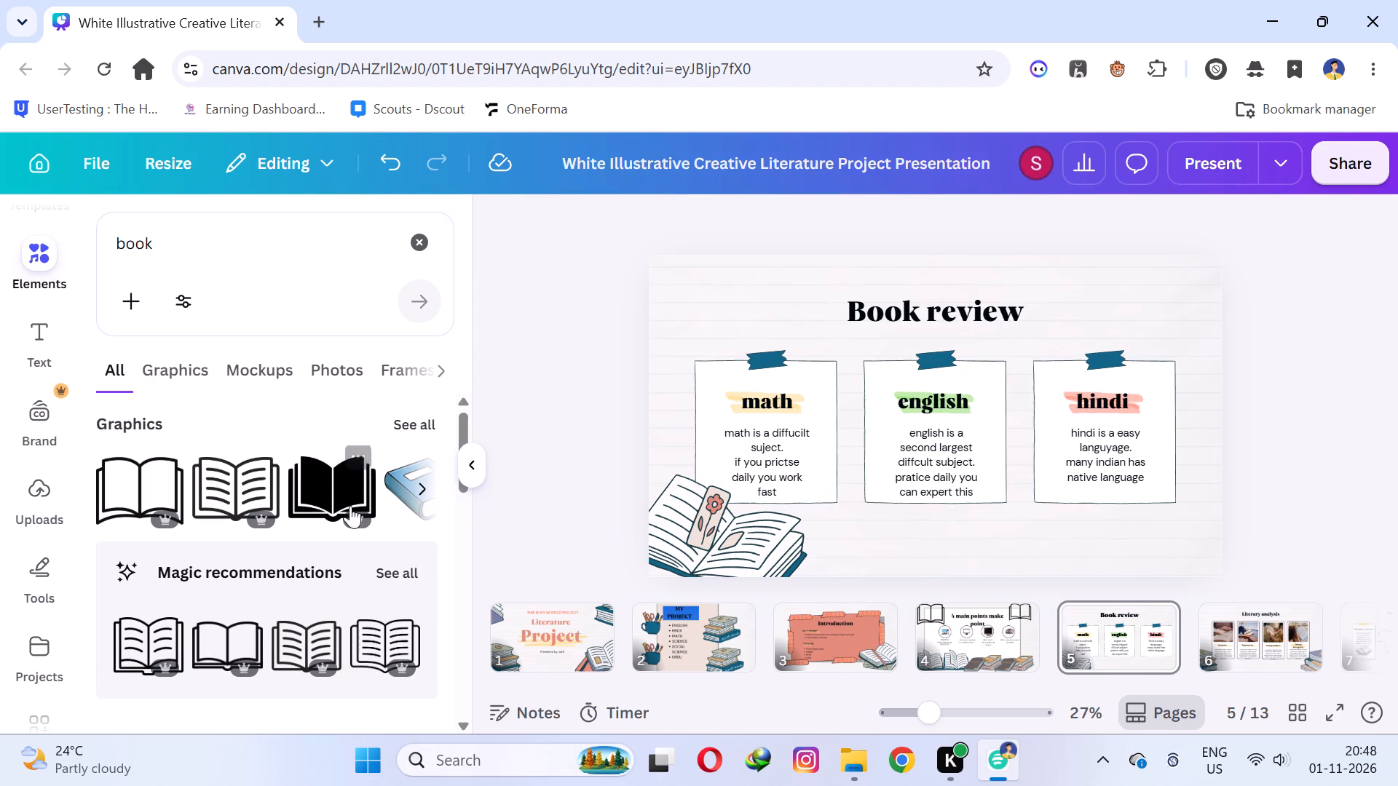
Add the blue closed-book graphic to slide 5, shrink it and place it at the slide's bottom edge beside the open book.
{"action": "left_click", "coordinate": [200, 381]}
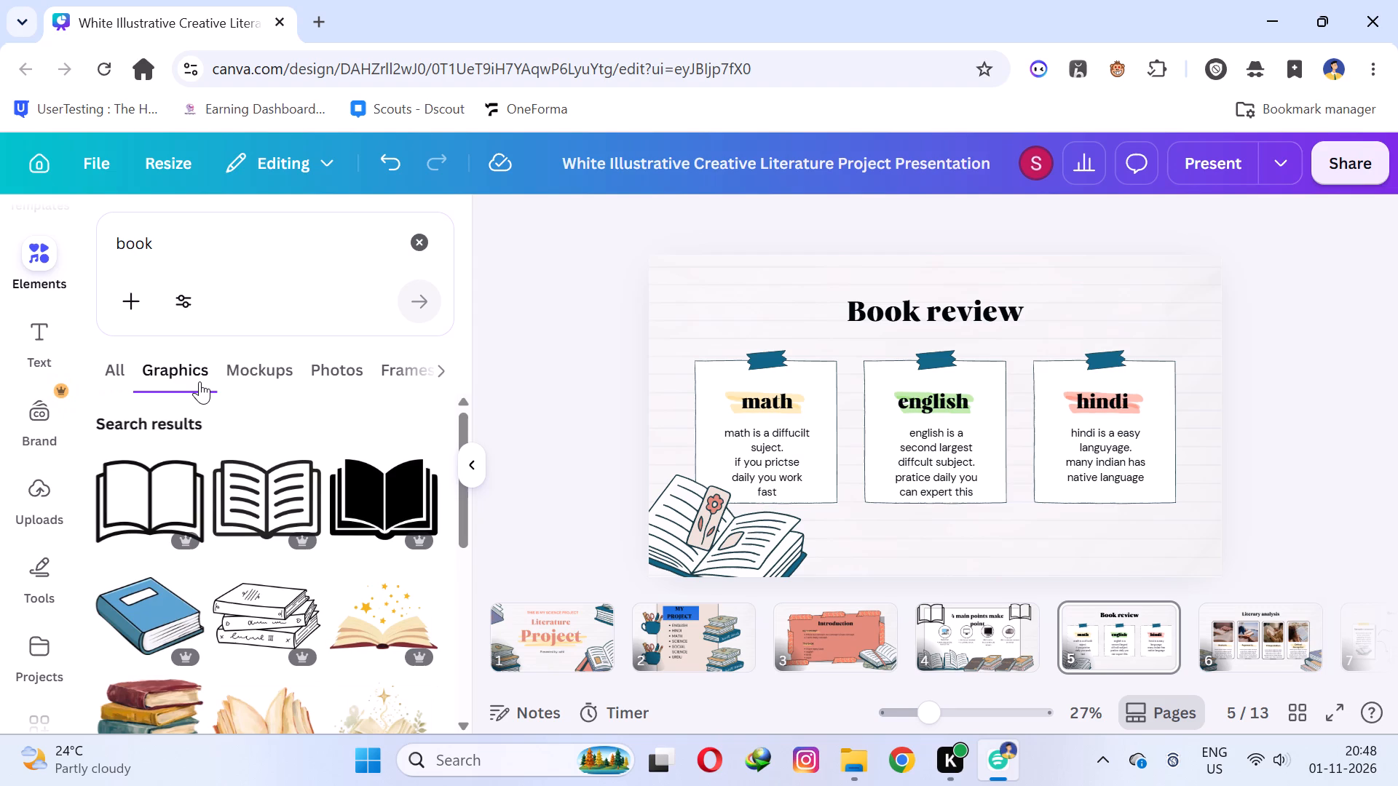
{"action": "left_click", "coordinate": [159, 590]}
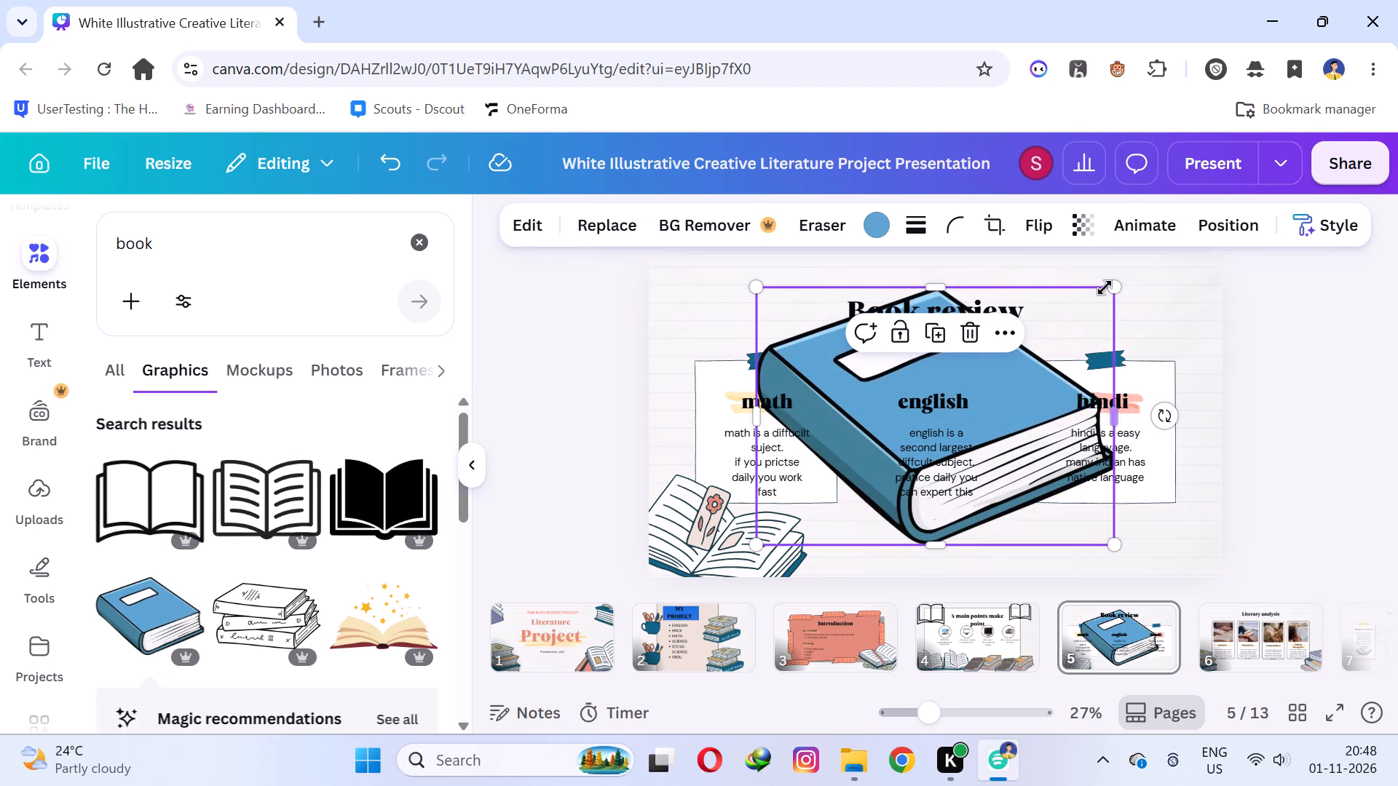
{"action": "left_click_drag", "start_coordinate": [1115, 286], "coordinate": [868, 421]}
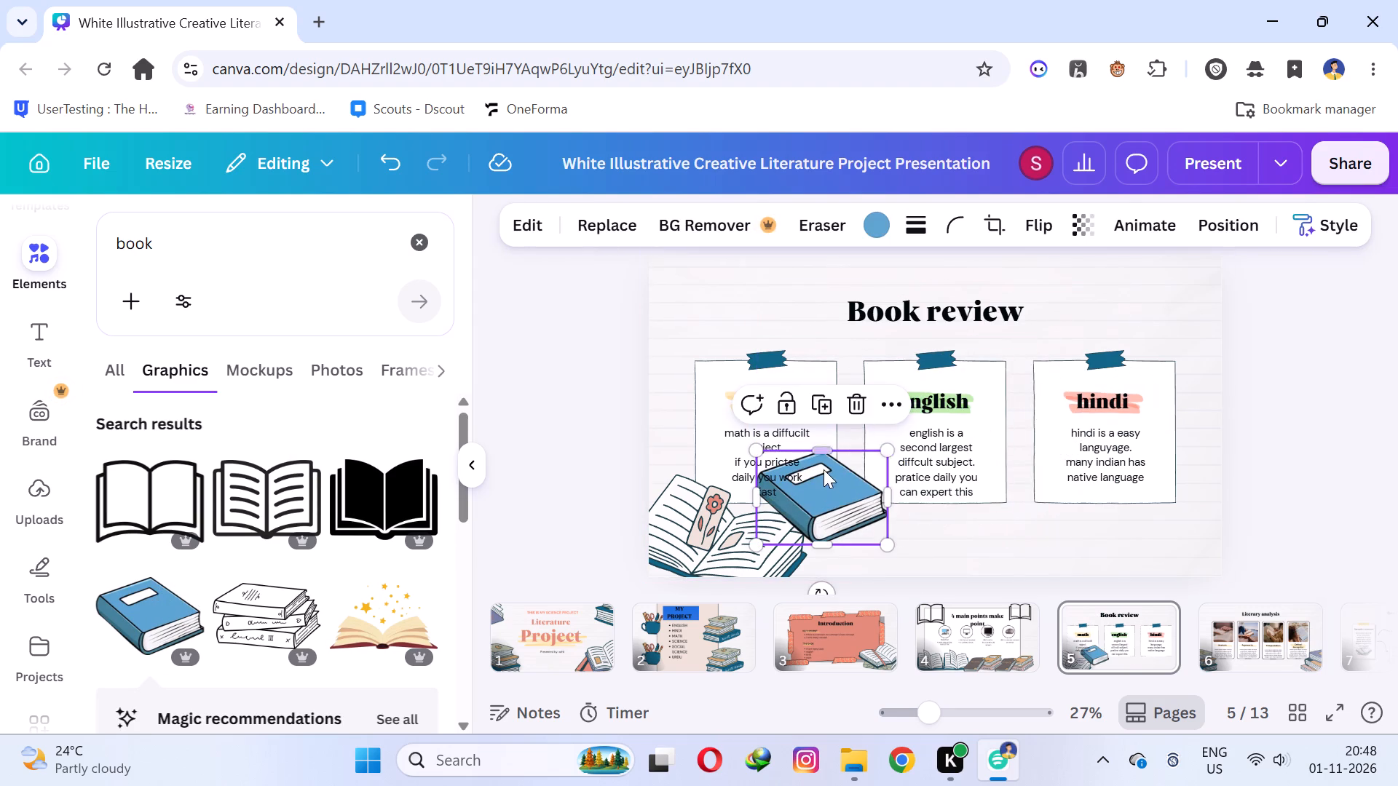
{"action": "left_click_drag", "start_coordinate": [824, 469], "coordinate": [877, 520]}
{"action": "left_click", "coordinate": [1329, 466]}
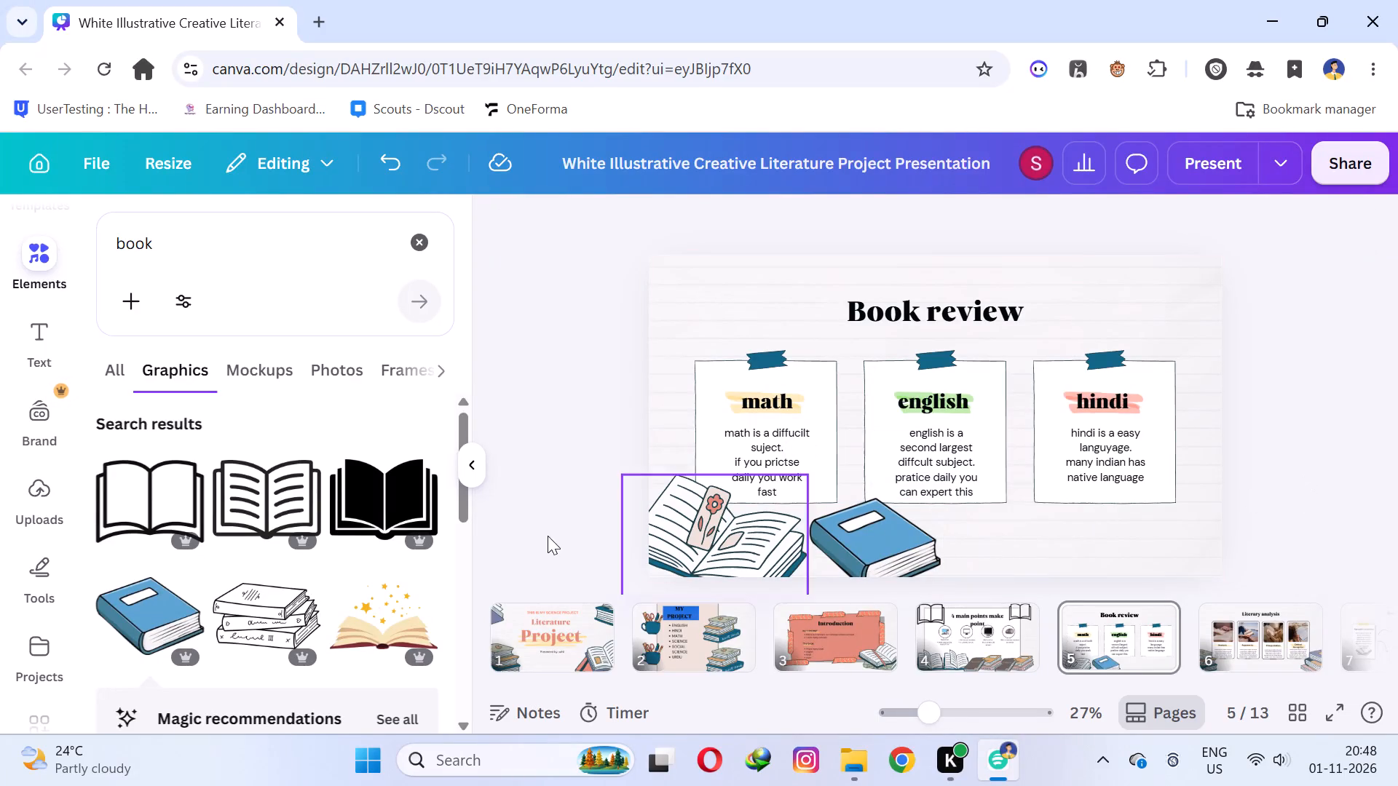
Add the black-and-white stacked-books graphic, shrink it and place it at the slide's bottom edge directly beside the blue book.
{"action": "scroll", "coordinate": [518, 536], "scroll_direction": "down", "scroll_amount": 2}
{"action": "scroll", "coordinate": [326, 602], "scroll_direction": "down", "scroll_amount": 1}
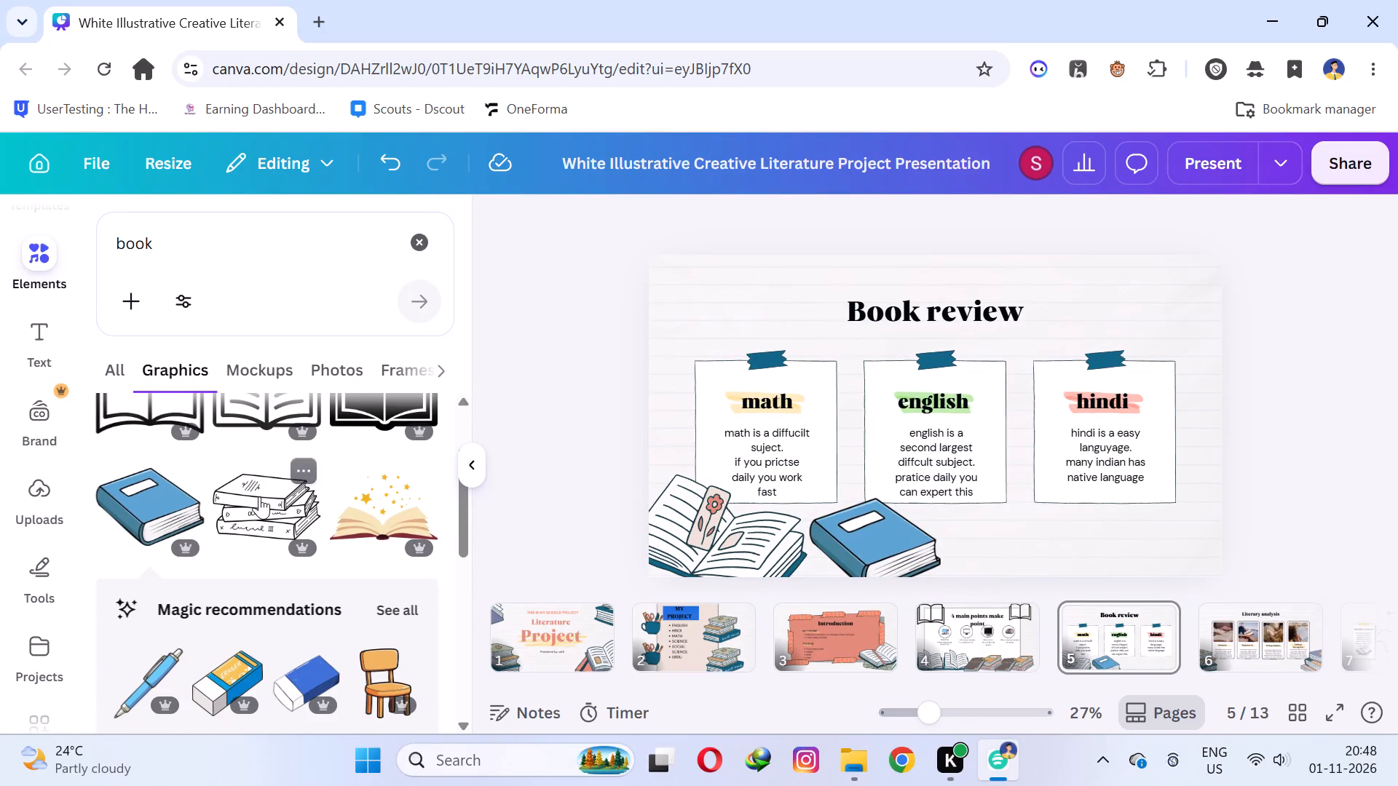
{"action": "left_click_drag", "start_coordinate": [259, 496], "coordinate": [990, 498]}
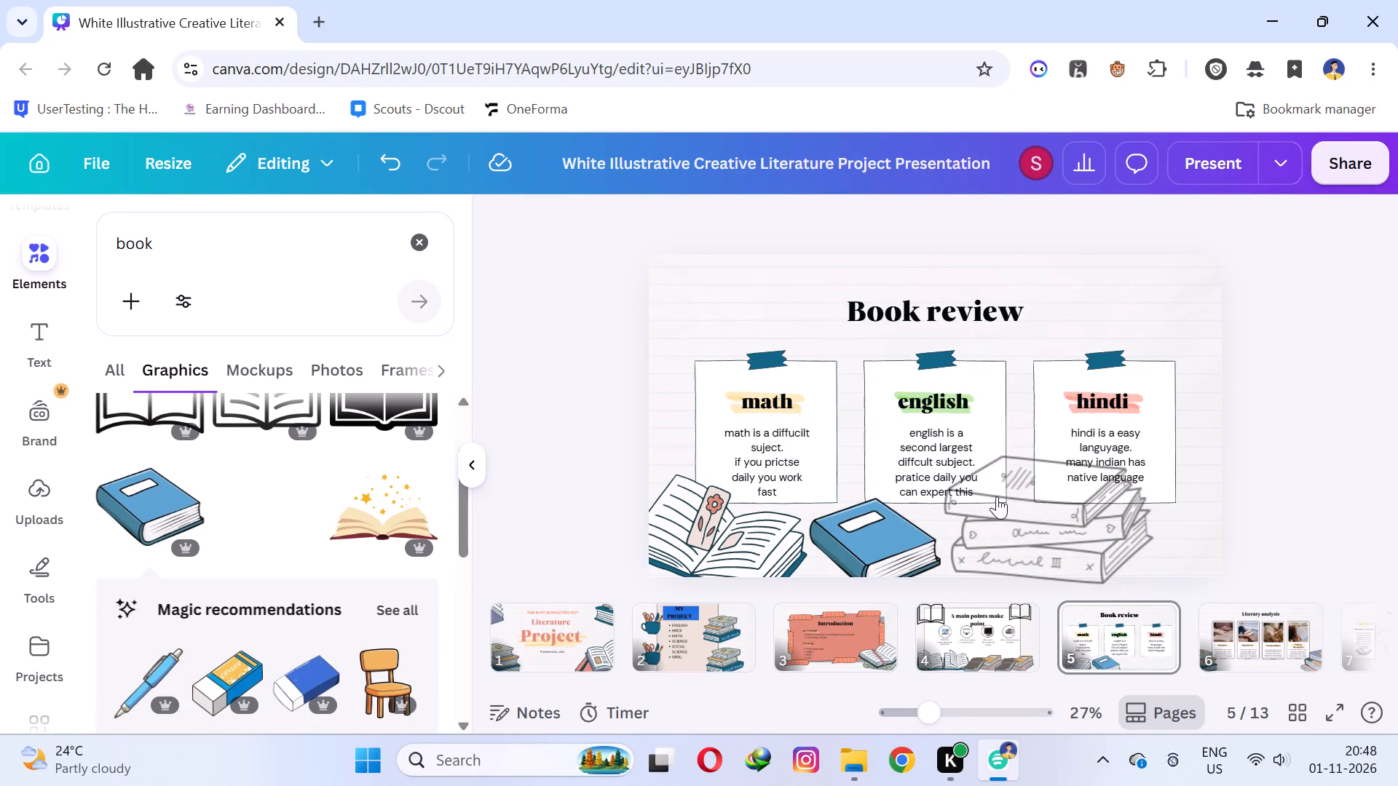
{"action": "left_click_drag", "start_coordinate": [948, 453], "coordinate": [1022, 511]}
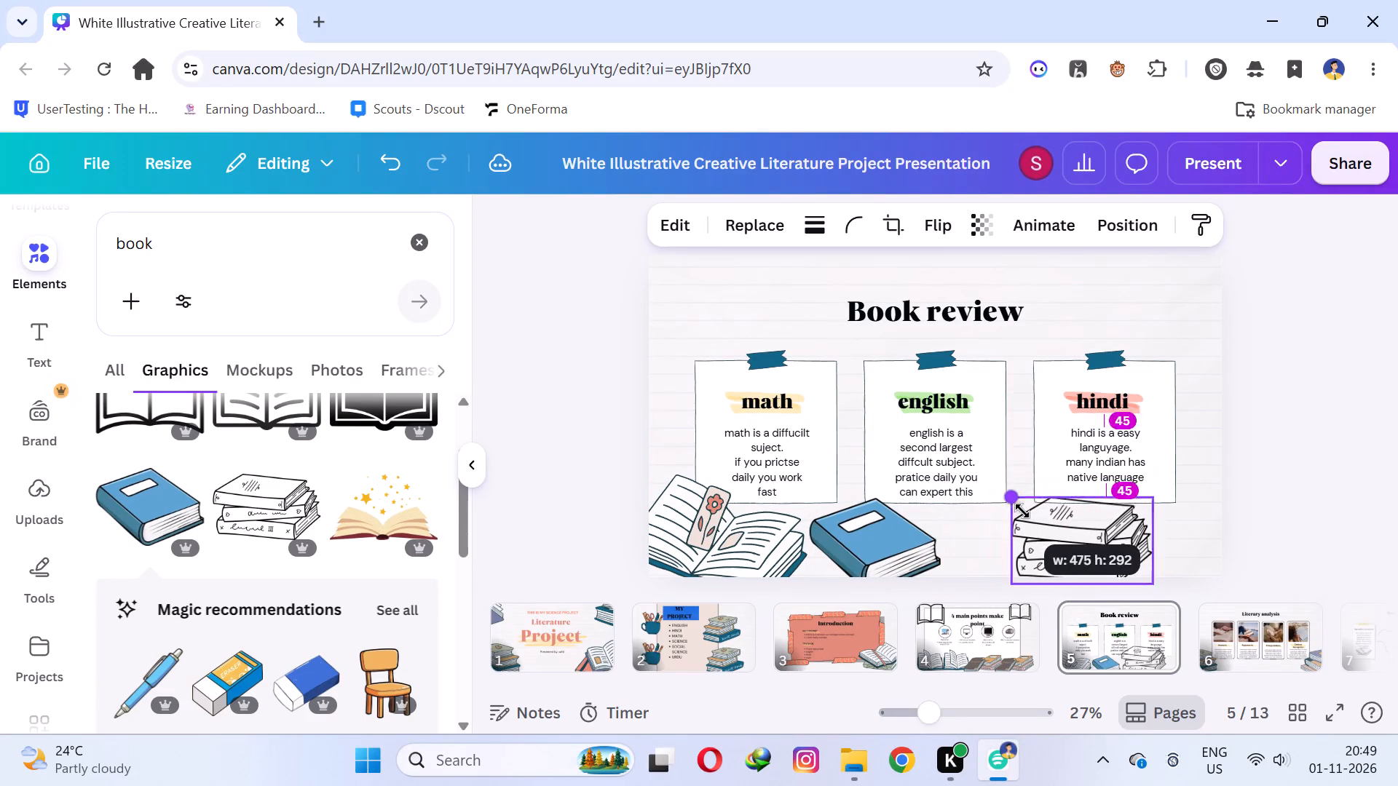
{"action": "left_click_drag", "start_coordinate": [1022, 511], "coordinate": [1023, 511]}
{"action": "left_click_drag", "start_coordinate": [1149, 504], "coordinate": [1123, 509]}
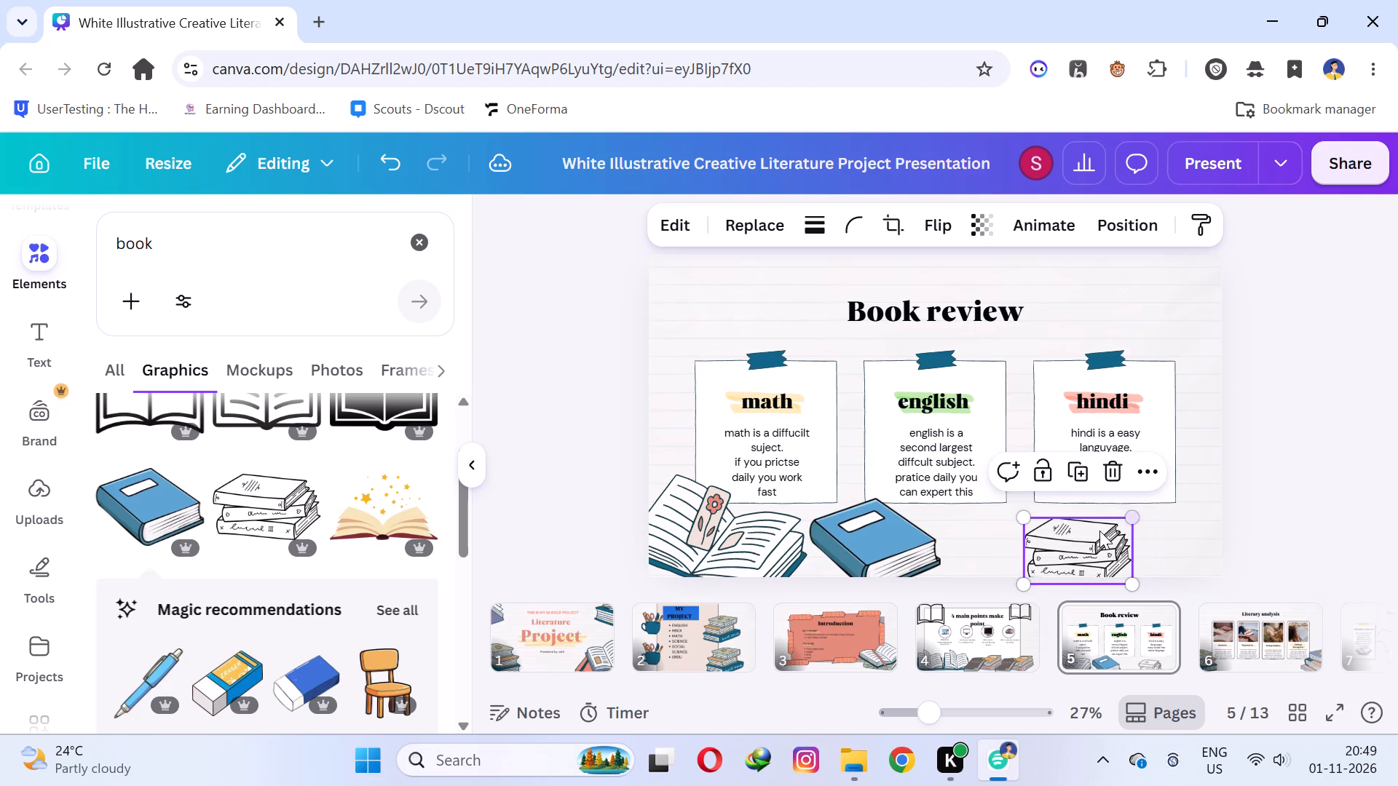
{"action": "left_click_drag", "start_coordinate": [1094, 531], "coordinate": [1013, 524]}
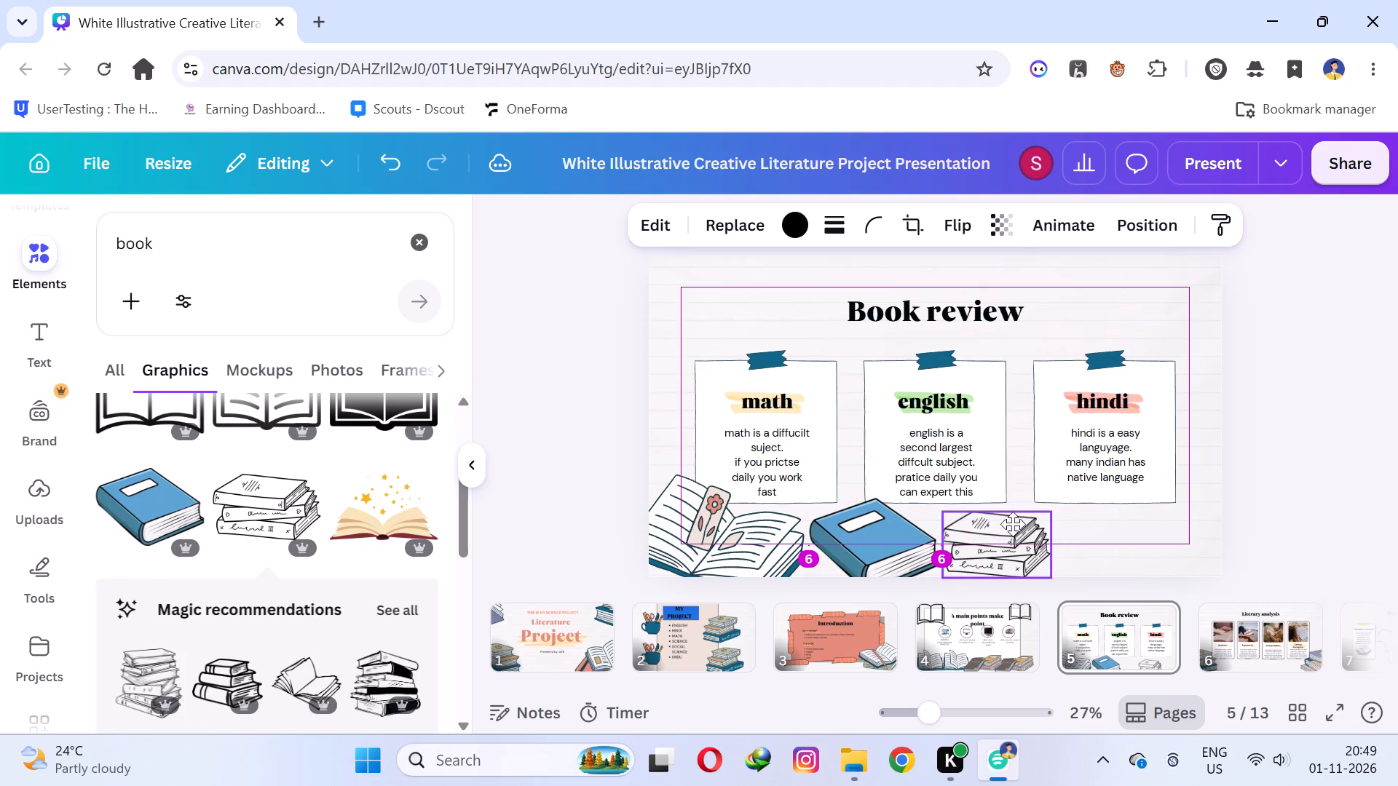
{"action": "left_click", "coordinate": [1348, 442]}
Add the open book with golden stars, shrink it and place it at the slide's bottom edge below the hindi card.
{"action": "scroll", "coordinate": [585, 498], "scroll_direction": "down", "scroll_amount": 2}
{"action": "scroll", "coordinate": [436, 589], "scroll_direction": "down", "scroll_amount": 1}
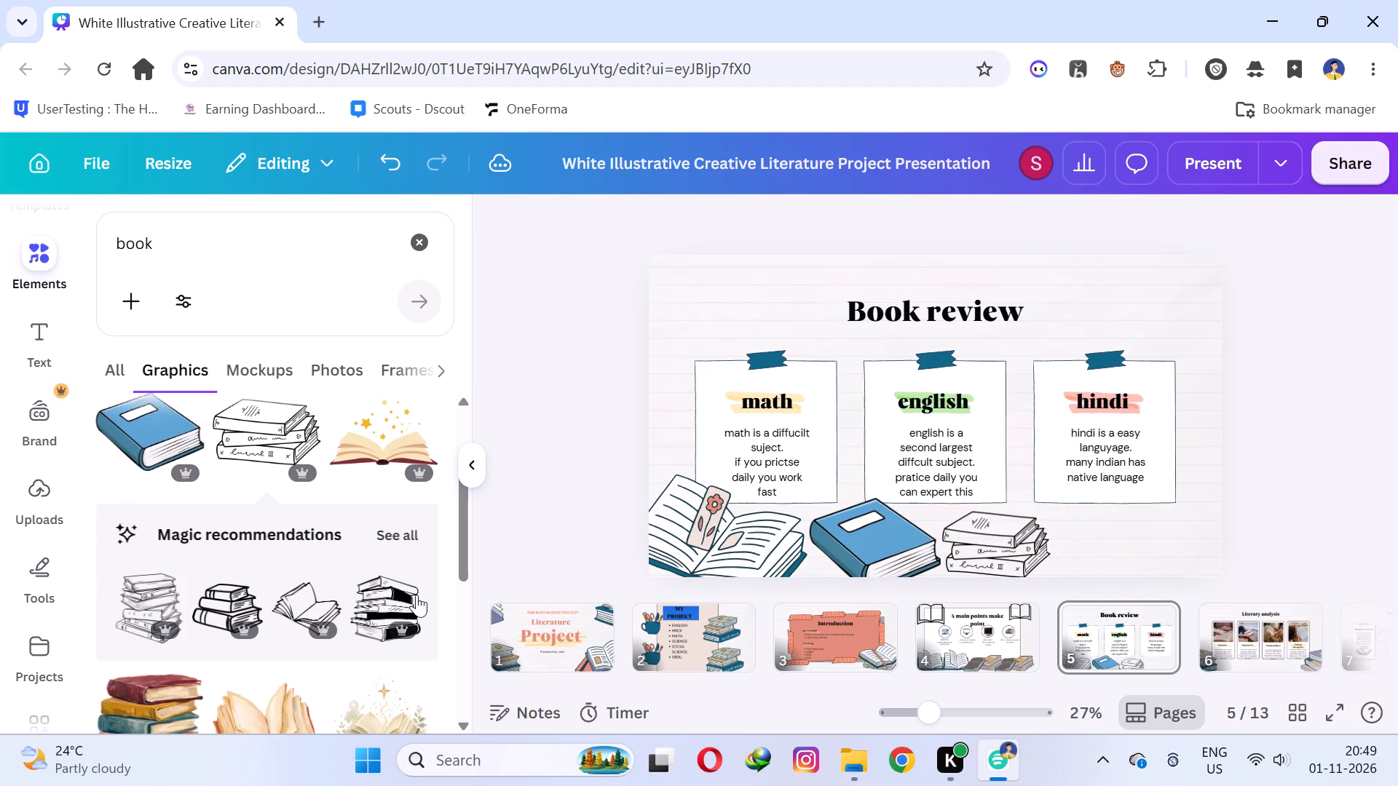
{"action": "scroll", "coordinate": [378, 546], "scroll_direction": "down", "scroll_amount": 1}
{"action": "scroll", "coordinate": [378, 546], "scroll_direction": "up", "scroll_amount": 2}
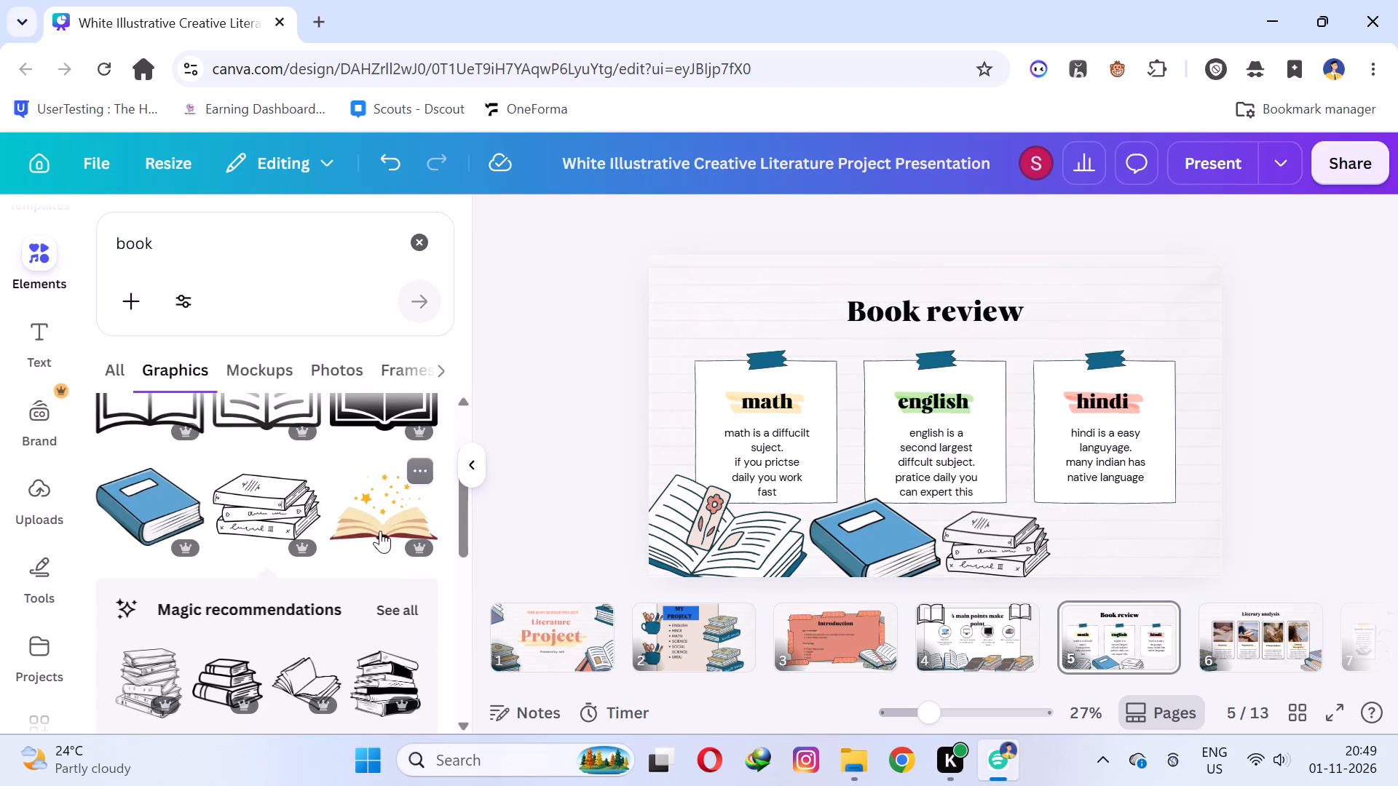
{"action": "left_click_drag", "start_coordinate": [380, 531], "coordinate": [1092, 540]}
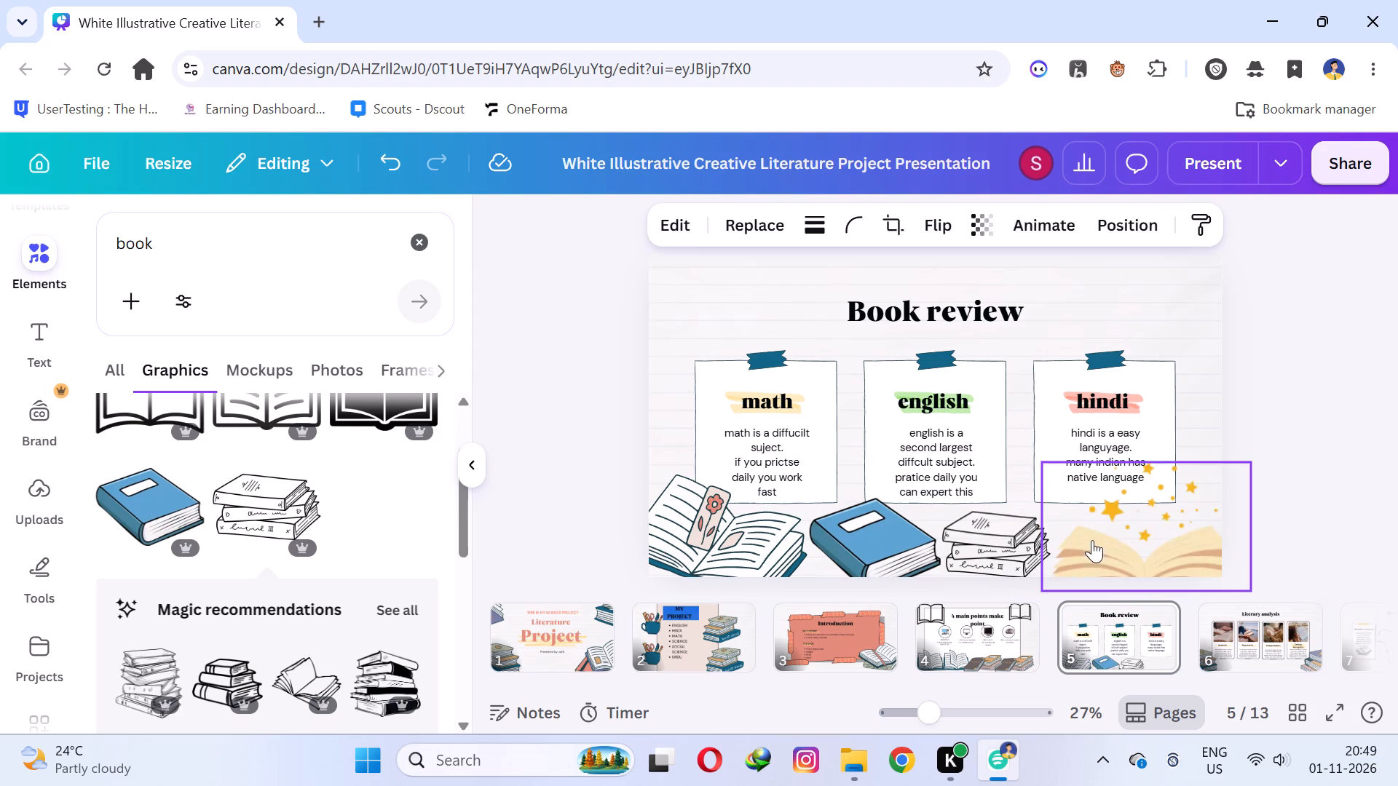
{"action": "left_click_drag", "start_coordinate": [1249, 456], "coordinate": [1156, 507]}
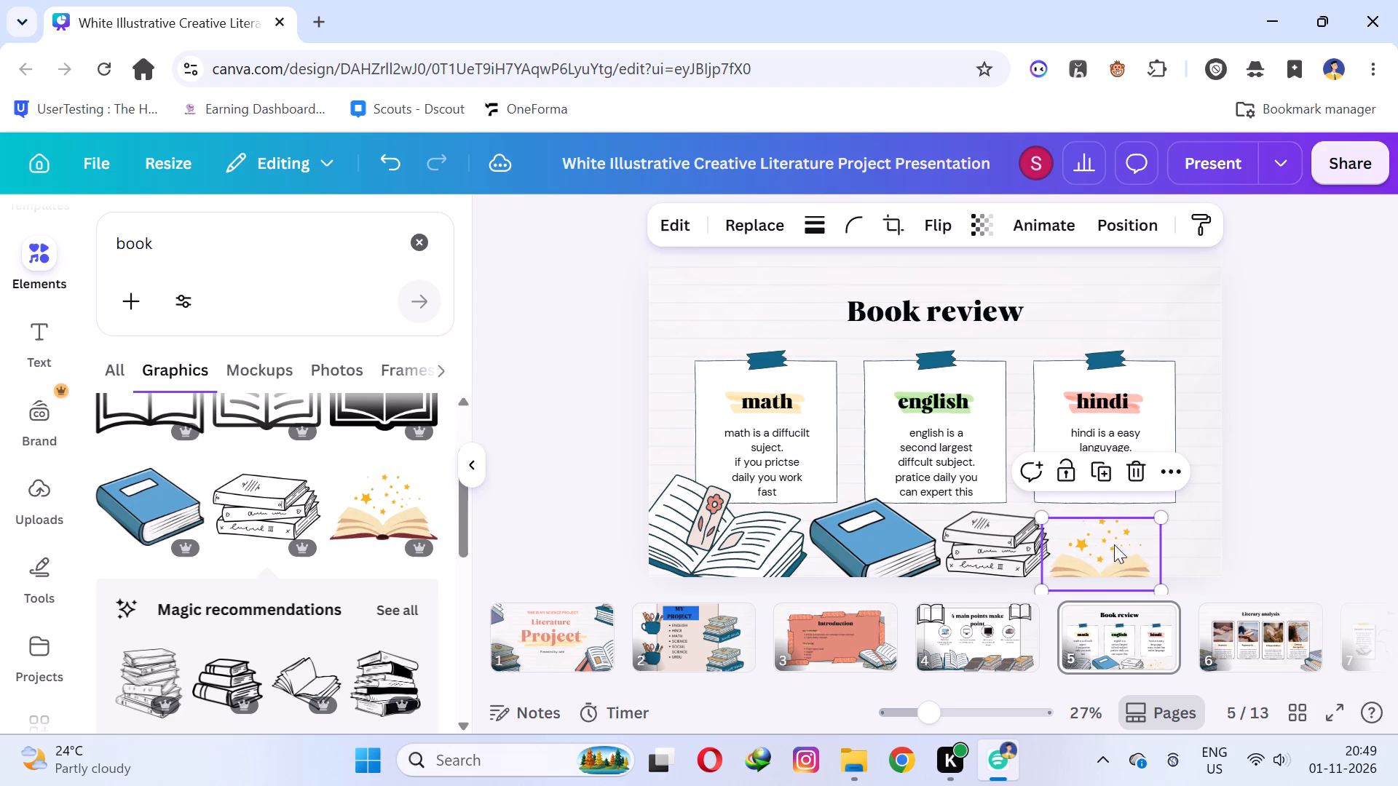
{"action": "left_click_drag", "start_coordinate": [1098, 544], "coordinate": [1129, 528]}
{"action": "left_click", "coordinate": [1330, 504]}
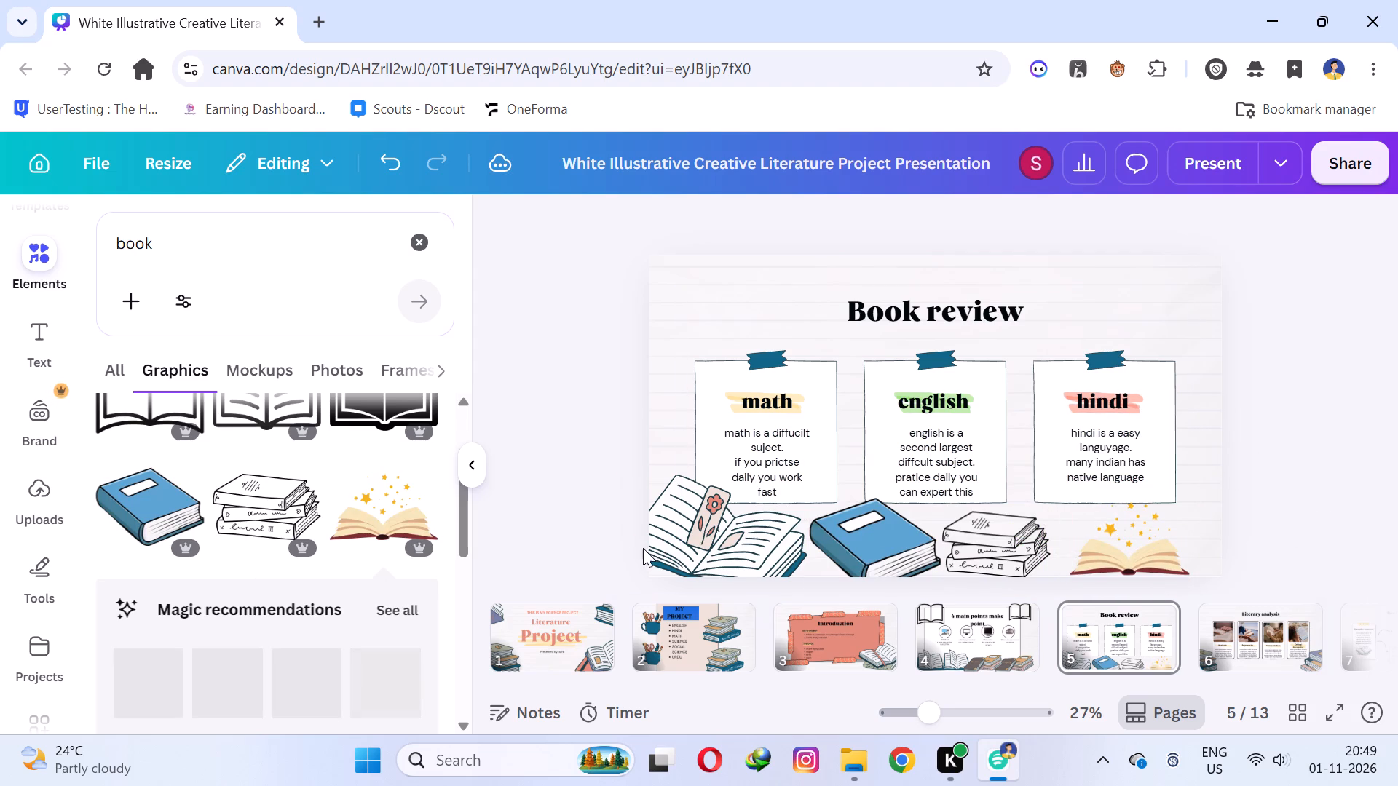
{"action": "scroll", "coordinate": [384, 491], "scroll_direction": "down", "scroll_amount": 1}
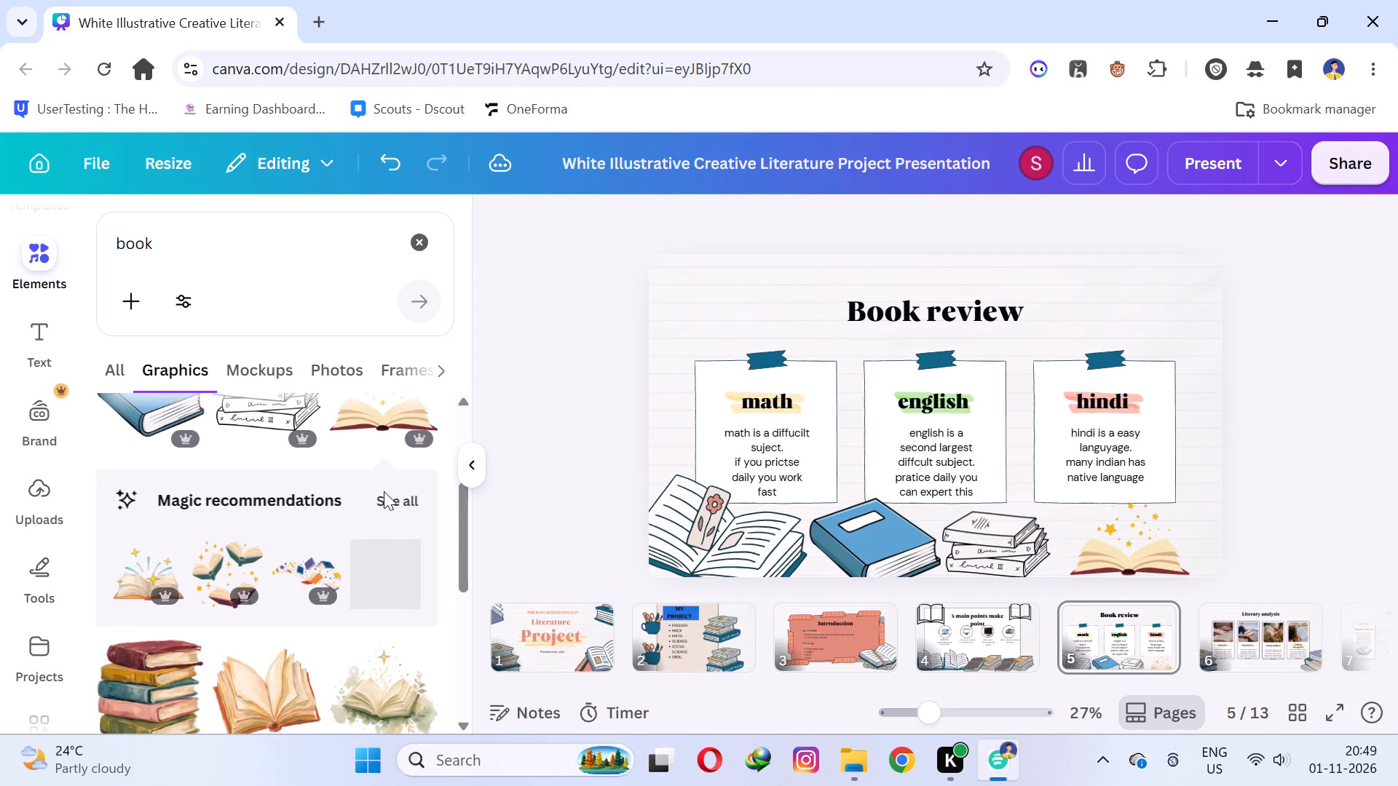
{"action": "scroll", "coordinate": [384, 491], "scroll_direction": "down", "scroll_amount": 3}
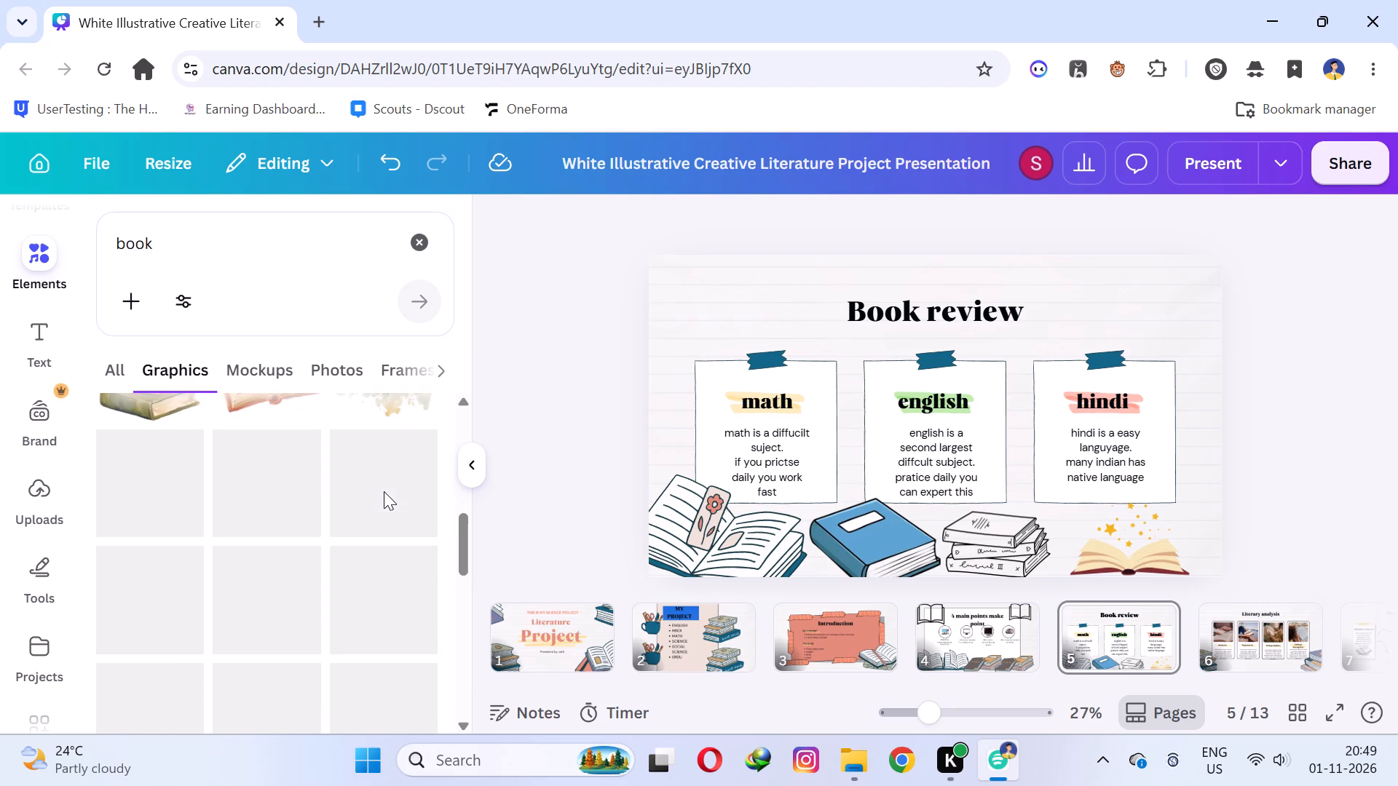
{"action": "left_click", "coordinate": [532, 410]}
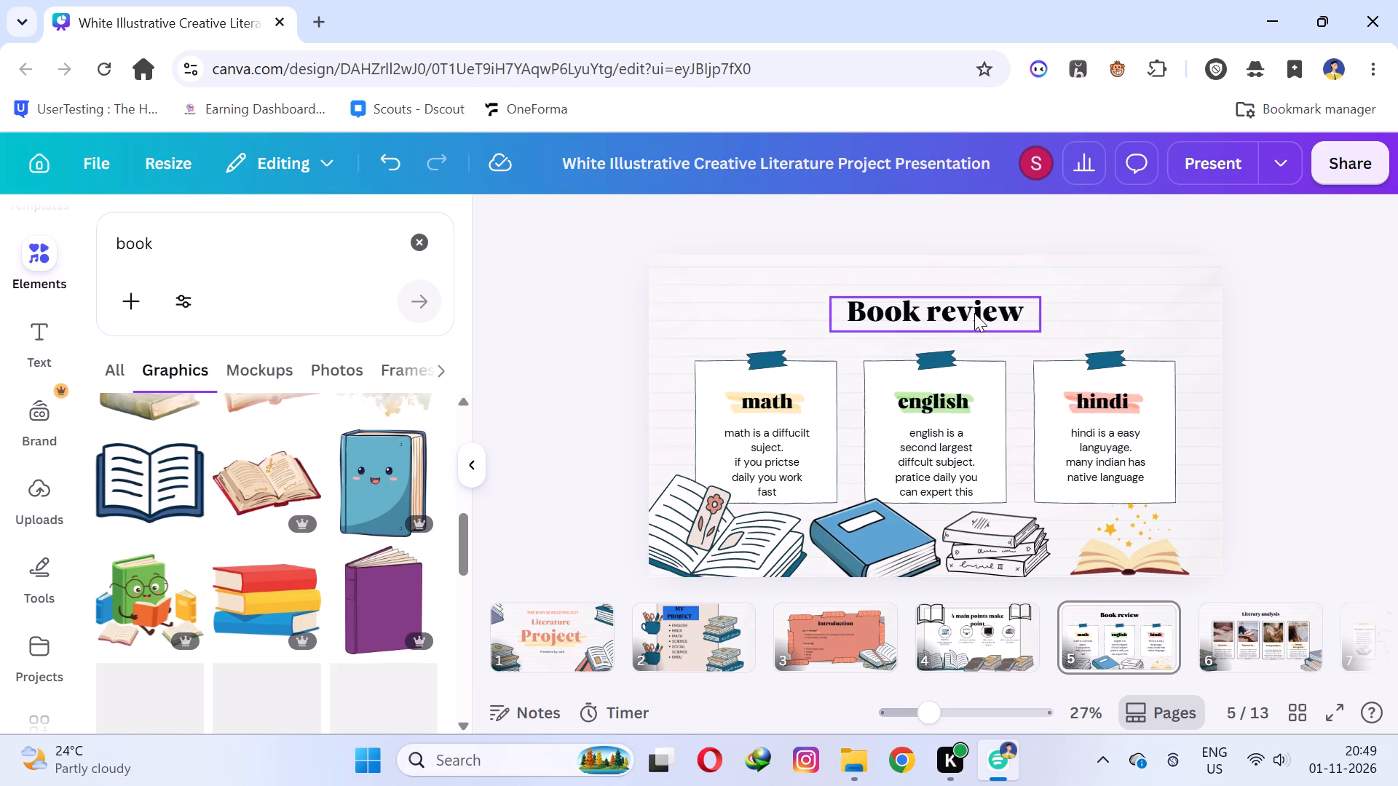
Apply the Bounce animation to the "Book review" title.
{"action": "left_click", "coordinate": [974, 313]}
{"action": "left_click", "coordinate": [1153, 213]}
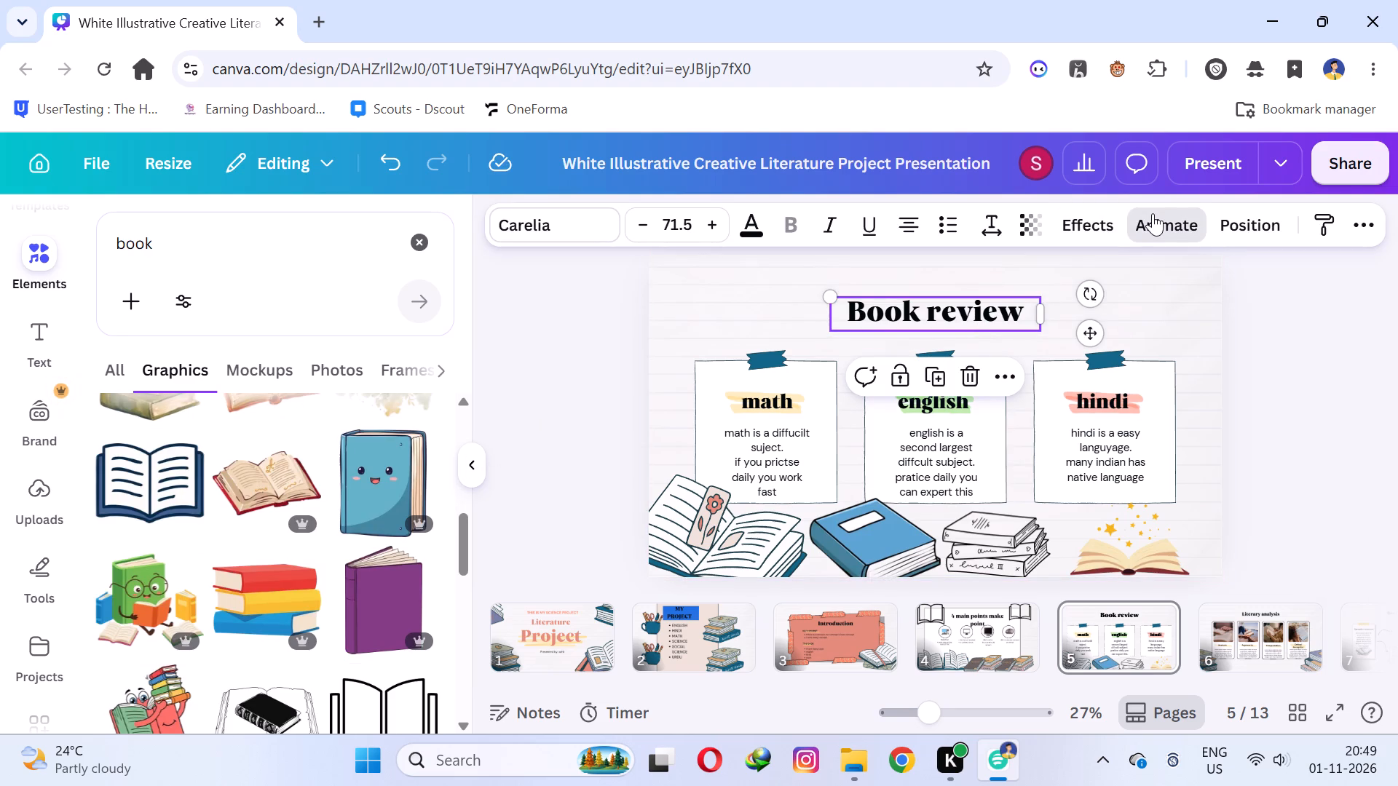
{"action": "scroll", "coordinate": [199, 467], "scroll_direction": "down", "scroll_amount": 2}
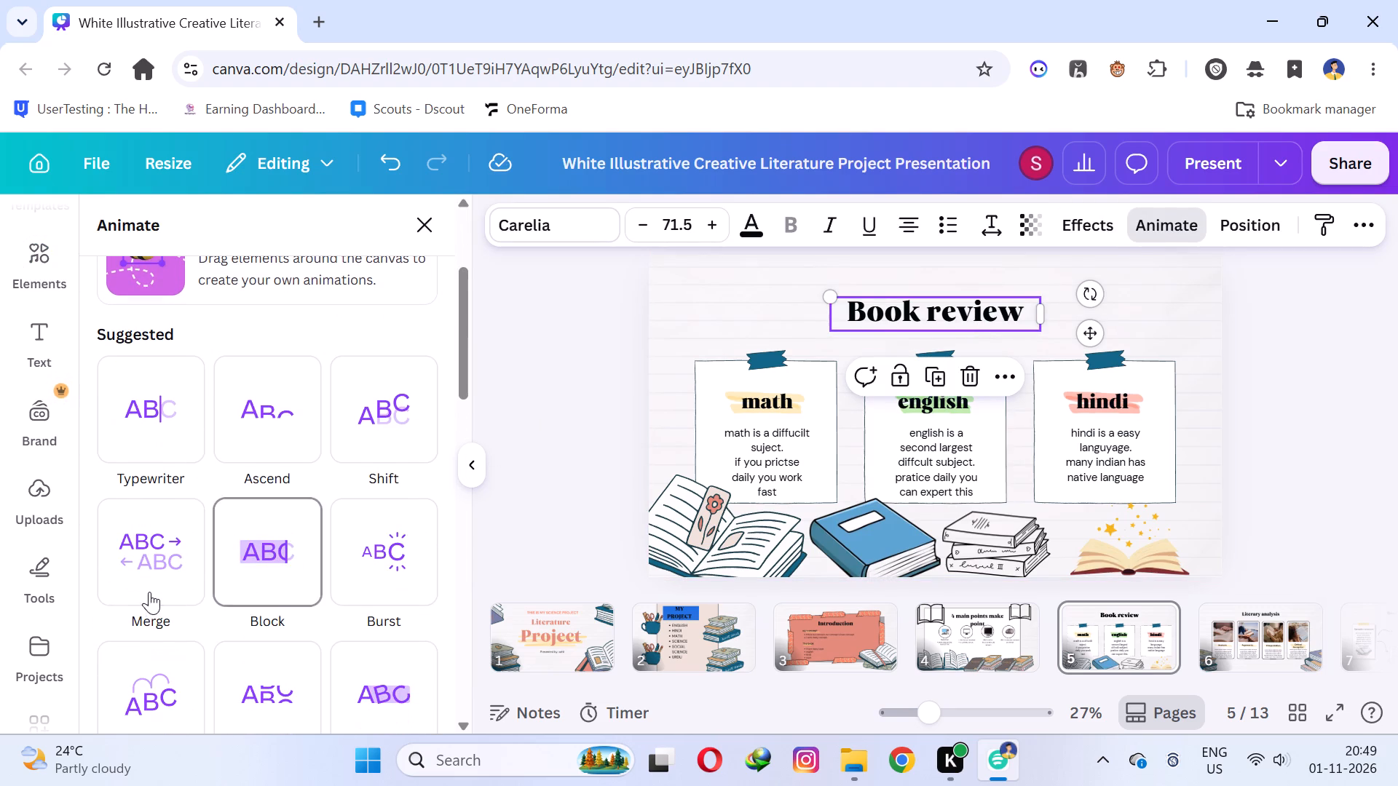
{"action": "scroll", "coordinate": [283, 633], "scroll_direction": "down", "scroll_amount": 1}
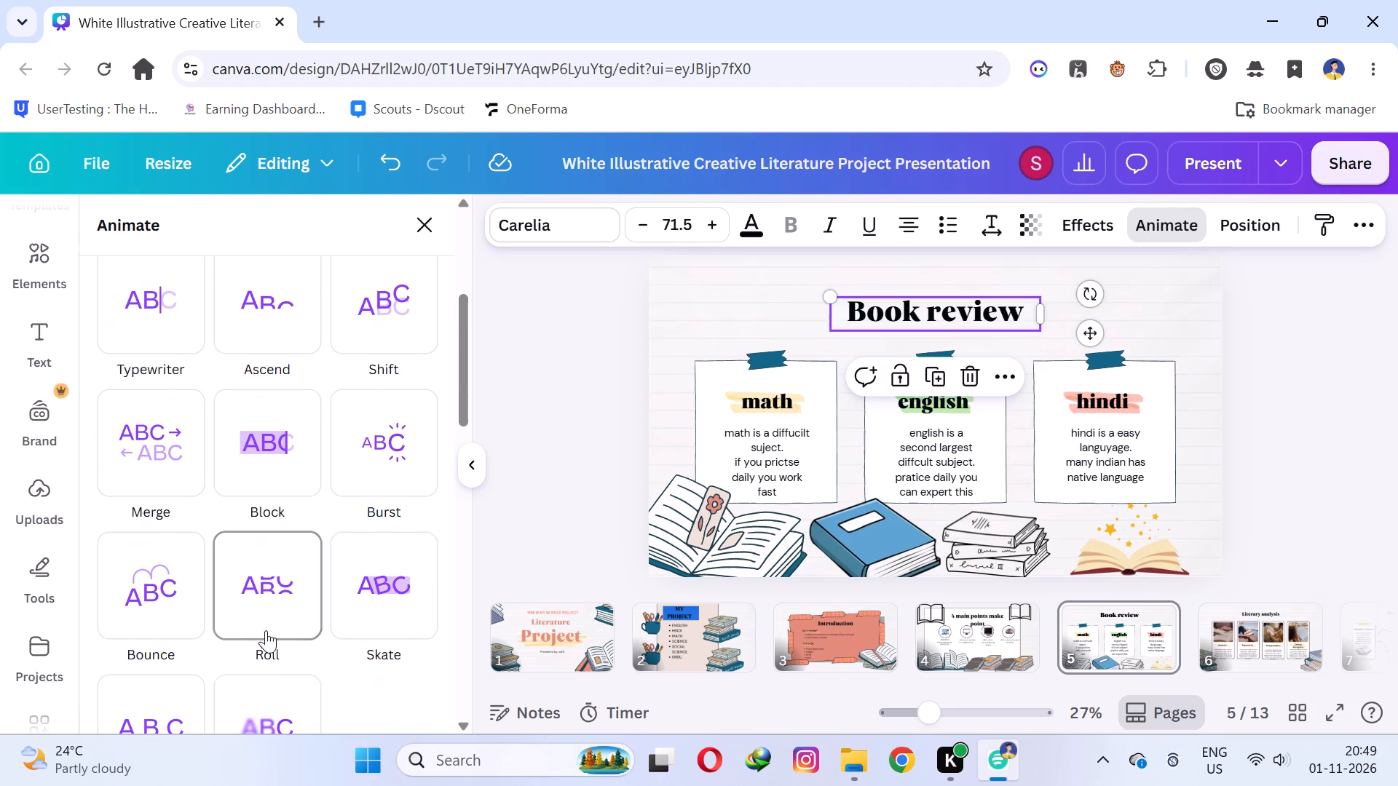
{"action": "left_click", "coordinate": [167, 609]}
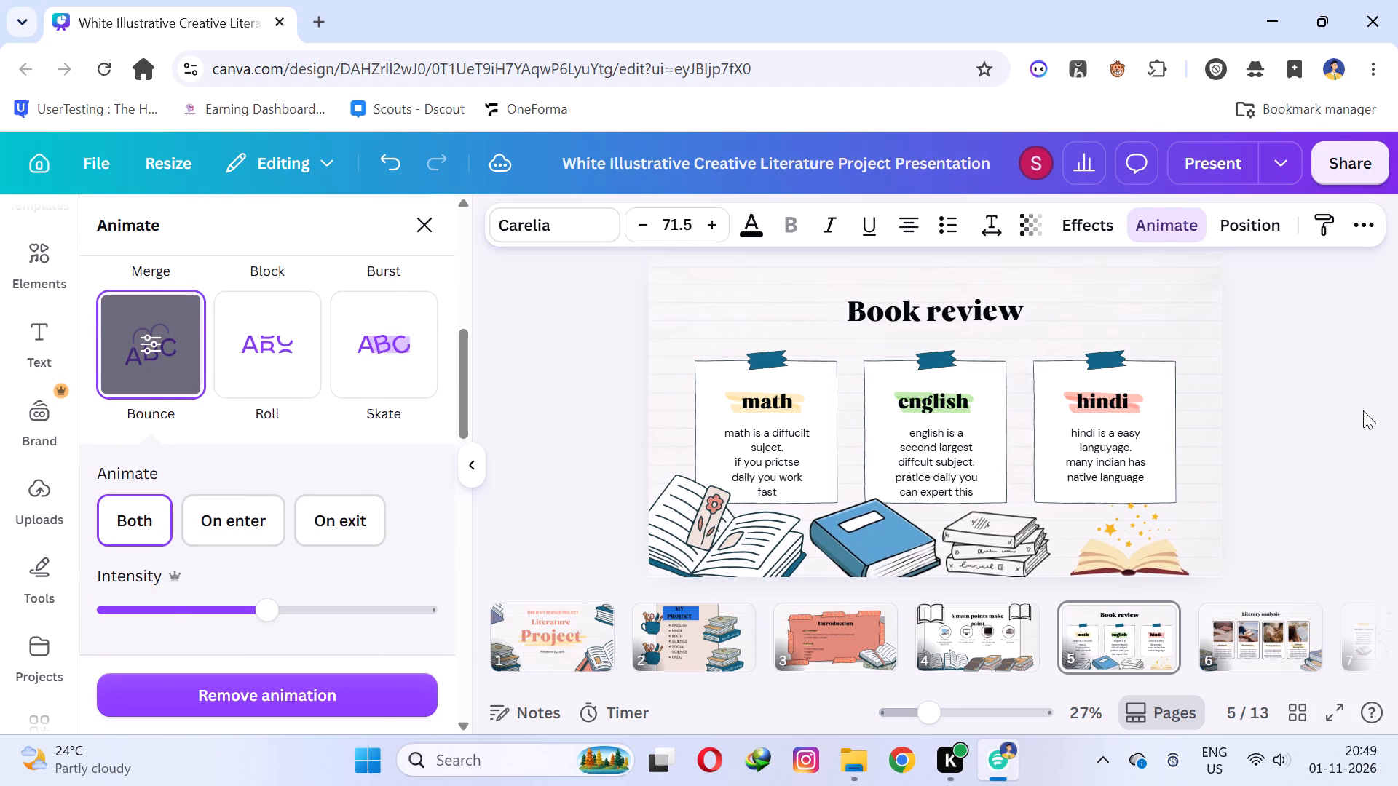
{"action": "left_click", "coordinate": [1363, 410]}
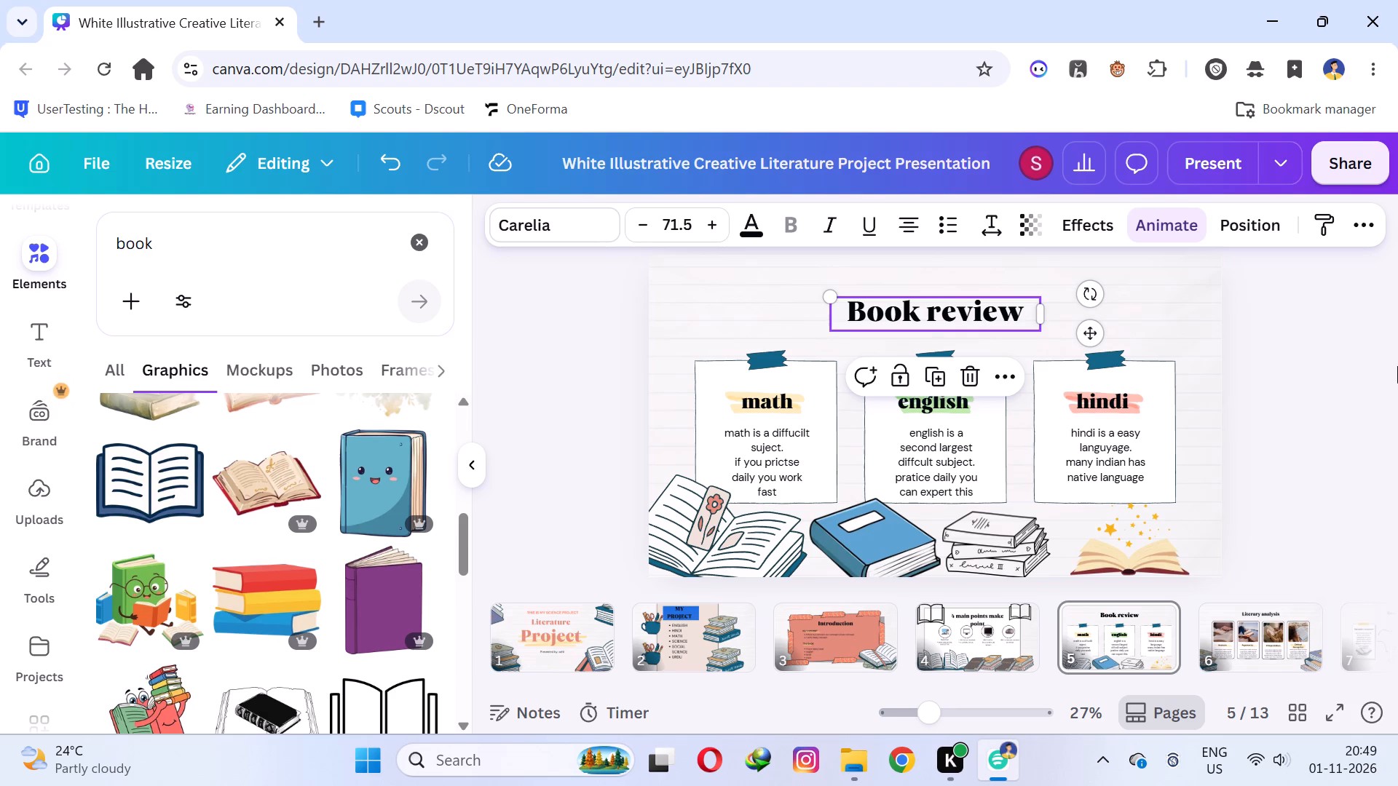
{"action": "left_click", "coordinate": [1346, 366]}
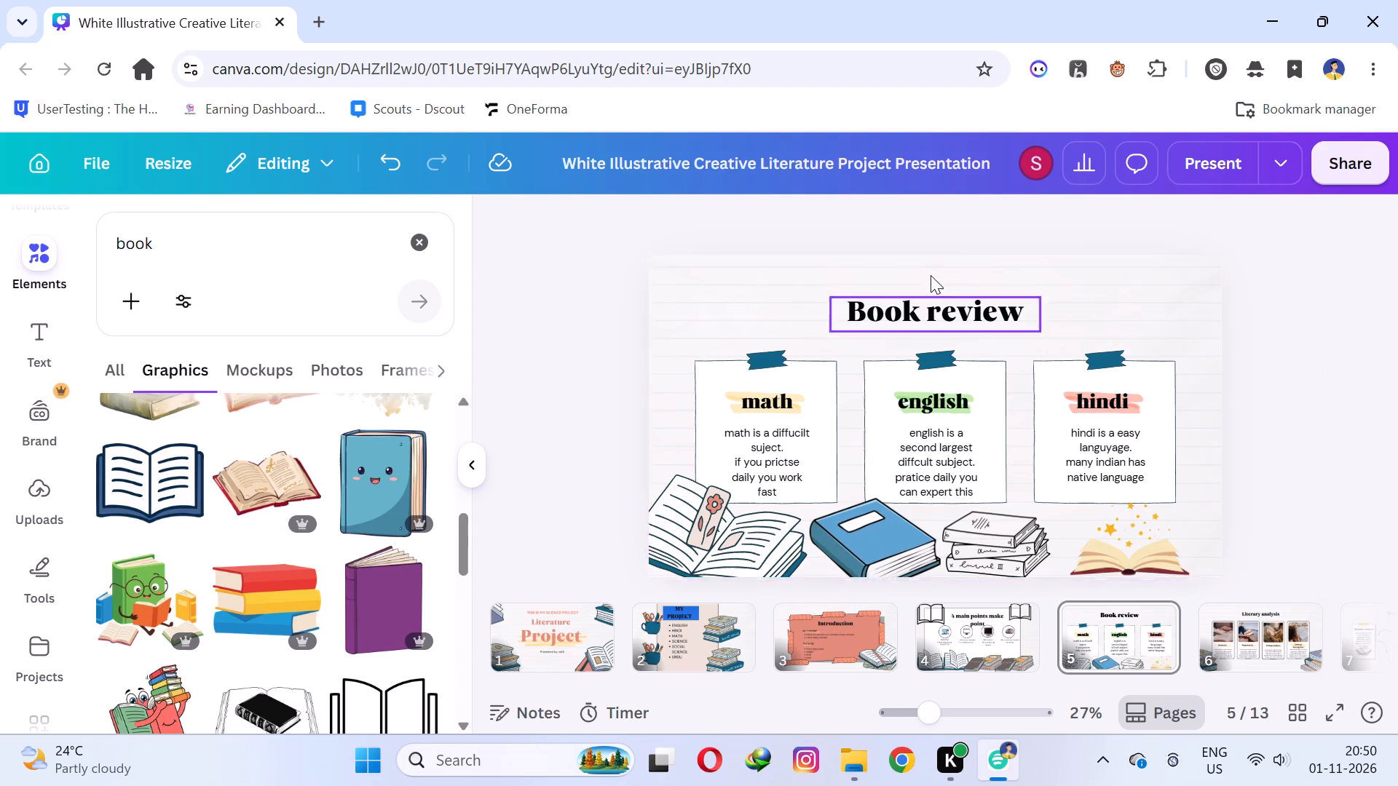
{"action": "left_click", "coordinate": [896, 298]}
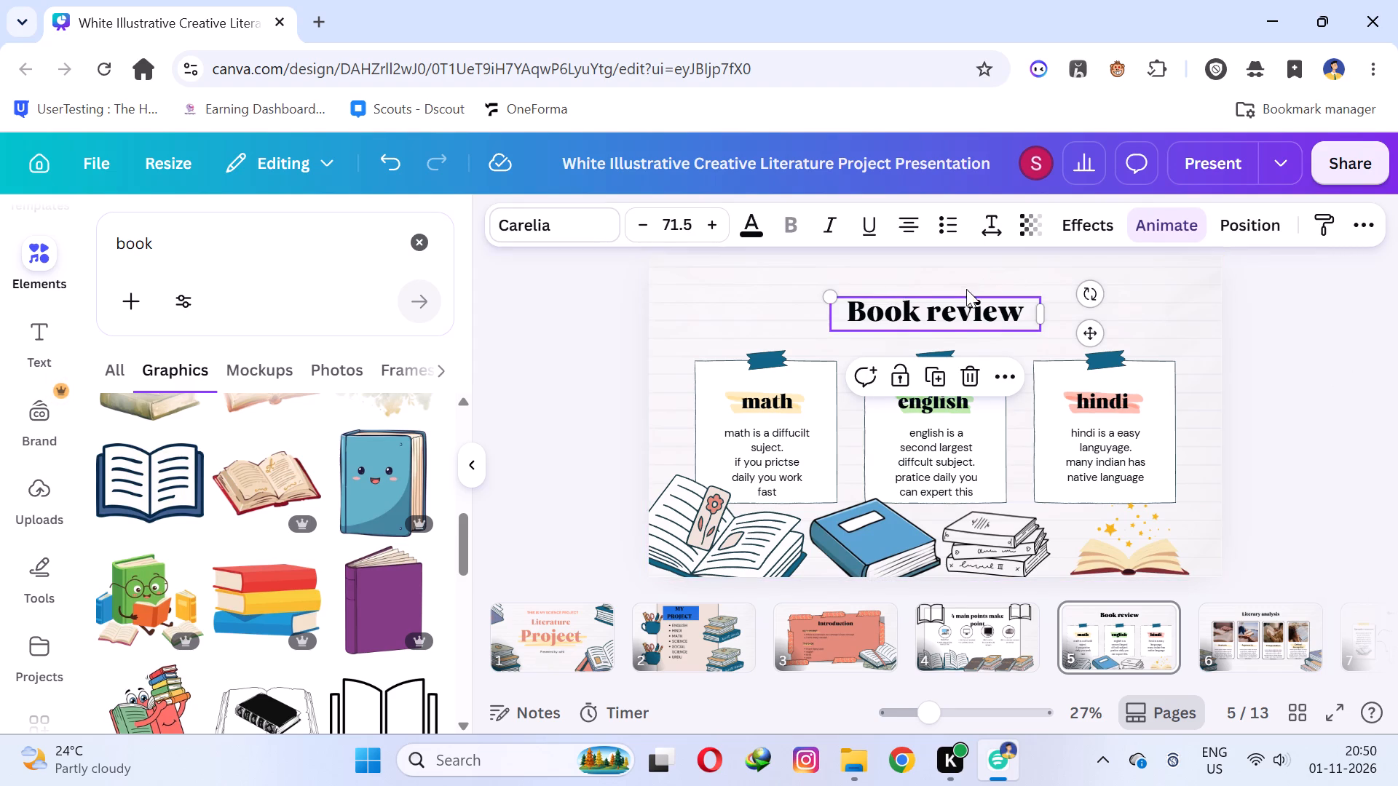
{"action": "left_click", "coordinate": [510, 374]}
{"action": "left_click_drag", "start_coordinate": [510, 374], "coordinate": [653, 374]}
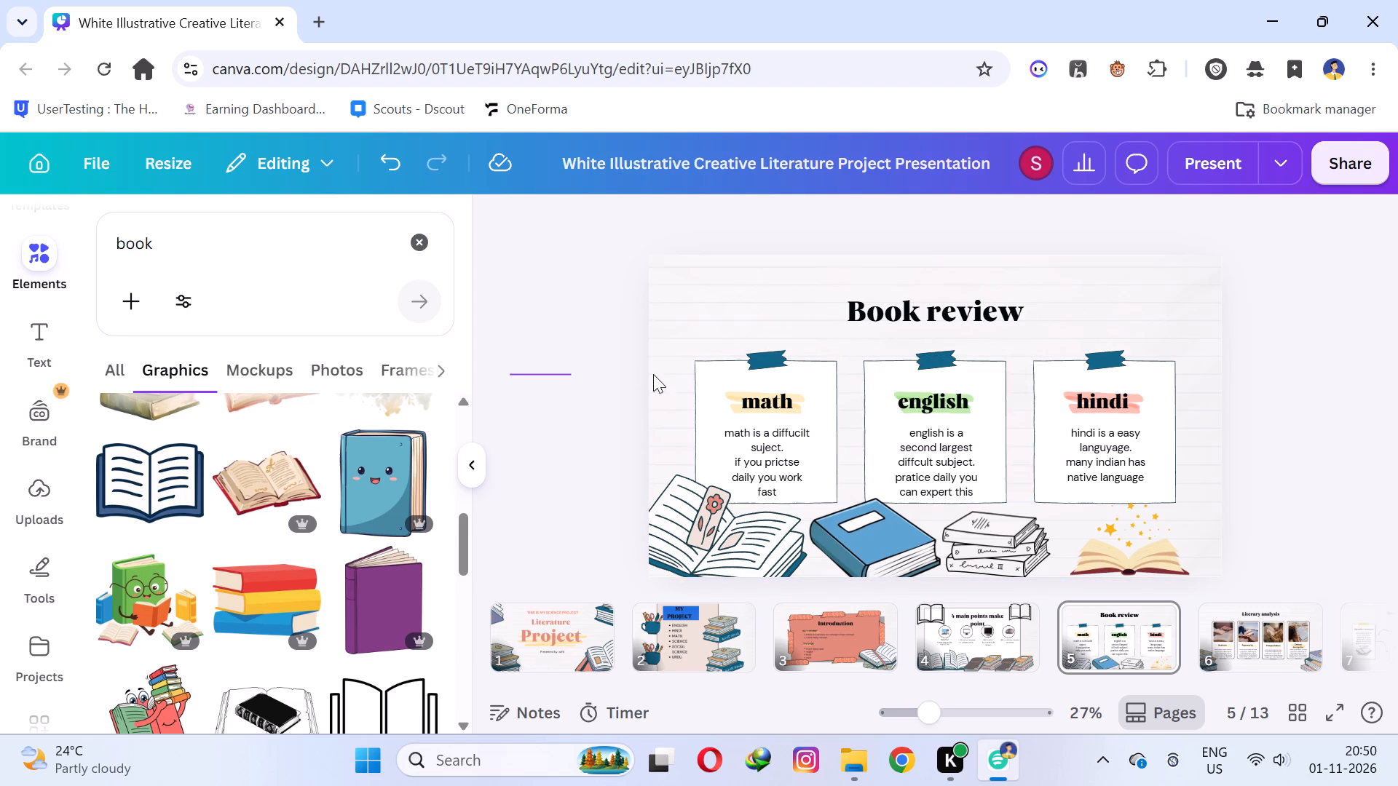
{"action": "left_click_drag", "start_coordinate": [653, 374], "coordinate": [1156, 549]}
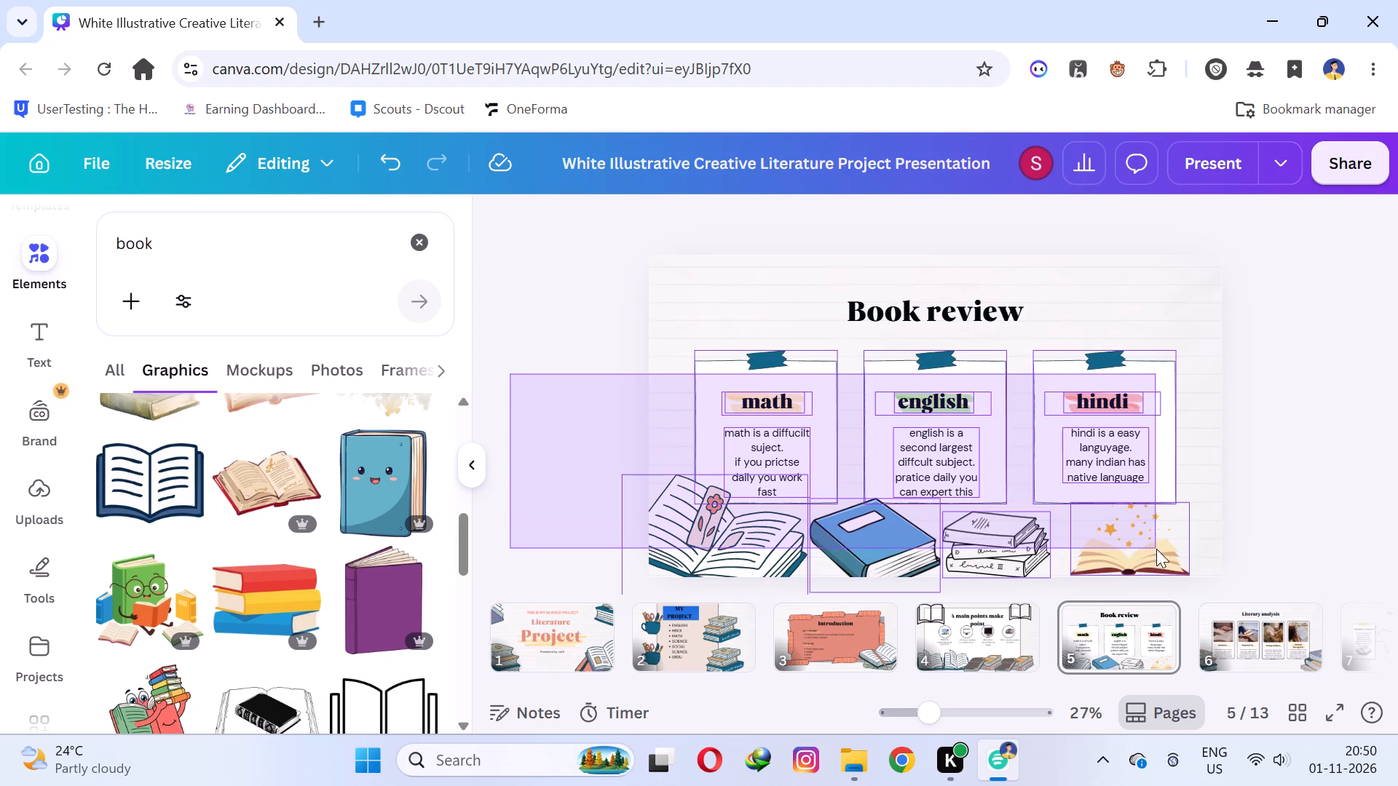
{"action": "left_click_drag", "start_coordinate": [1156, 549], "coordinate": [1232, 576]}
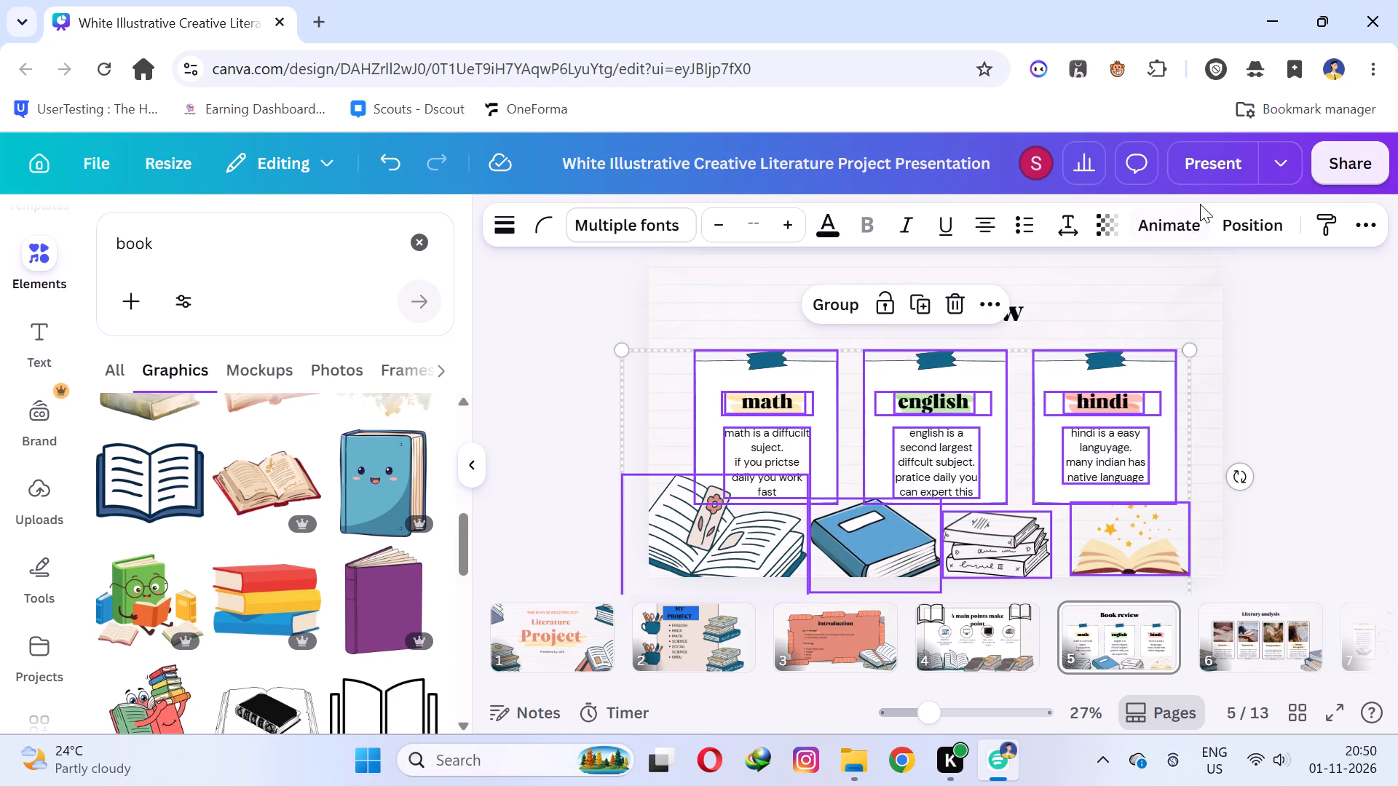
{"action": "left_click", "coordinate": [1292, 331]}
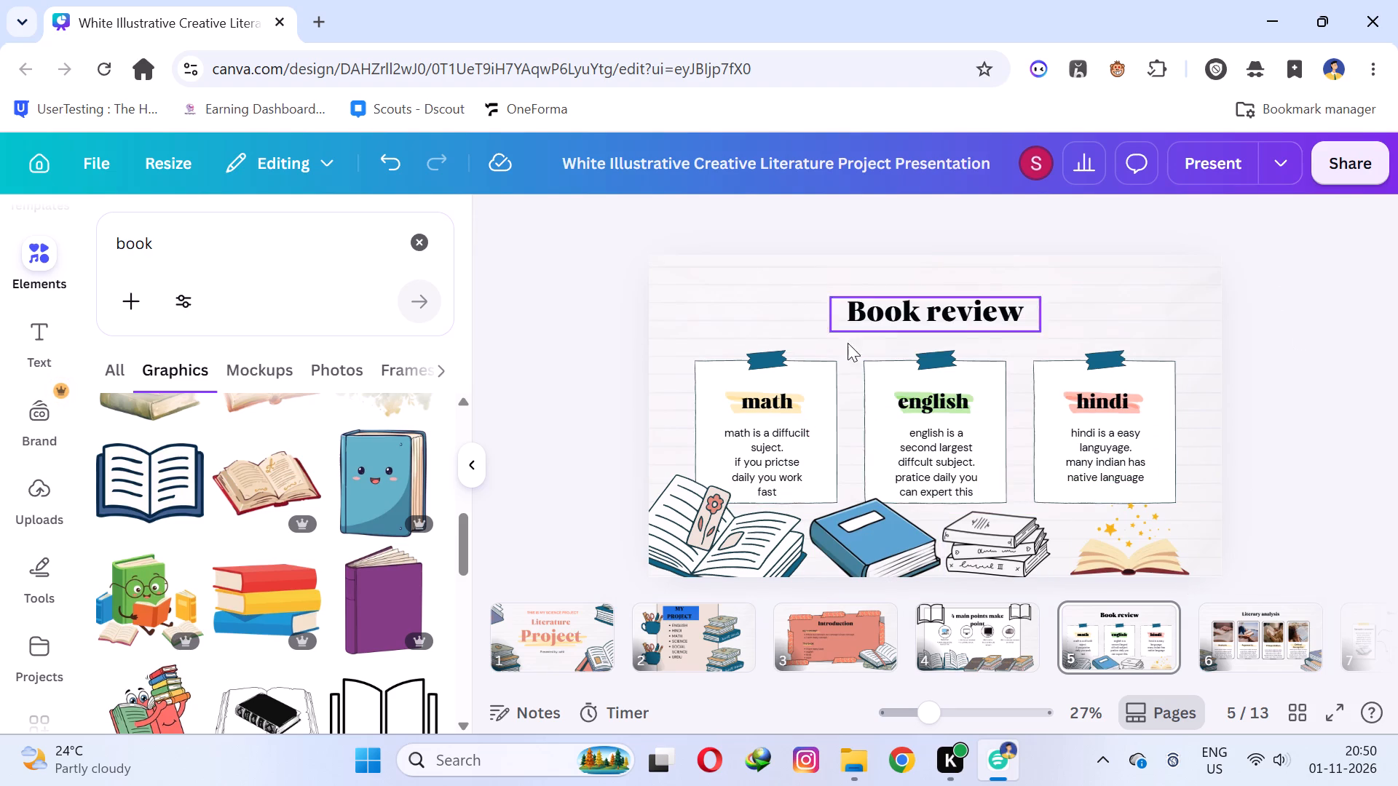
Change slide 5's lined-paper background colour to pastel orange #ff8166.
{"action": "left_click", "coordinate": [710, 301]}
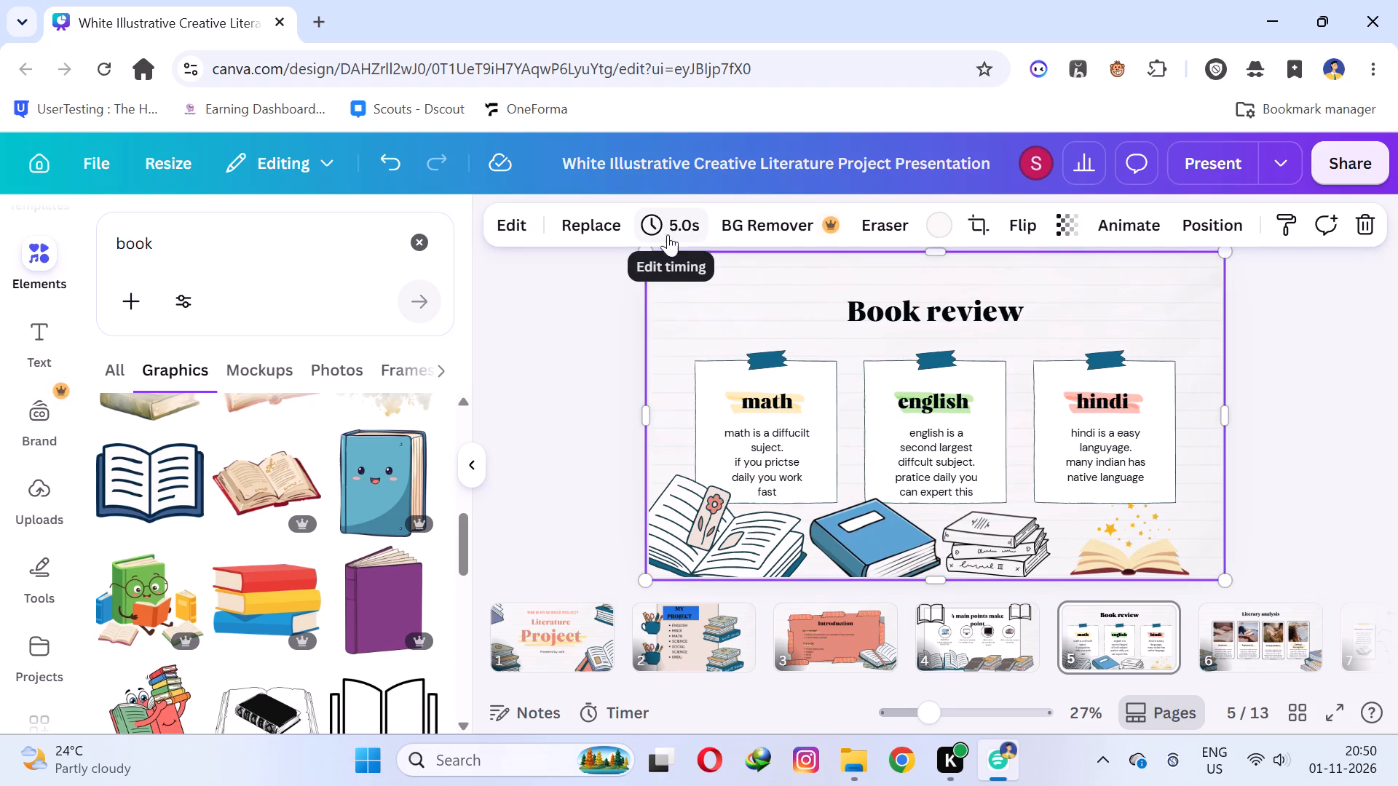
{"action": "left_click", "coordinate": [737, 282]}
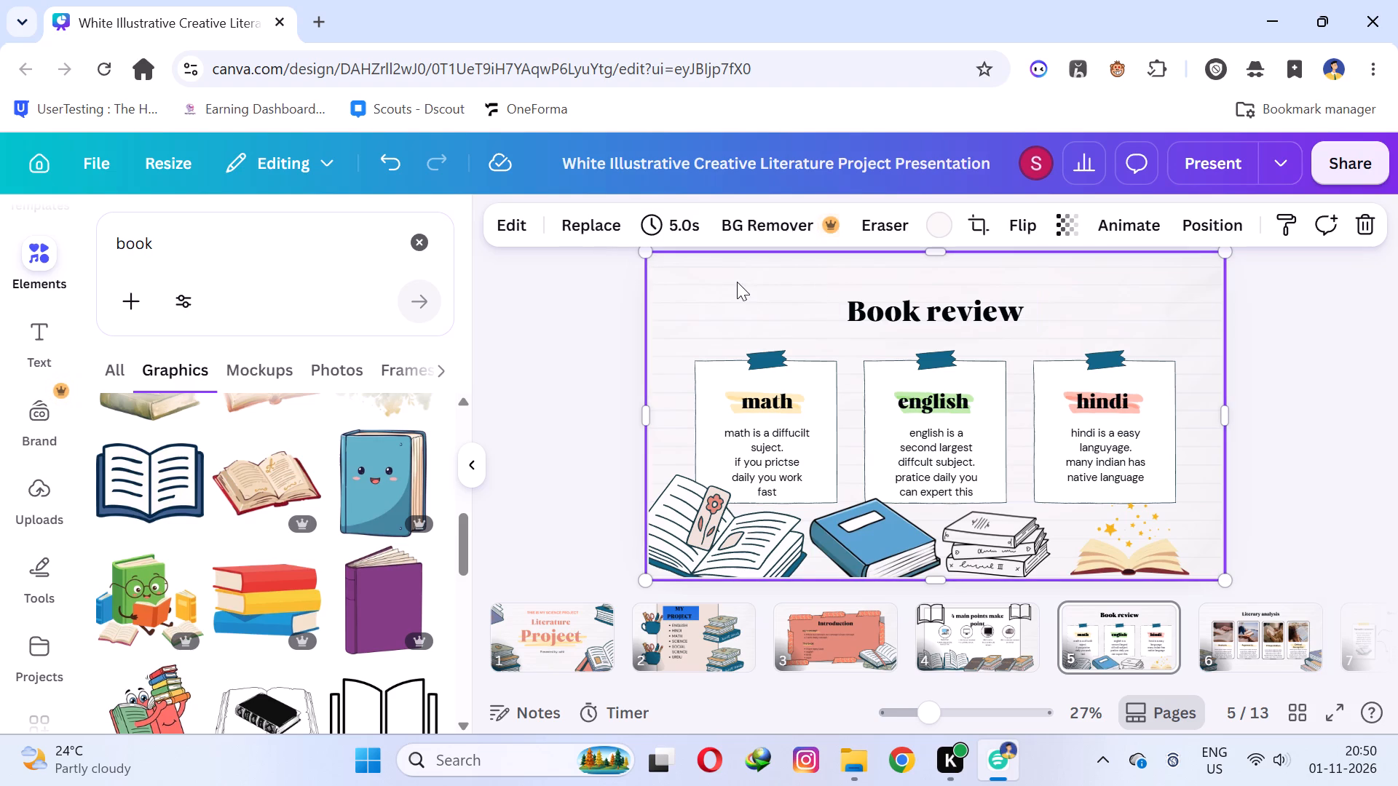
{"action": "left_click", "coordinate": [748, 275]}
{"action": "left_click", "coordinate": [935, 231]}
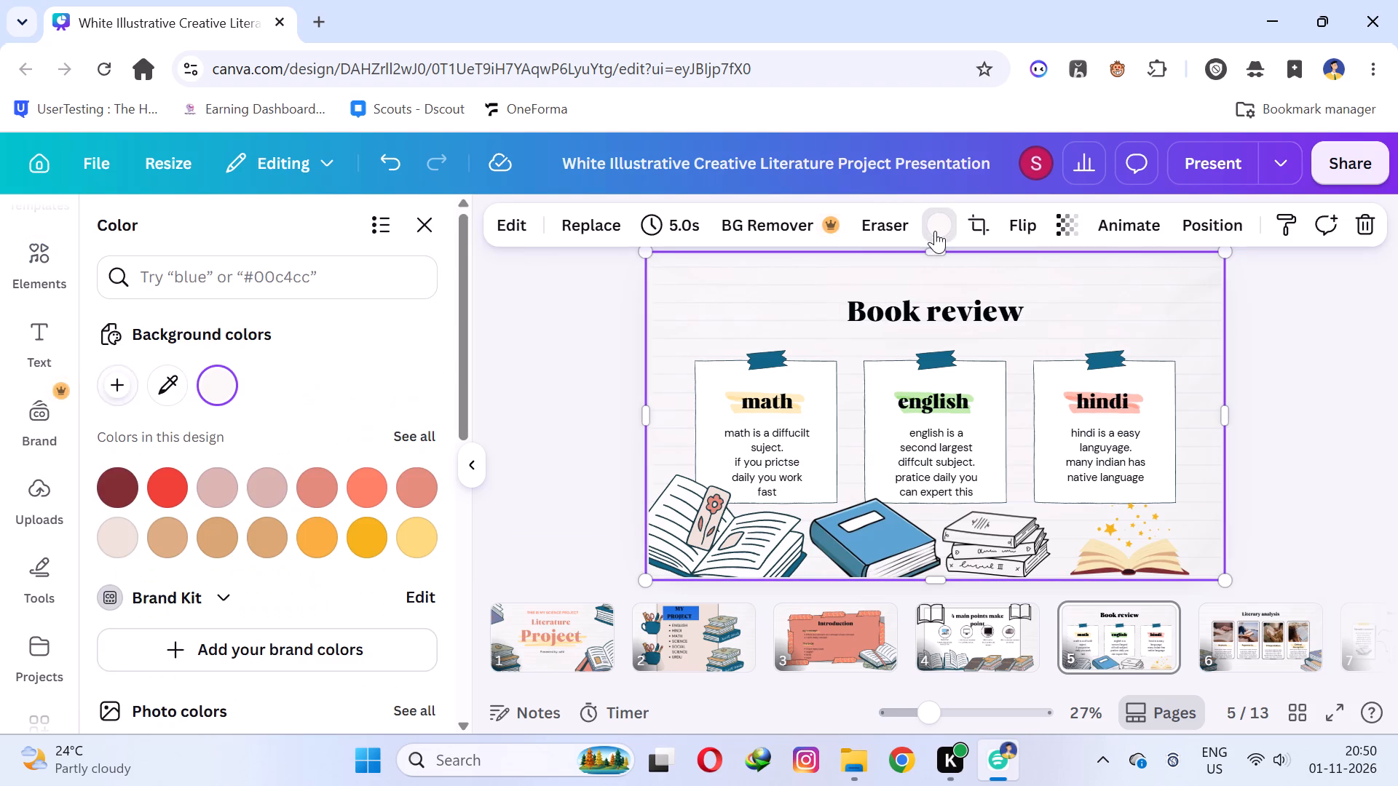
{"action": "scroll", "coordinate": [226, 454], "scroll_direction": "down", "scroll_amount": 1}
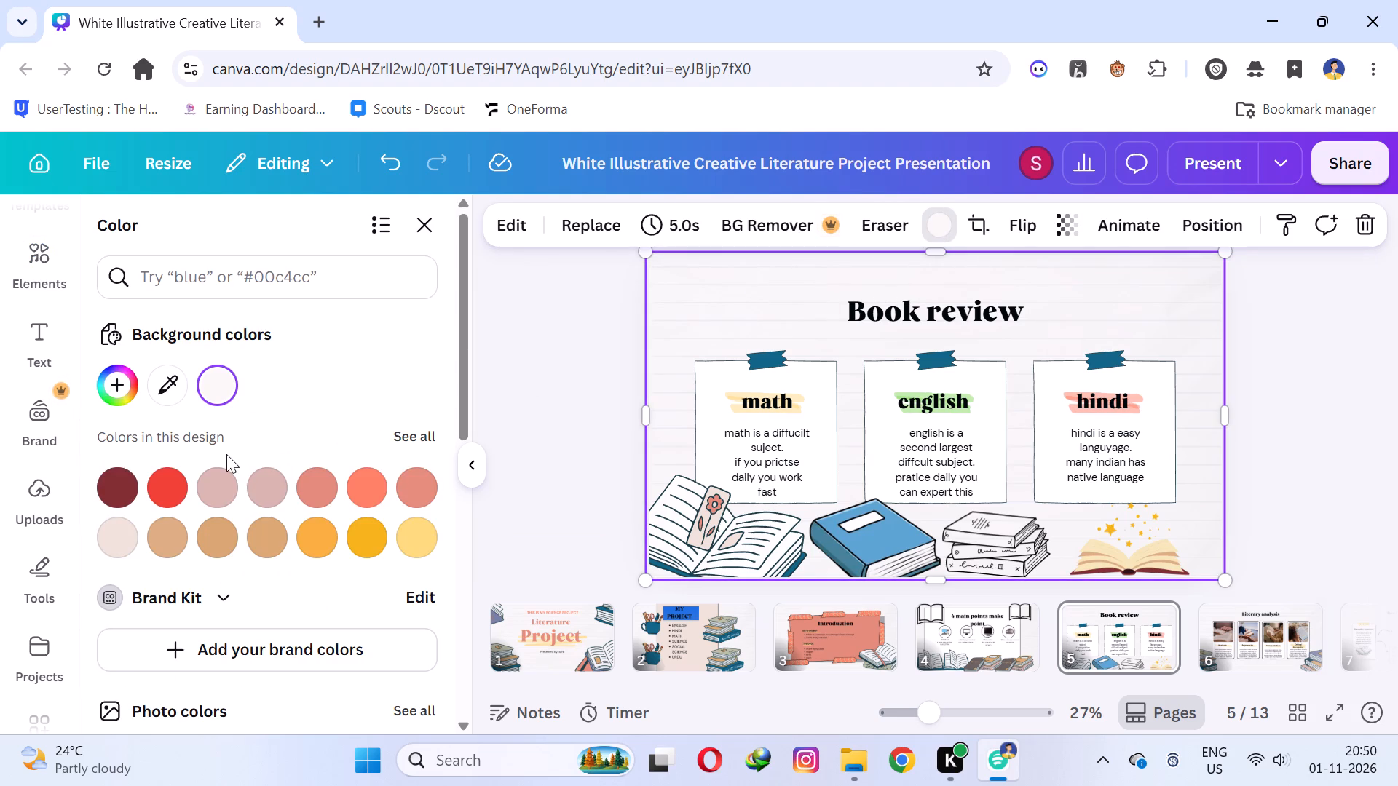
{"action": "scroll", "coordinate": [226, 437], "scroll_direction": "up", "scroll_amount": 1}
{"action": "left_click", "coordinate": [320, 479]}
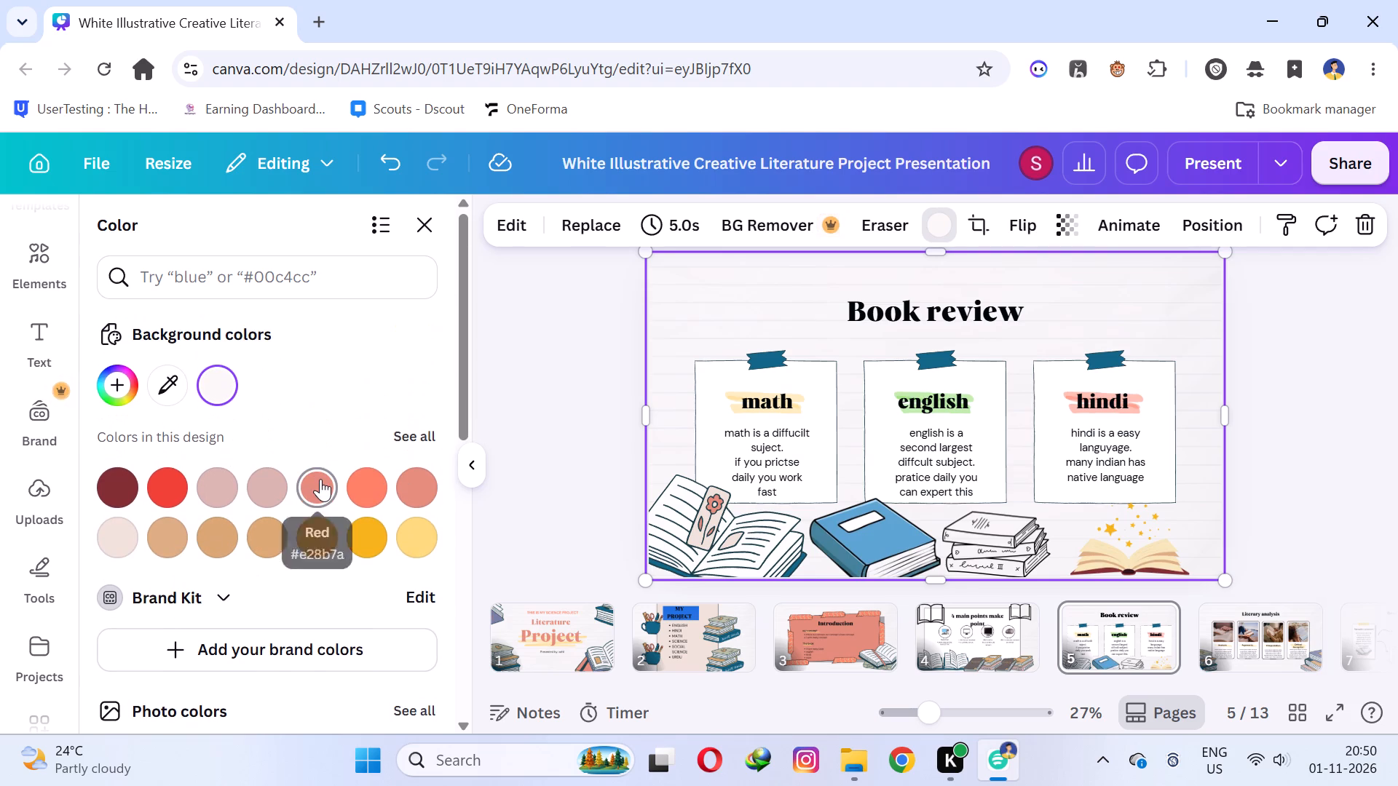
{"action": "left_click", "coordinate": [362, 483]}
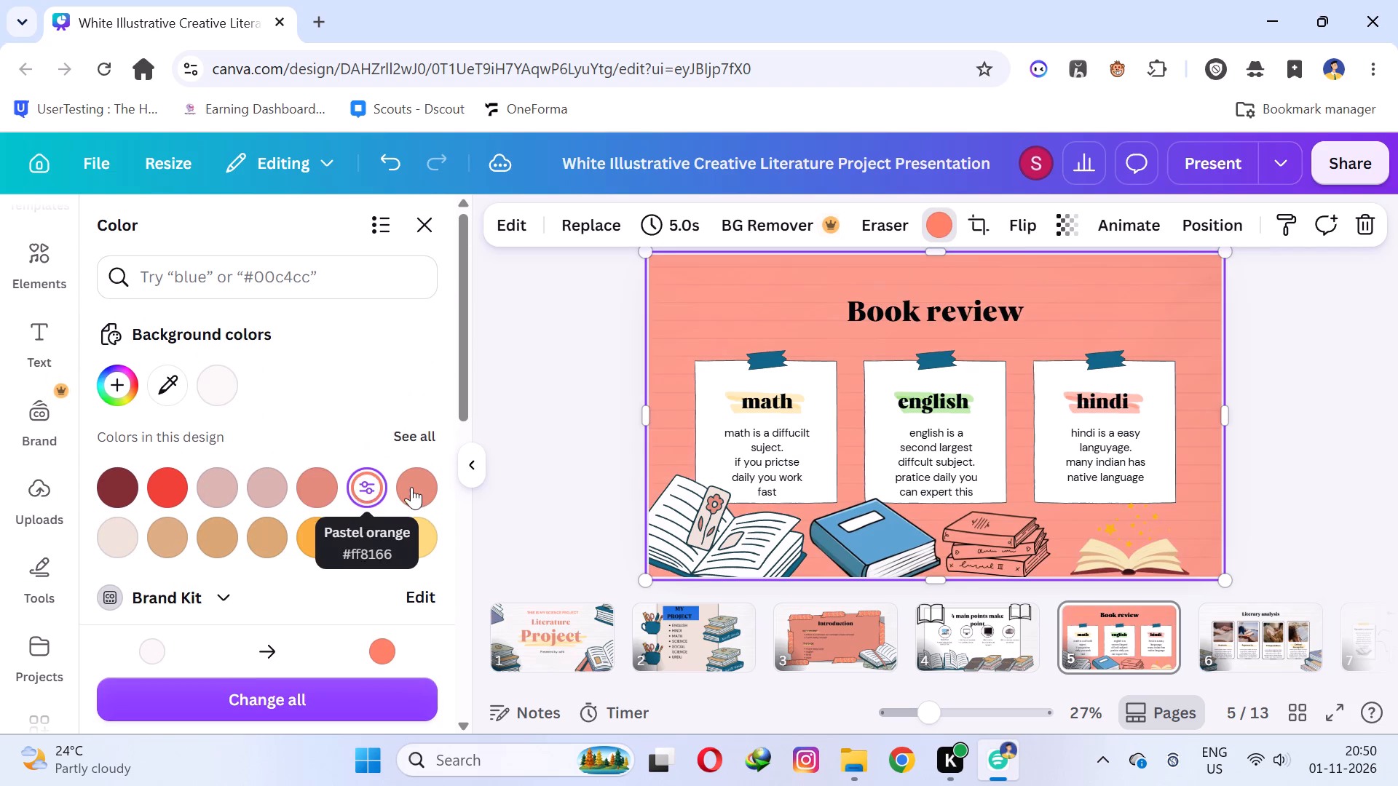
Set slide 5's lined-paper background colour to light orange #ede2d8 after trying several other design colours.
{"action": "left_click", "coordinate": [419, 487]}
{"action": "left_click", "coordinate": [123, 541]}
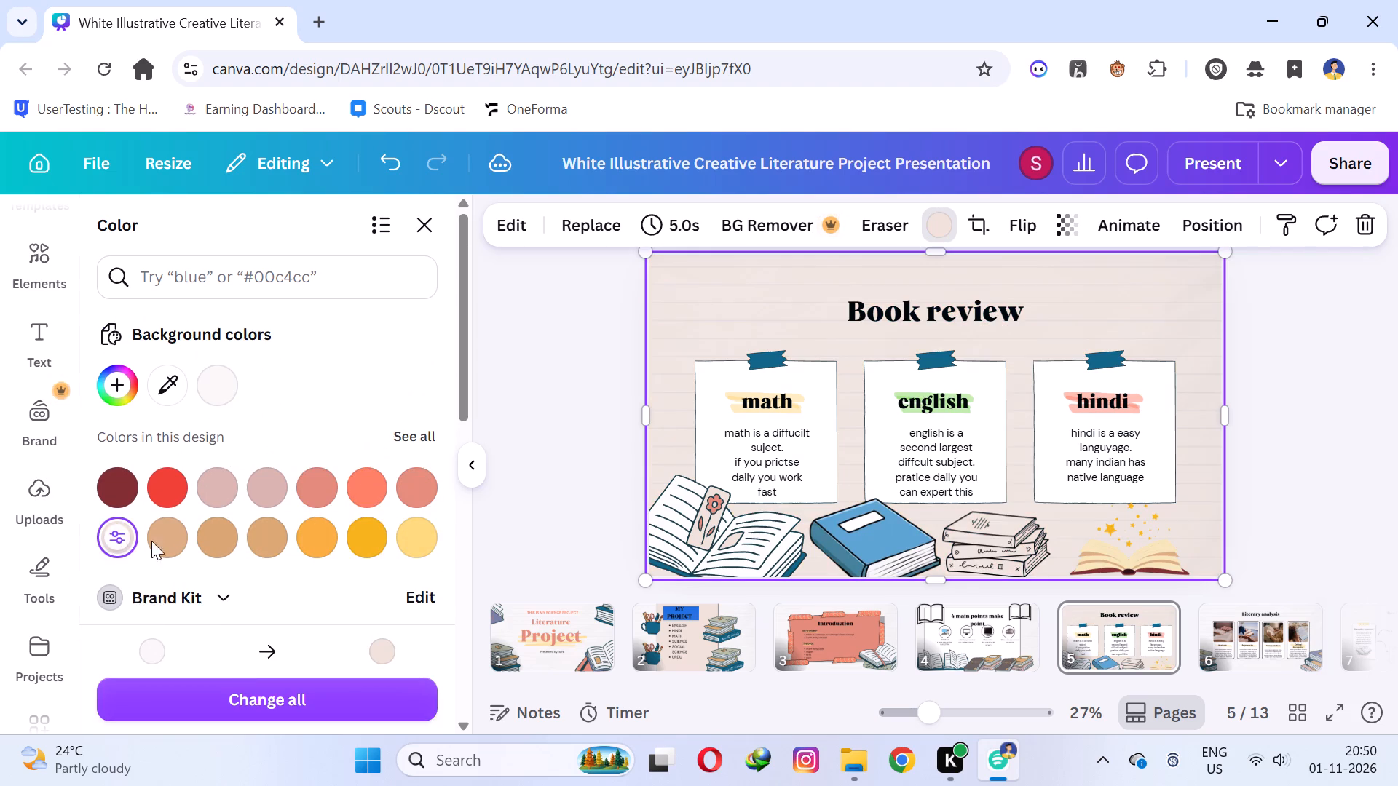
{"action": "left_click", "coordinate": [167, 541]}
{"action": "left_click", "coordinate": [213, 541]}
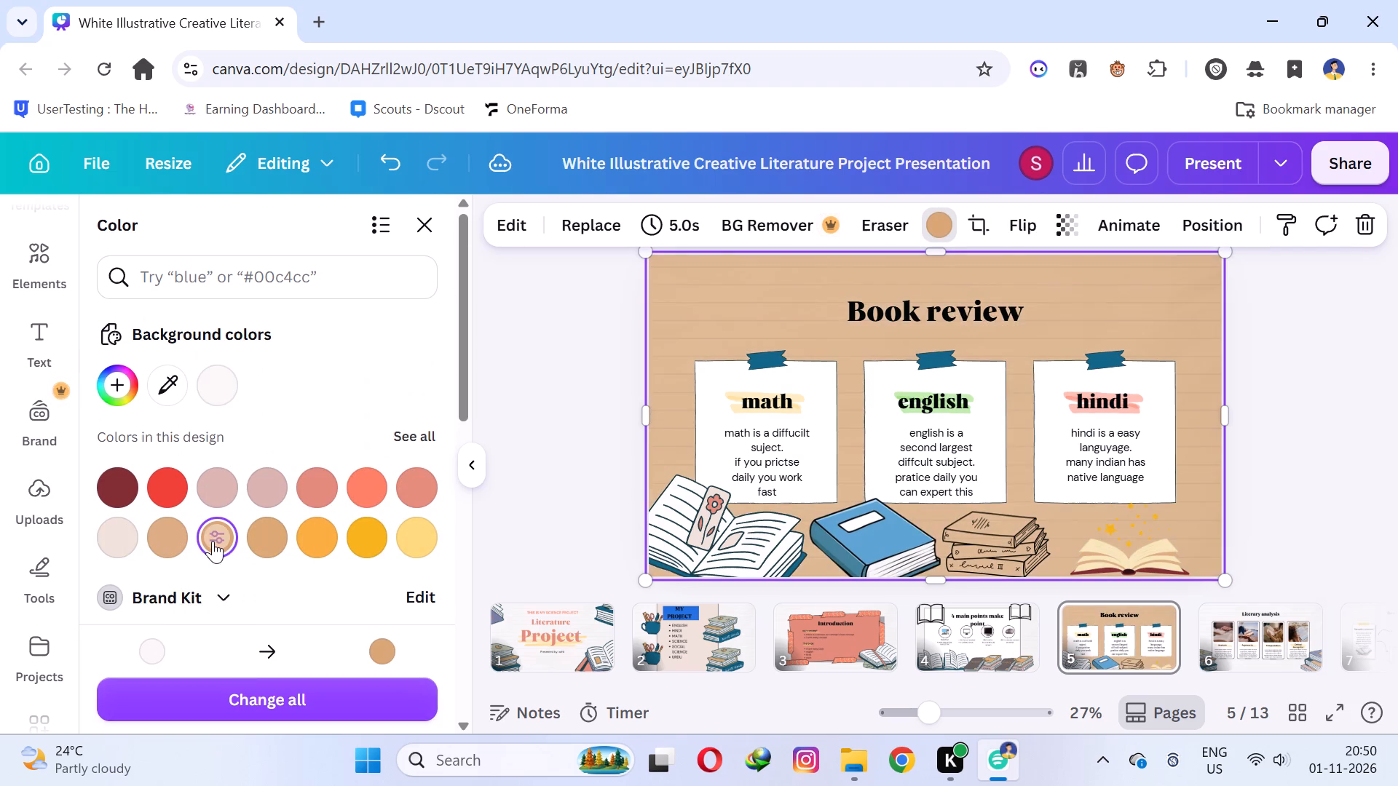
{"action": "left_click", "coordinate": [274, 541]}
{"action": "left_click", "coordinate": [336, 534]}
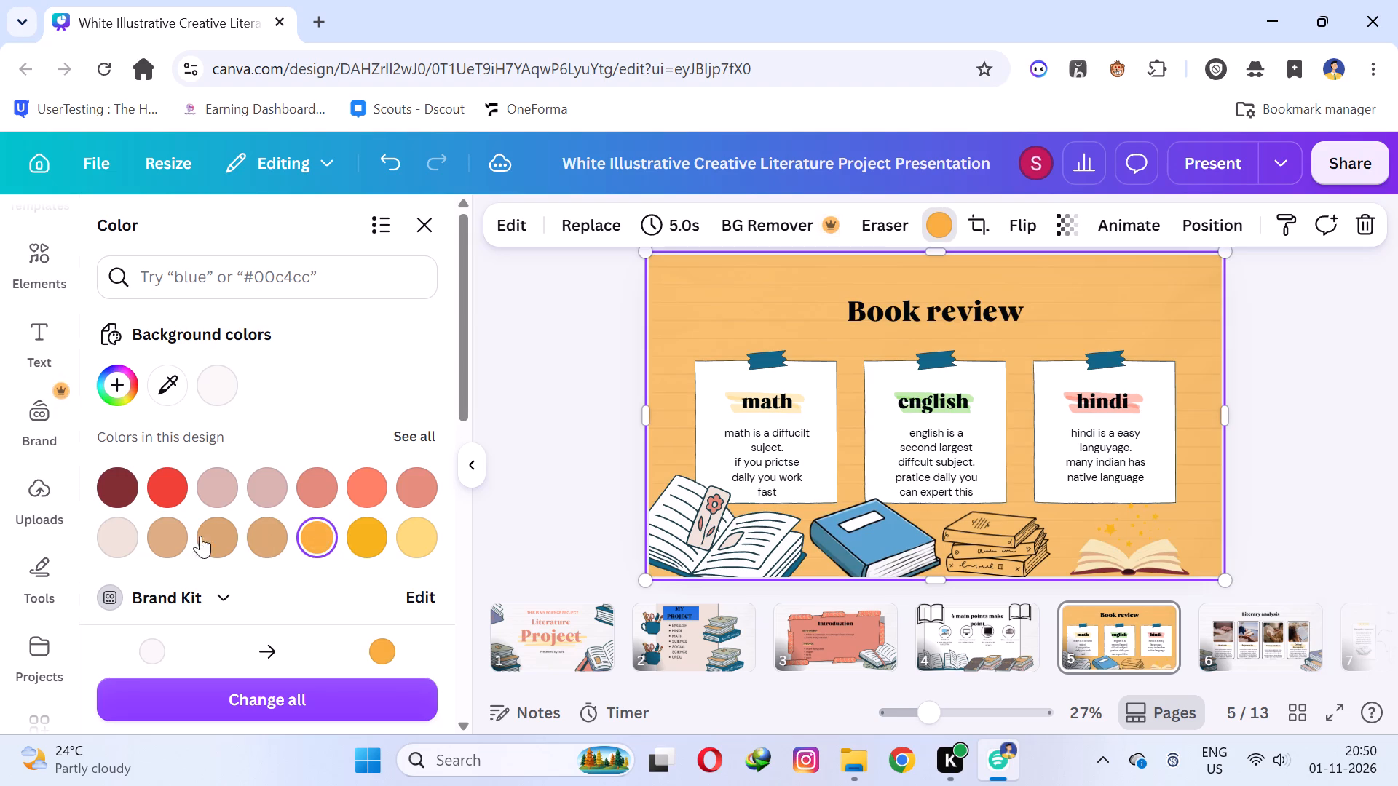
{"action": "left_click", "coordinate": [133, 525]}
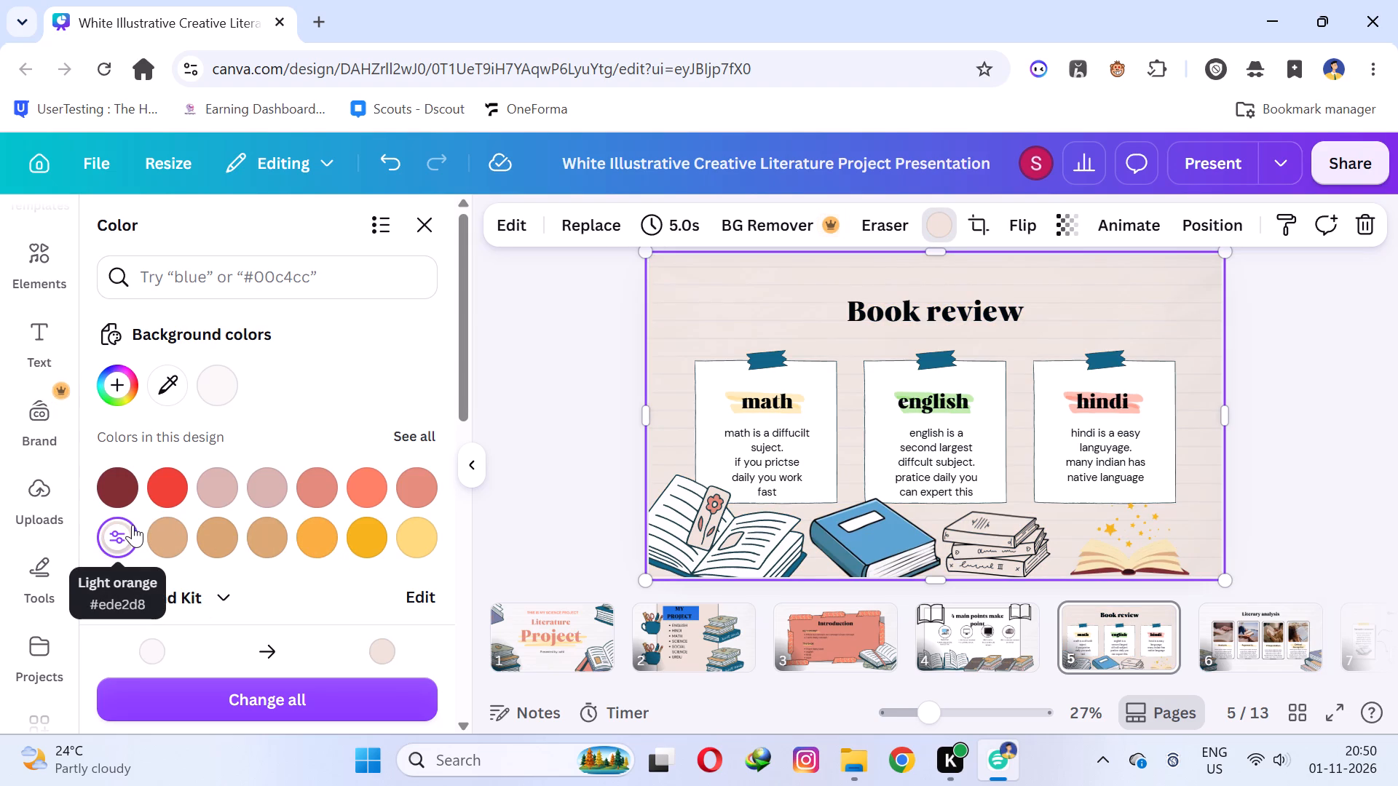
{"action": "left_click", "coordinate": [1343, 384]}
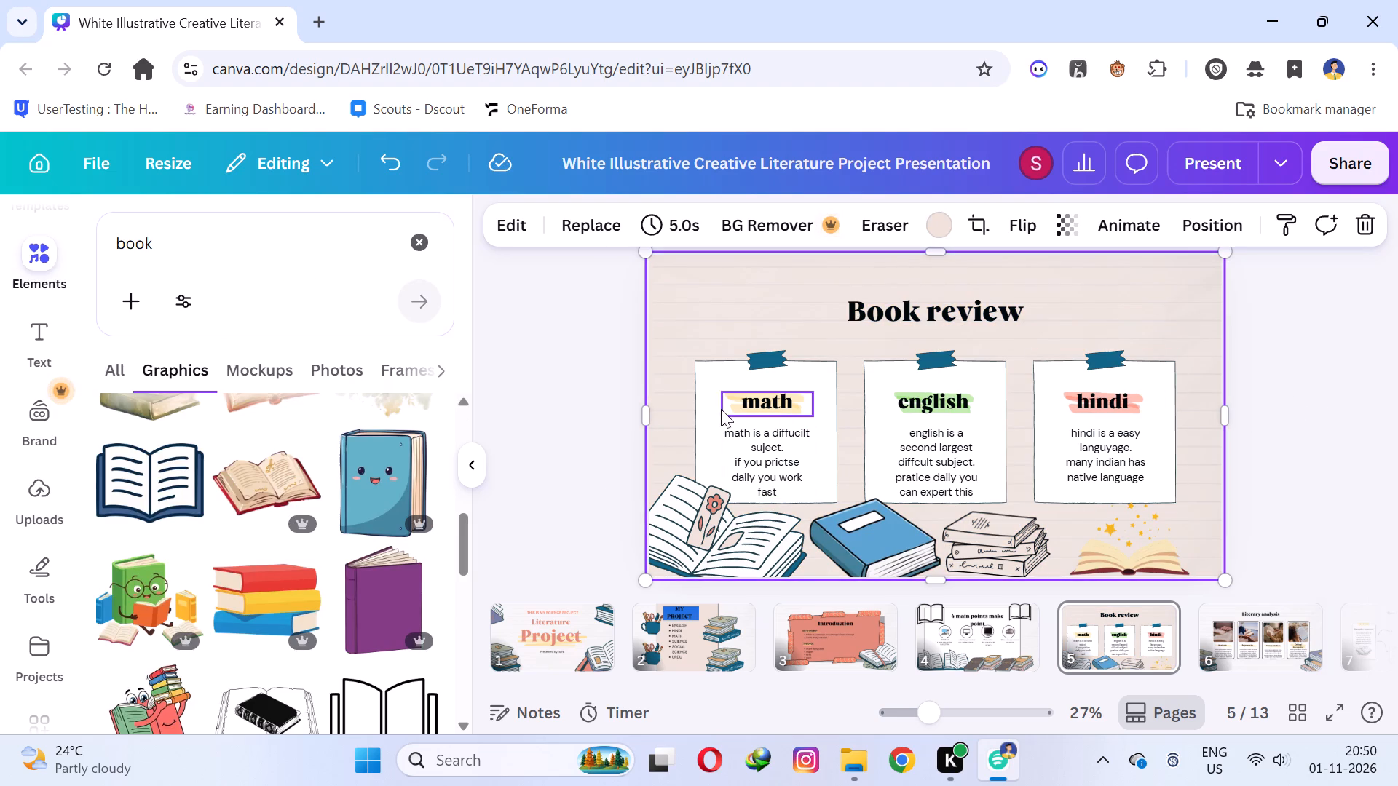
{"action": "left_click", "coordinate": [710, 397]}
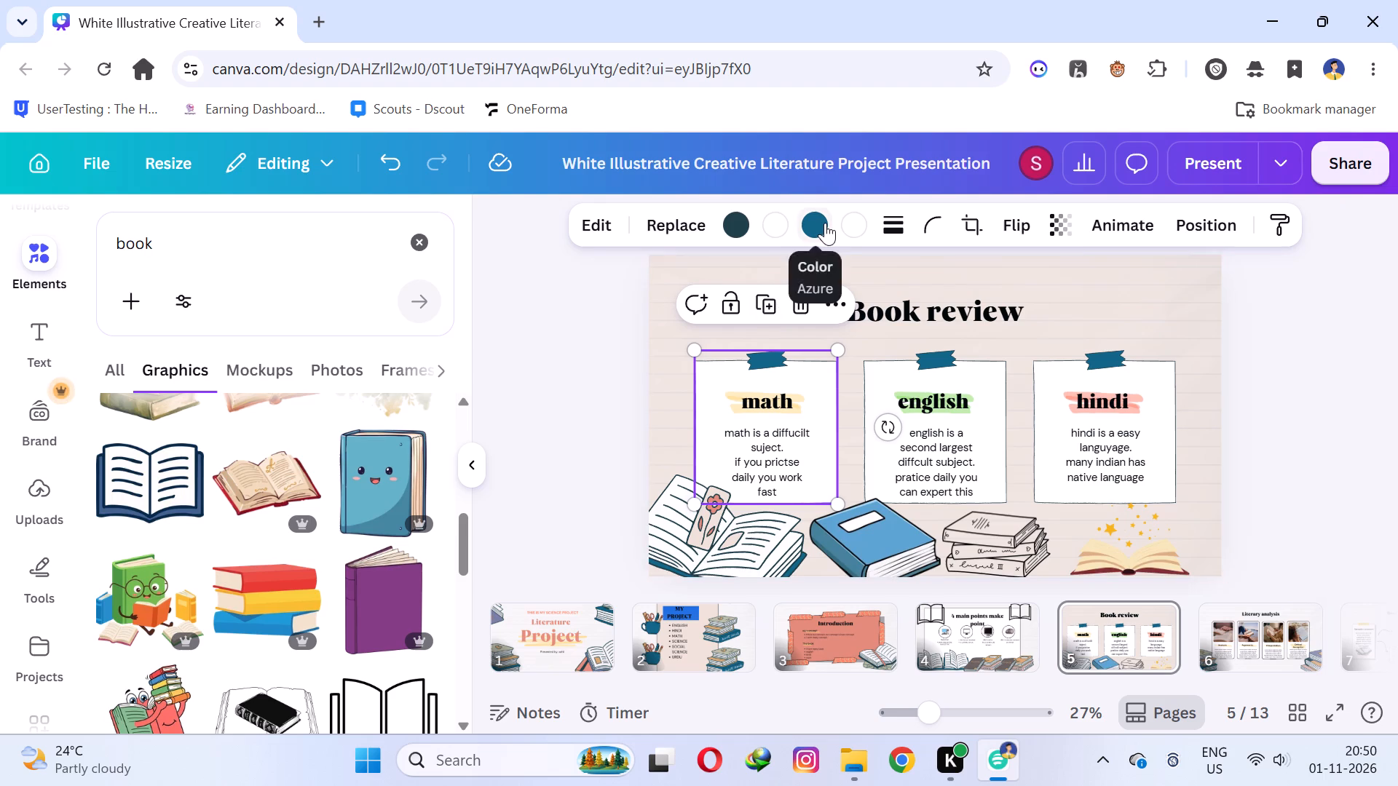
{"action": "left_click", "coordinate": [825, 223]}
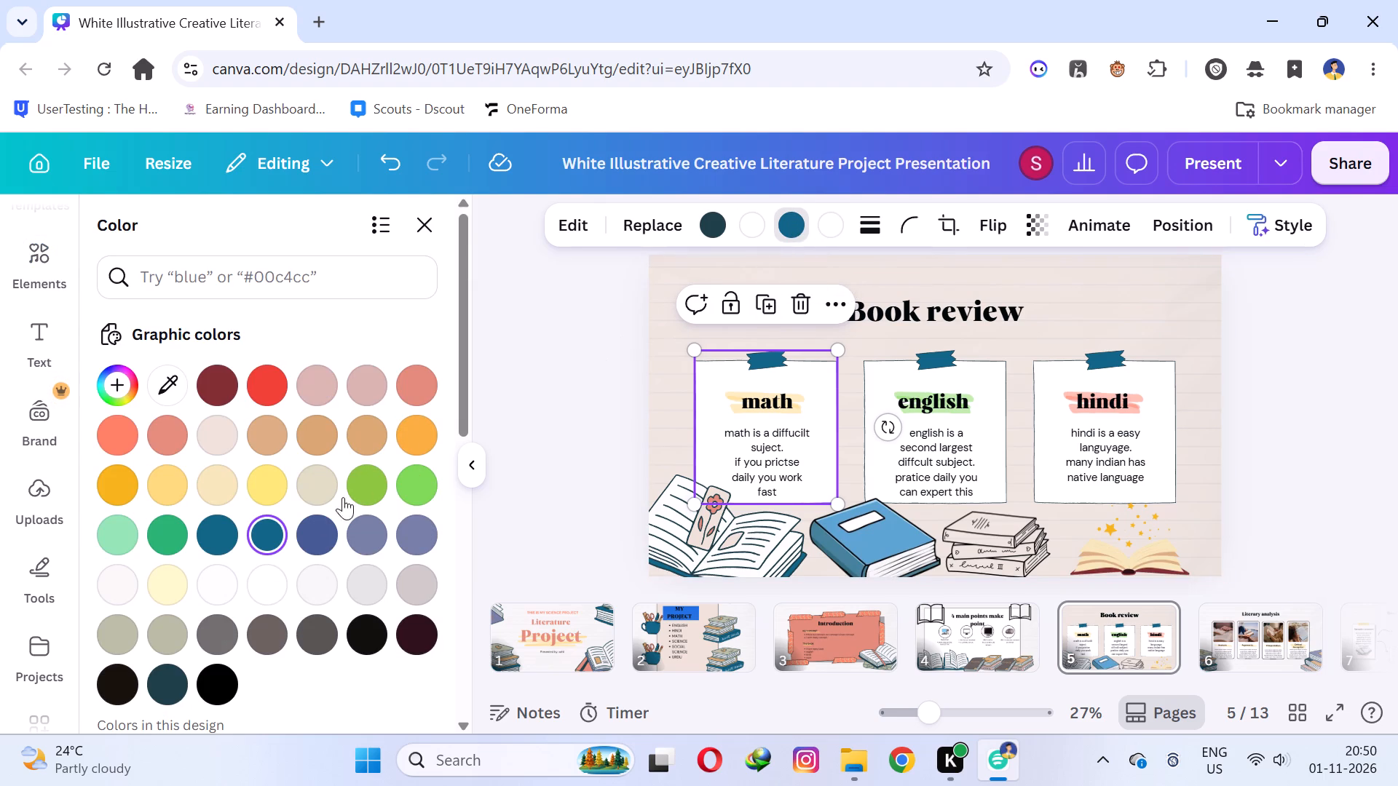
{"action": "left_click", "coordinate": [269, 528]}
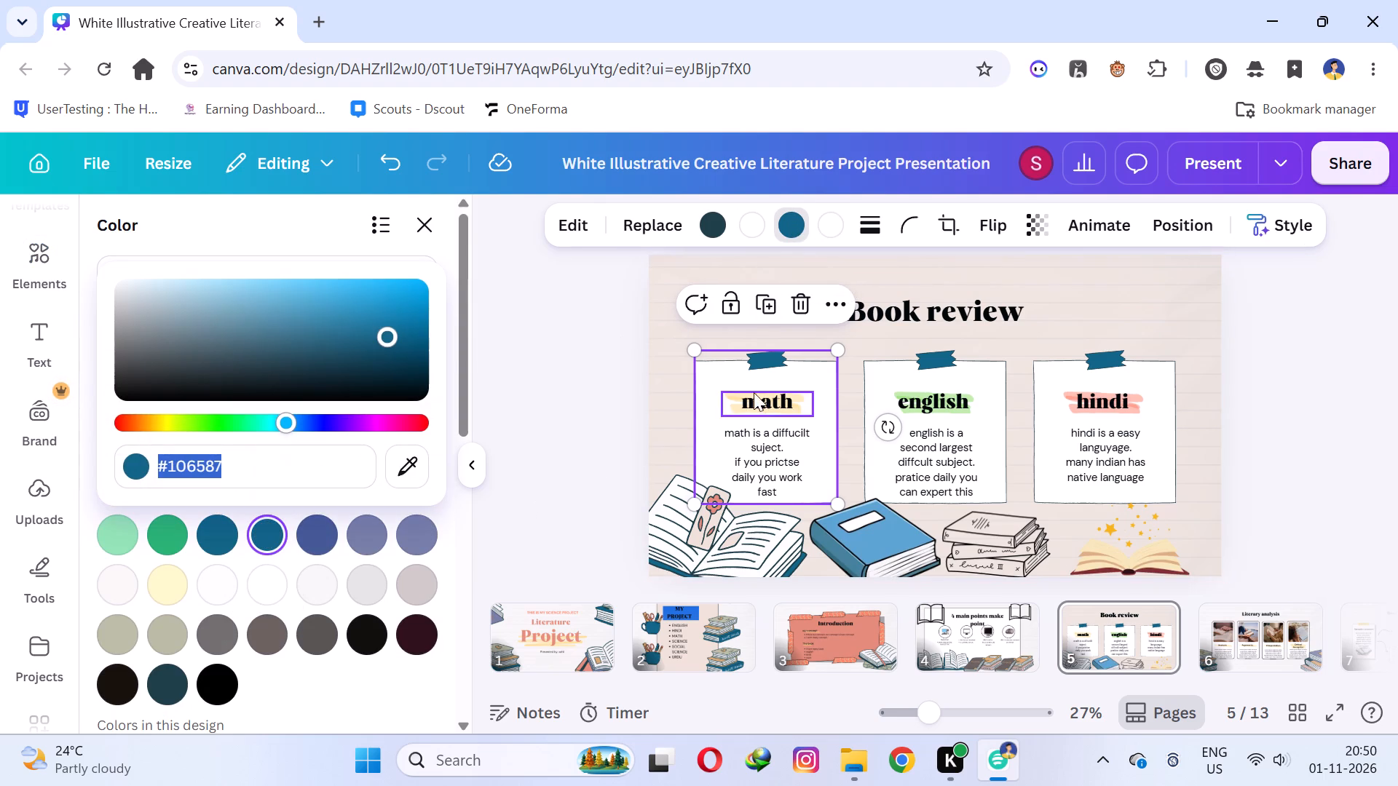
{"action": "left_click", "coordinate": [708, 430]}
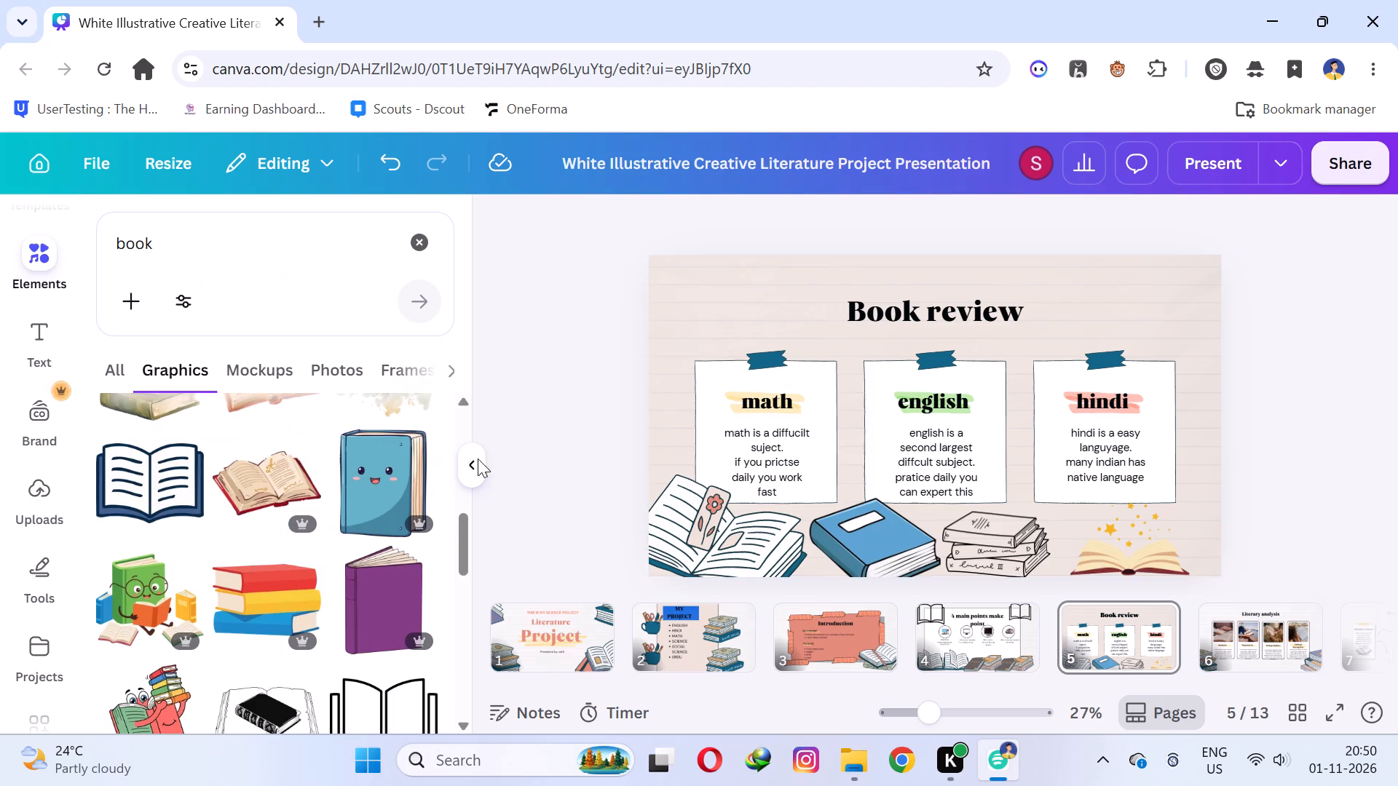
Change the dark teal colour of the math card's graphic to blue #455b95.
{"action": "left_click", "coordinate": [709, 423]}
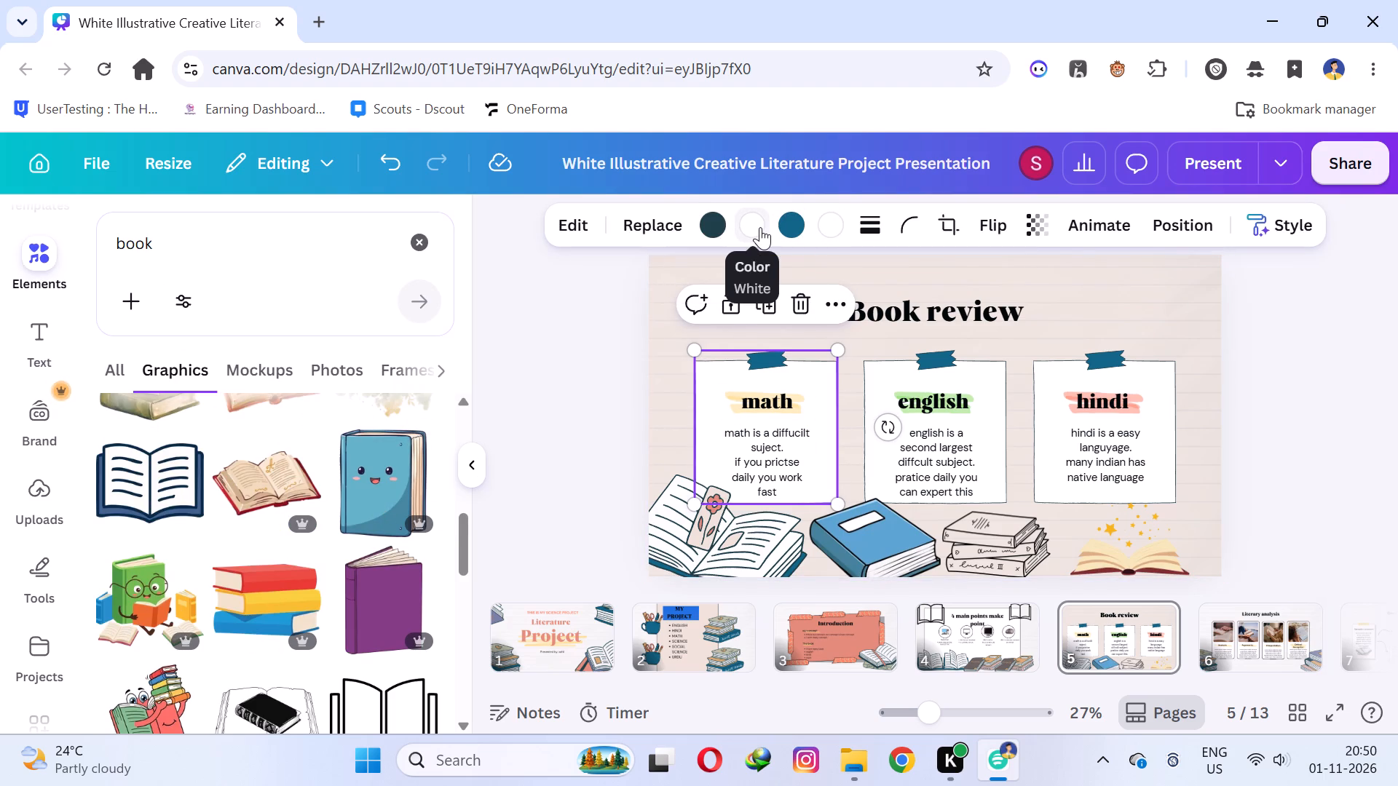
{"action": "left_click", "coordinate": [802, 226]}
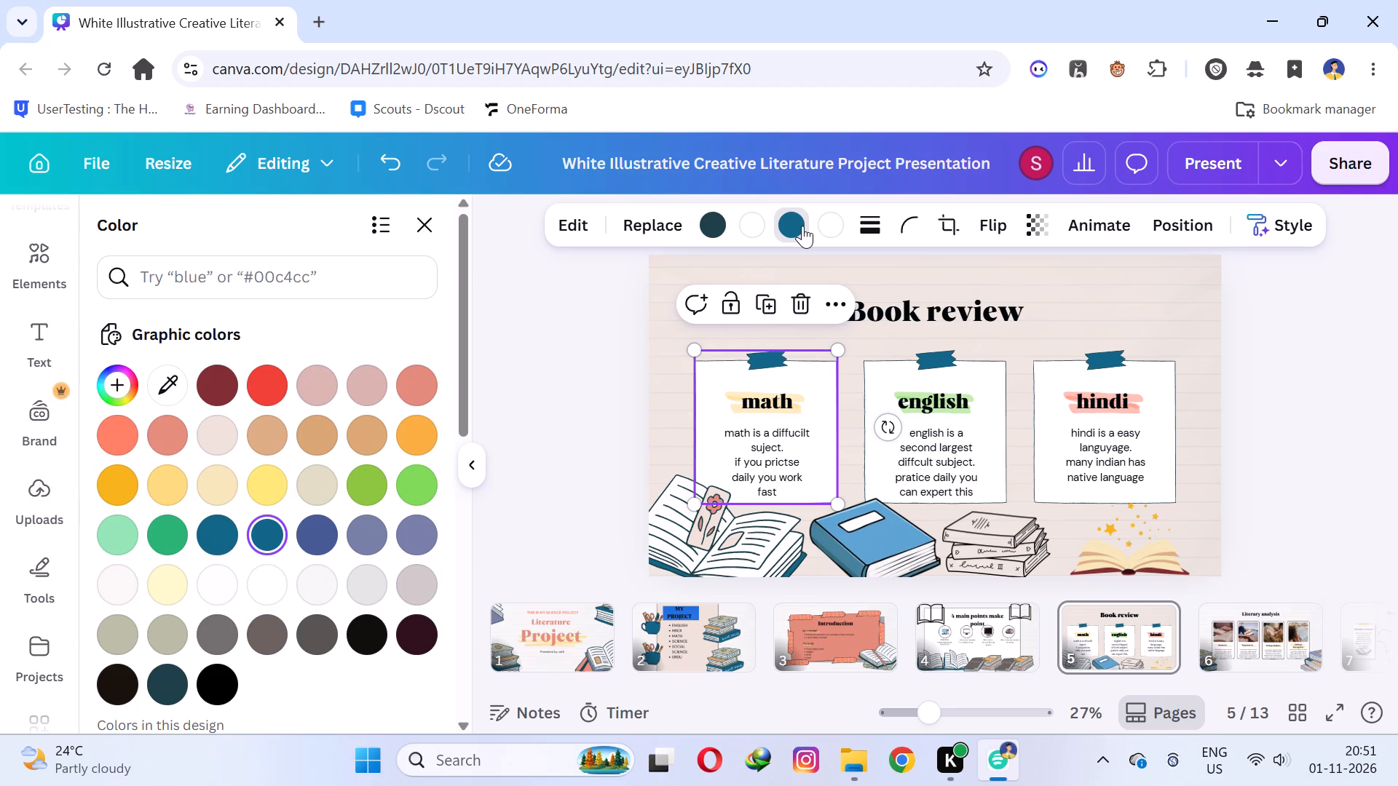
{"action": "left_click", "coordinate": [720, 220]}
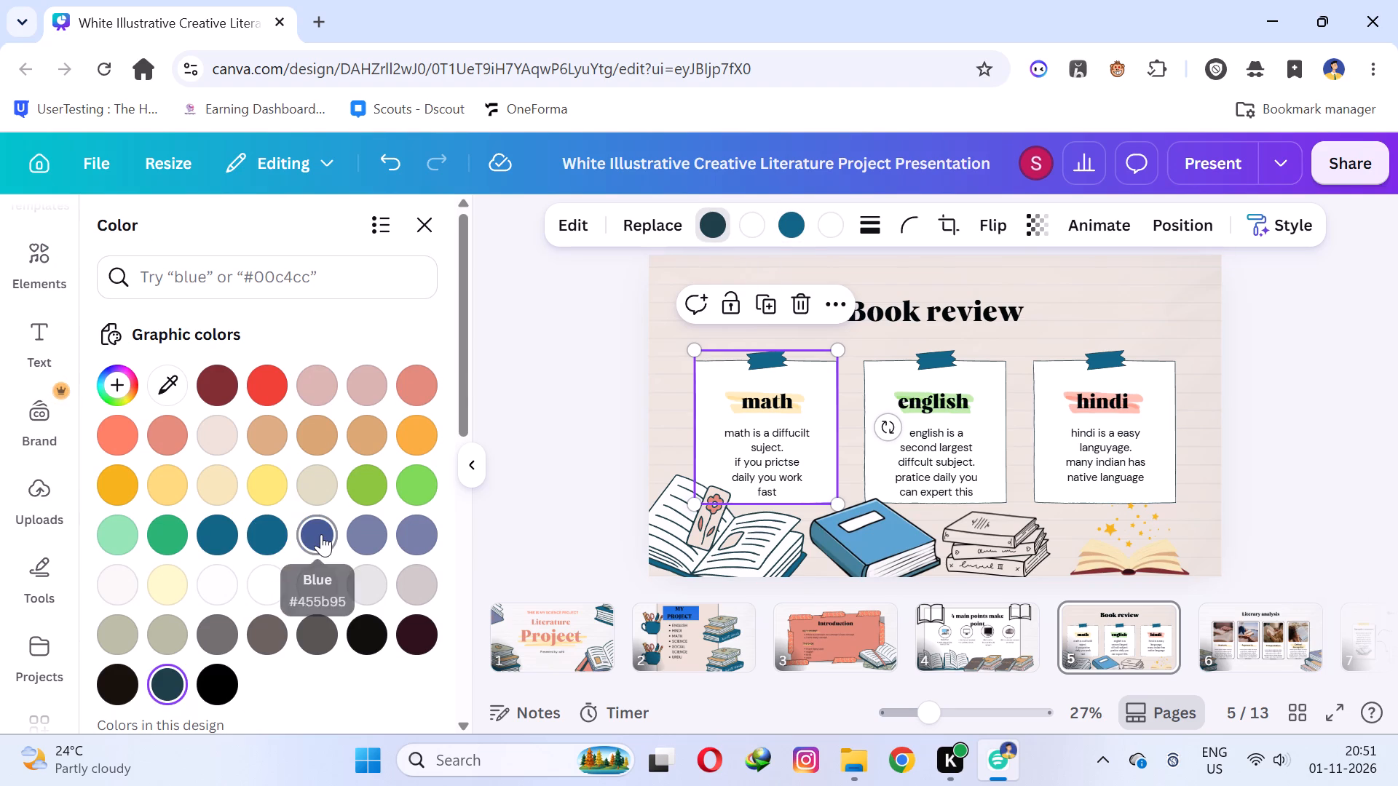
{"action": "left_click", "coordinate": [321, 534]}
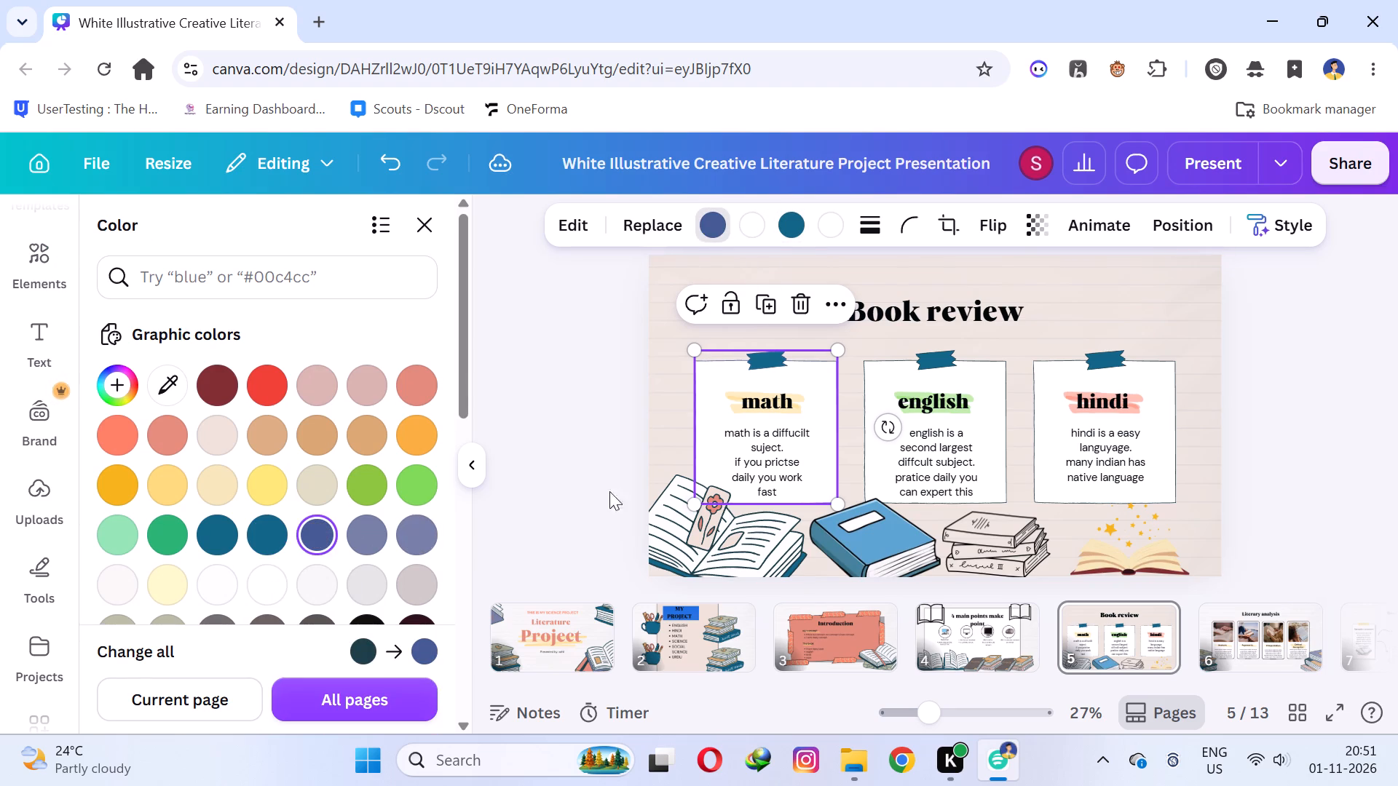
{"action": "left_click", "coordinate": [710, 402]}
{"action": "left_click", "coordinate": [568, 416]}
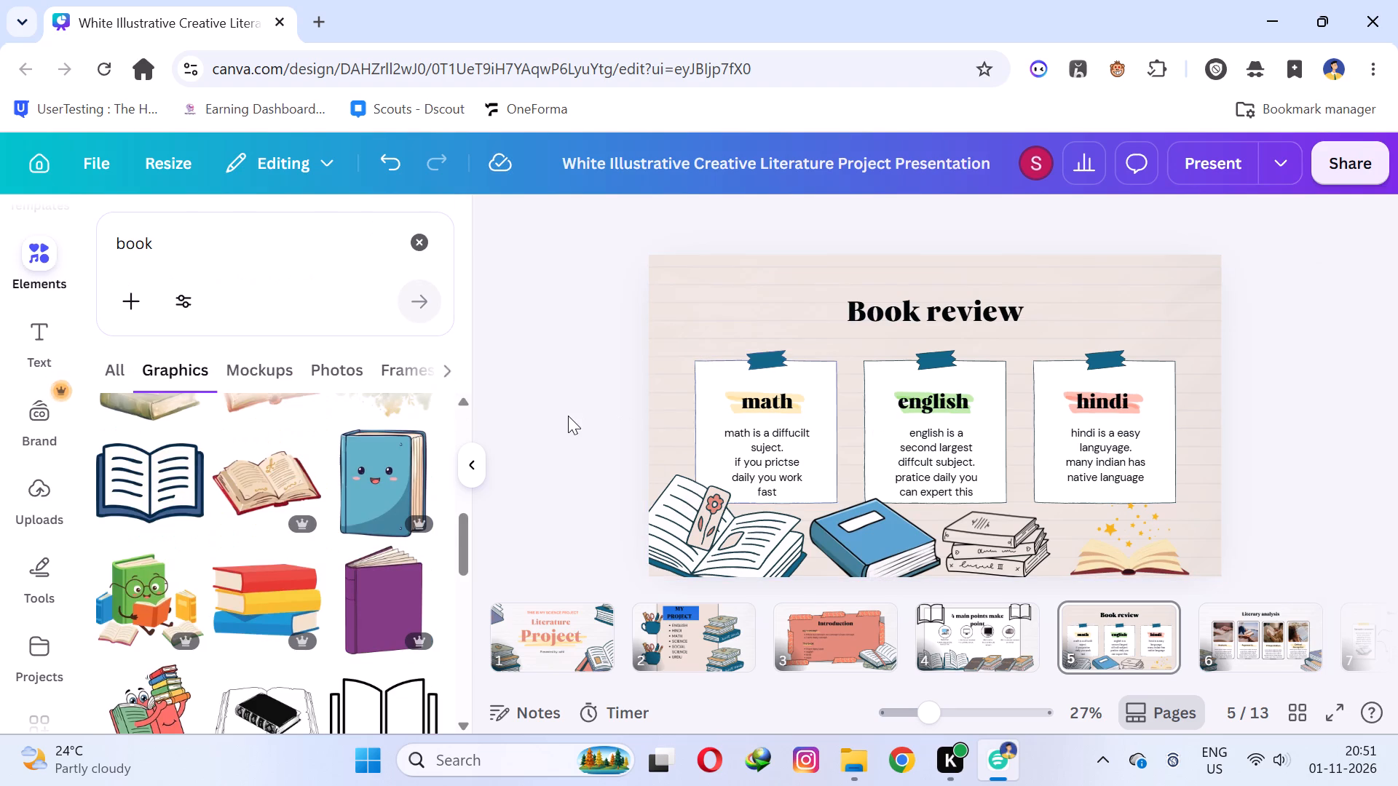
Change the math card's blue colour to red #e28b7a and apply that change across all pages.
{"action": "left_click", "coordinate": [818, 428]}
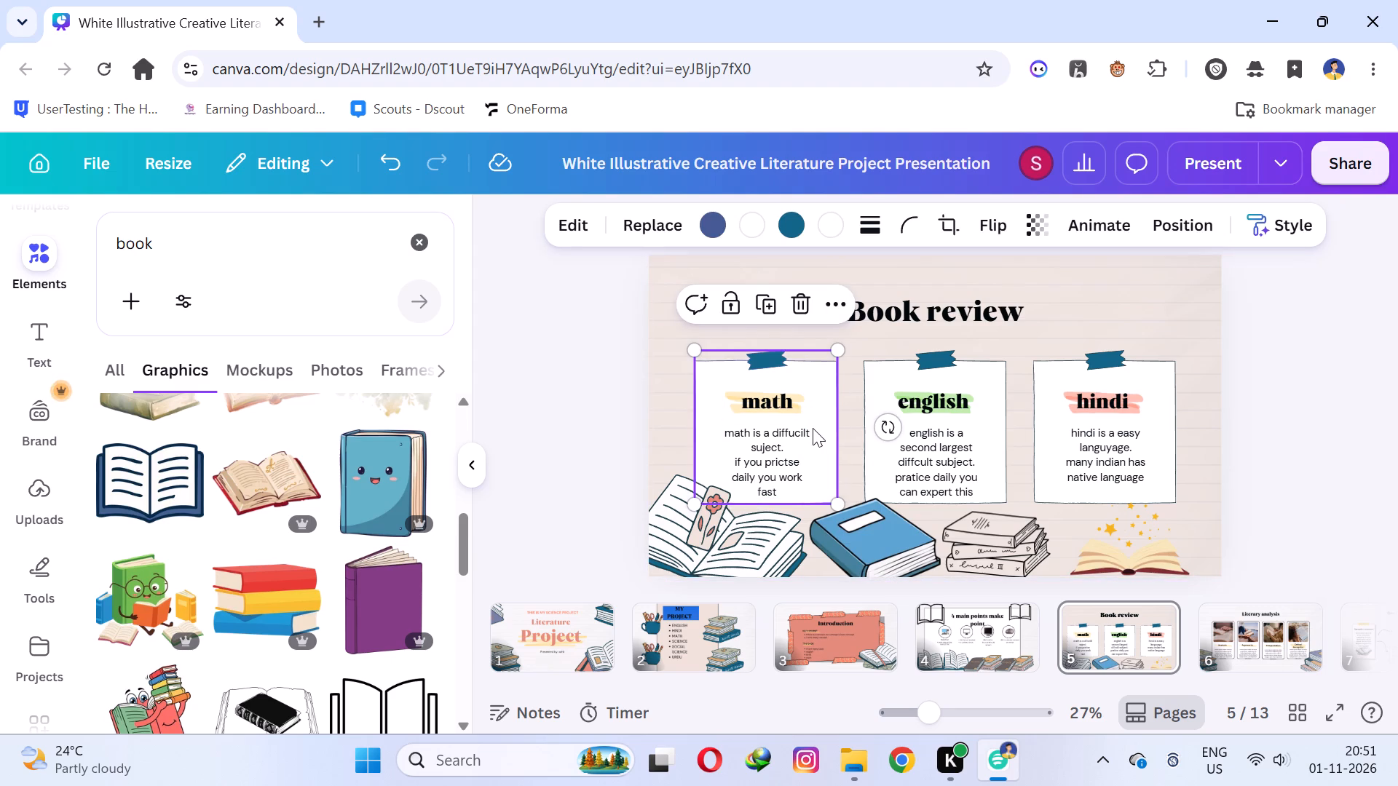
{"action": "left_click", "coordinate": [701, 231]}
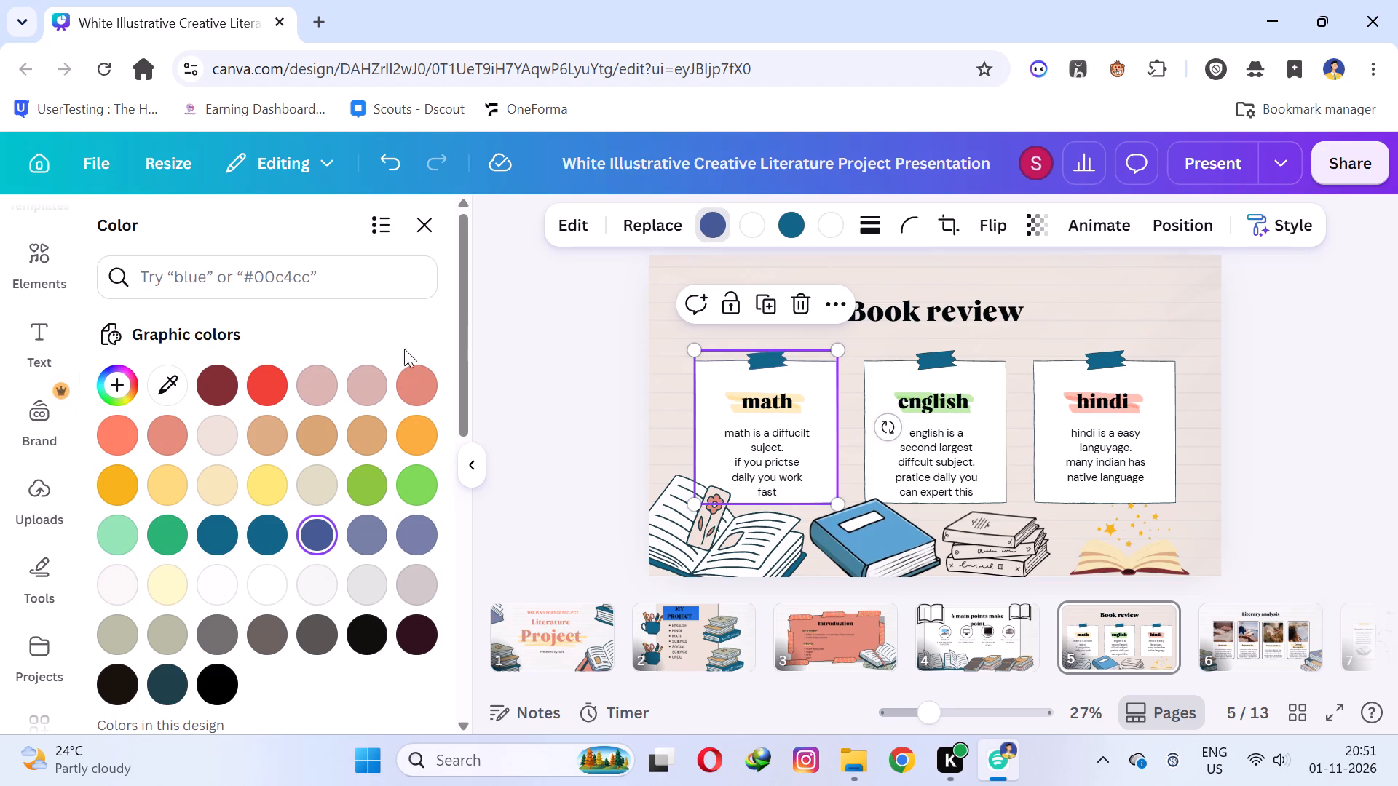
{"action": "left_click", "coordinate": [362, 373]}
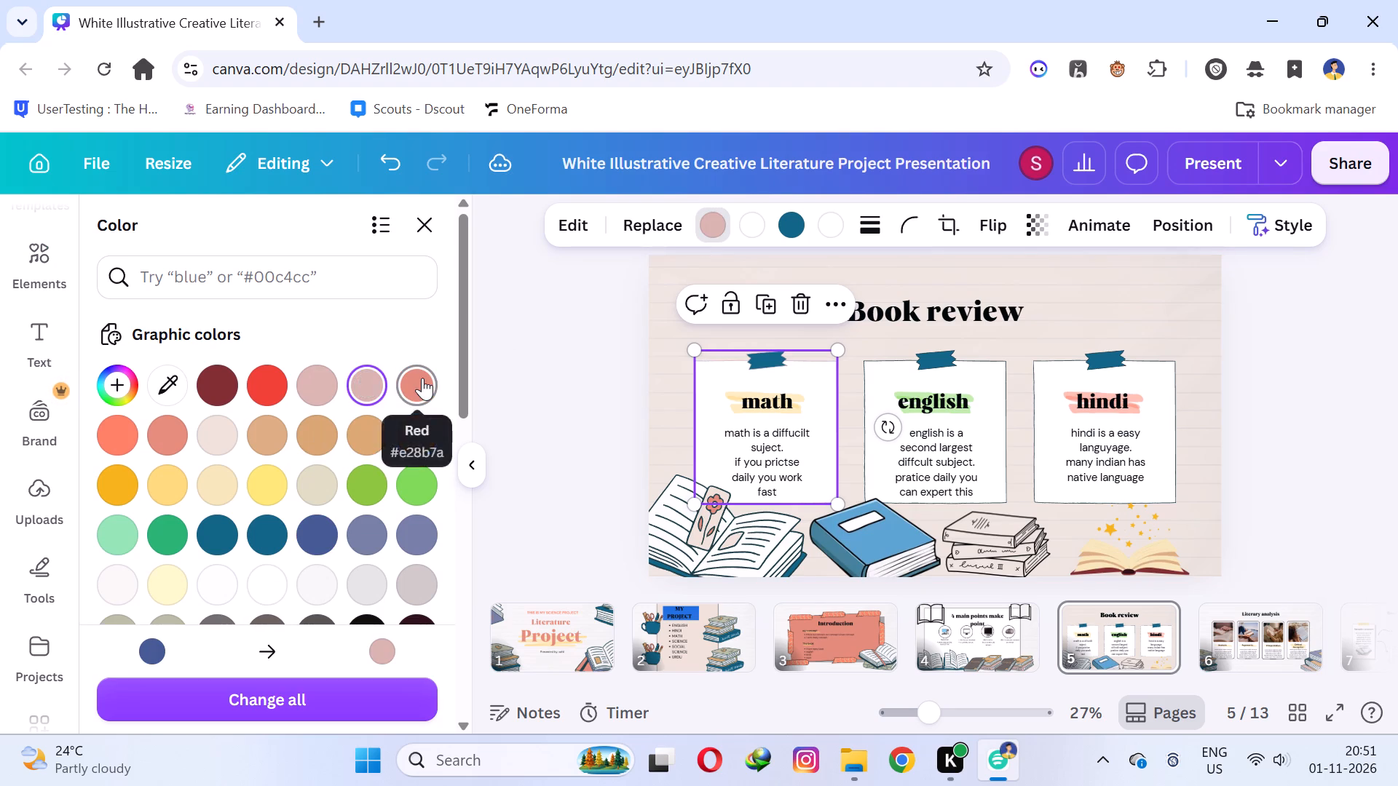
{"action": "left_click", "coordinate": [422, 378]}
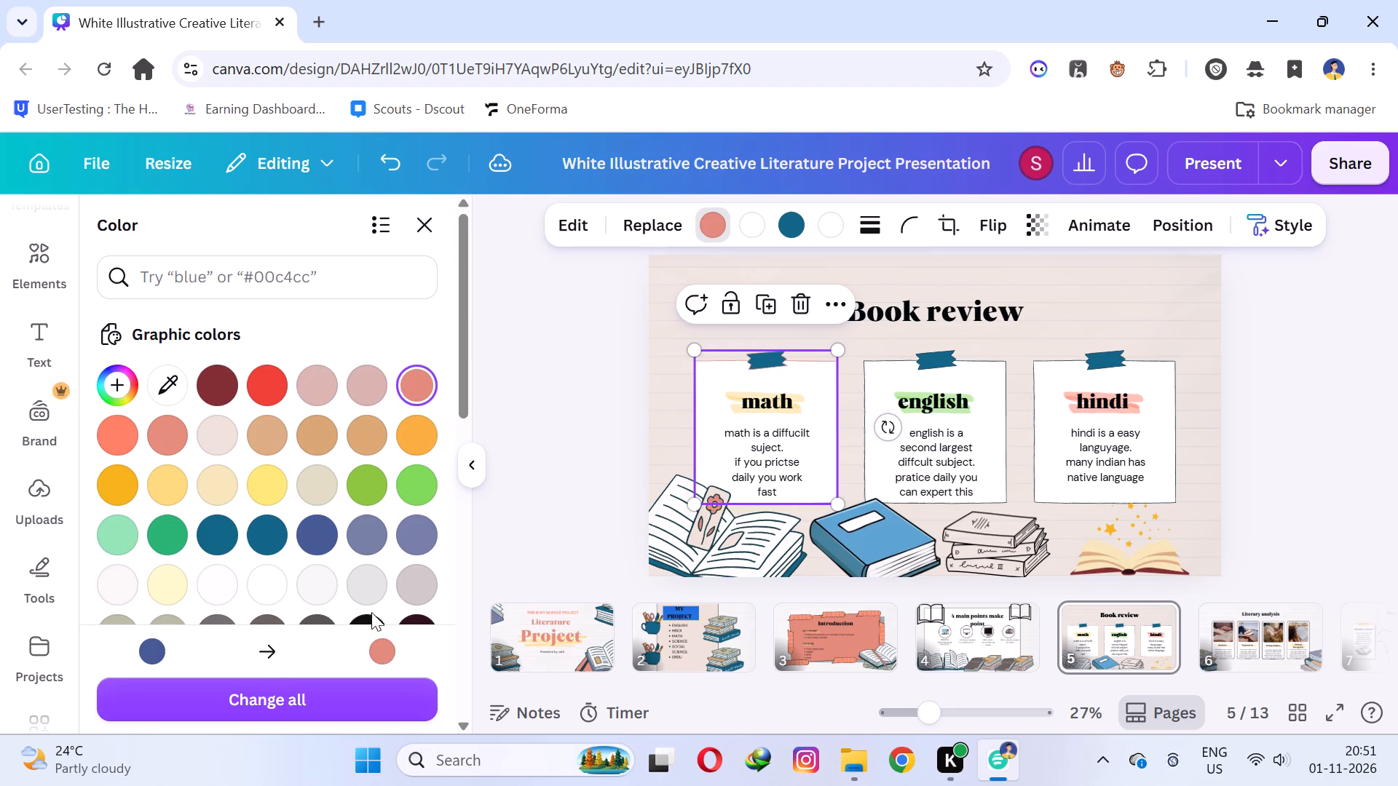
{"action": "left_click", "coordinate": [262, 688]}
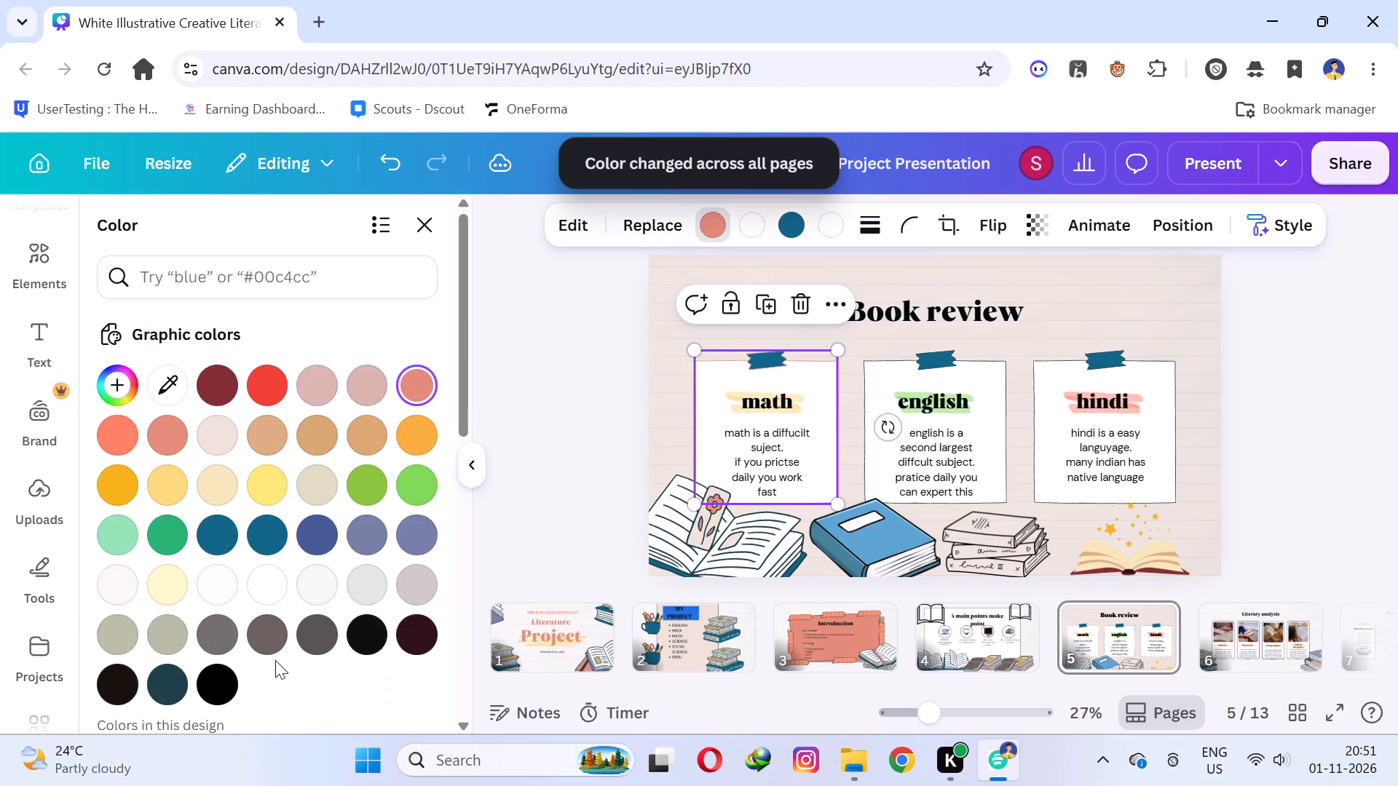
{"action": "left_click", "coordinate": [590, 349]}
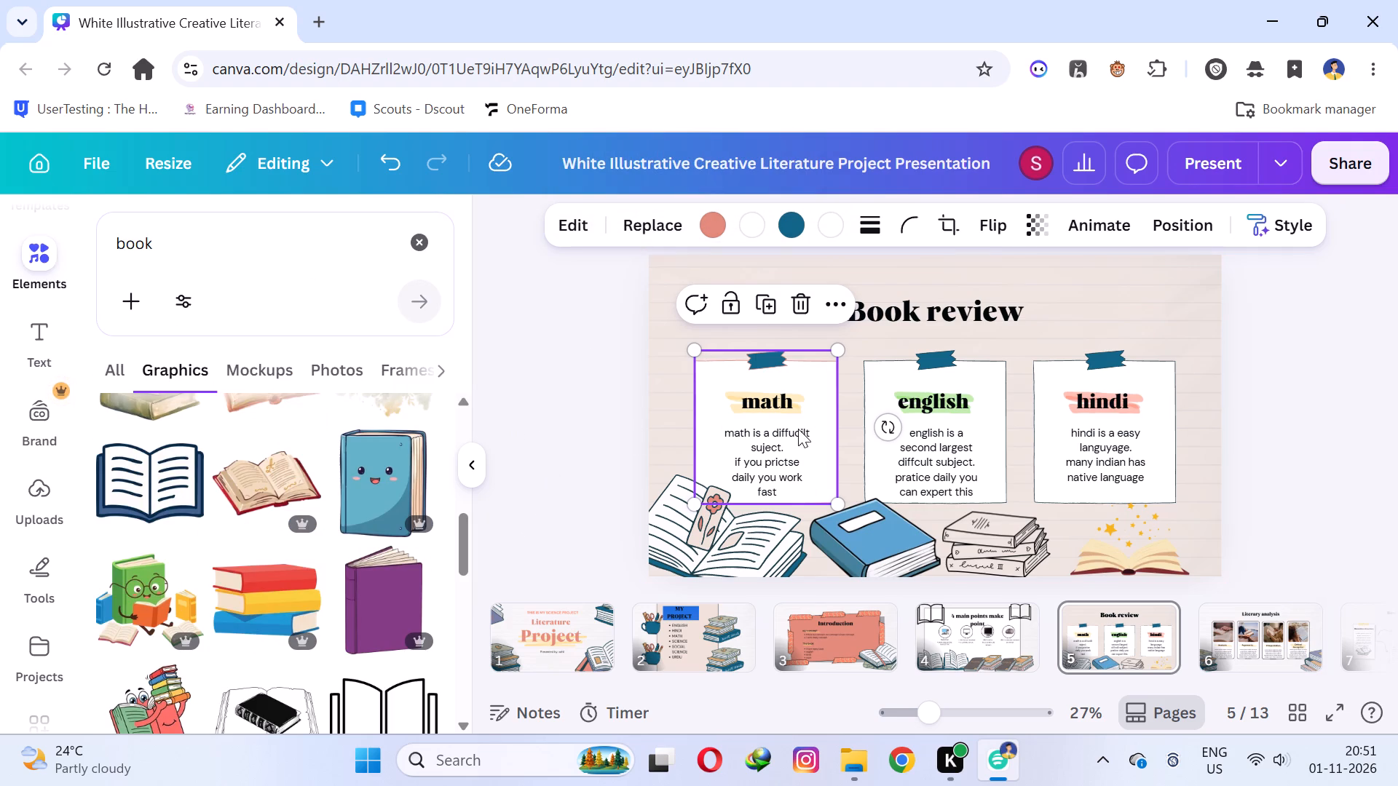
{"action": "triple_click", "coordinate": [818, 394]}
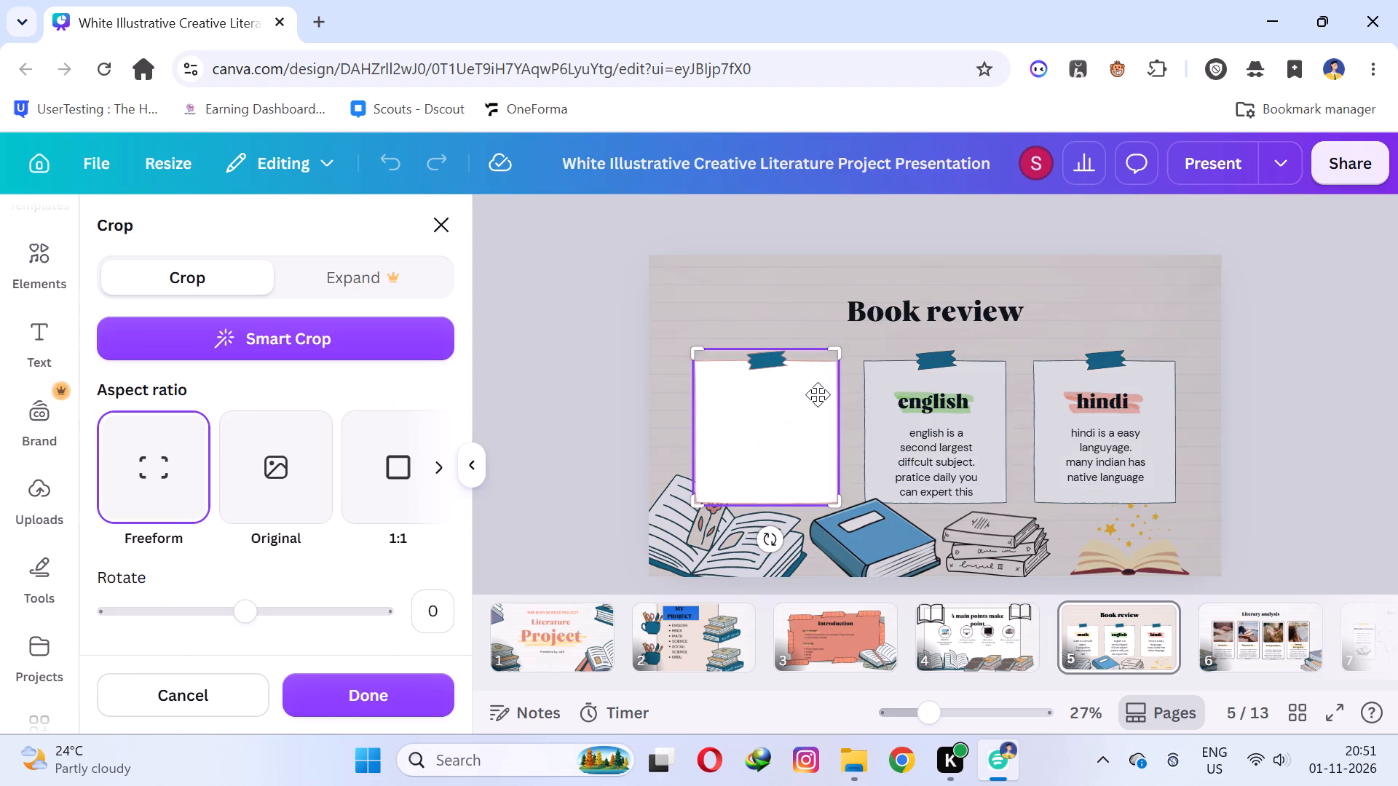
{"action": "triple_click", "coordinate": [574, 336]}
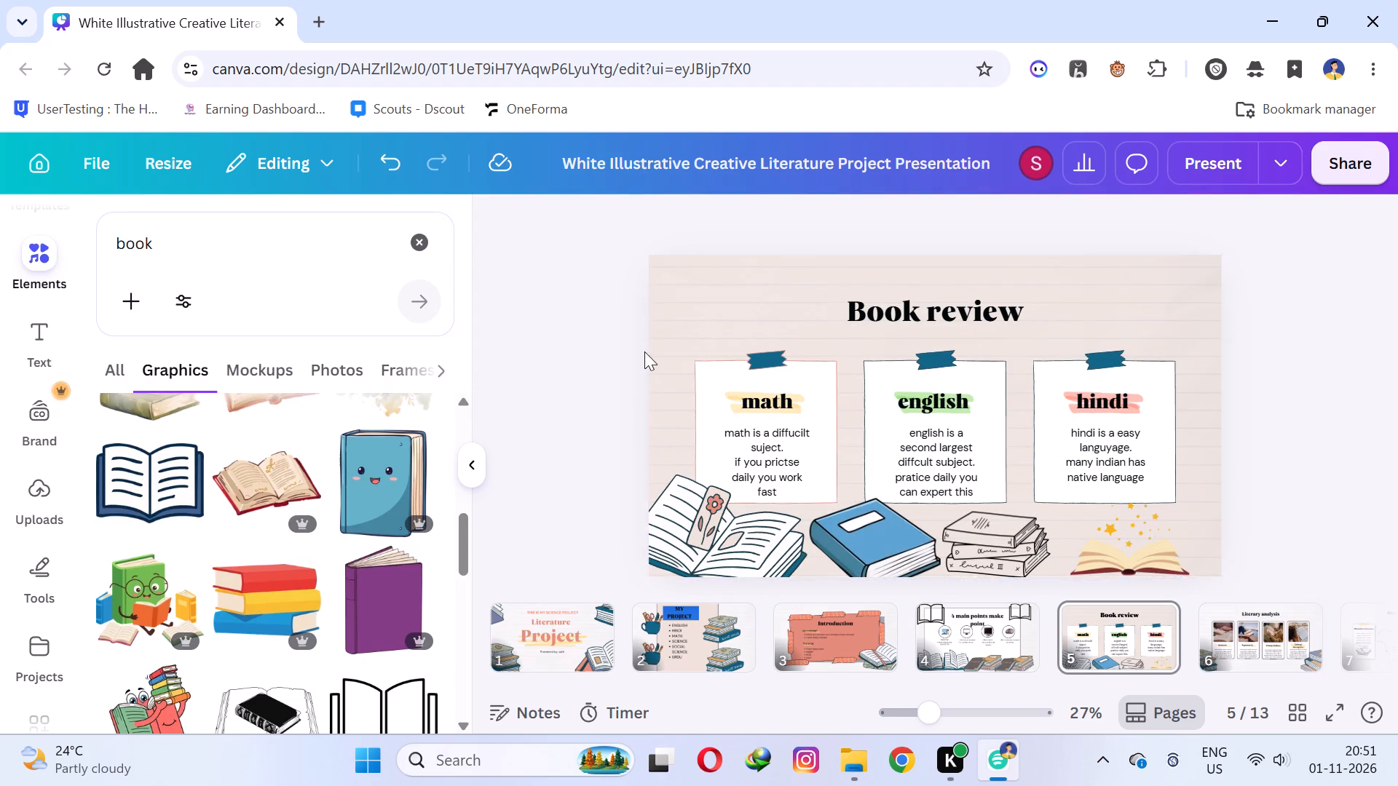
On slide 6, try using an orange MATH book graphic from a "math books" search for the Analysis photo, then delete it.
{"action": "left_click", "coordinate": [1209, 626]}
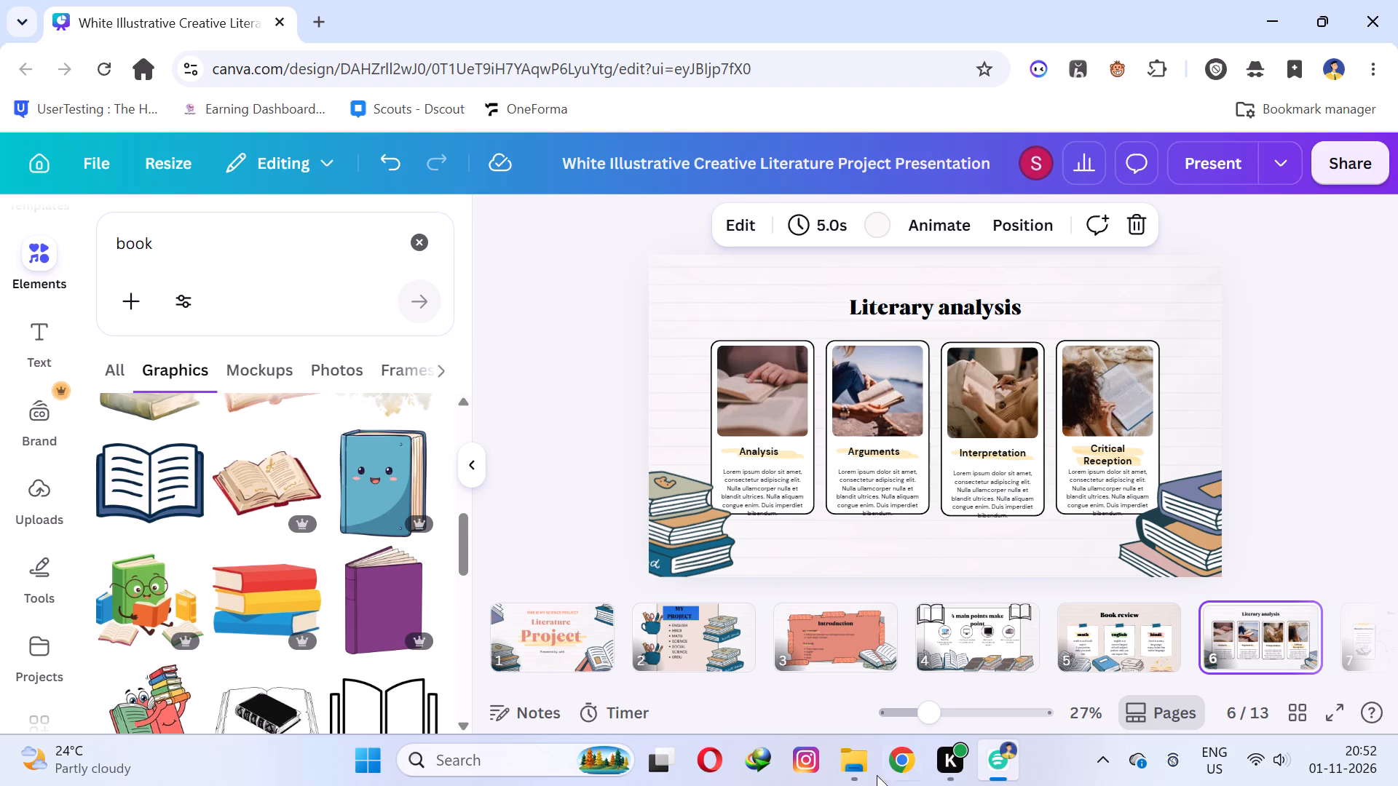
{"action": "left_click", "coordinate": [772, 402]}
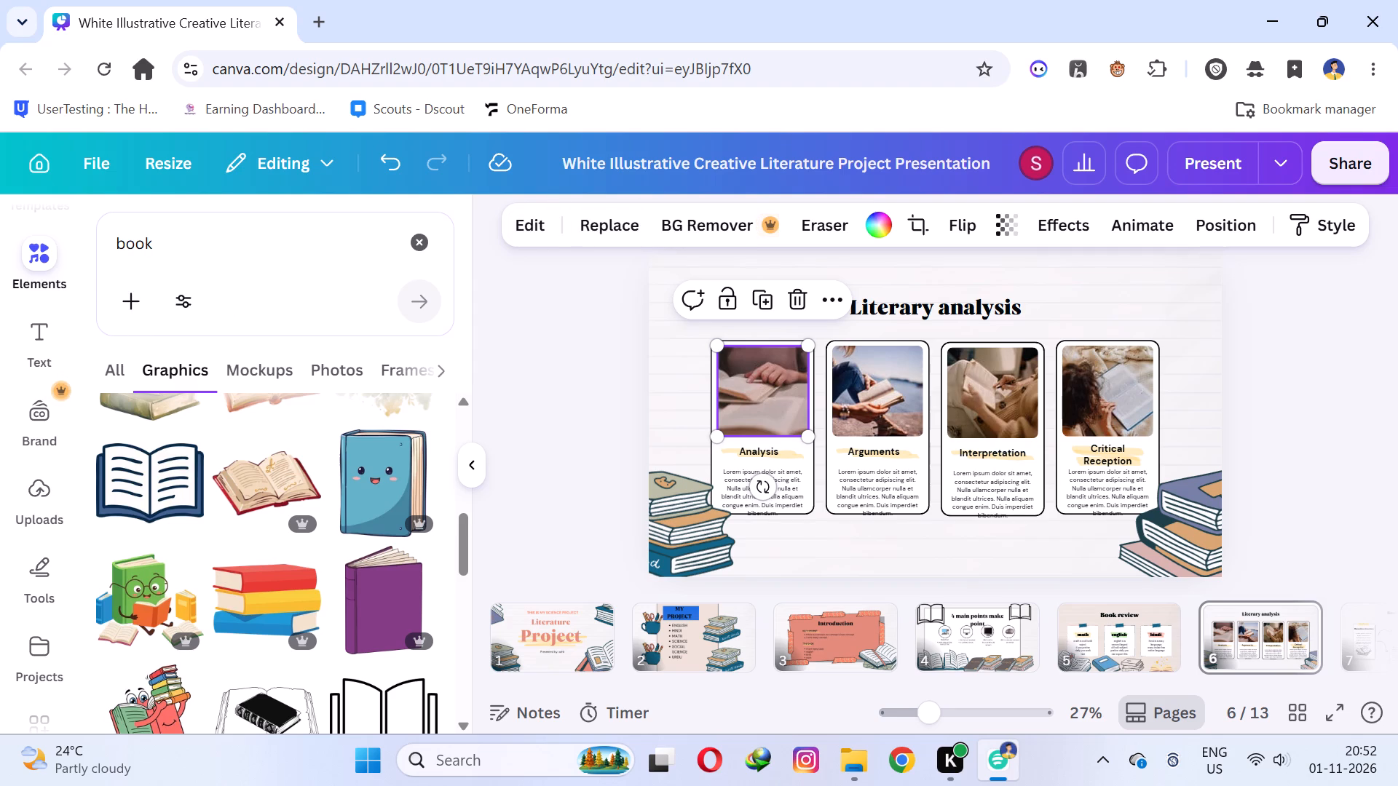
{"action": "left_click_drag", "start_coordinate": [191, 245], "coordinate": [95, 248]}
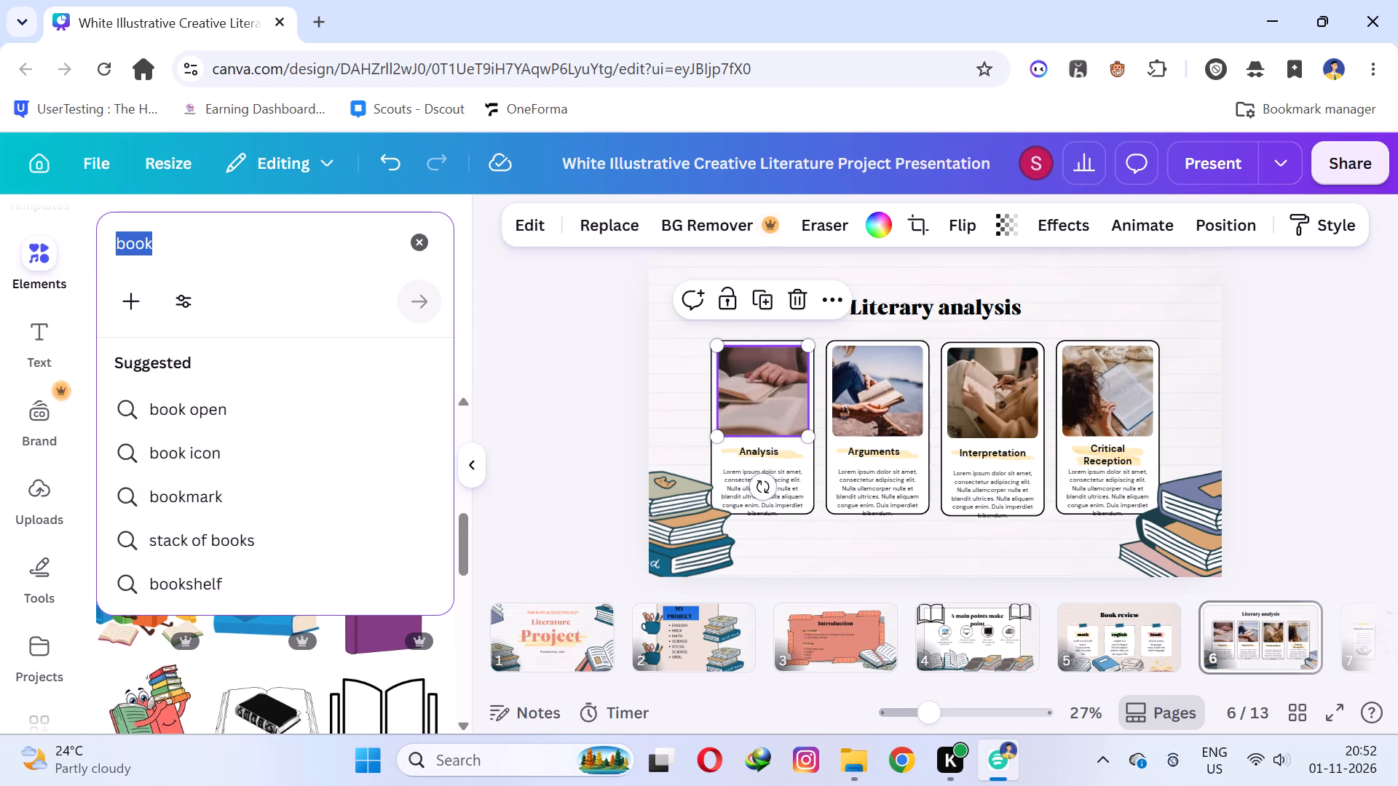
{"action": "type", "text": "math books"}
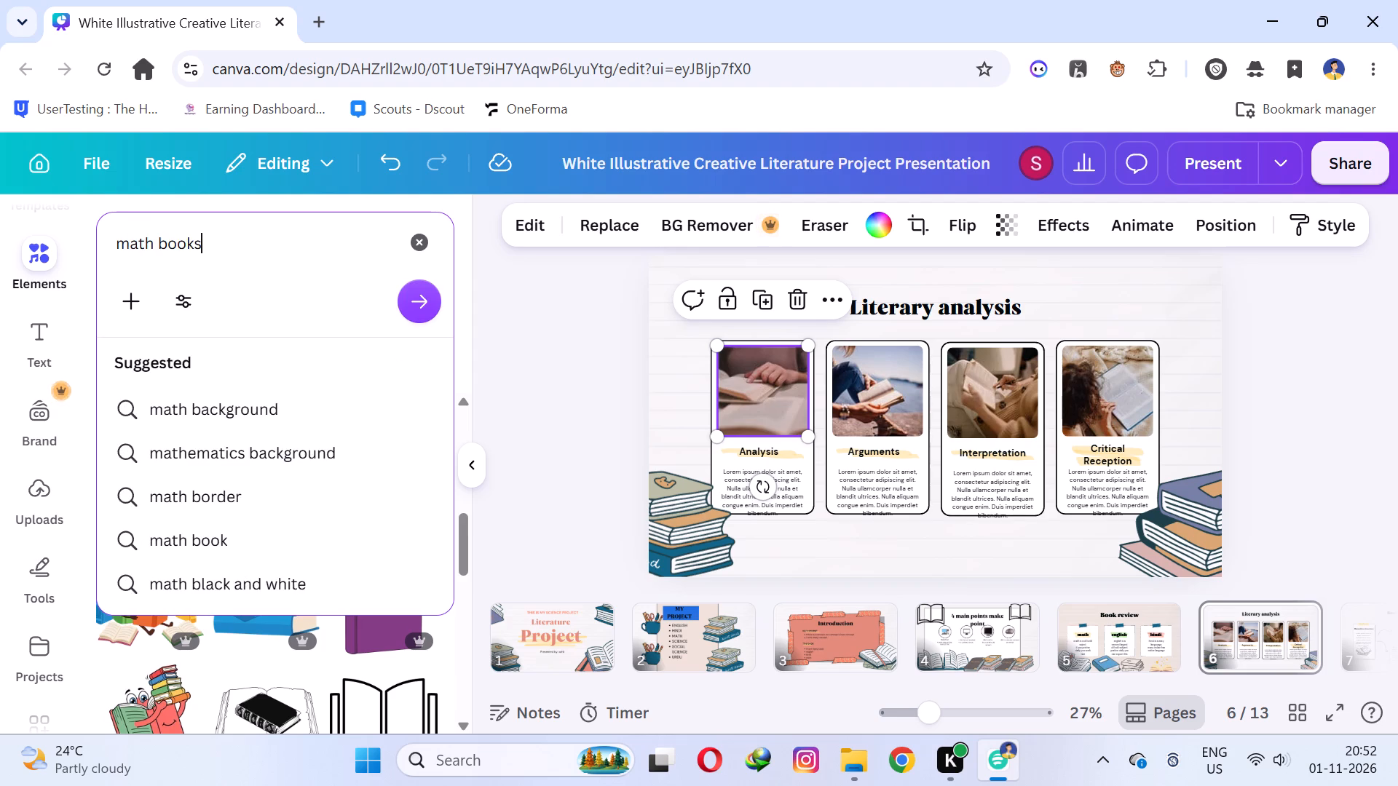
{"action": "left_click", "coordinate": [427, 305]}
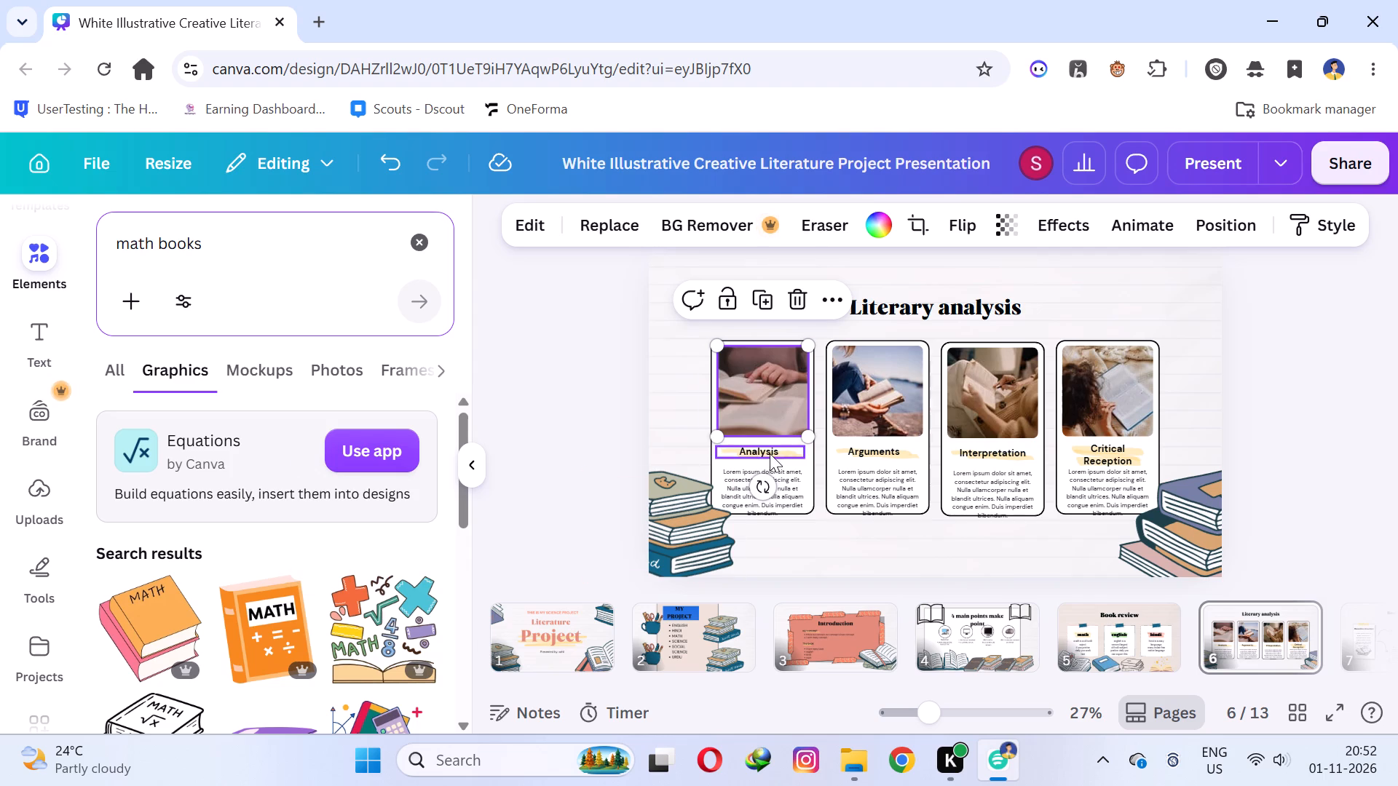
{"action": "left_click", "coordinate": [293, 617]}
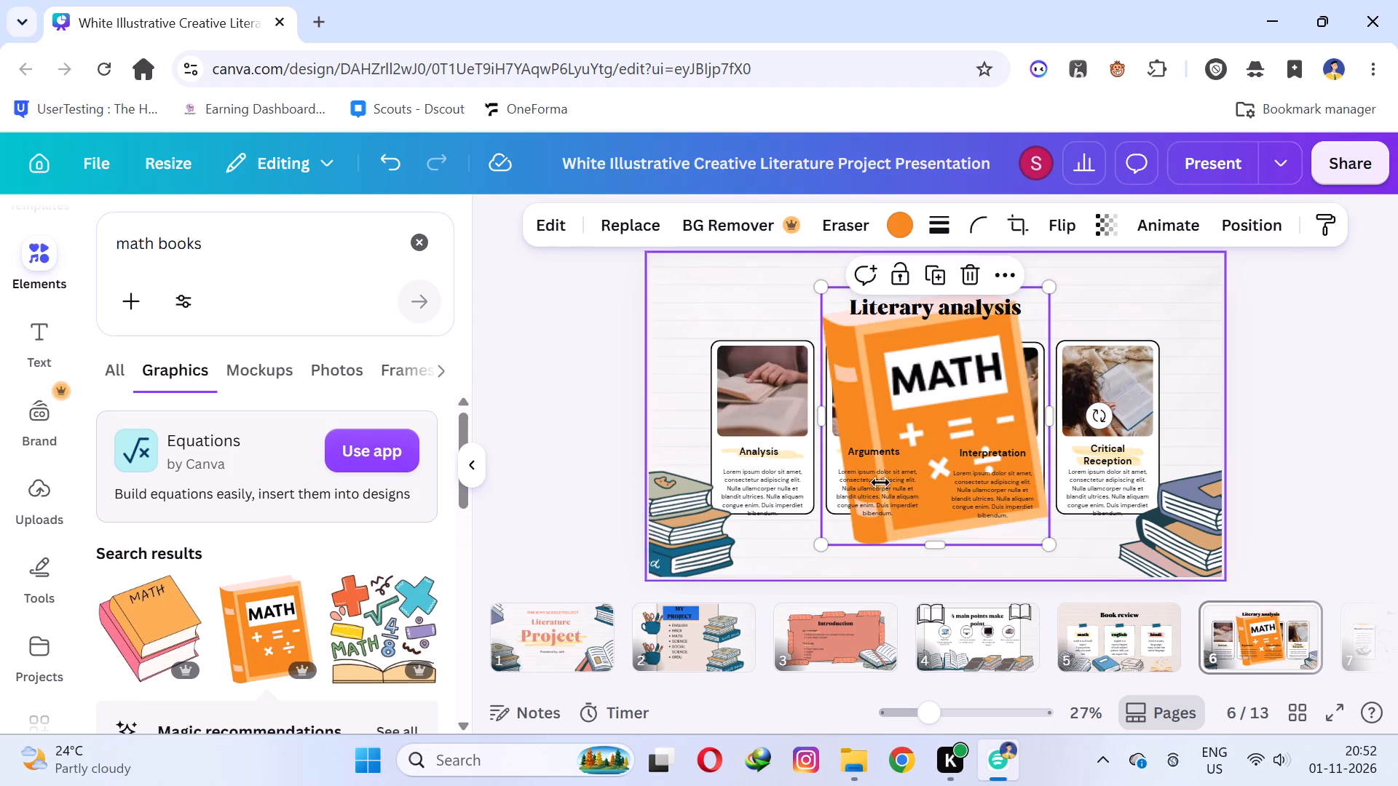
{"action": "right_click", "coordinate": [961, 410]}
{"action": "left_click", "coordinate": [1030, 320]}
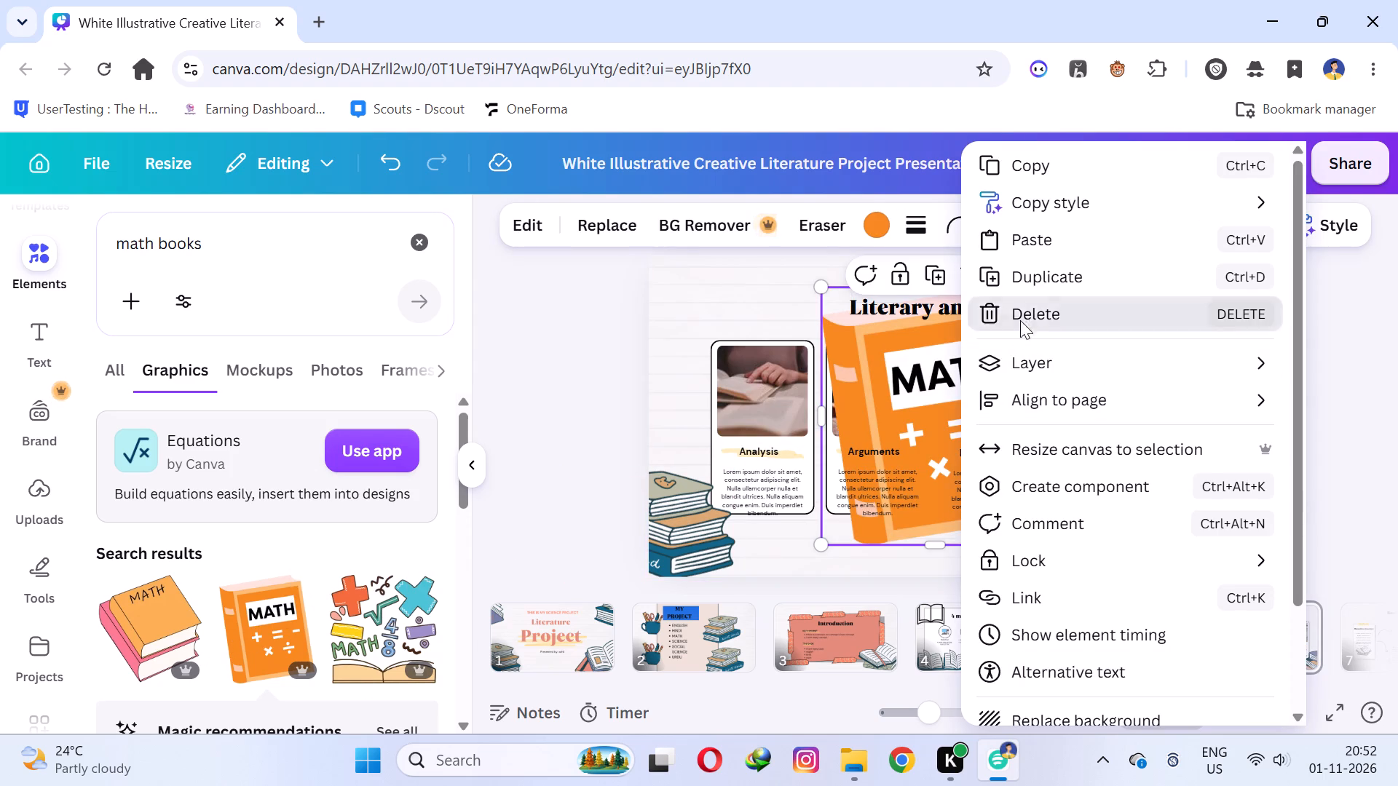
Replace the Analysis card's photo with the grid notebook, protractor and pen picture from a "math book" photo search.
{"action": "left_click", "coordinate": [765, 389]}
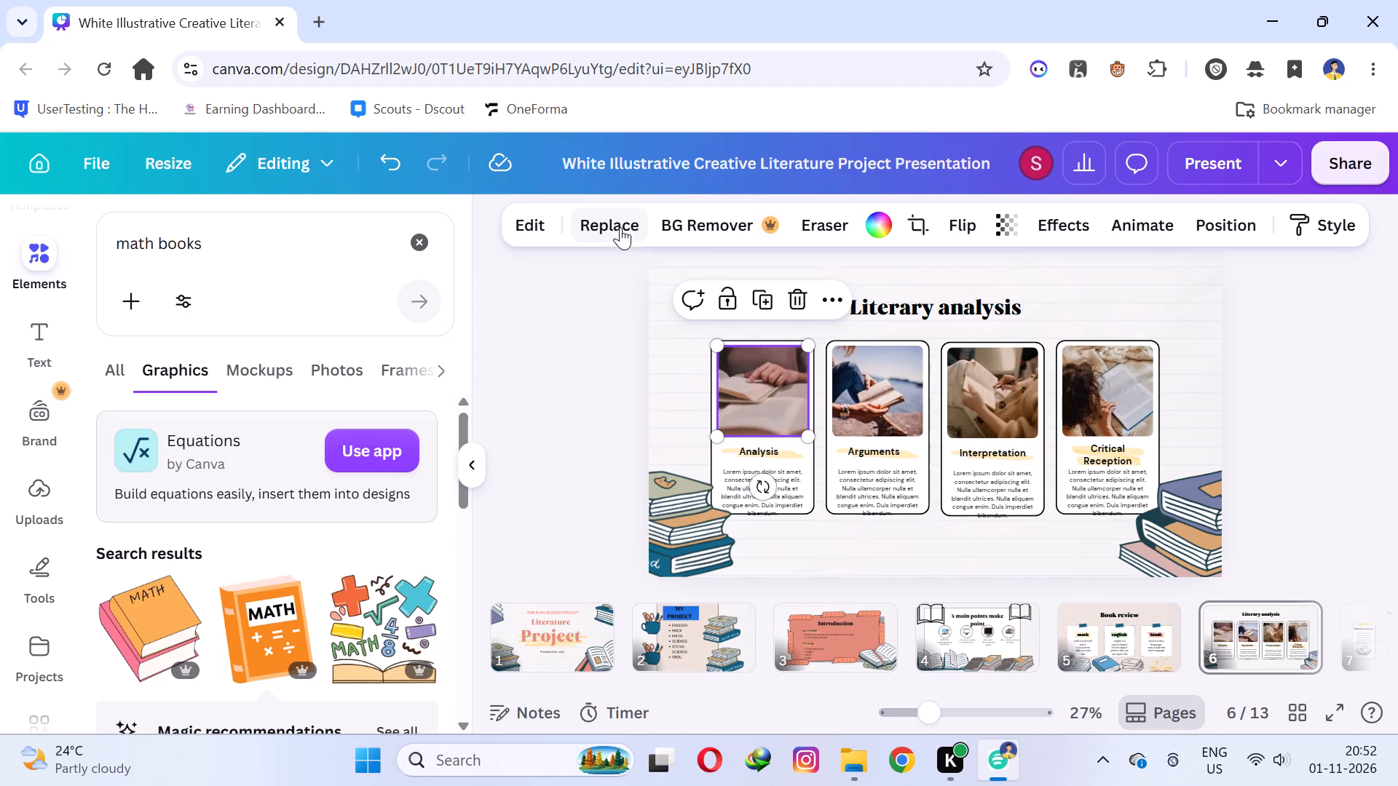
{"action": "left_click", "coordinate": [613, 219]}
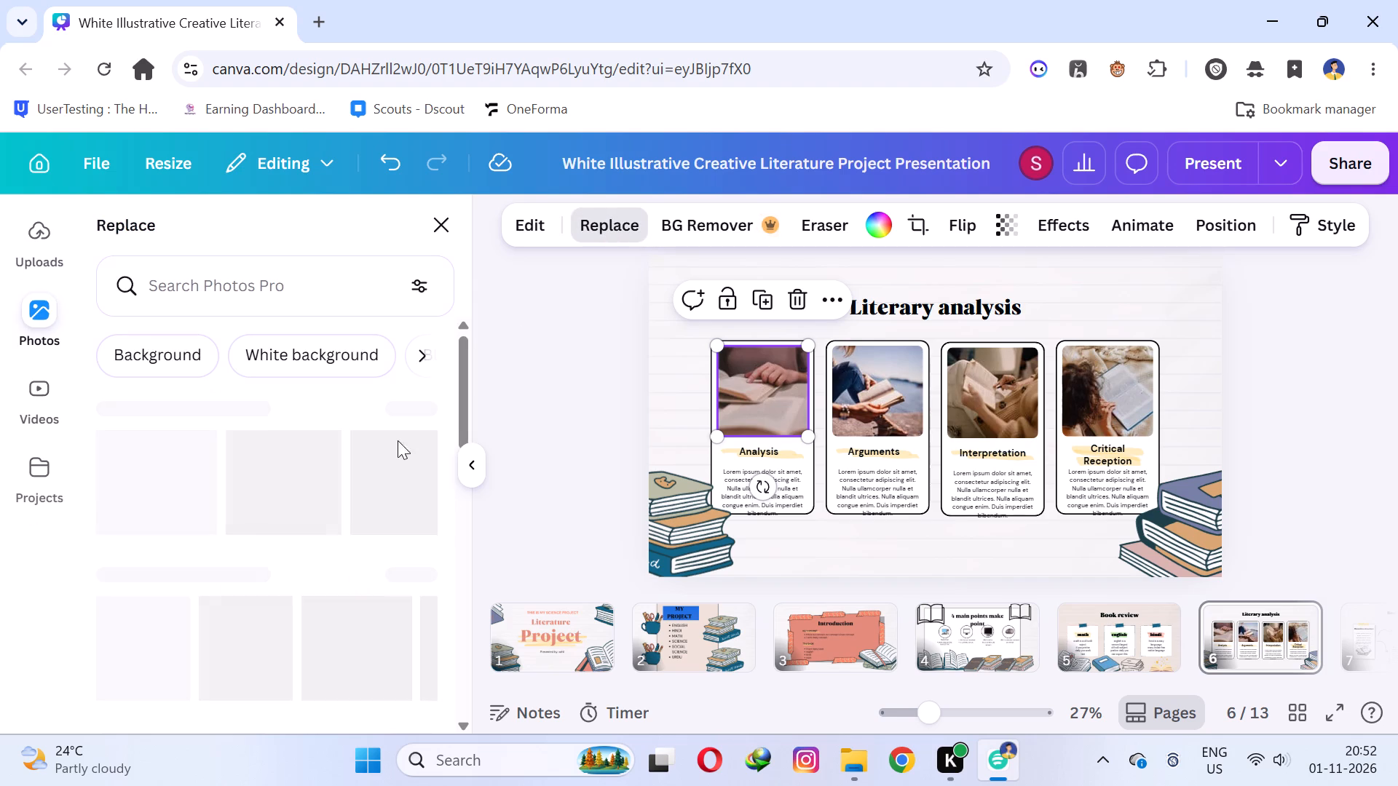
{"action": "left_click", "coordinate": [216, 287]}
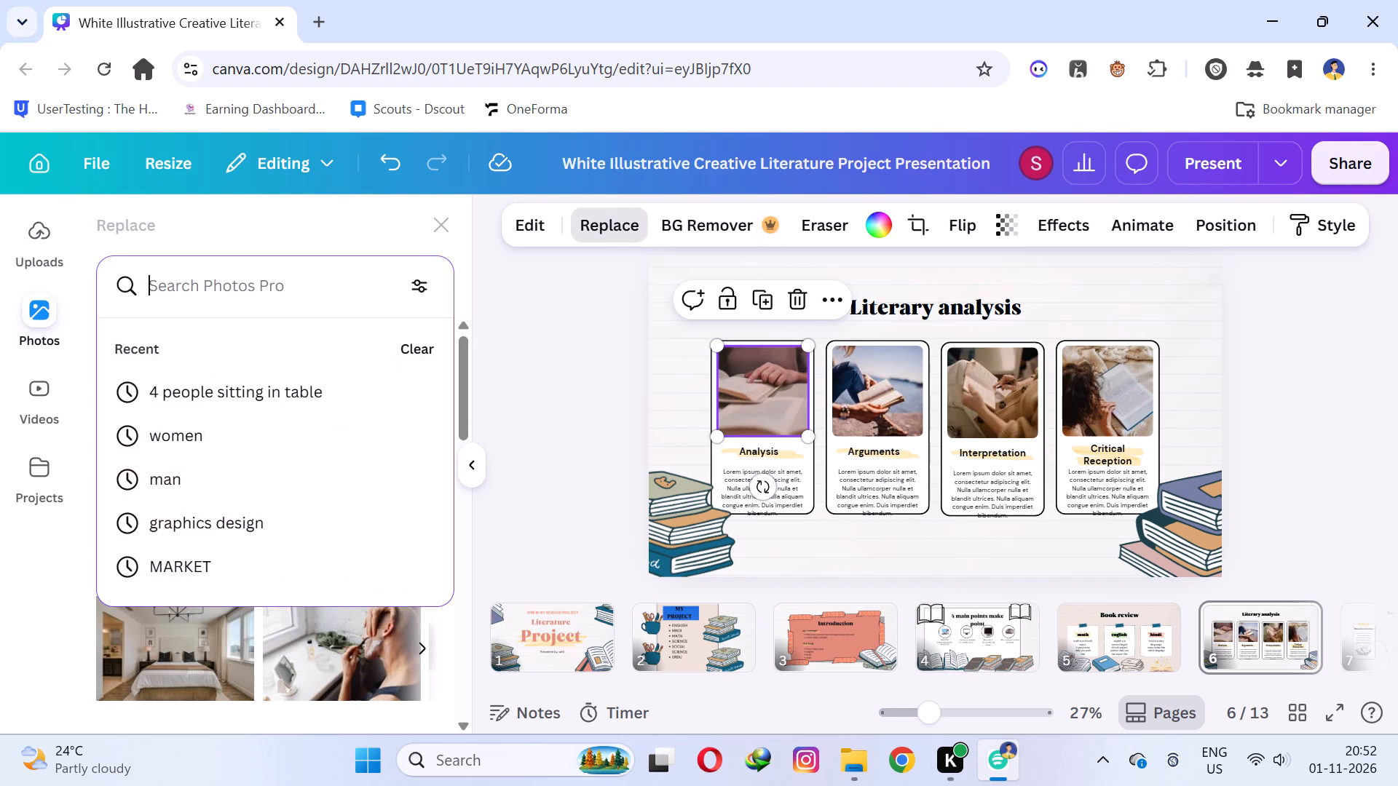
{"action": "type", "text": "mat"}
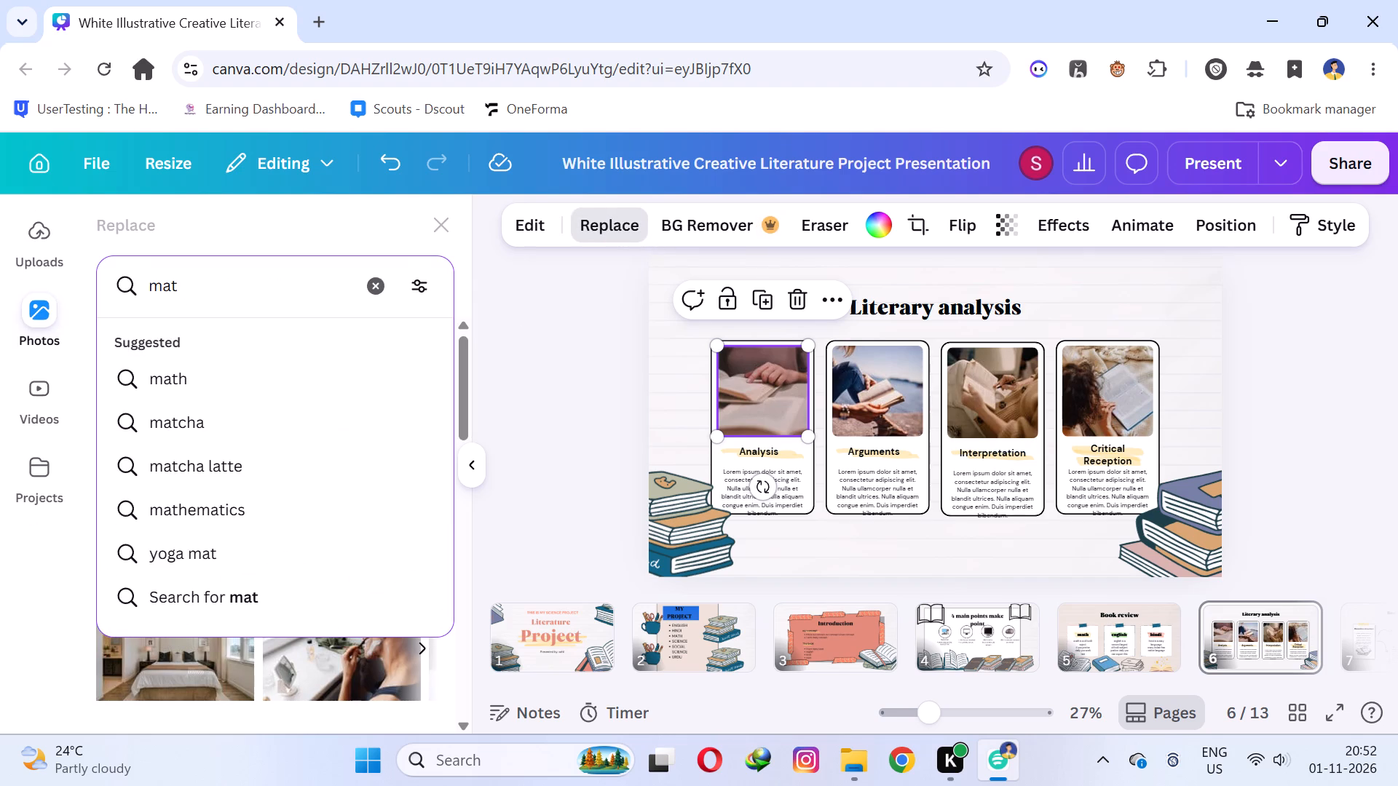
{"action": "left_click", "coordinate": [210, 365]}
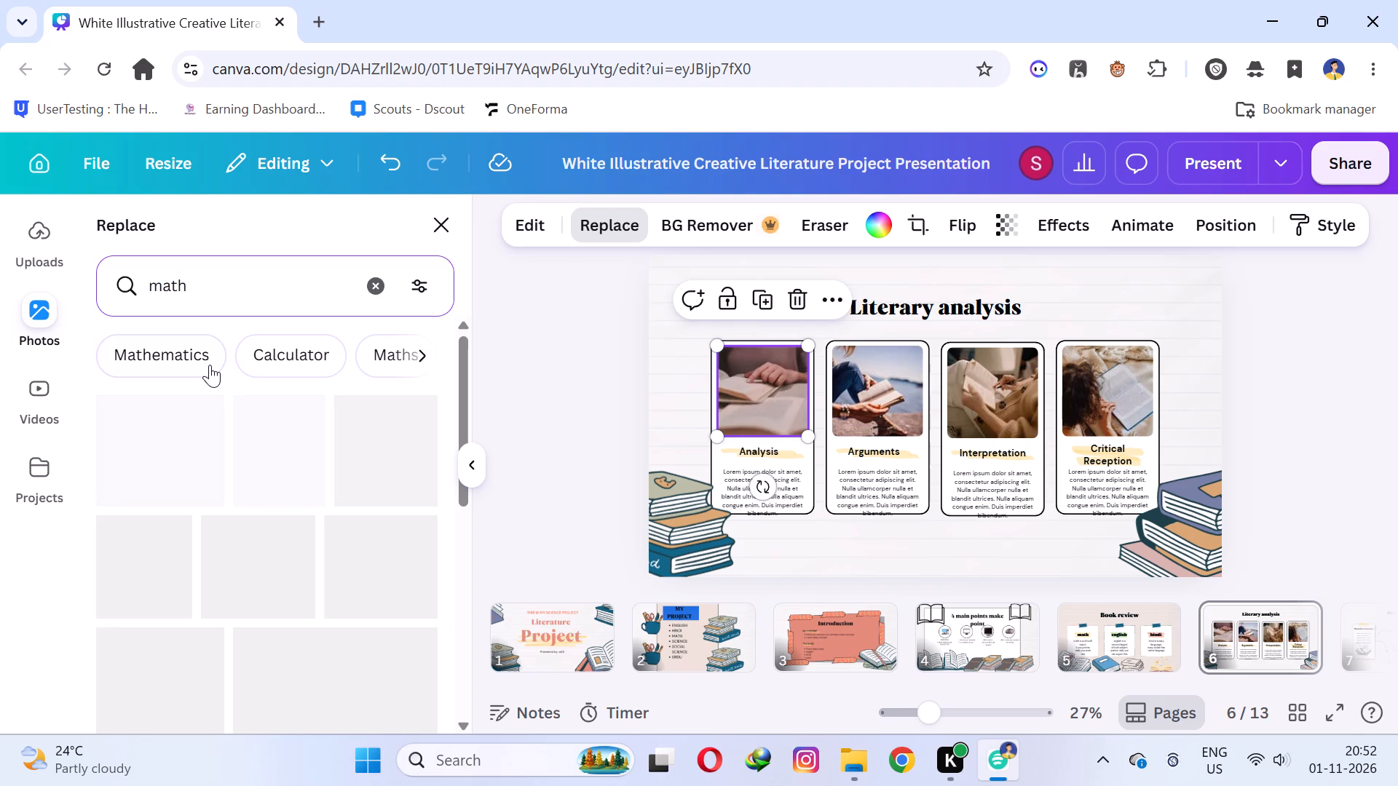
{"action": "left_click", "coordinate": [240, 290]}
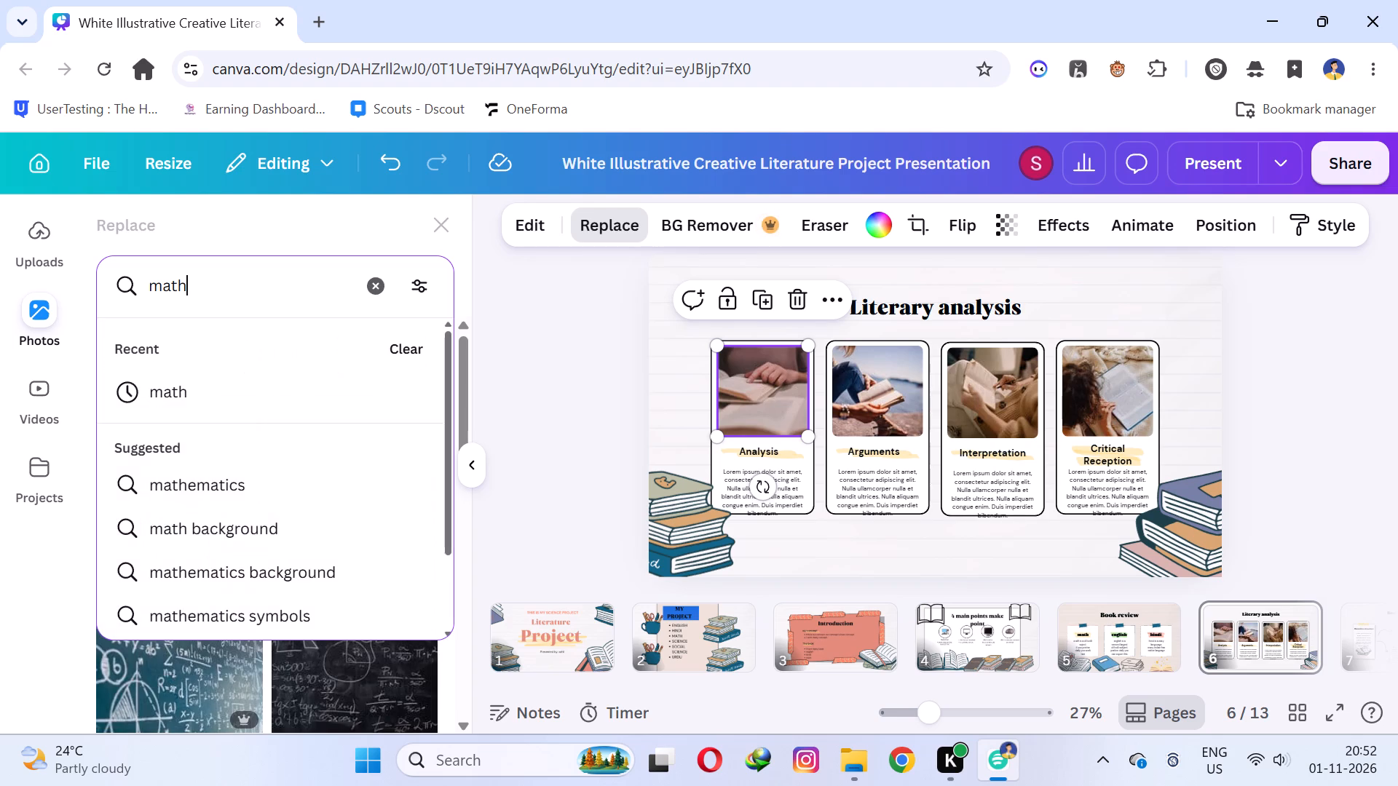
{"action": "key", "text": "space"}
{"action": "type", "text": "book"}
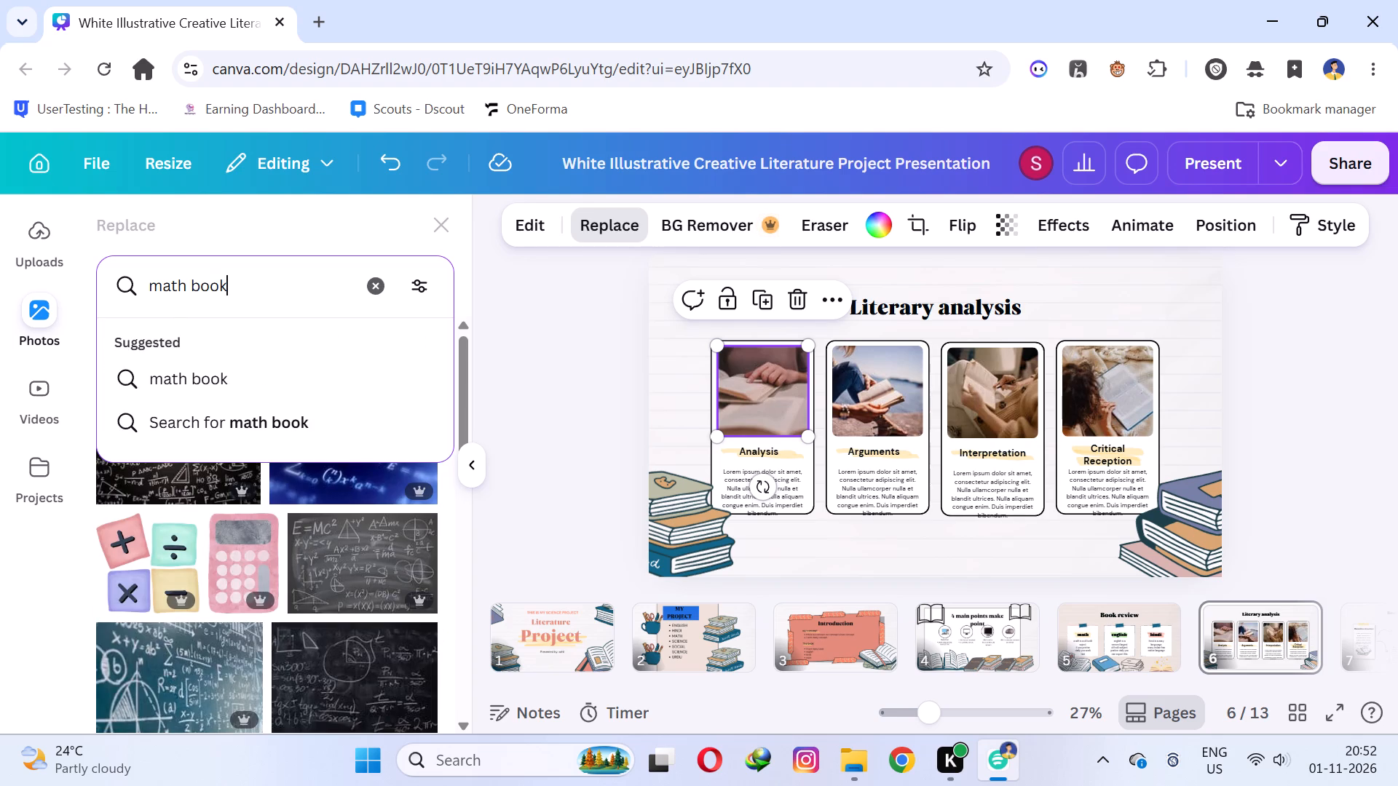
{"action": "key", "text": "Return"}
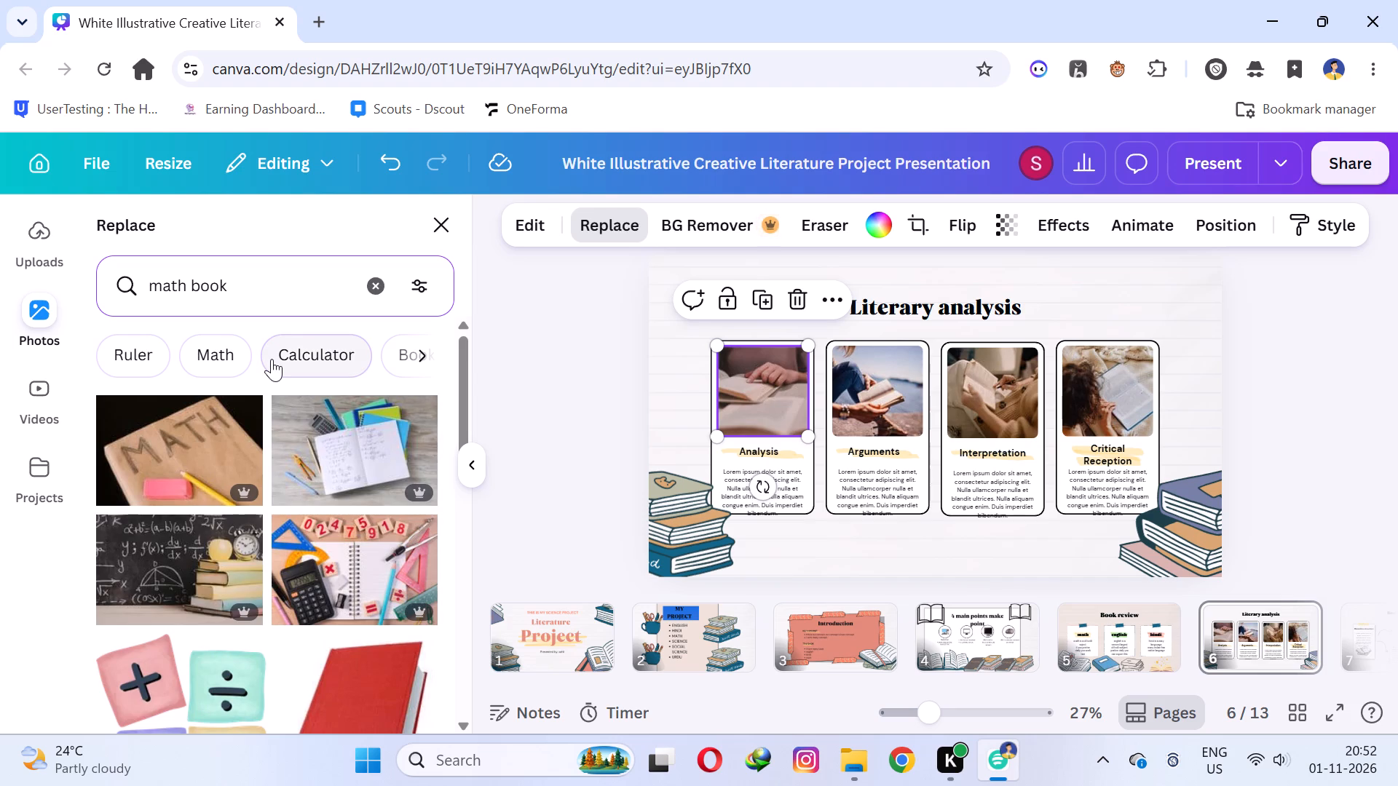
{"action": "scroll", "coordinate": [173, 473], "scroll_direction": "down", "scroll_amount": 4}
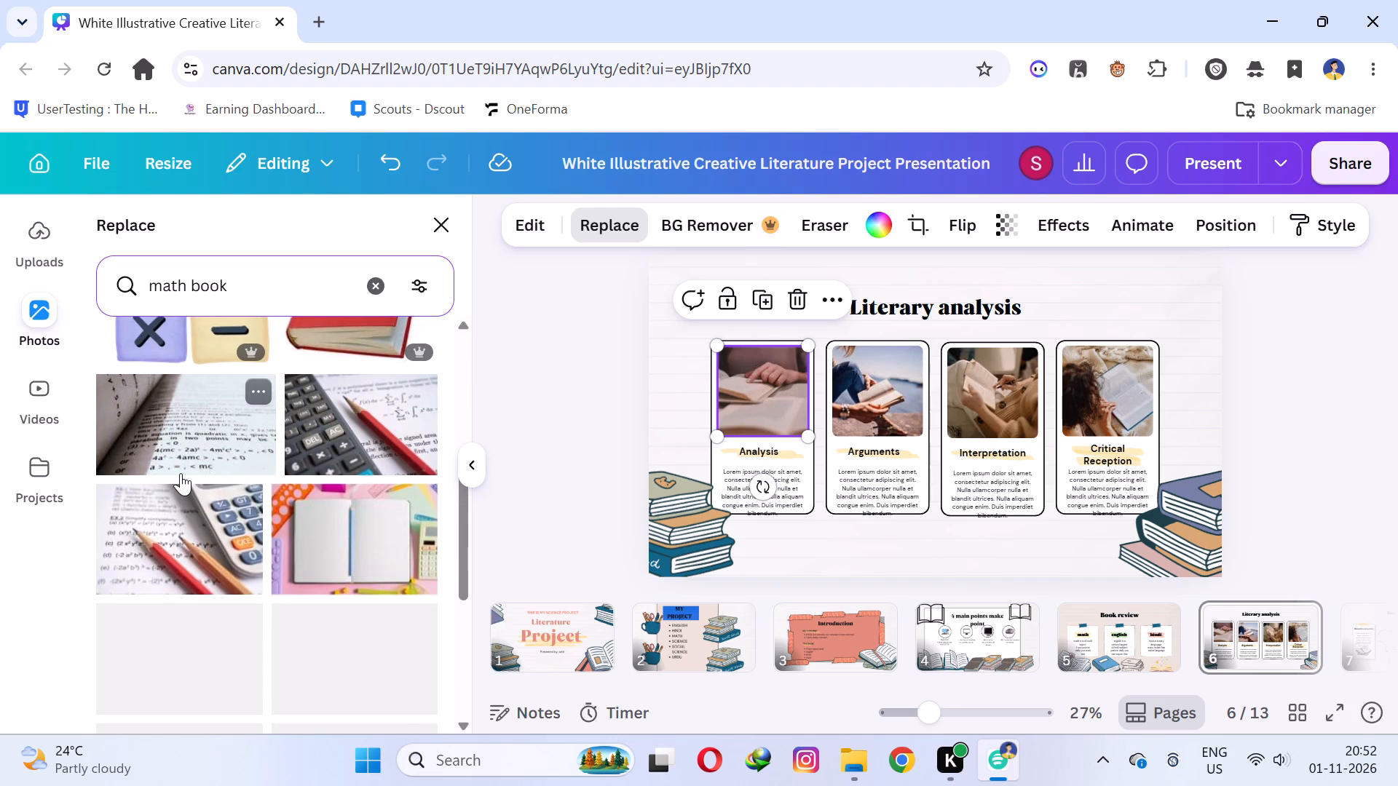
{"action": "scroll", "coordinate": [181, 473], "scroll_direction": "down", "scroll_amount": 5}
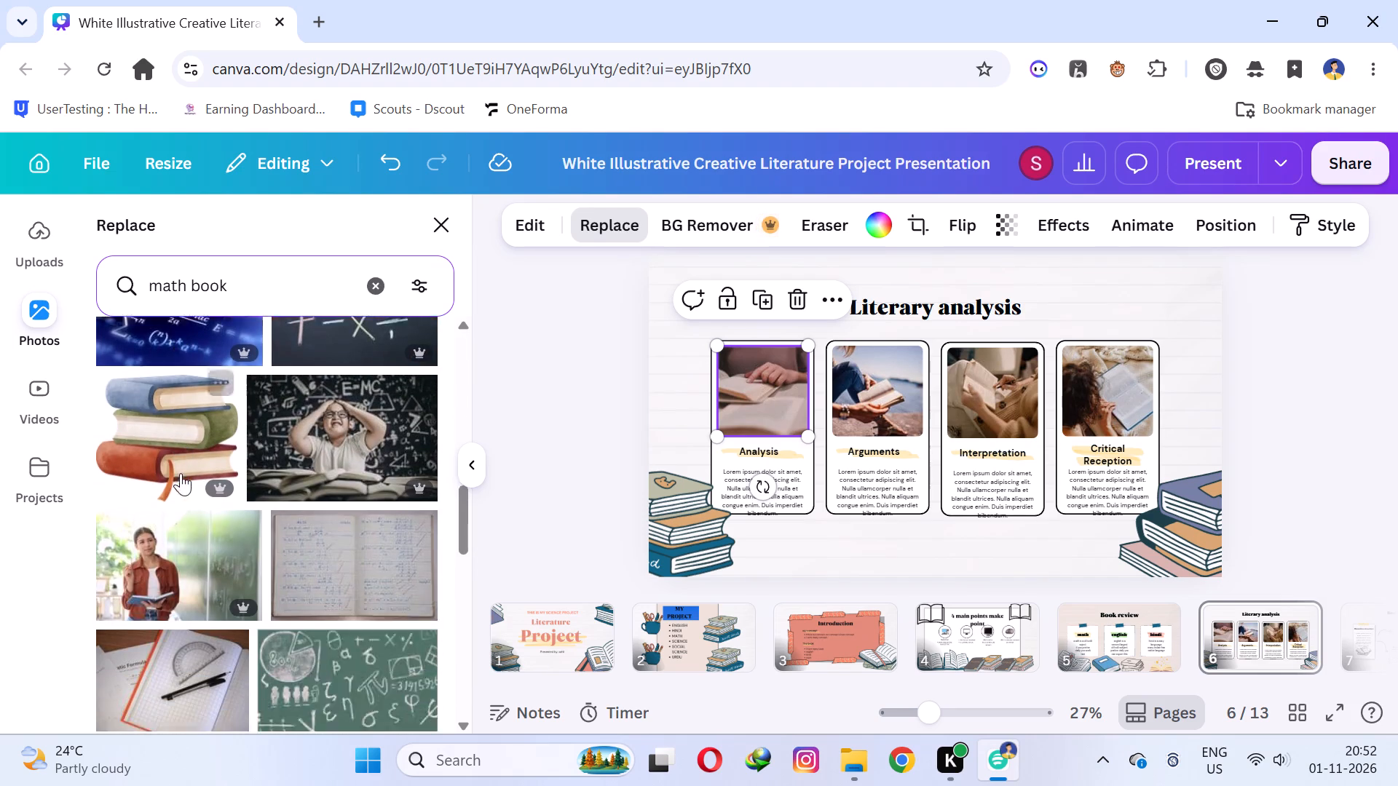
{"action": "scroll", "coordinate": [181, 473], "scroll_direction": "down", "scroll_amount": 2}
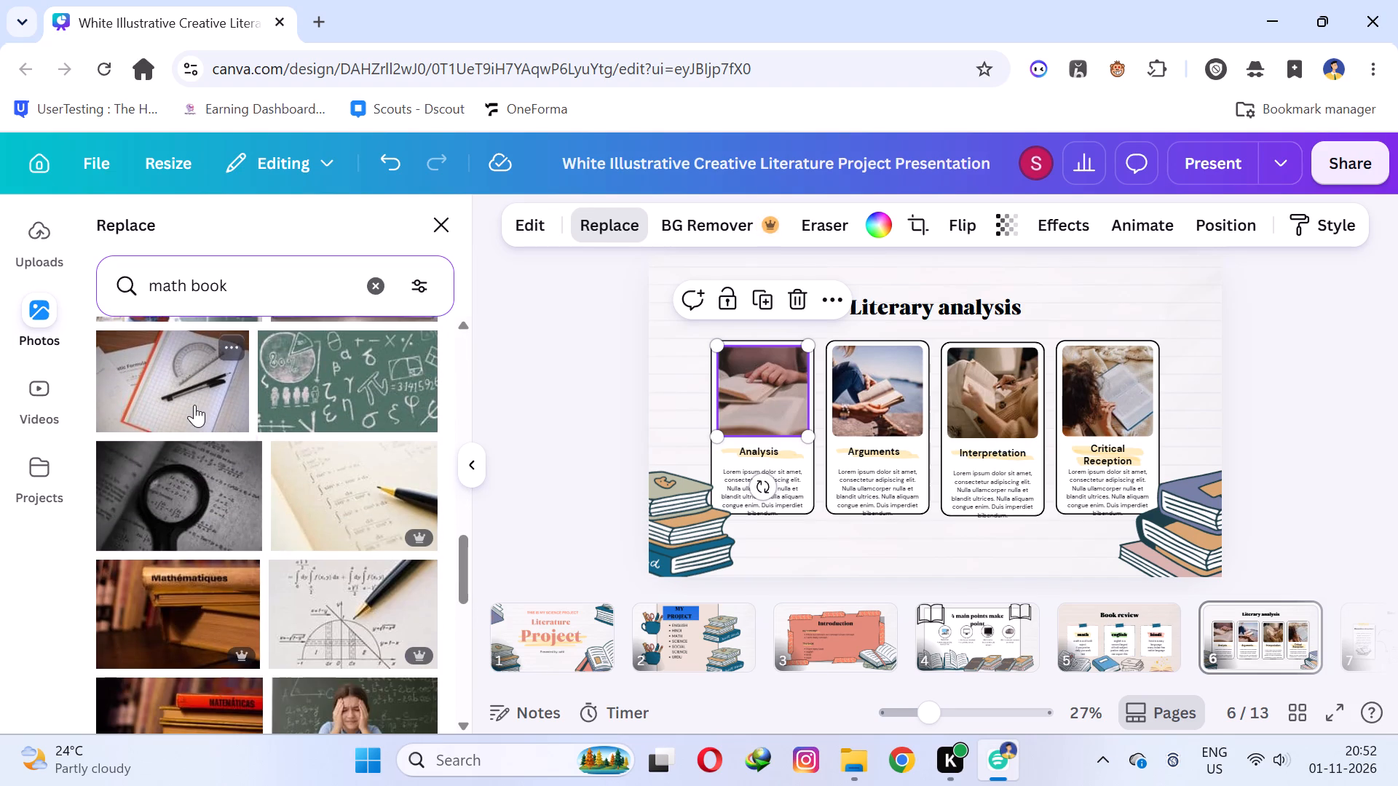
{"action": "left_click", "coordinate": [194, 405]}
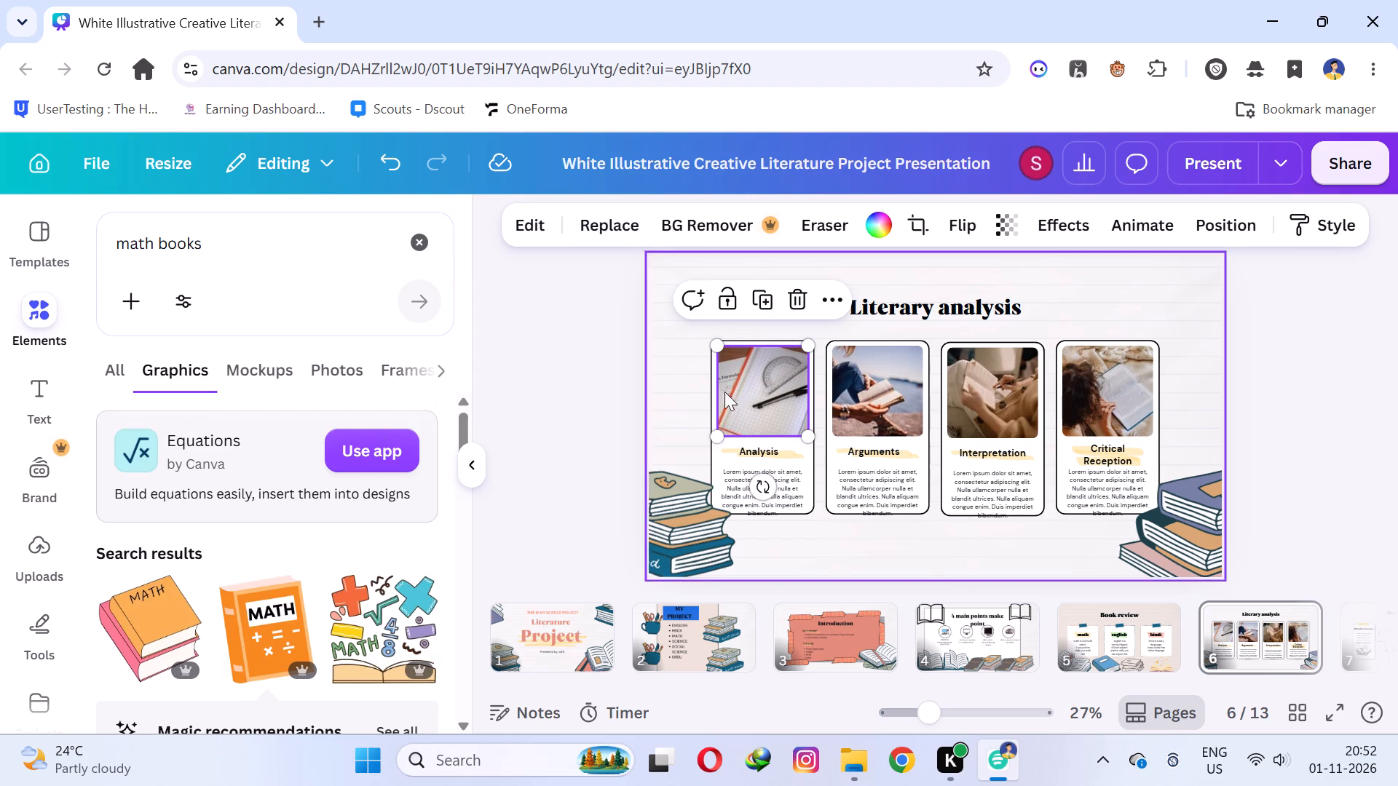
{"action": "left_click", "coordinate": [770, 381]}
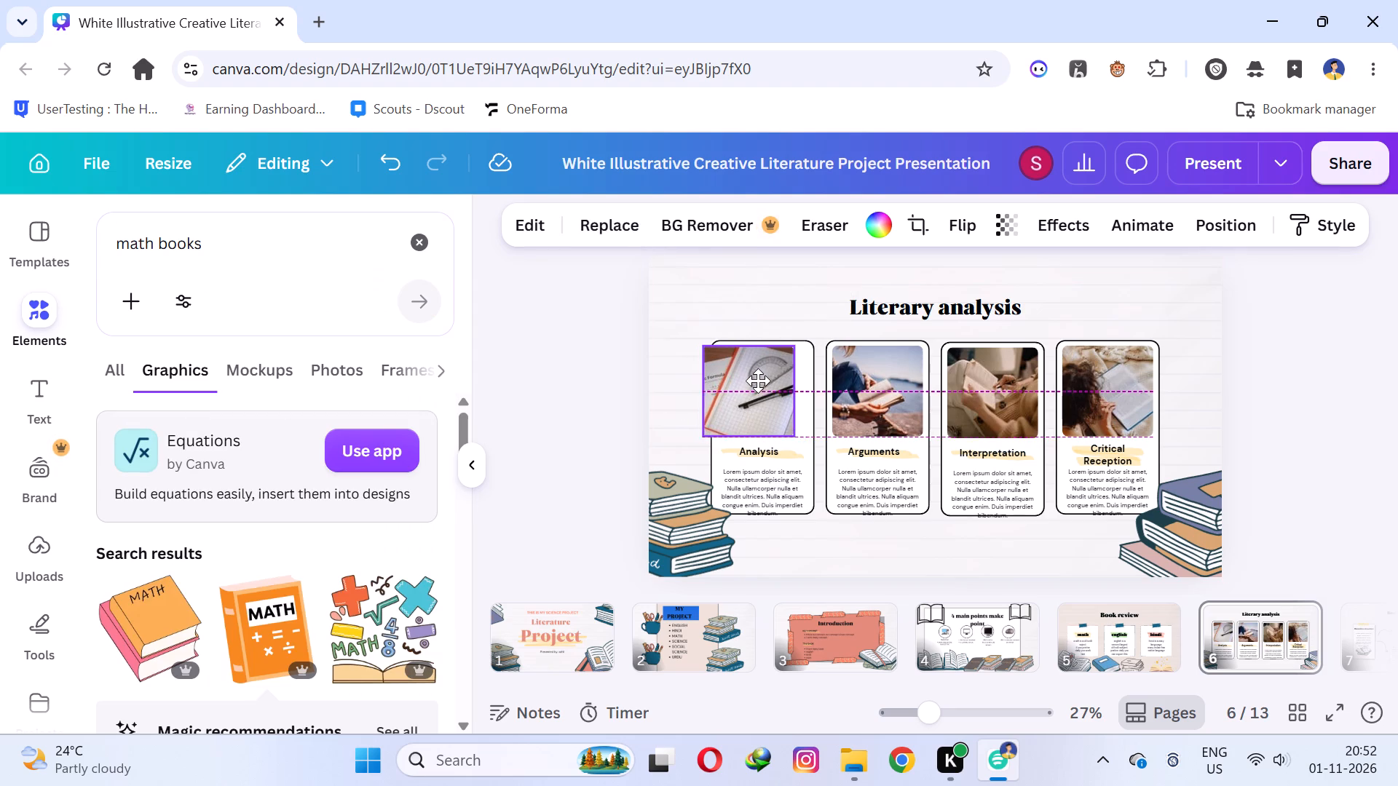
{"action": "left_click", "coordinate": [592, 374]}
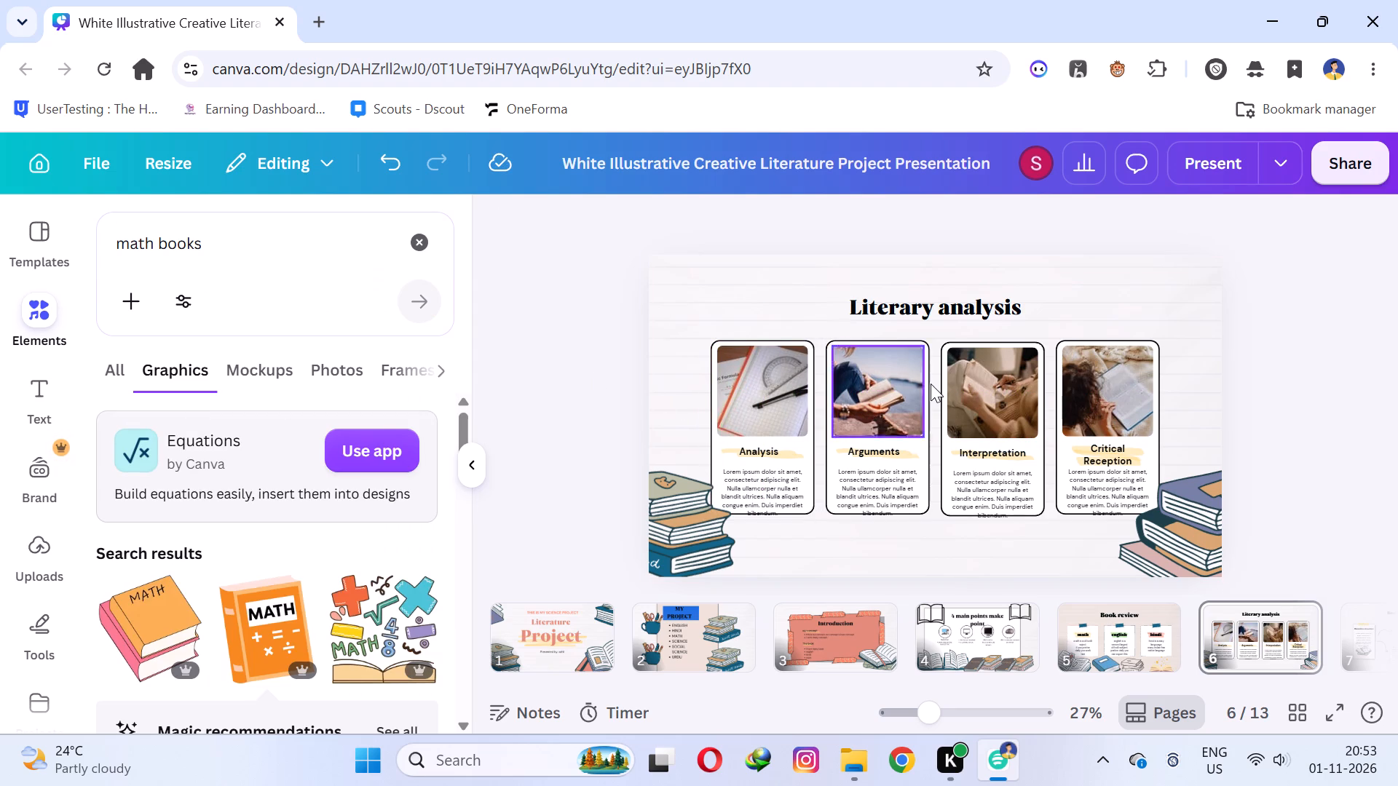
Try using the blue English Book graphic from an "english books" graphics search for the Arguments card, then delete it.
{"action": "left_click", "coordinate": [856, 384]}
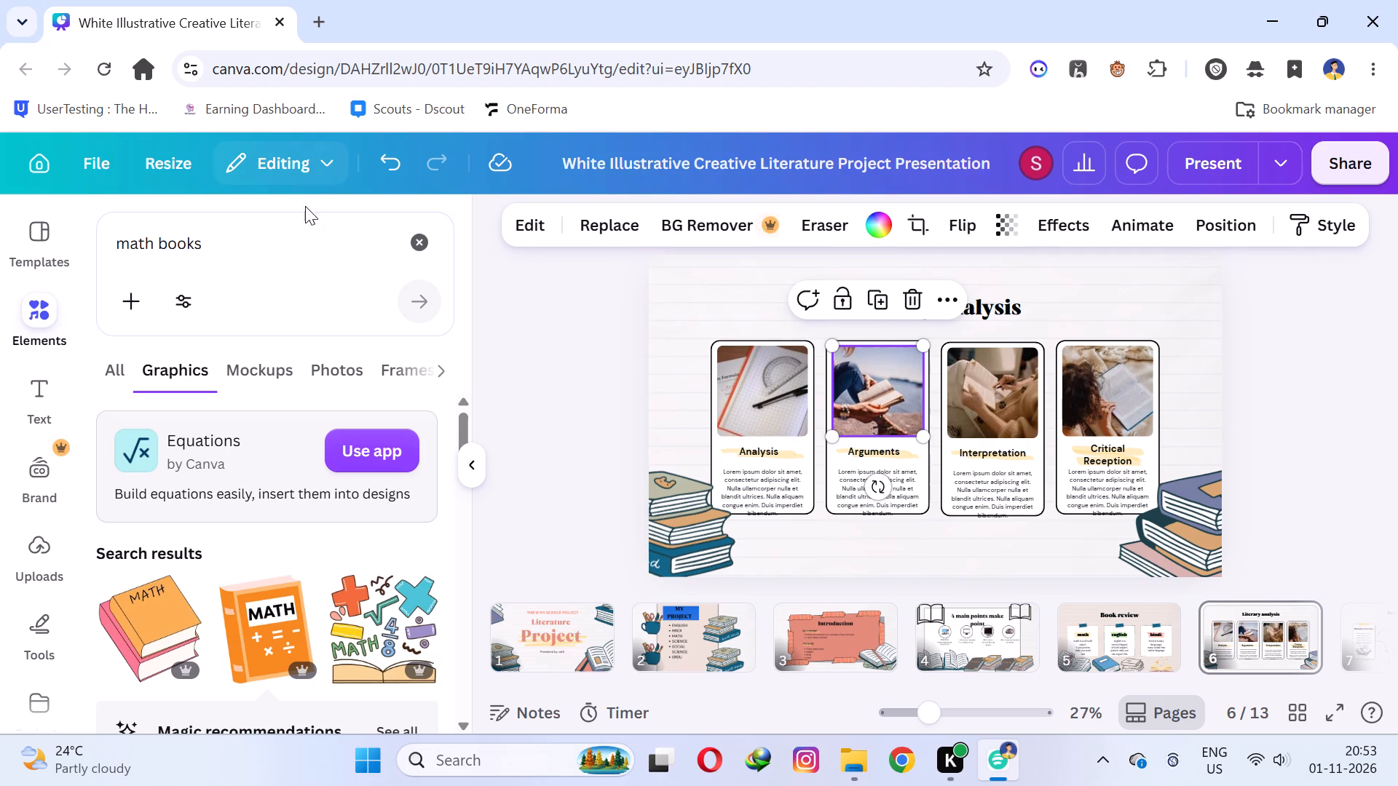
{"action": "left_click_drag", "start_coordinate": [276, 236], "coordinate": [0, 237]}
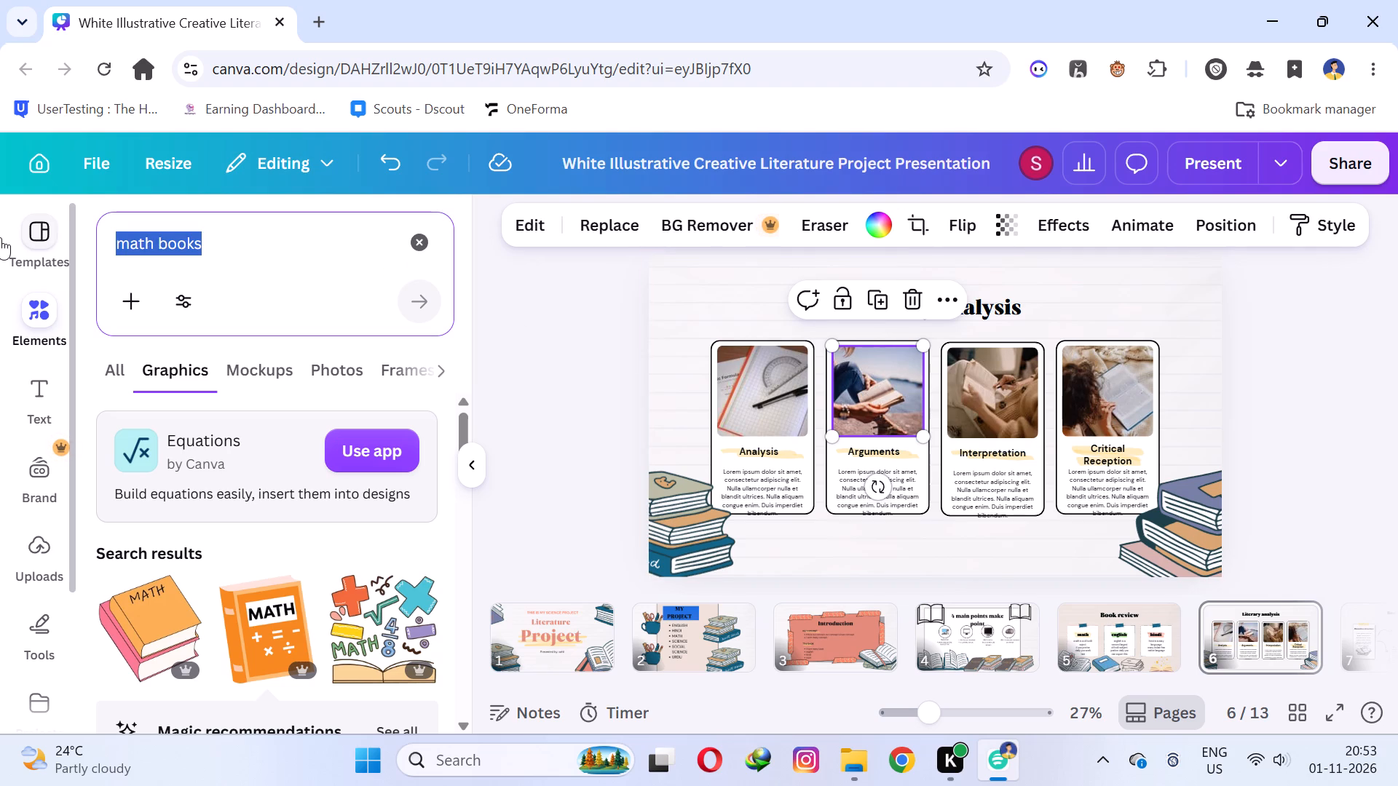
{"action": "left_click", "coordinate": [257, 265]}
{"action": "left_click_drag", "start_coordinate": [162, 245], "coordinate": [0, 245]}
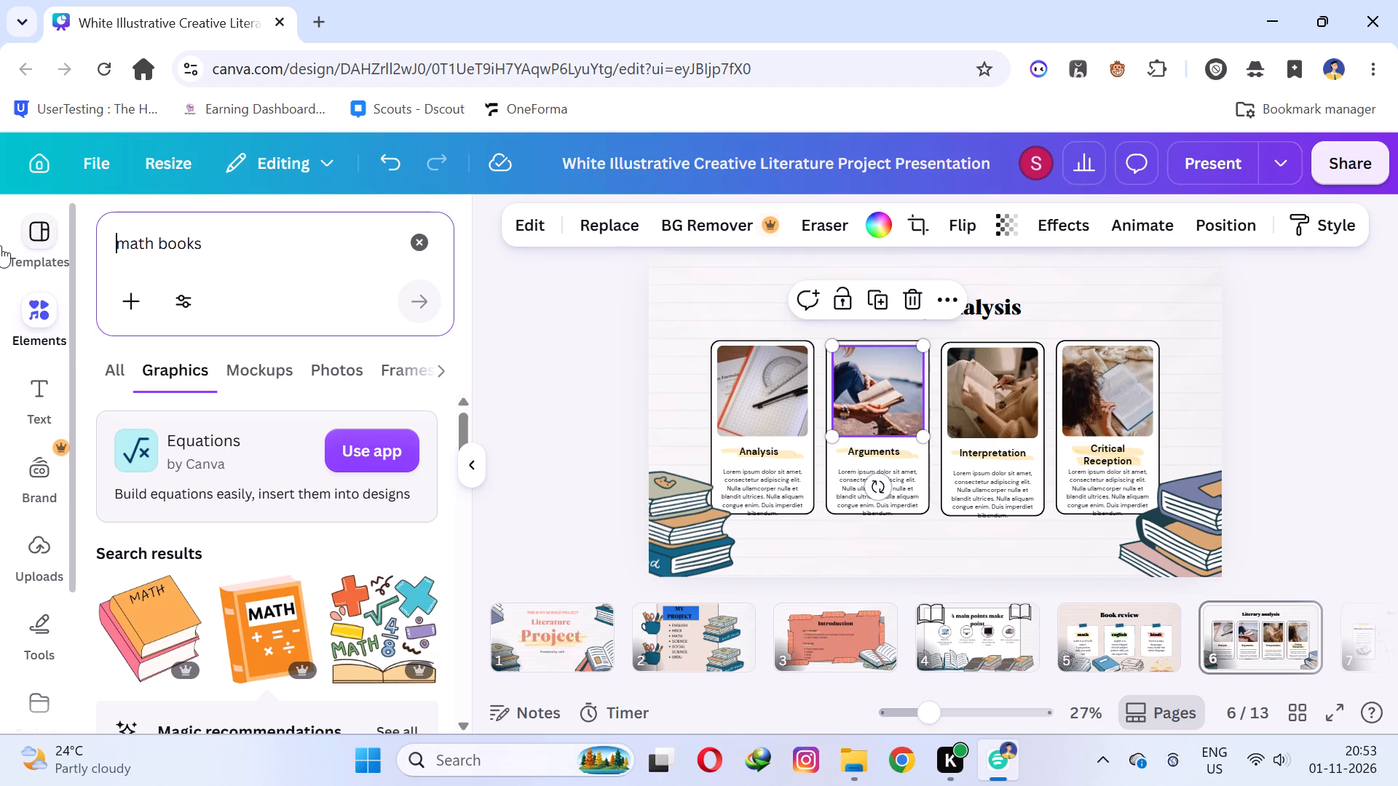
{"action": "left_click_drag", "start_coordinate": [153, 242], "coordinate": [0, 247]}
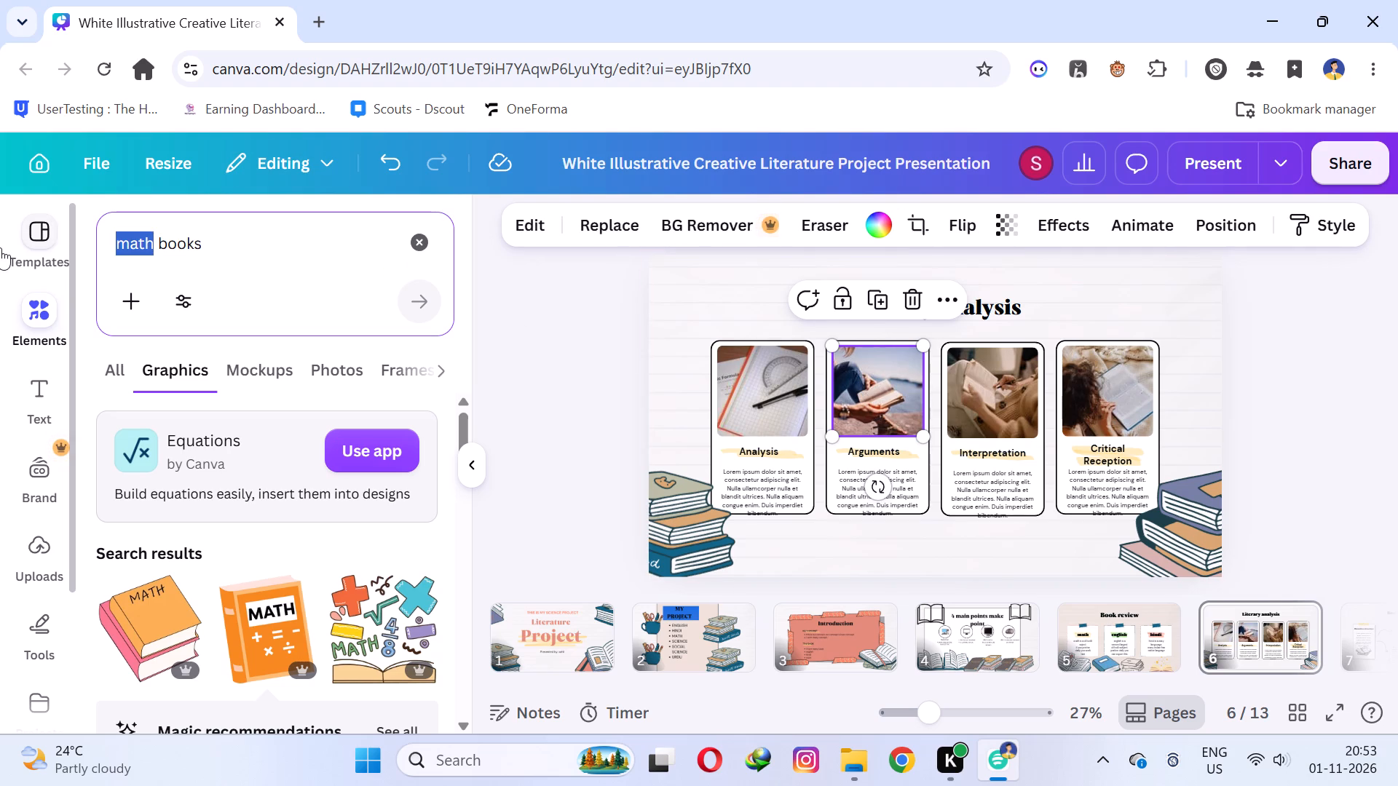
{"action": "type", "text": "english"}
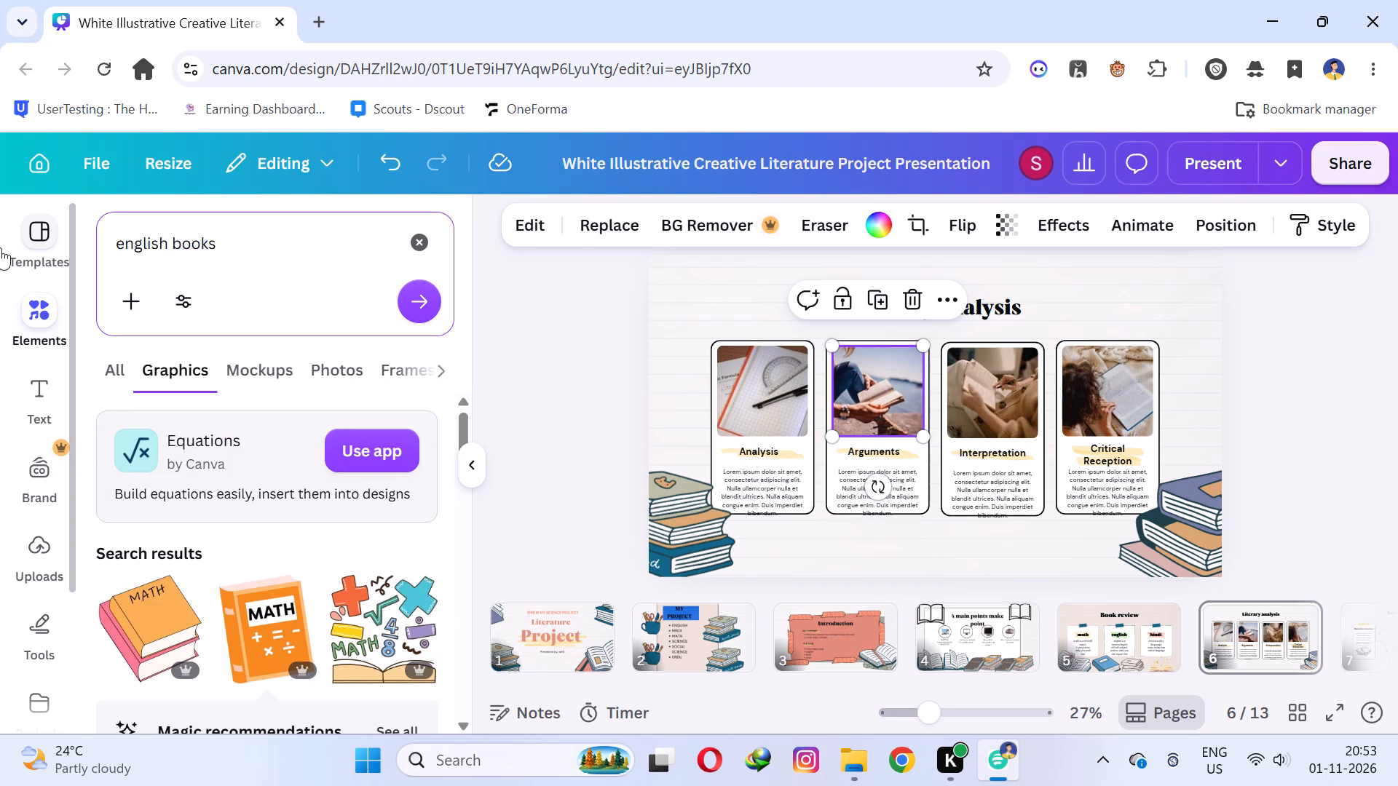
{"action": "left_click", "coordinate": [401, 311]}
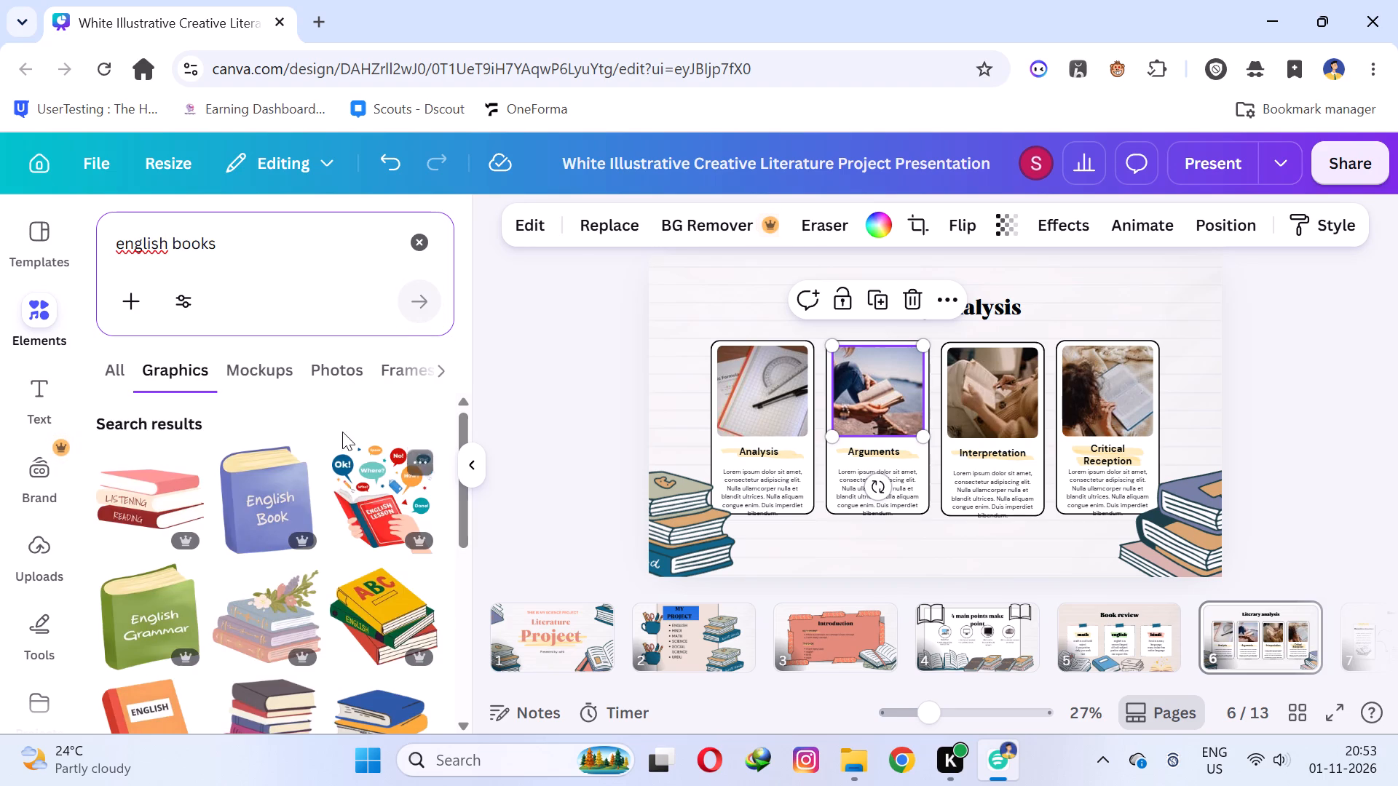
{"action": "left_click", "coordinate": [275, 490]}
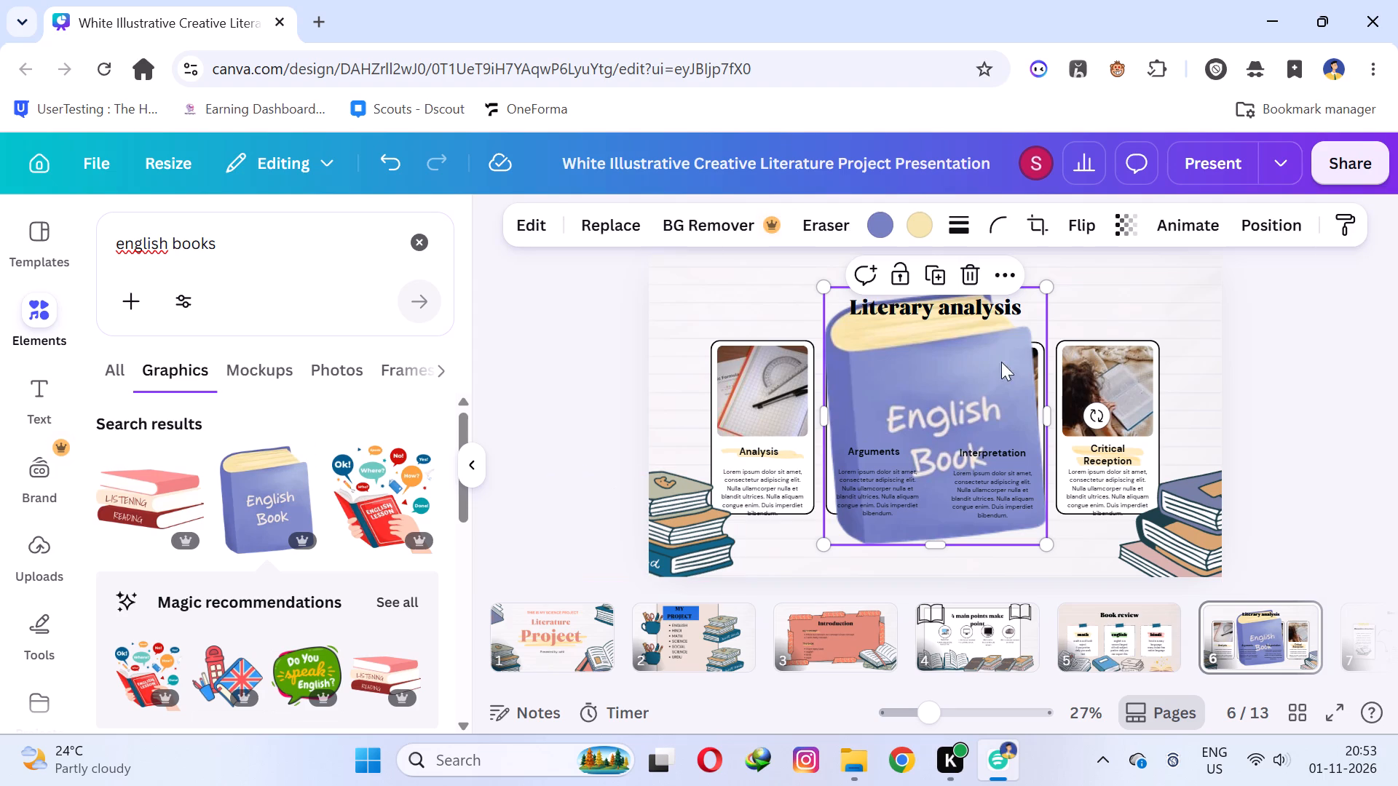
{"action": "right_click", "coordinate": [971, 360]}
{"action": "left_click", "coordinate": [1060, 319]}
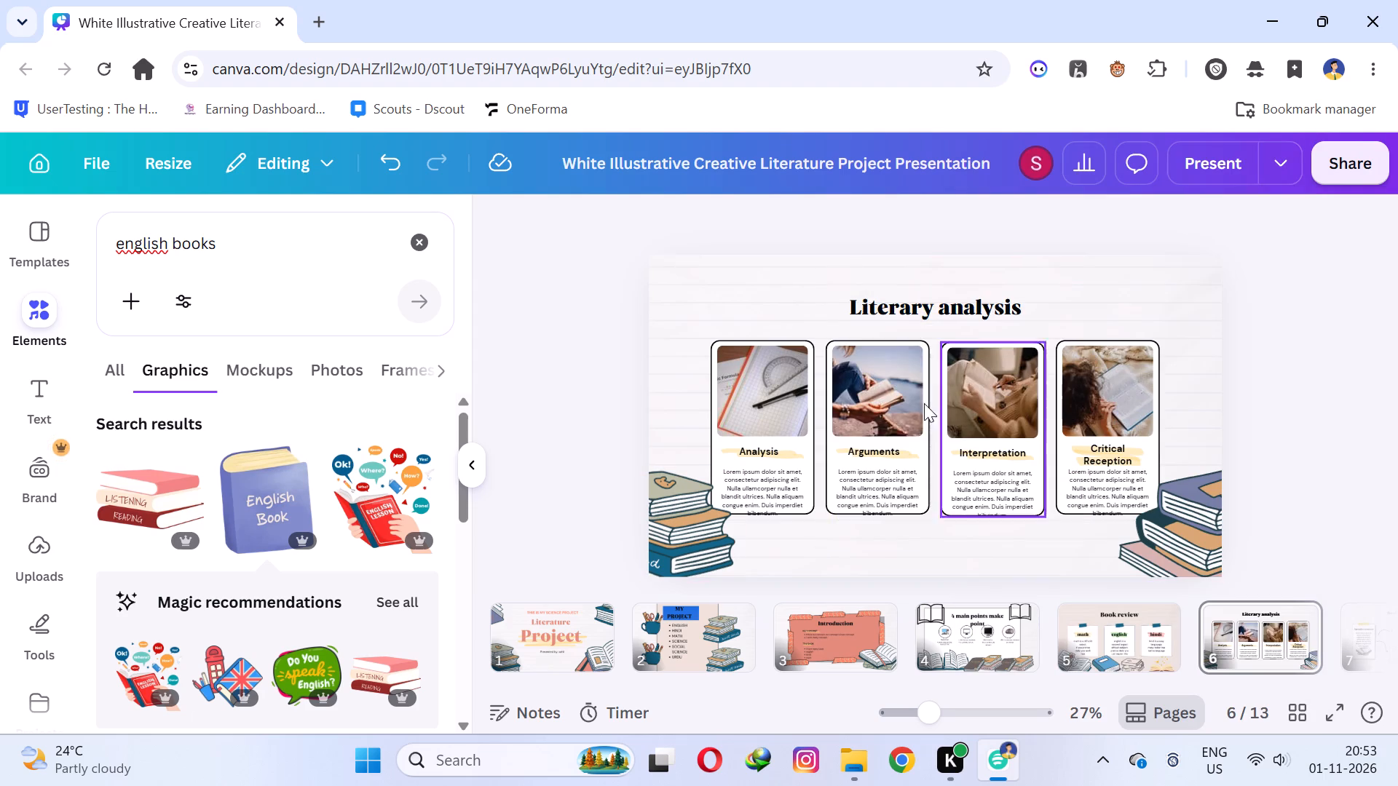
Replace the Arguments card's photo with the red ENGLISH book and pencil holder picture from an "english book" photo search.
{"action": "left_click", "coordinate": [875, 399]}
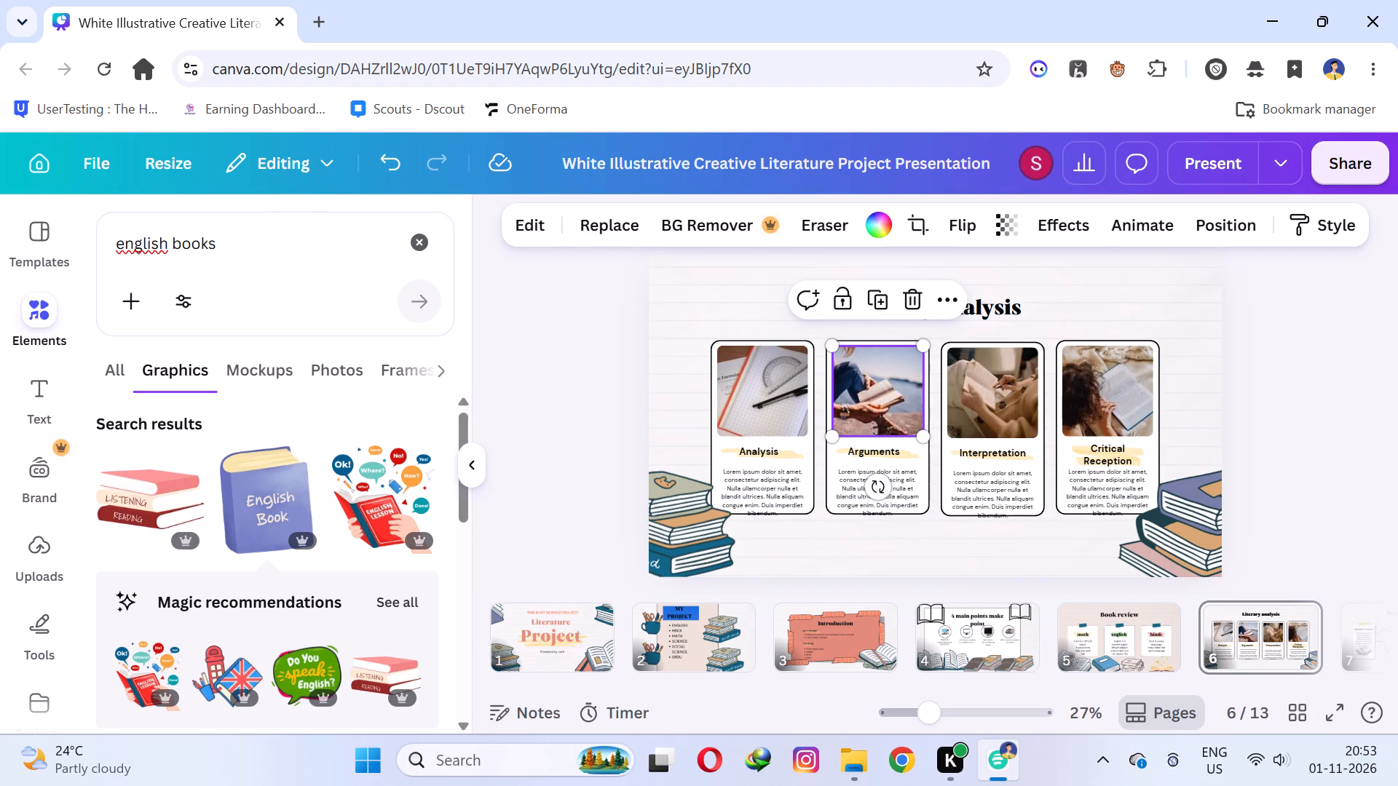
{"action": "left_click", "coordinate": [614, 234]}
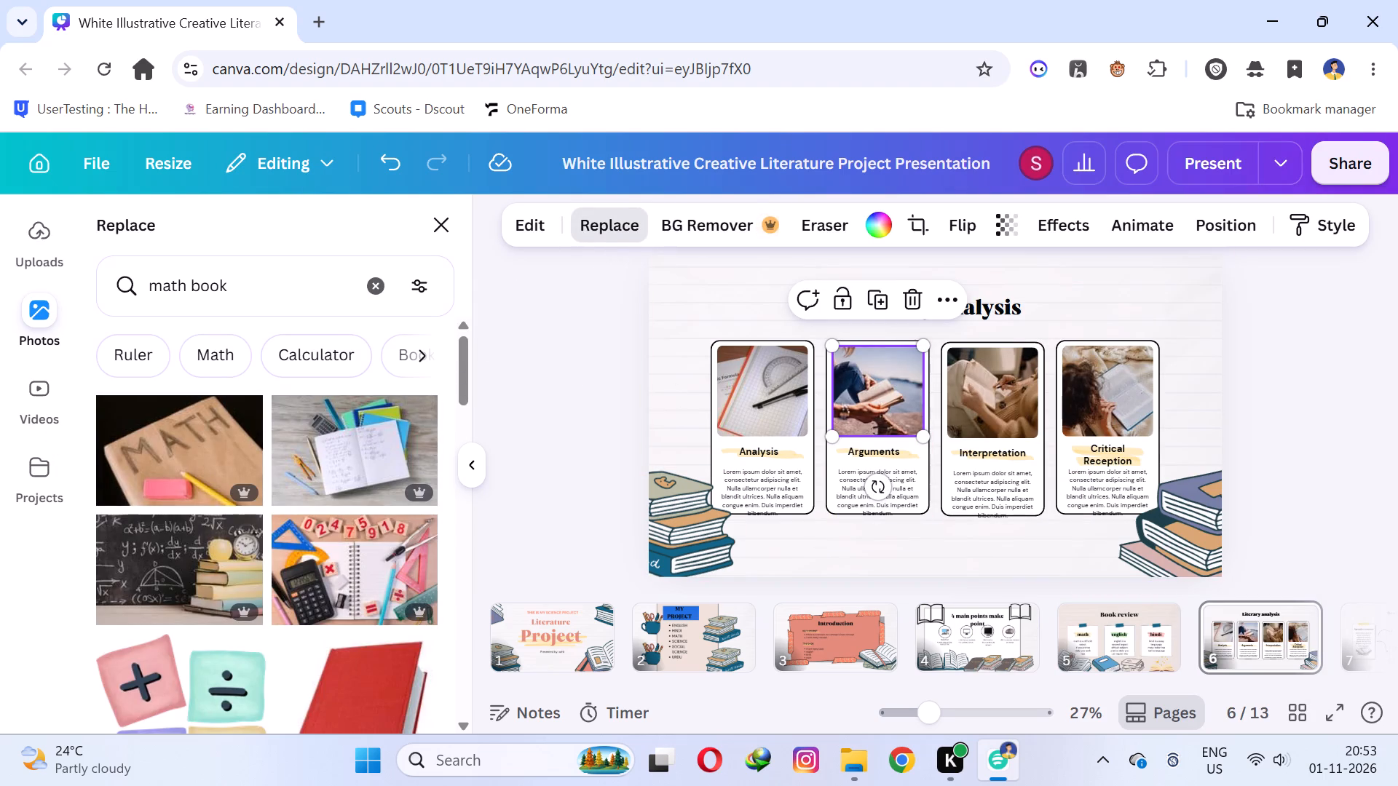
{"action": "left_click_drag", "start_coordinate": [186, 274], "coordinate": [13, 298]}
{"action": "type", "text": "english"}
{"action": "key", "text": "Return"}
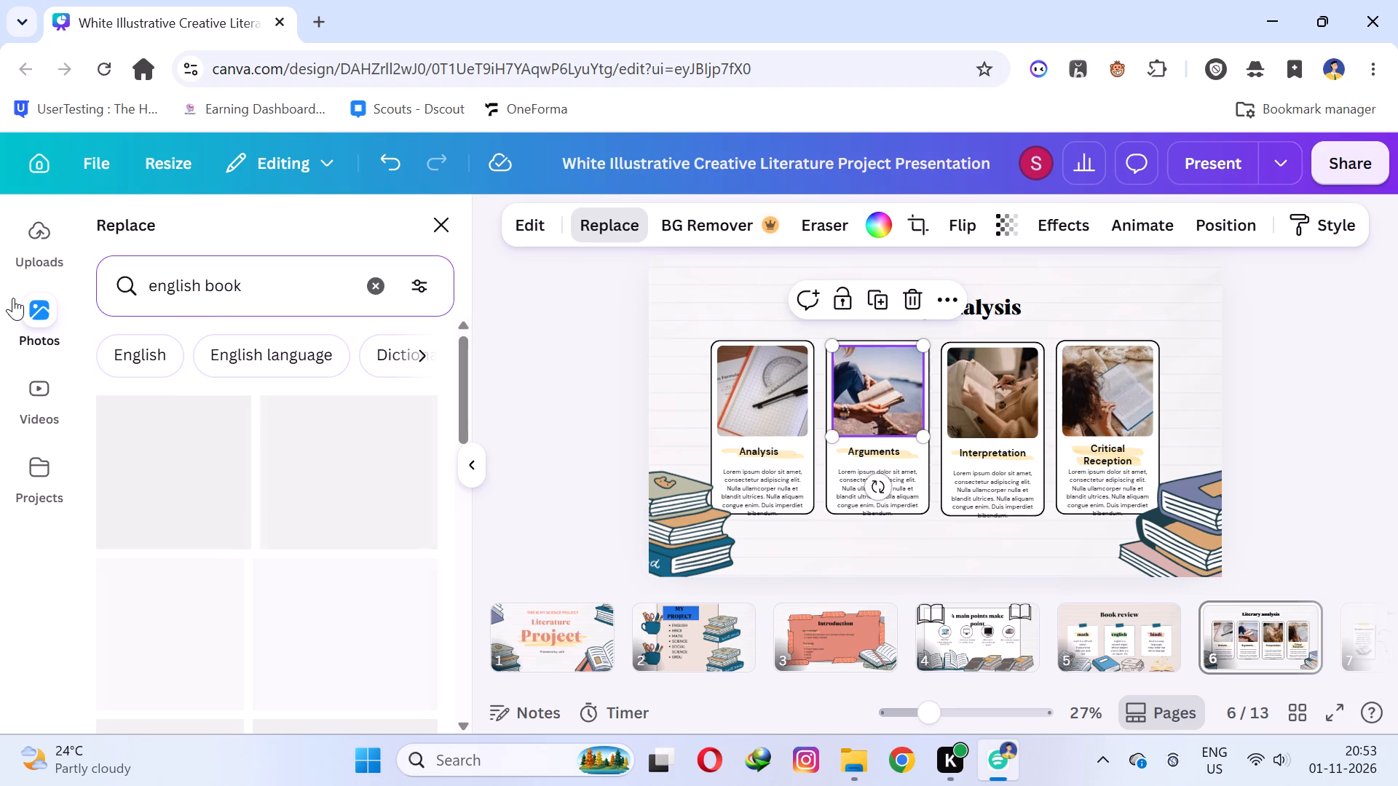
{"action": "scroll", "coordinate": [138, 439], "scroll_direction": "down", "scroll_amount": 1}
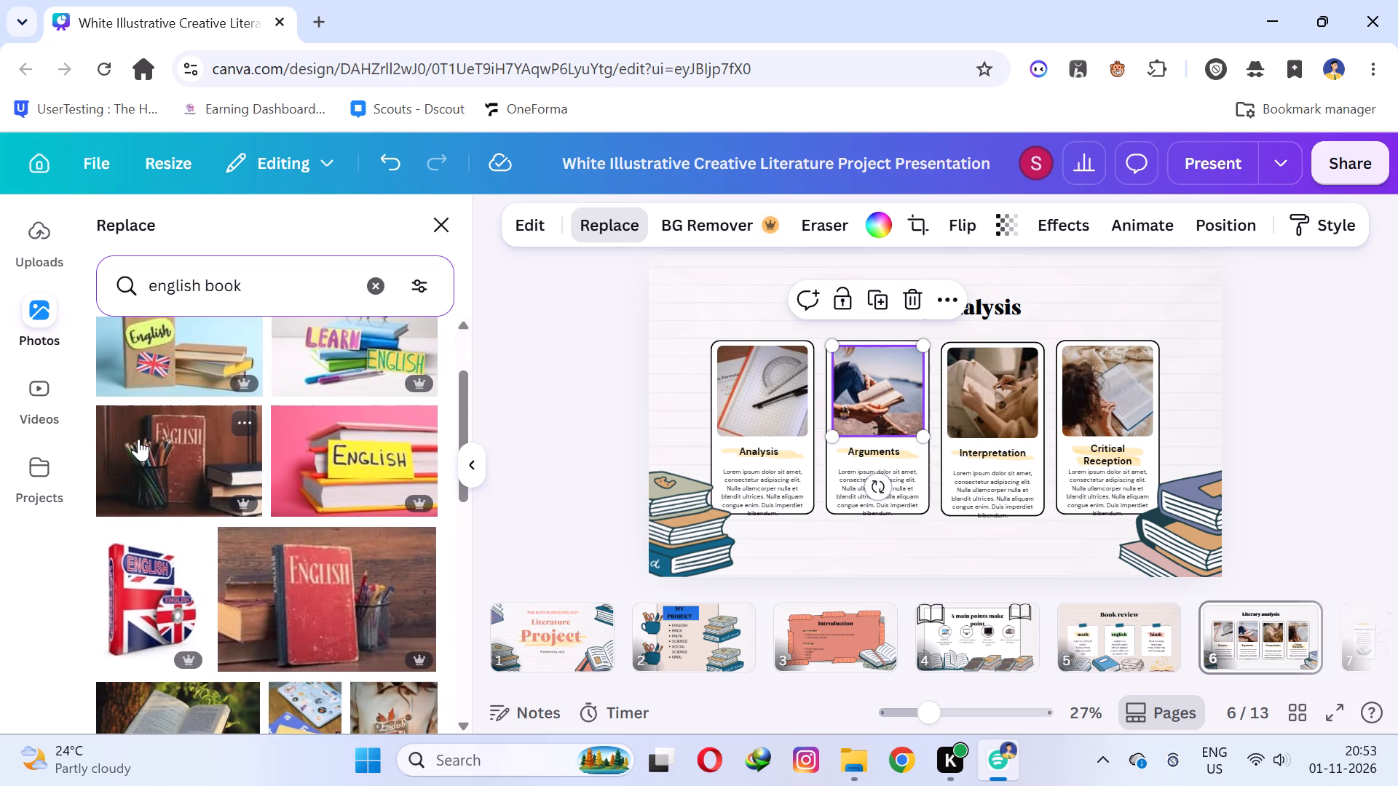
{"action": "left_click", "coordinate": [288, 536]}
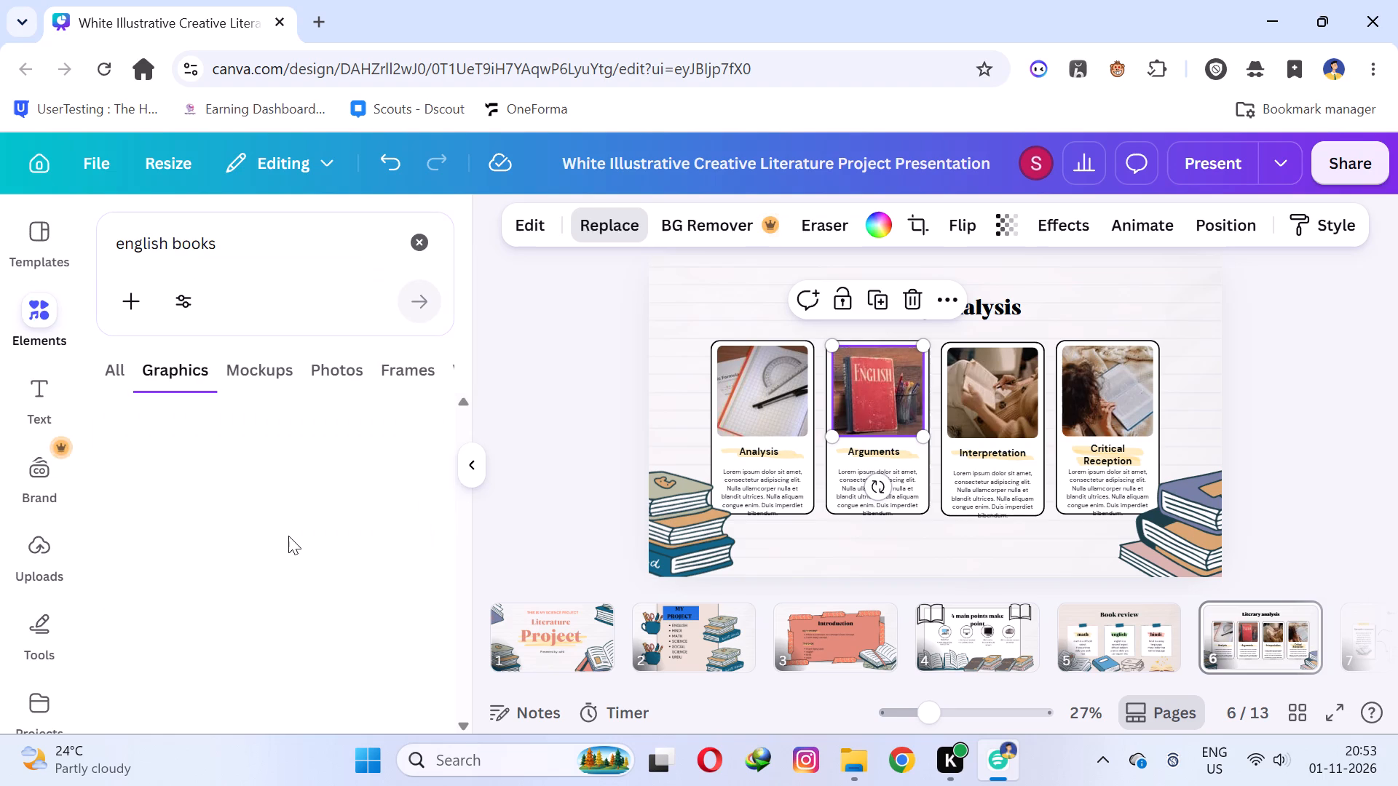
Replace the Interpretation card's photo with the standing red book picture from an "urdu book" photo search.
{"action": "left_click", "coordinate": [985, 384]}
{"action": "left_click_drag", "start_coordinate": [232, 247], "coordinate": [0, 230]}
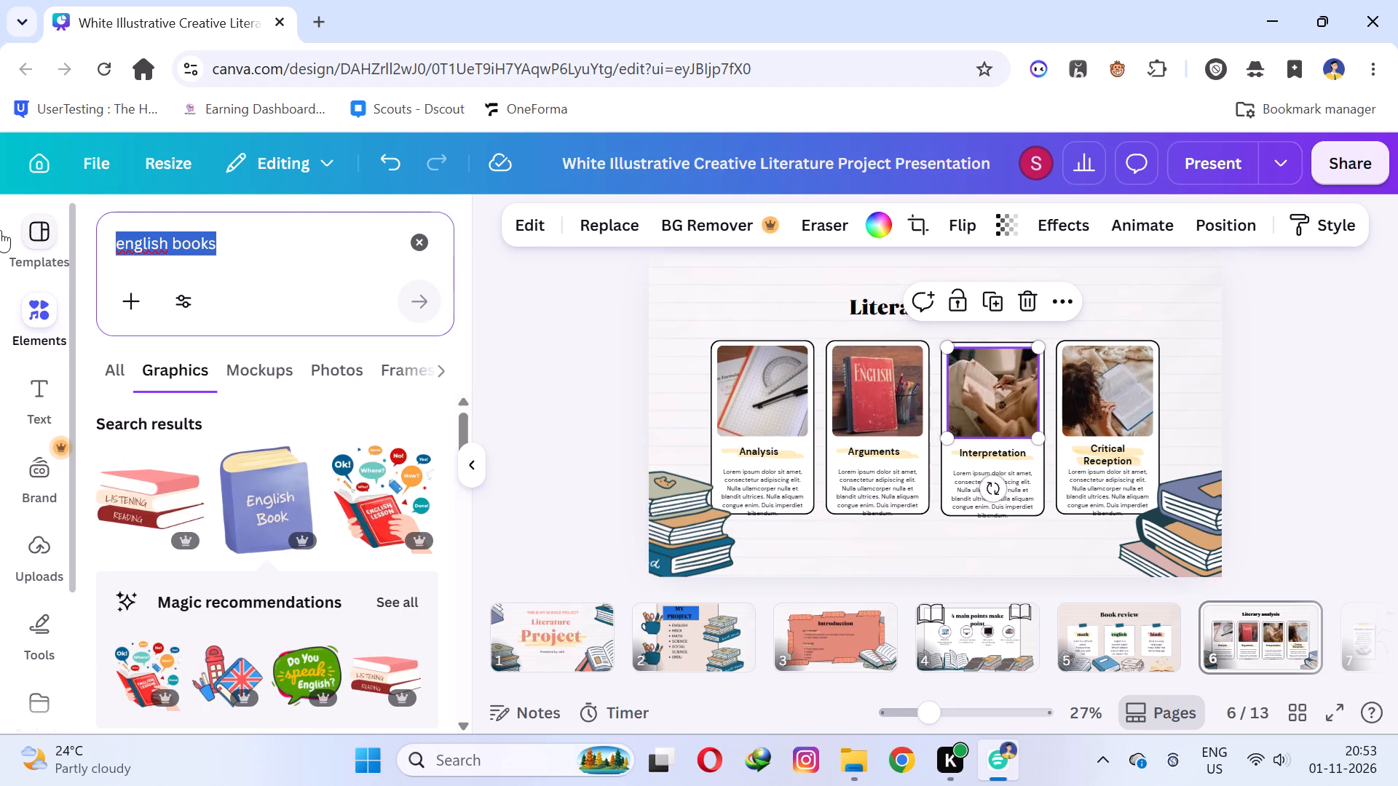
{"action": "left_click", "coordinate": [982, 381]}
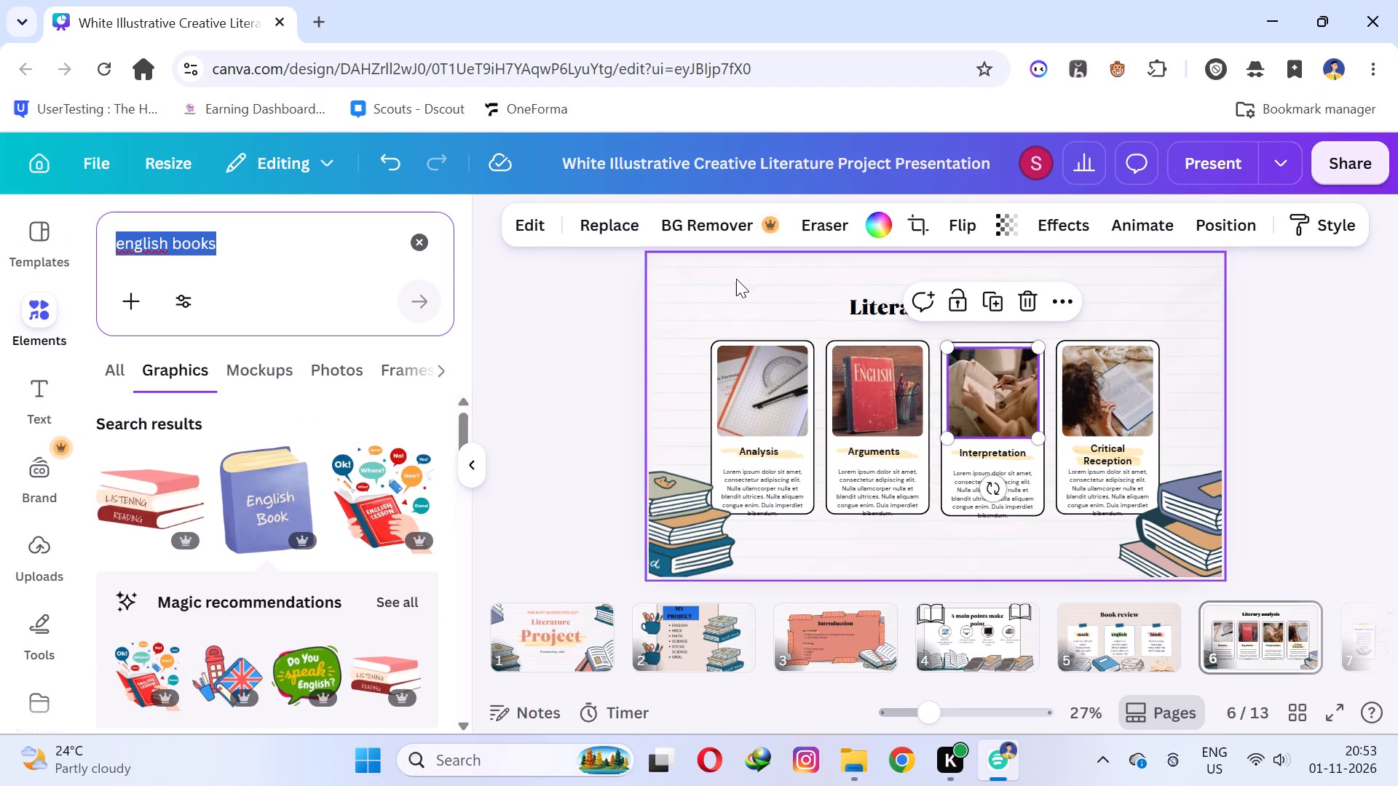
{"action": "left_click", "coordinate": [970, 380]}
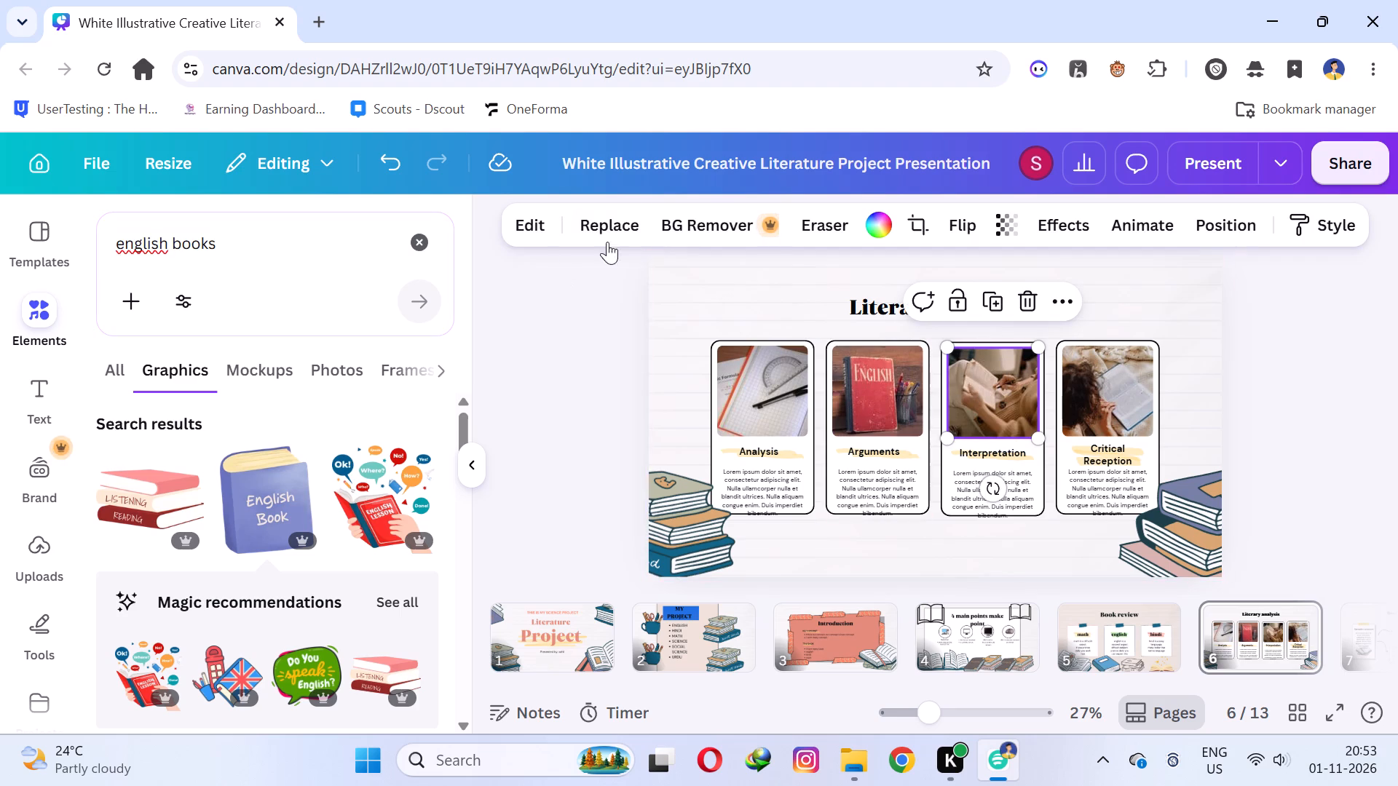
{"action": "left_click", "coordinate": [628, 227]}
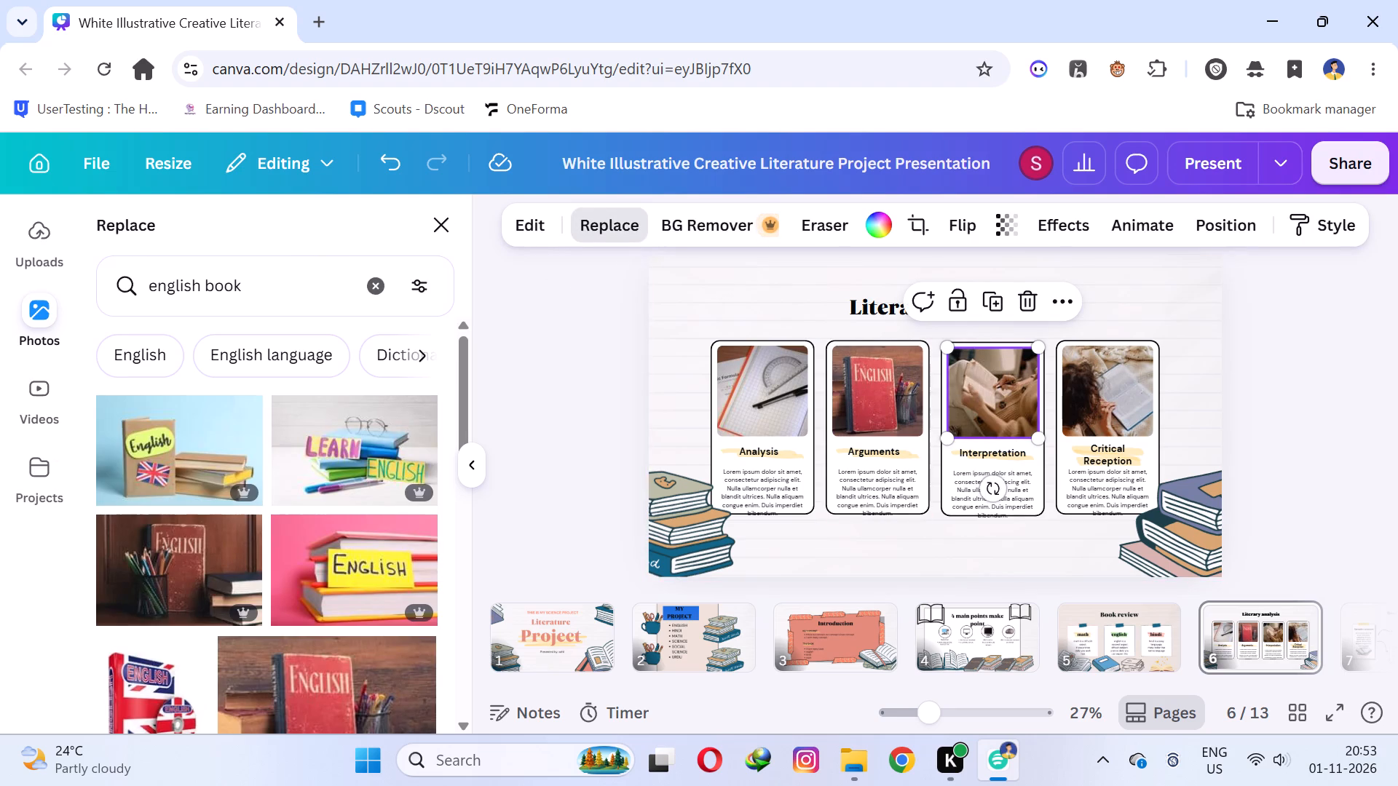
{"action": "left_click_drag", "start_coordinate": [197, 275], "coordinate": [0, 280]}
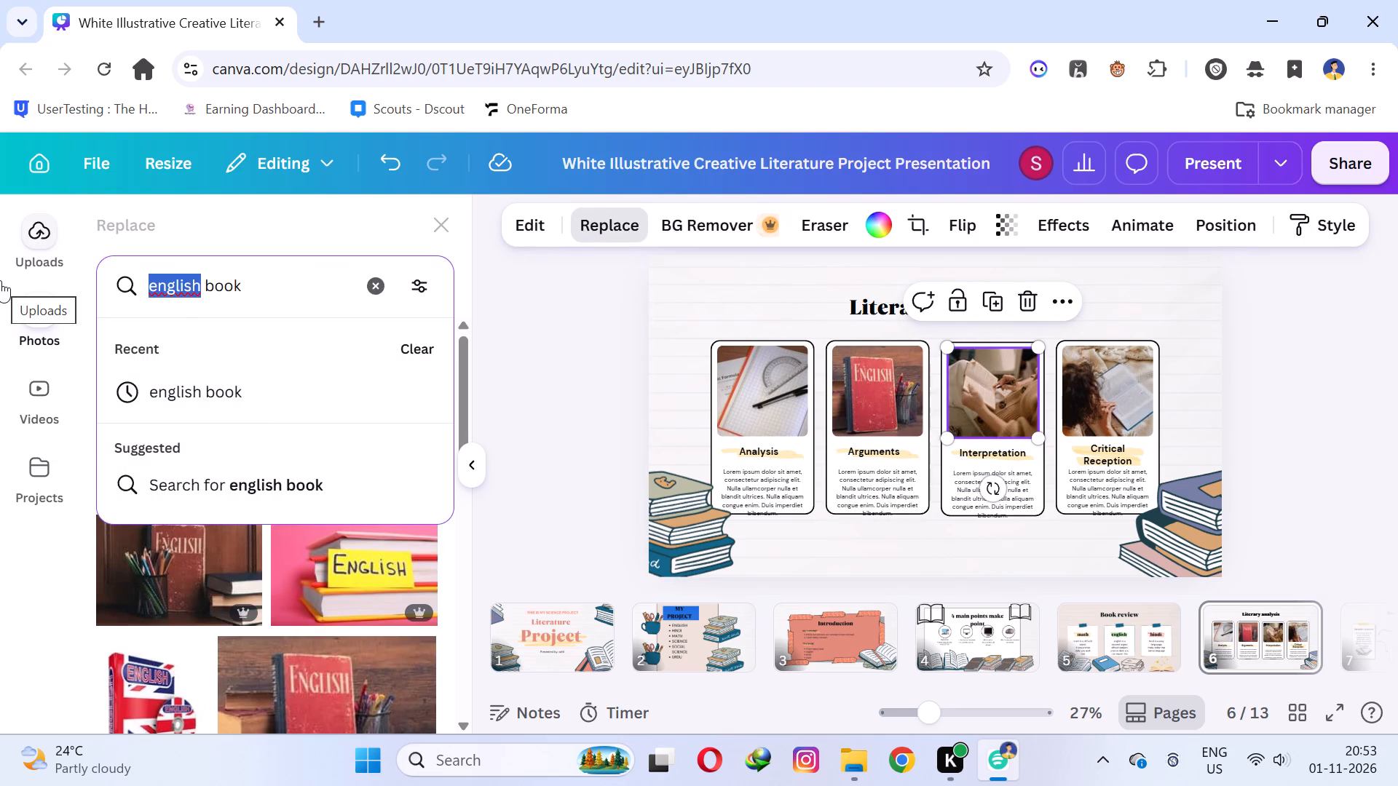
{"action": "type", "text": "urd"}
{"action": "key", "text": "u"}
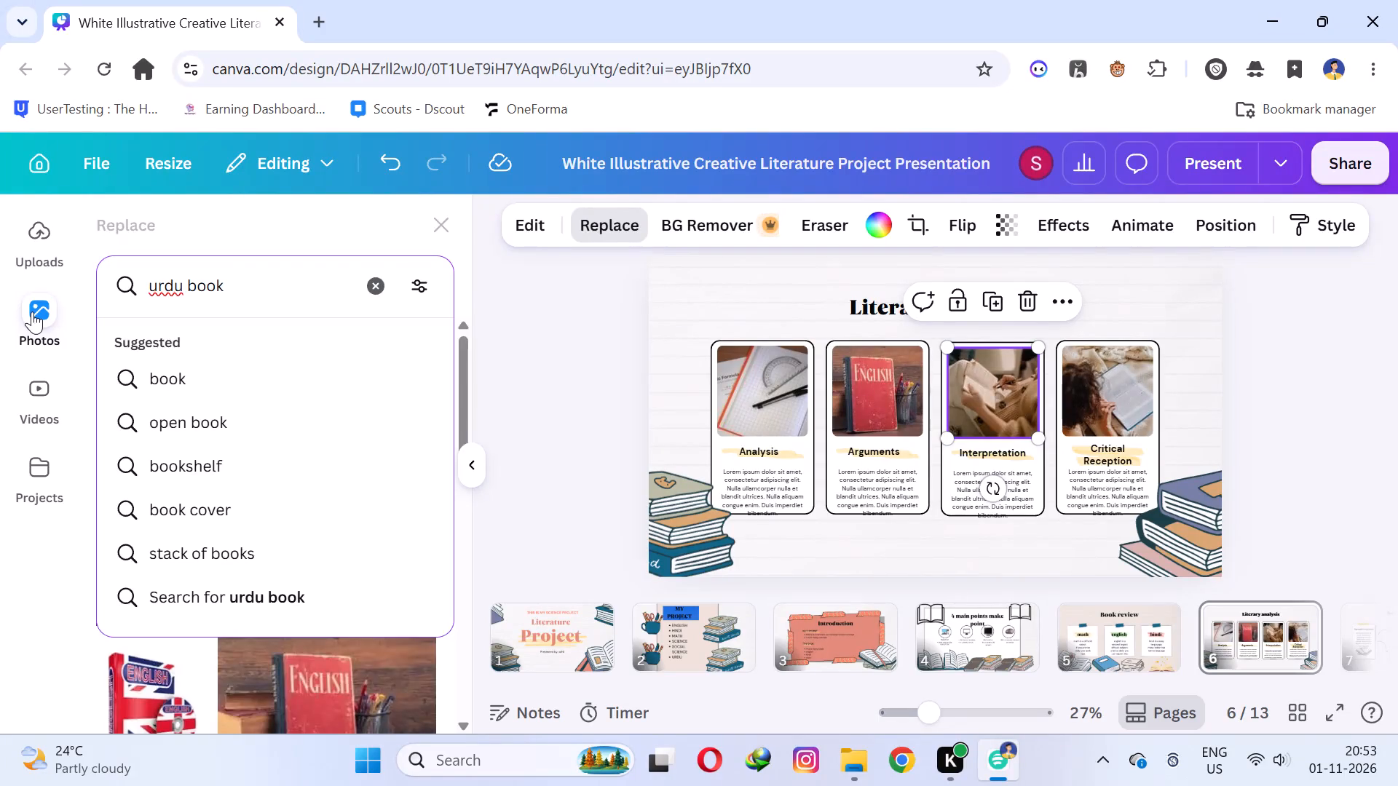
{"action": "key", "text": "Return"}
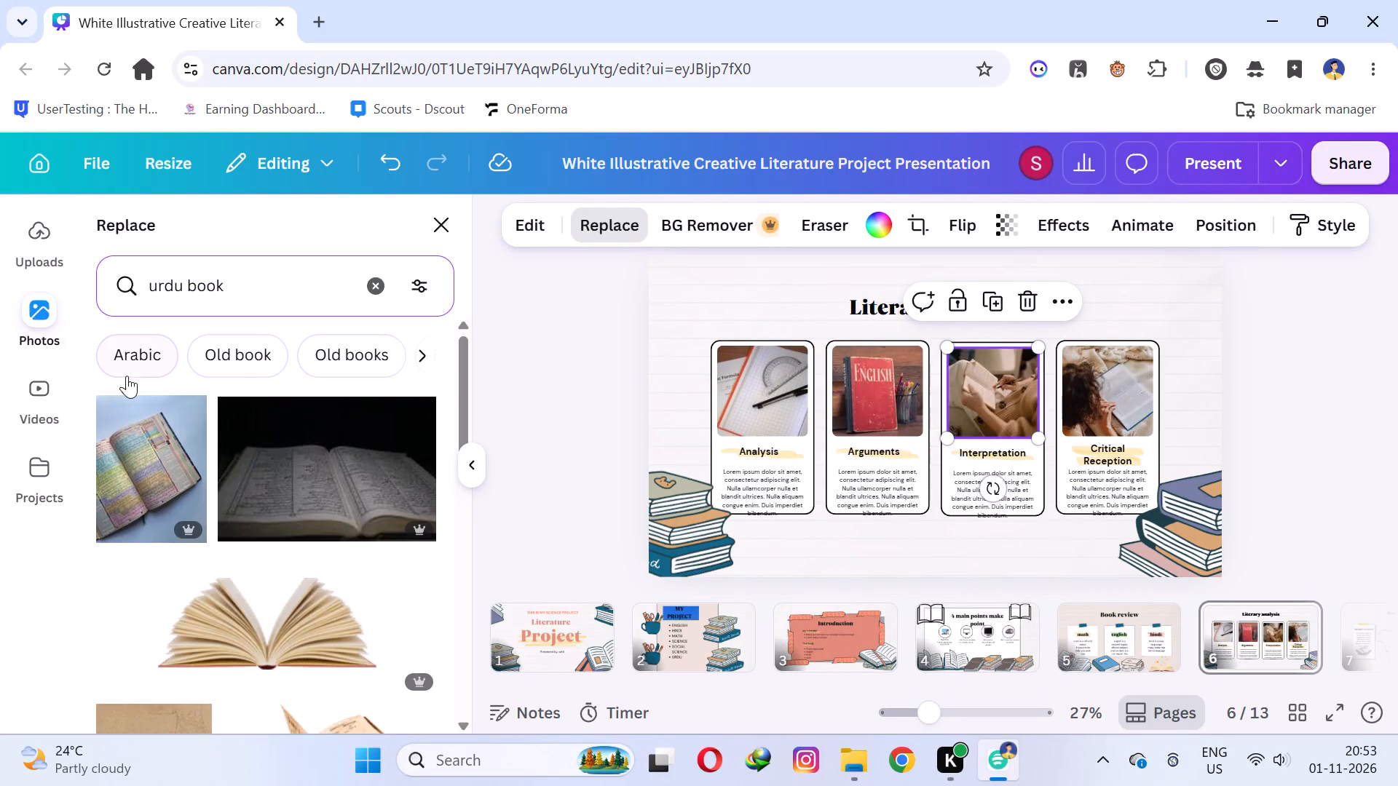
{"action": "scroll", "coordinate": [146, 376], "scroll_direction": "down", "scroll_amount": 5}
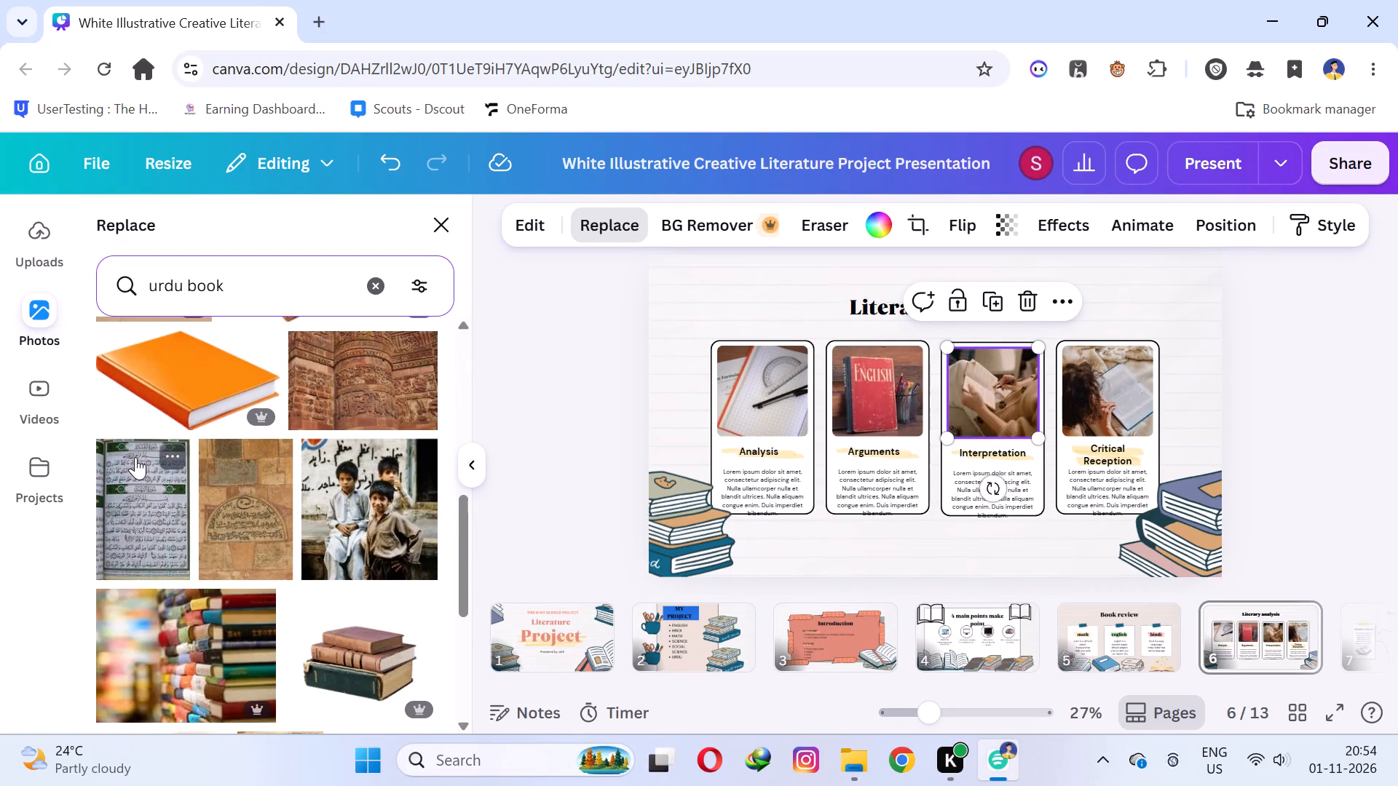
{"action": "scroll", "coordinate": [135, 457], "scroll_direction": "down", "scroll_amount": 3}
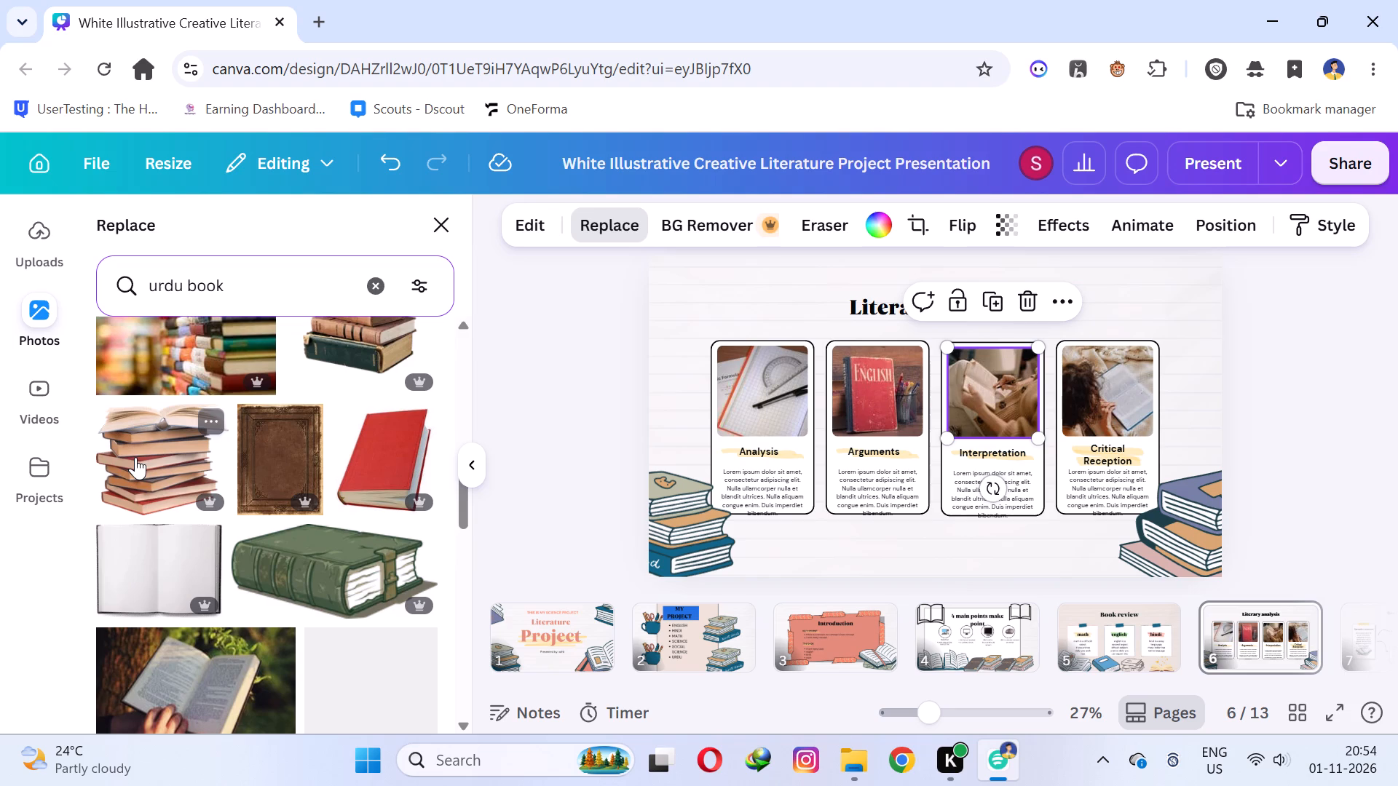
{"action": "left_click", "coordinate": [362, 440]}
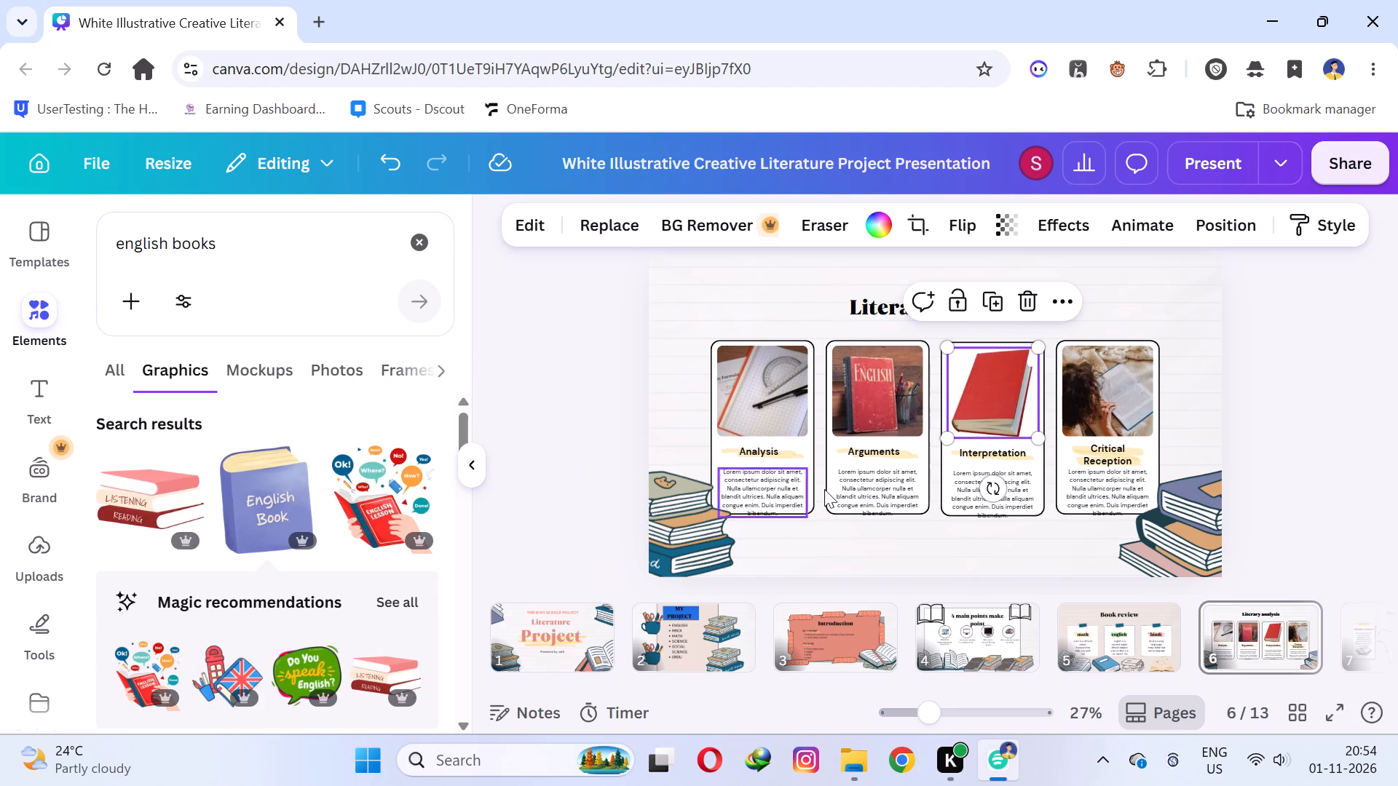
Replace the Critical Reception card's photo with the "Science & Technology" book spines picture from a "science book" photo search.
{"action": "left_click", "coordinate": [1097, 409]}
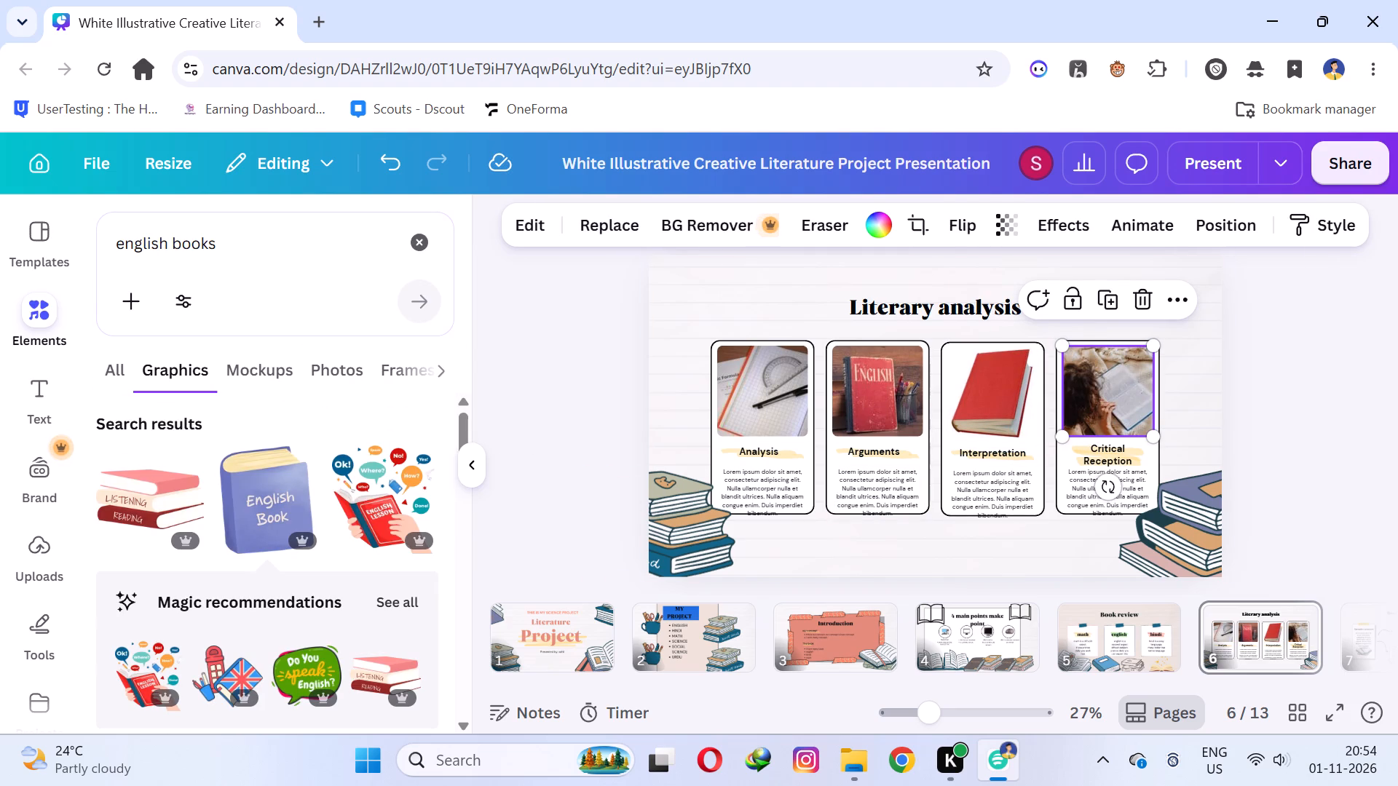
{"action": "left_click_drag", "start_coordinate": [274, 248], "coordinate": [250, 255]}
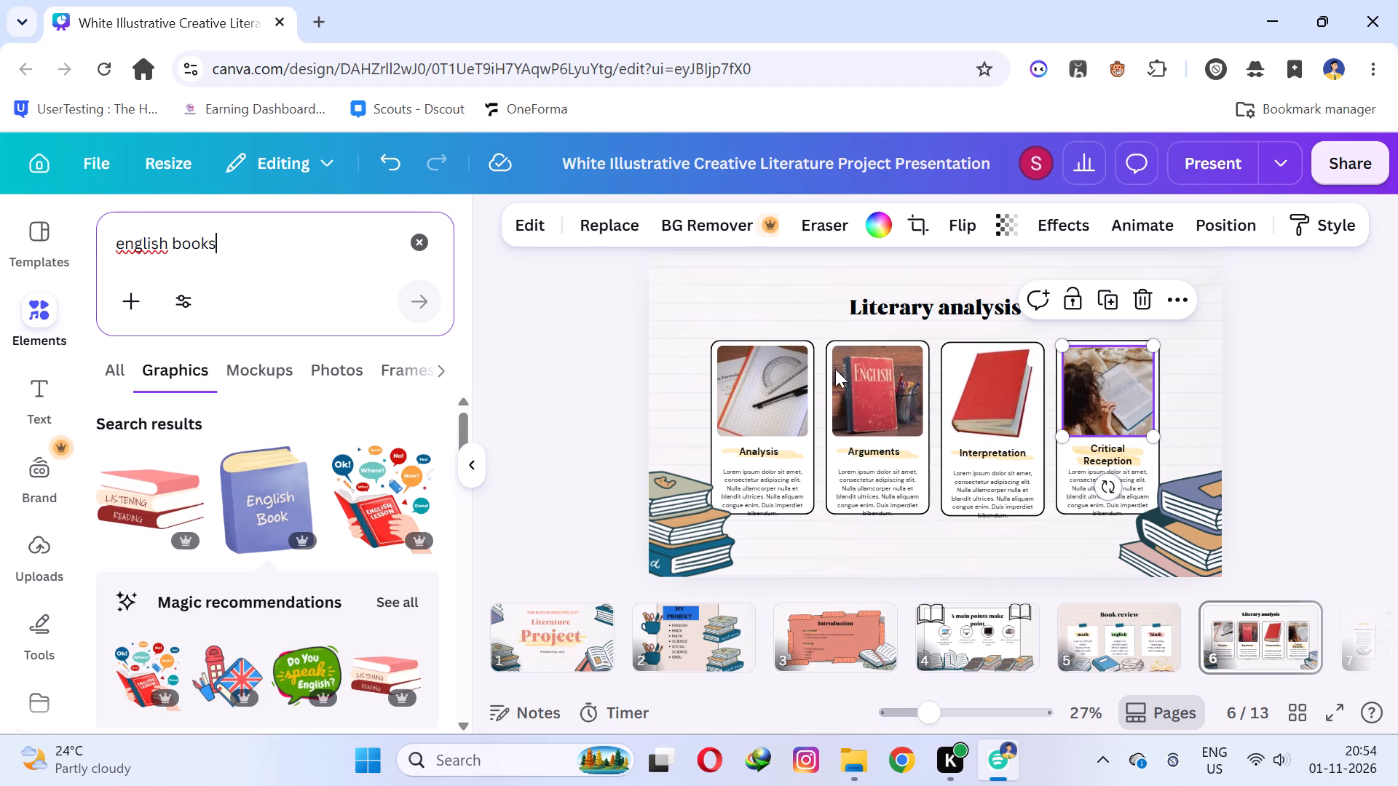
{"action": "left_click", "coordinate": [1130, 387]}
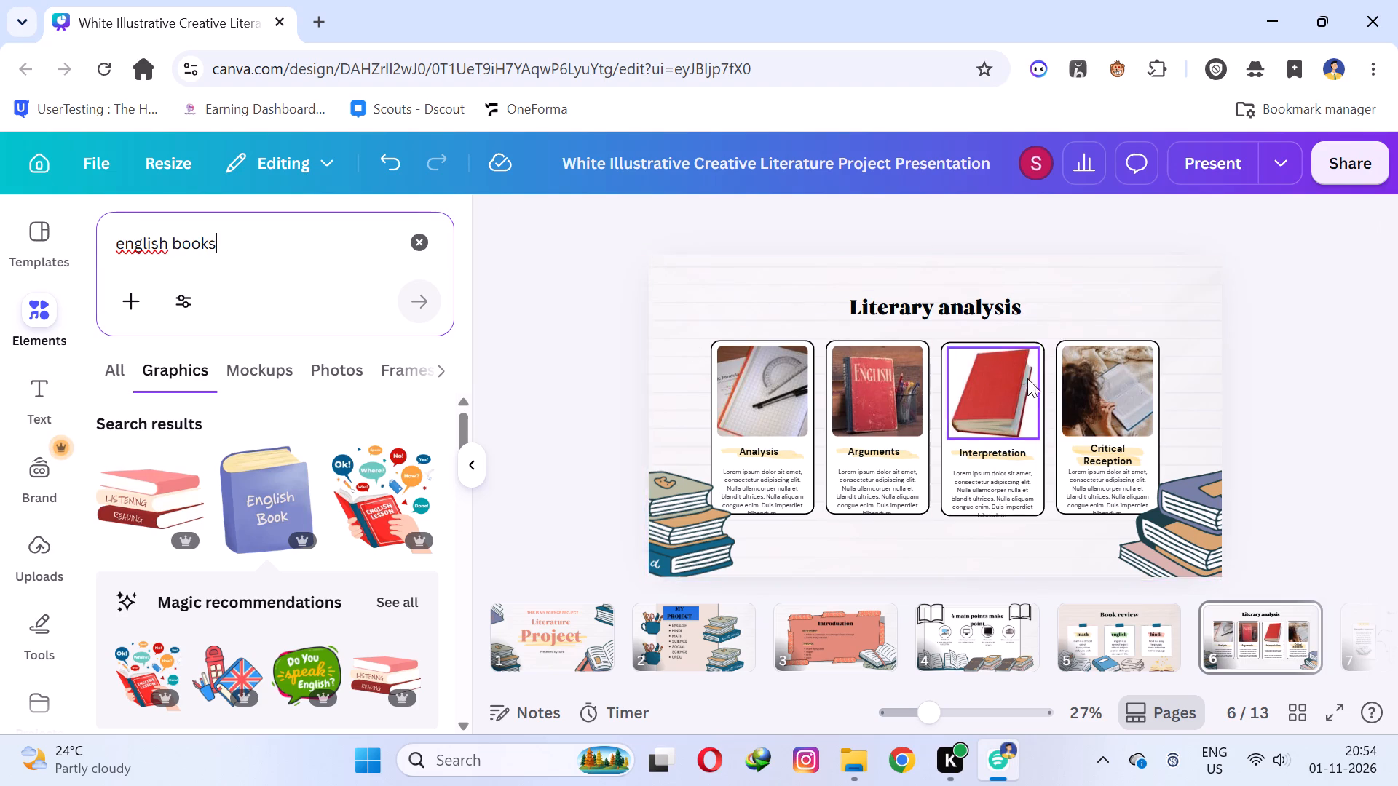
{"action": "left_click", "coordinate": [1092, 386]}
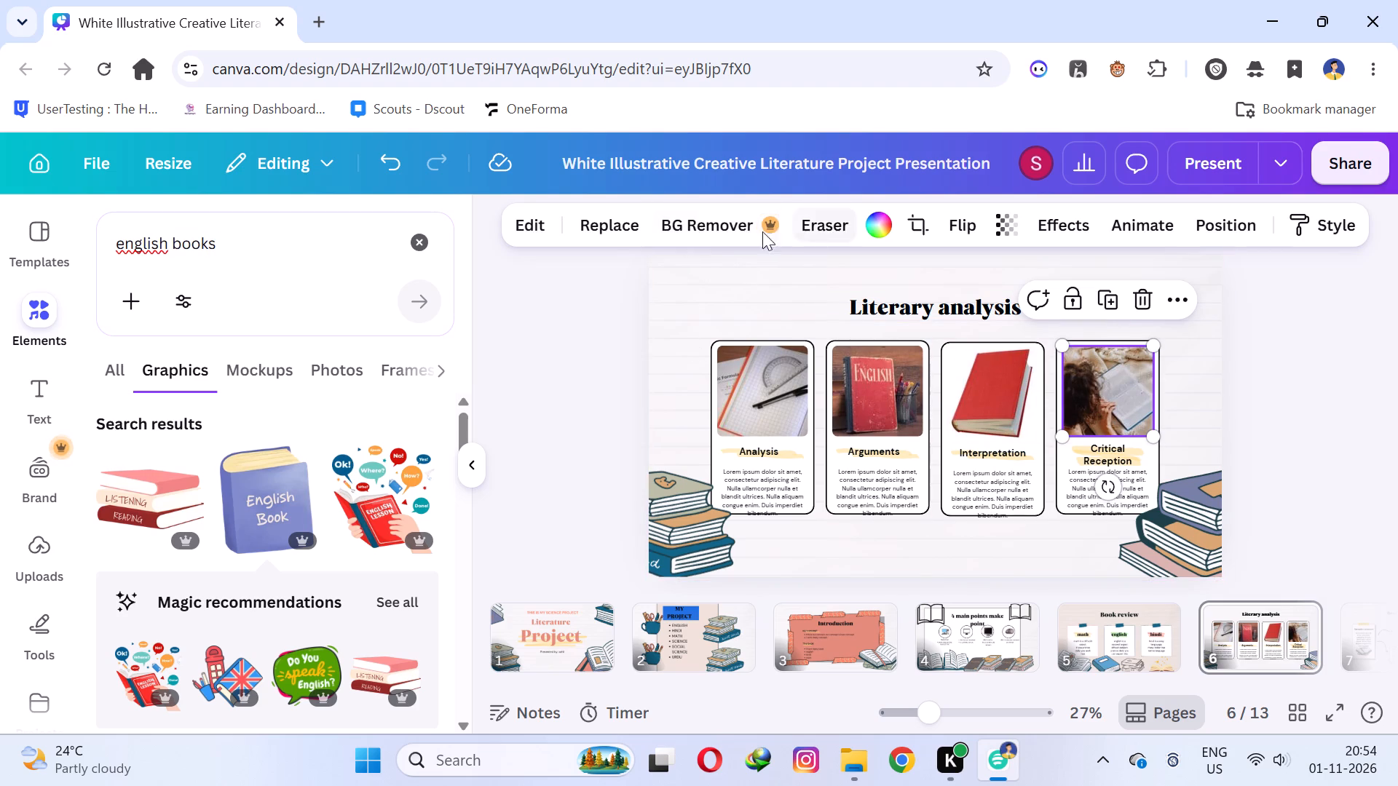
{"action": "left_click", "coordinate": [601, 223]}
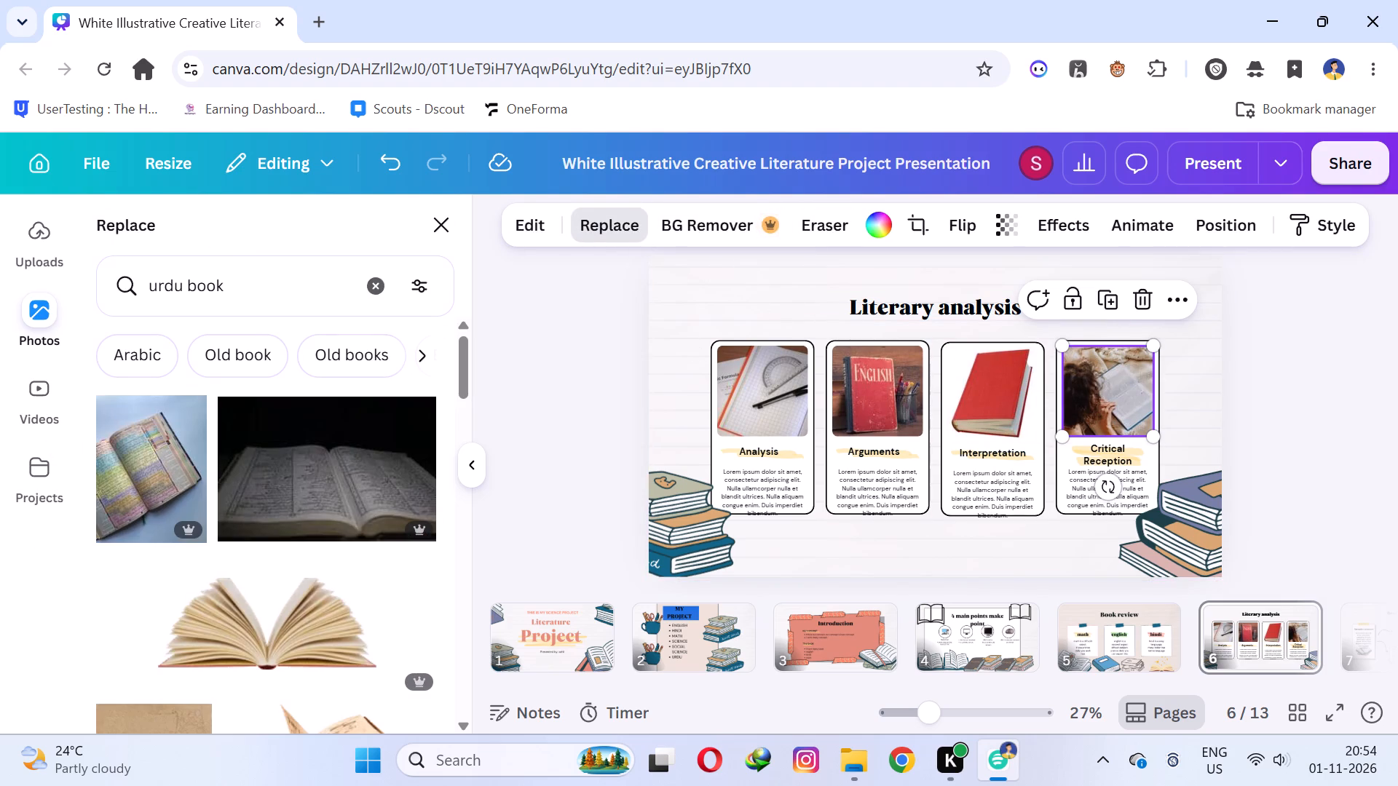
{"action": "left_click_drag", "start_coordinate": [184, 283], "coordinate": [0, 282]}
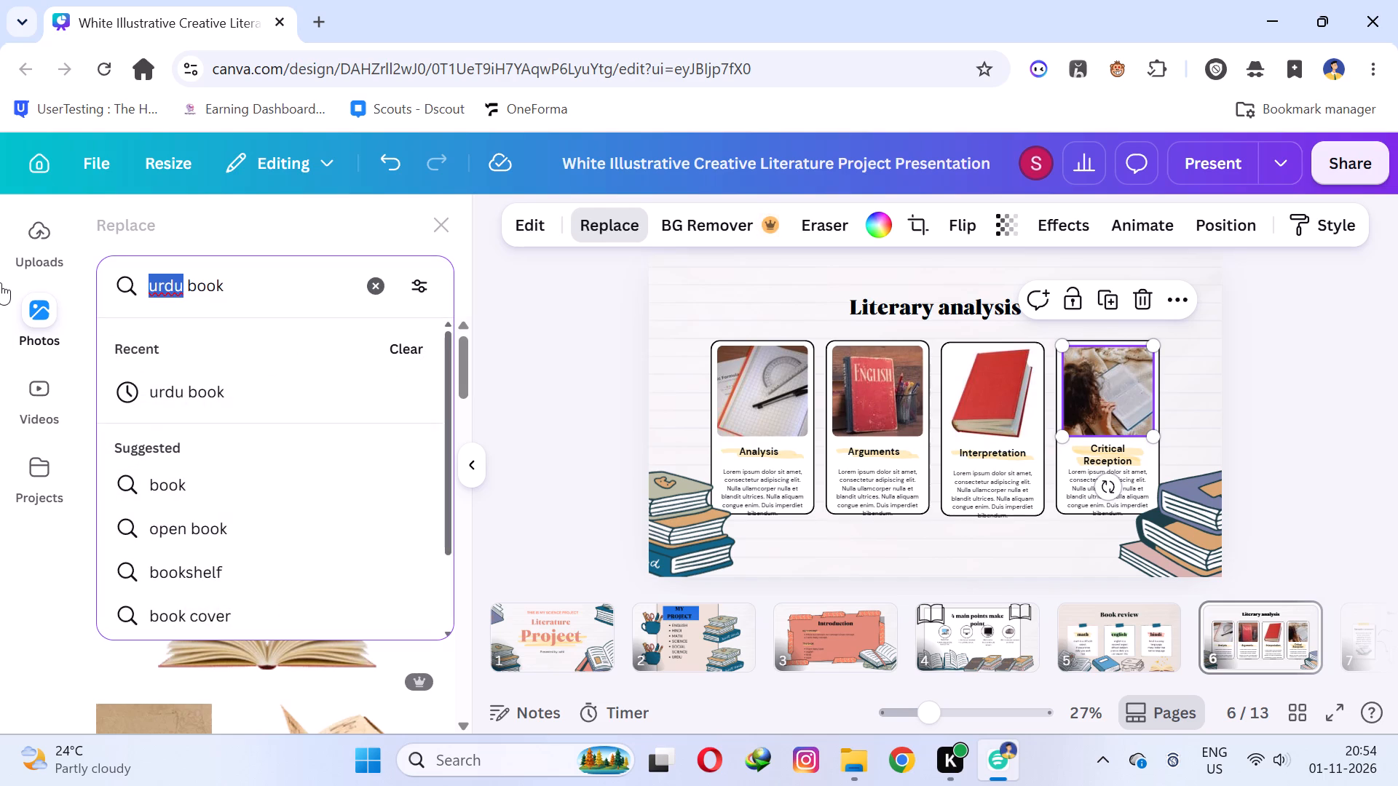
{"action": "type", "text": "science"}
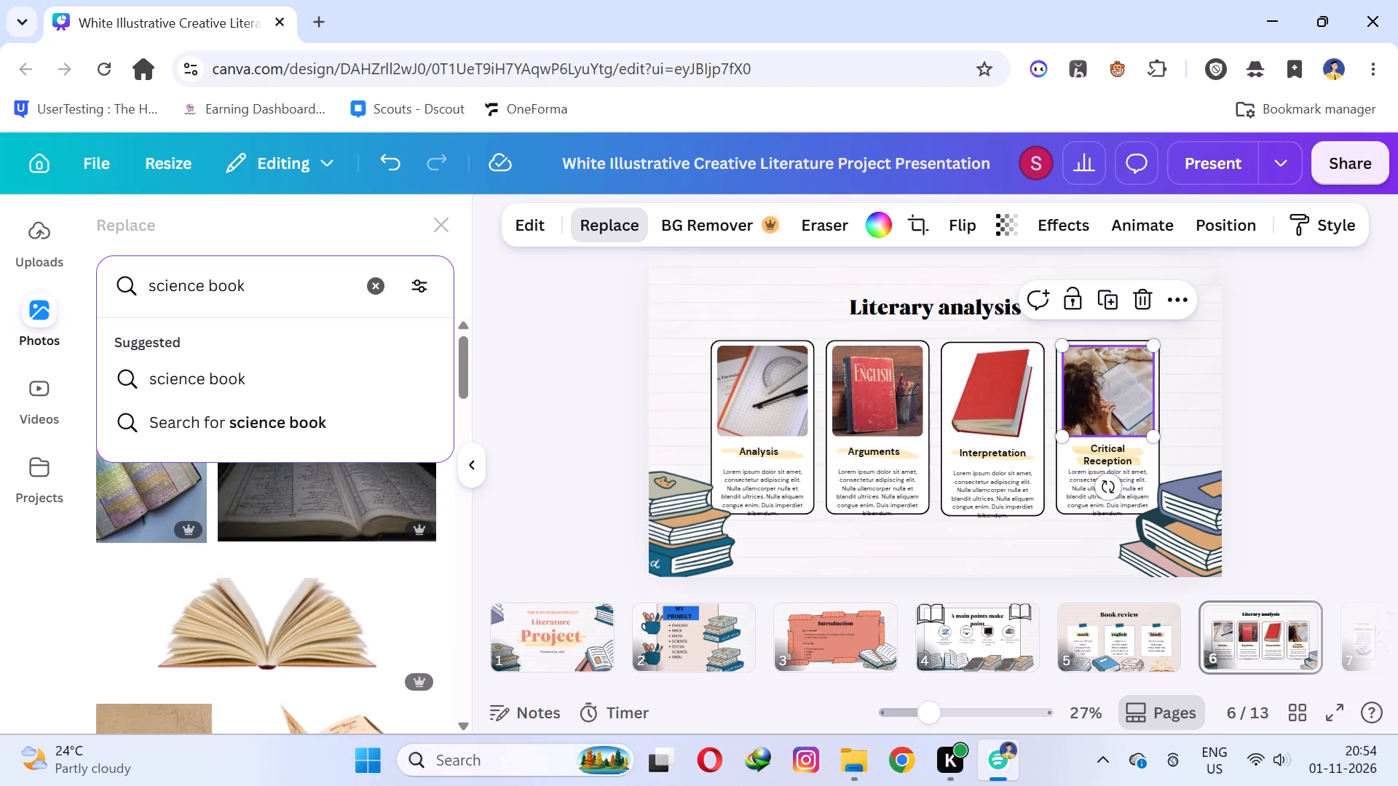
{"action": "left_click", "coordinate": [253, 352]}
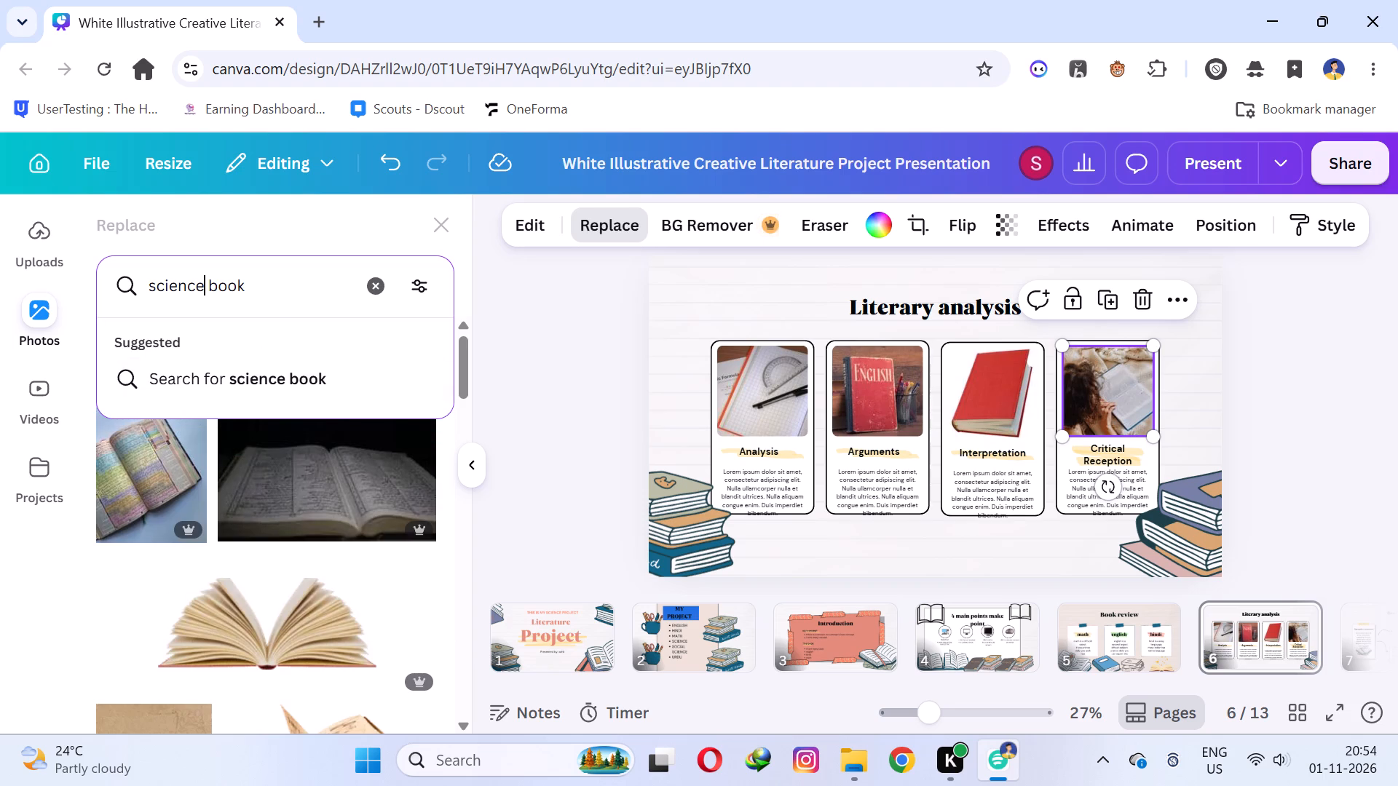
{"action": "key", "text": "Return"}
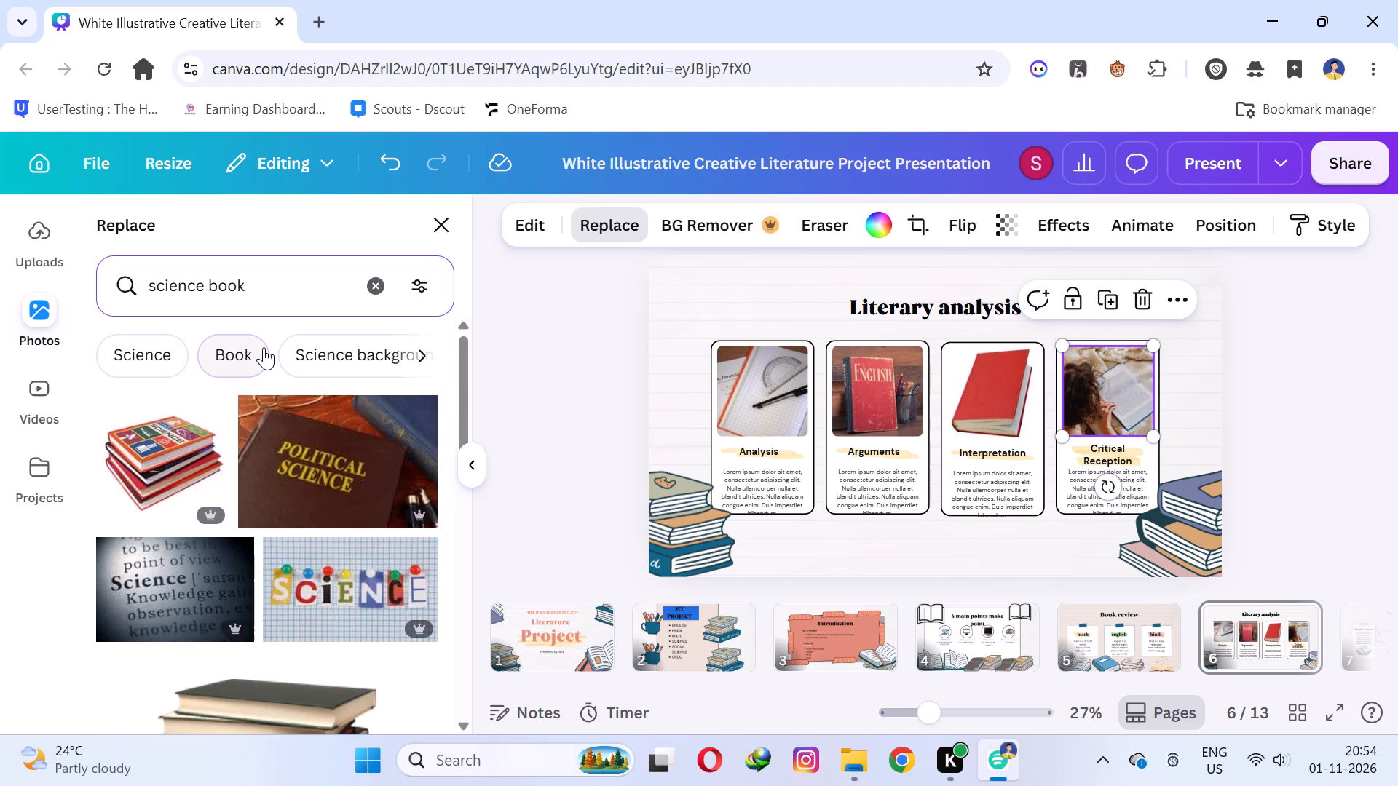
{"action": "scroll", "coordinate": [266, 448], "scroll_direction": "down", "scroll_amount": 3}
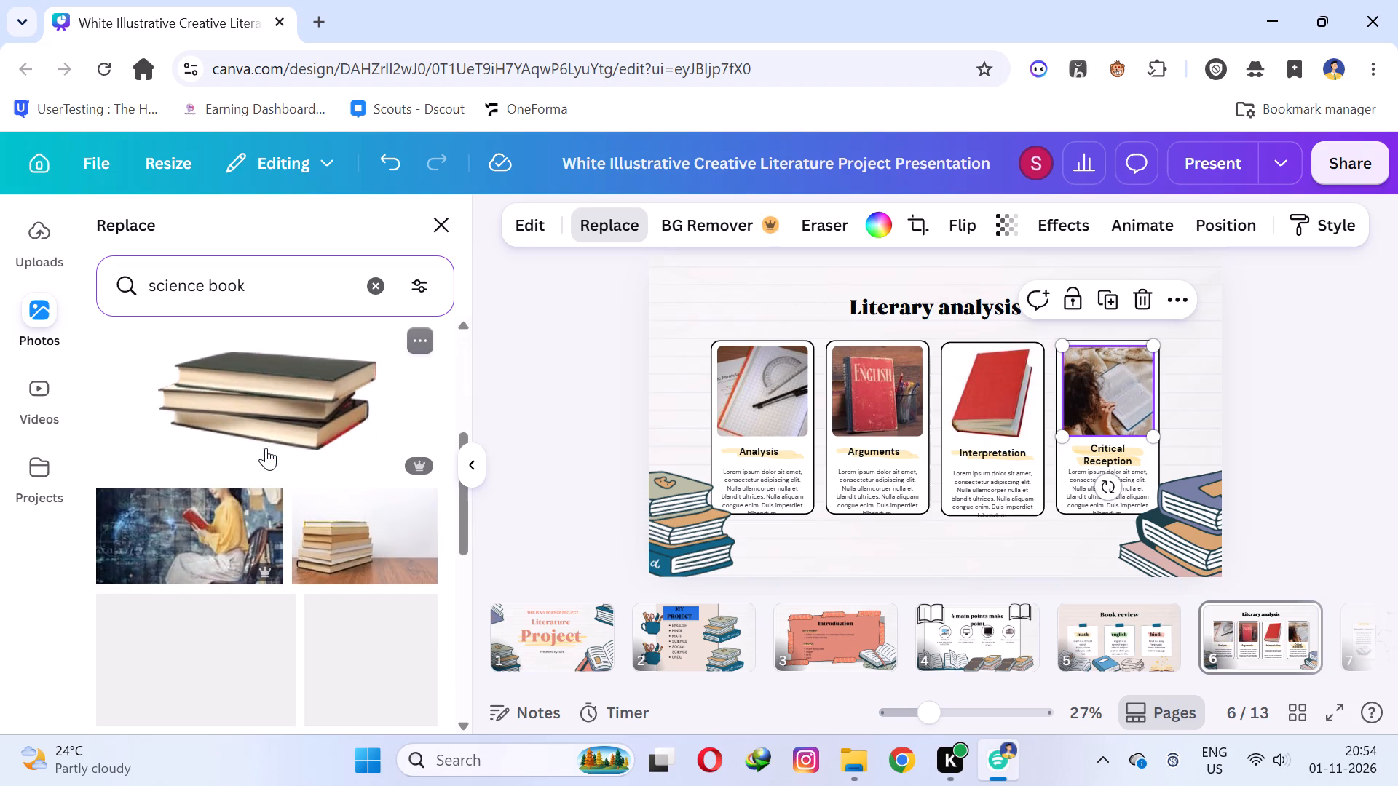
{"action": "scroll", "coordinate": [266, 448], "scroll_direction": "down", "scroll_amount": 3}
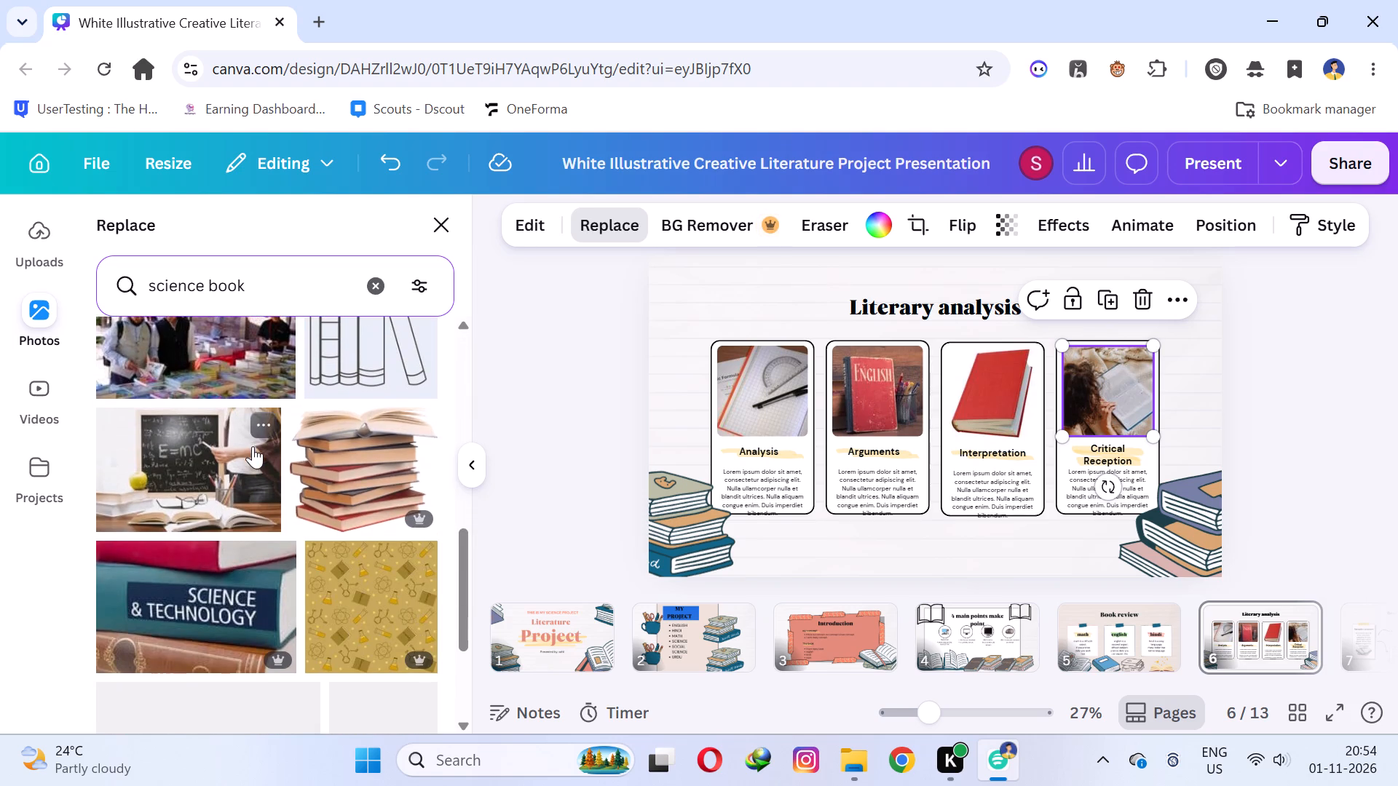
{"action": "left_click", "coordinate": [162, 595]}
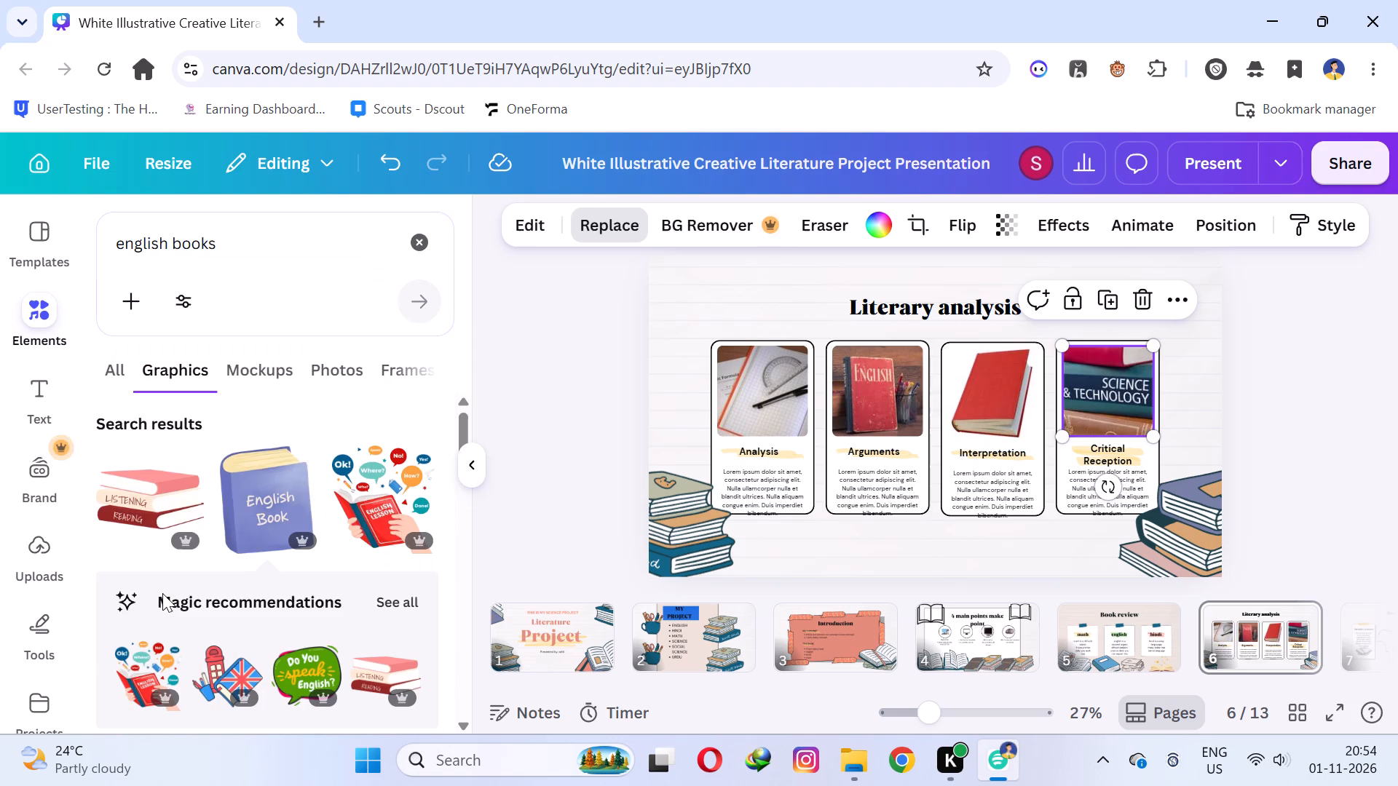
{"action": "left_click", "coordinate": [1287, 434]}
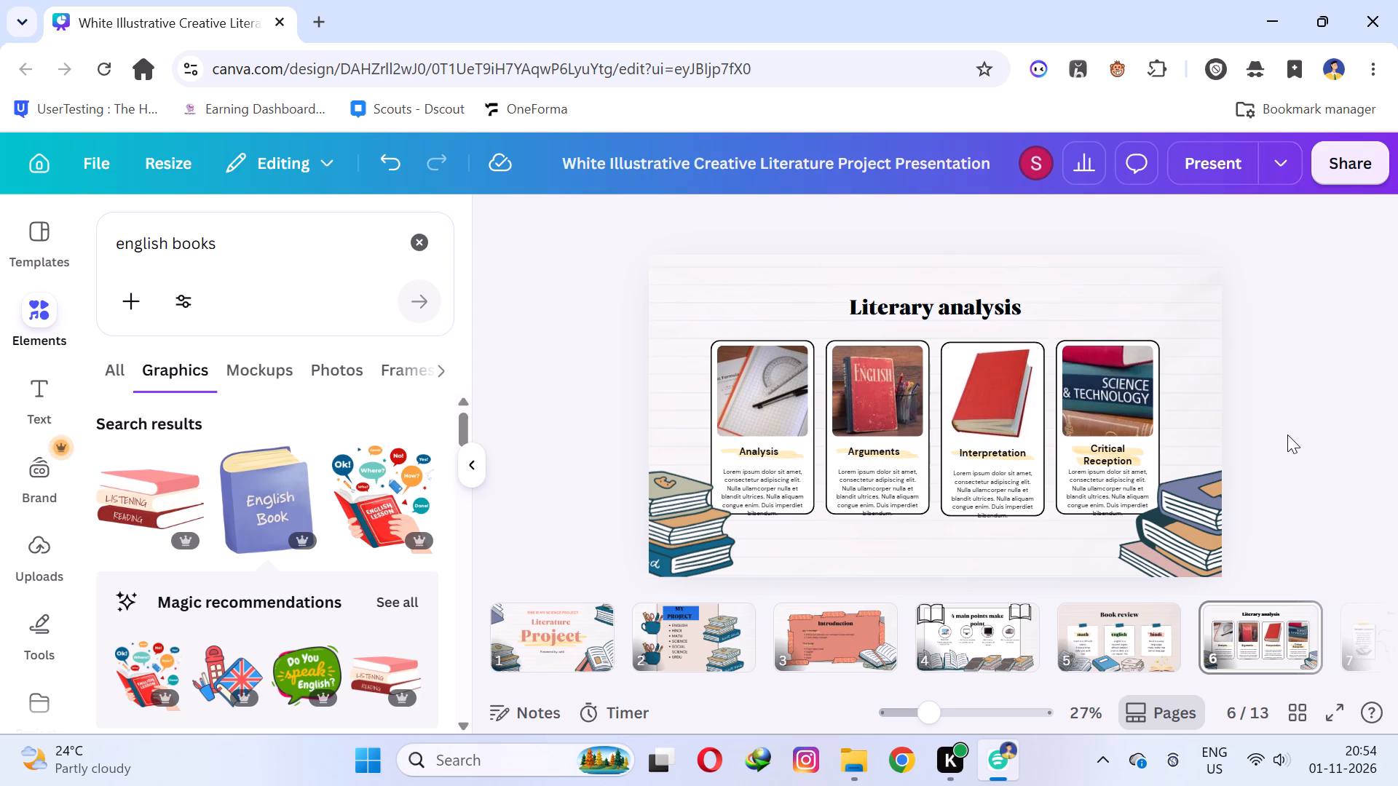
Change the Analysis card's heading to "math" and its description to "math is a difficult subject".
{"action": "double_click", "coordinate": [755, 450]}
{"action": "type", "text": "math"}
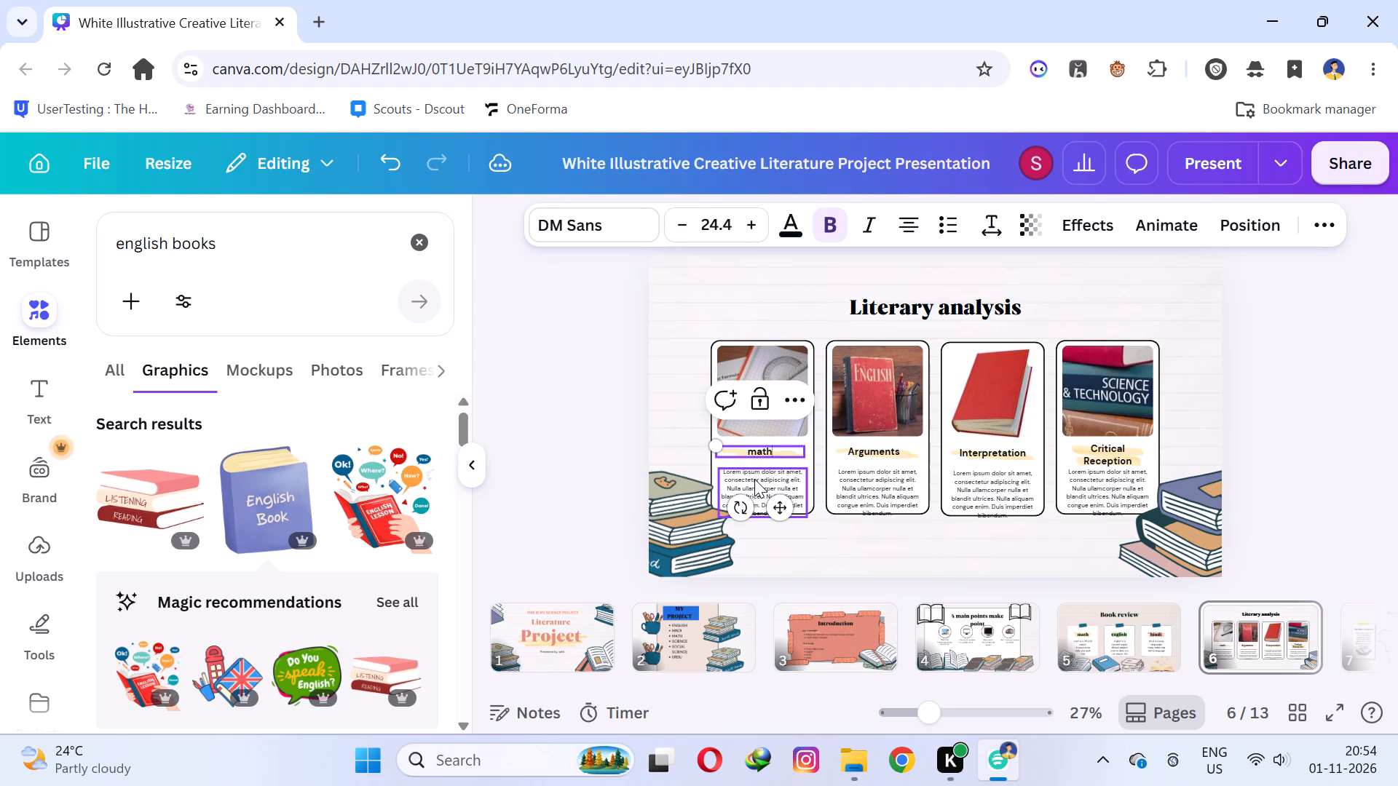
{"action": "double_click", "coordinate": [754, 479]}
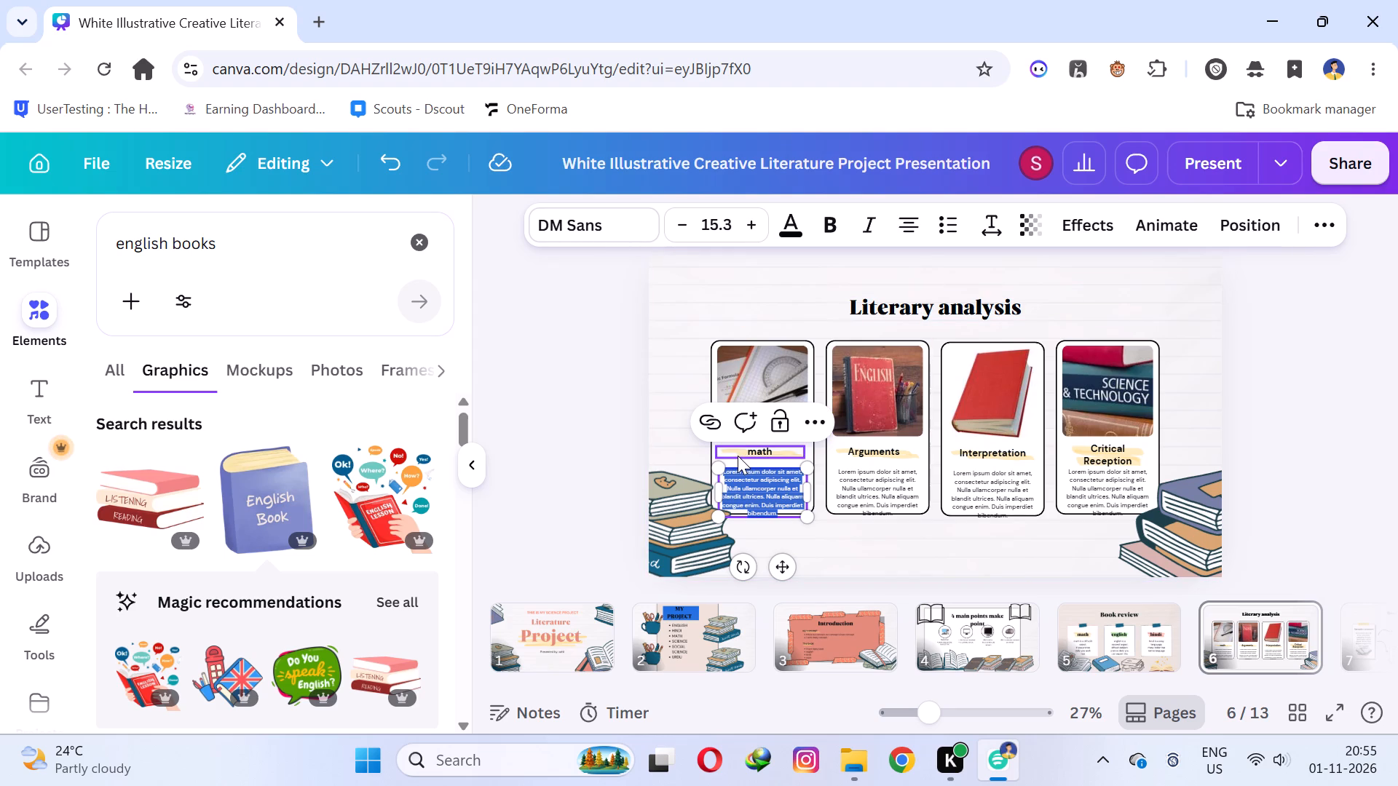
{"action": "type", "text": "math is a diff"}
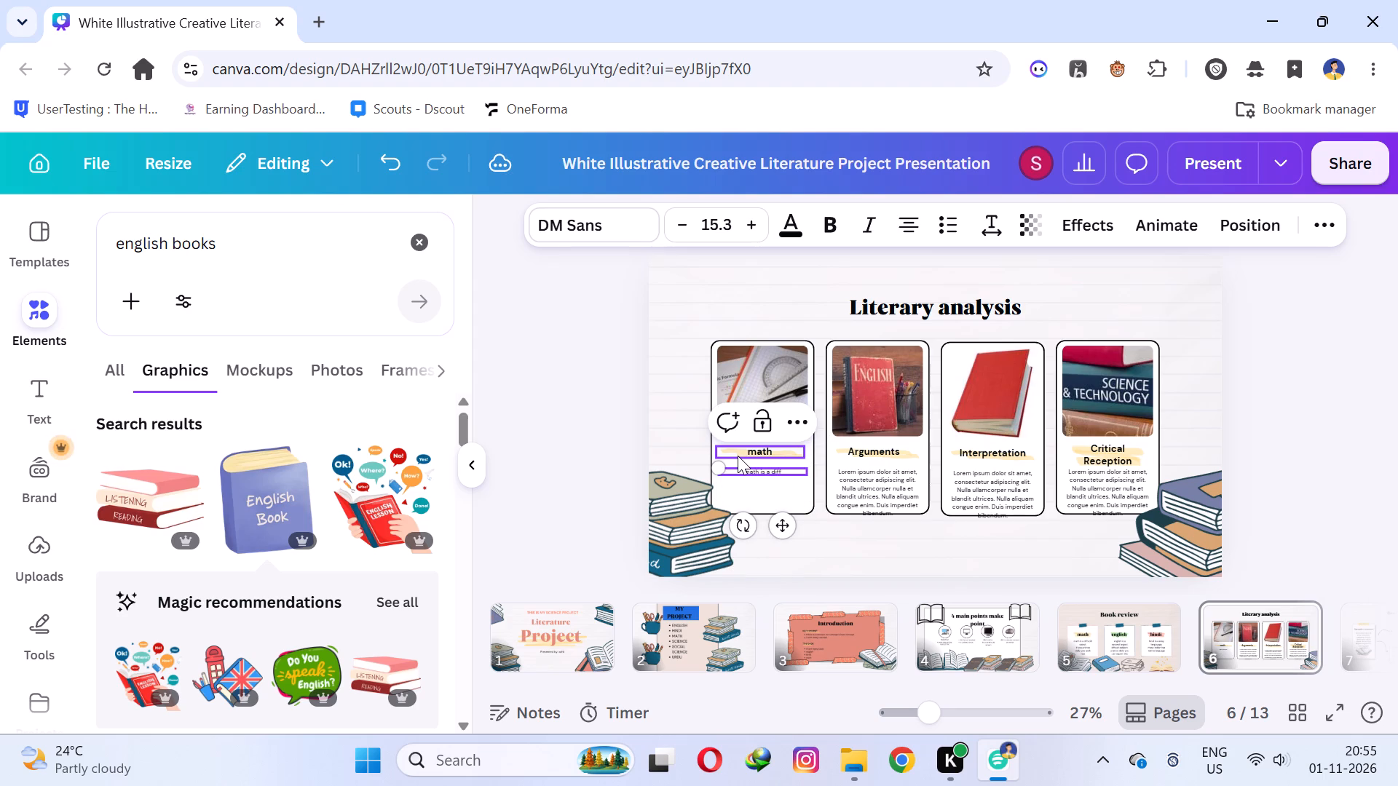
{"action": "key", "text": "i"}
{"action": "type", "text": "cult subject"}
{"action": "left_click", "coordinate": [599, 413]}
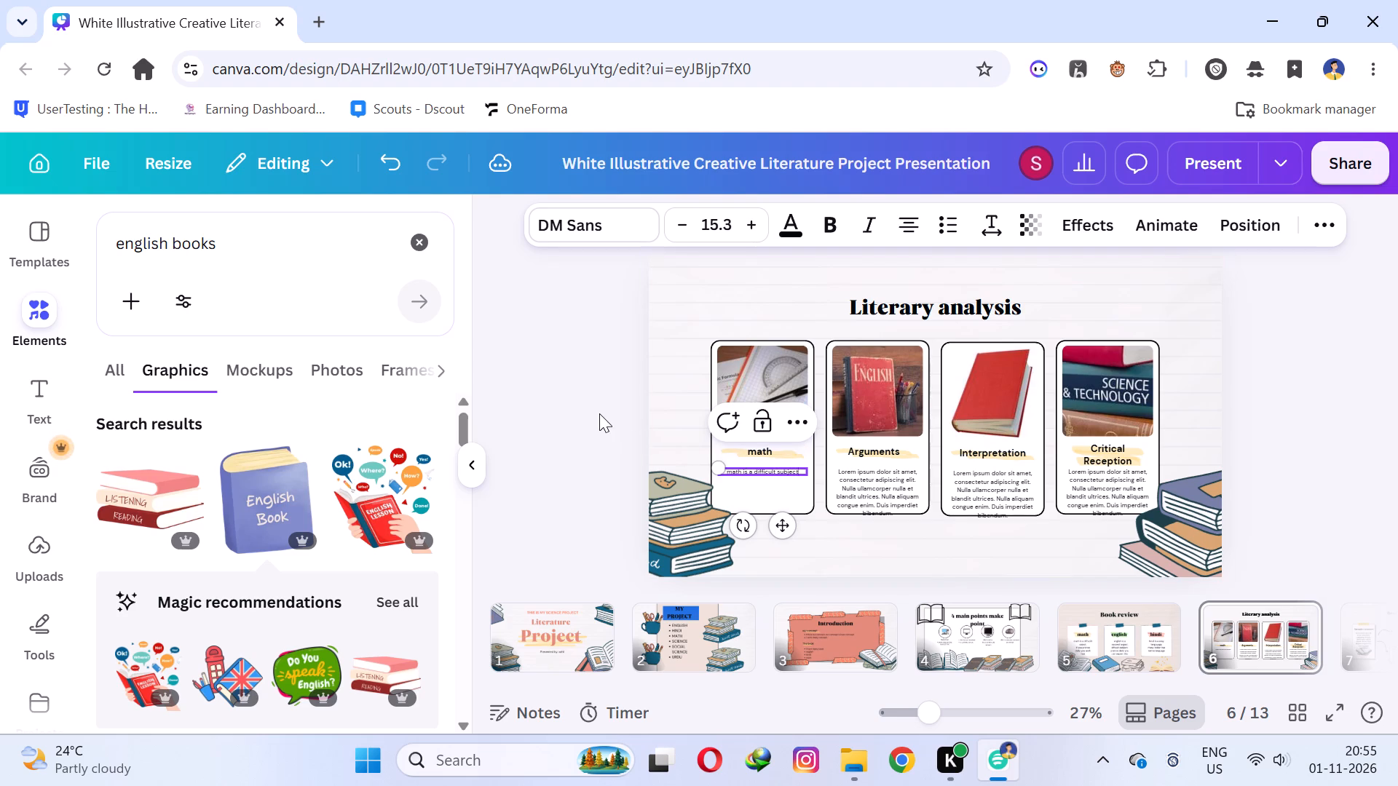
Change the Arguments card's heading to "english" and its description to "english is a second difficult subject".
{"action": "double_click", "coordinate": [885, 450]}
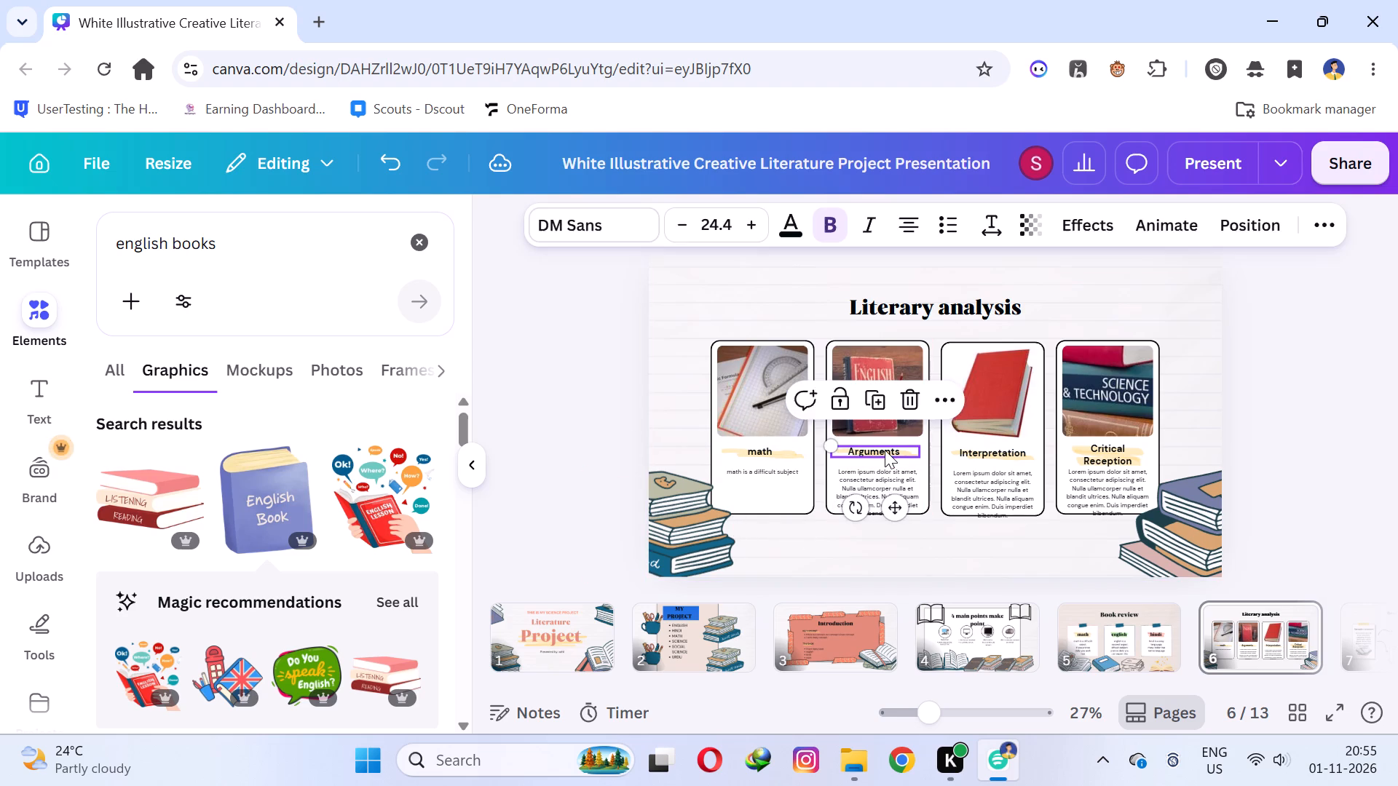
{"action": "type", "text": "englis"}
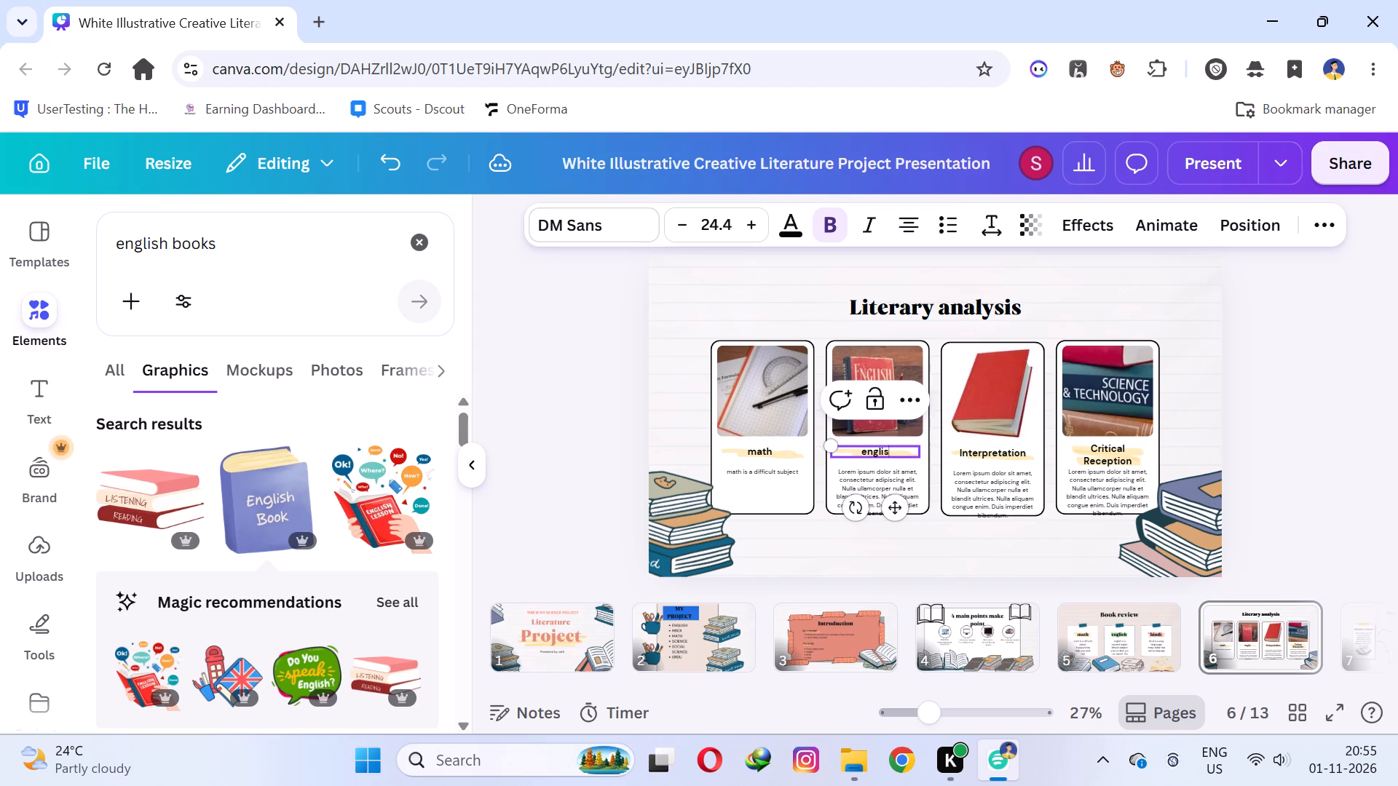
{"action": "key", "text": "h"}
{"action": "double_click", "coordinate": [884, 480]}
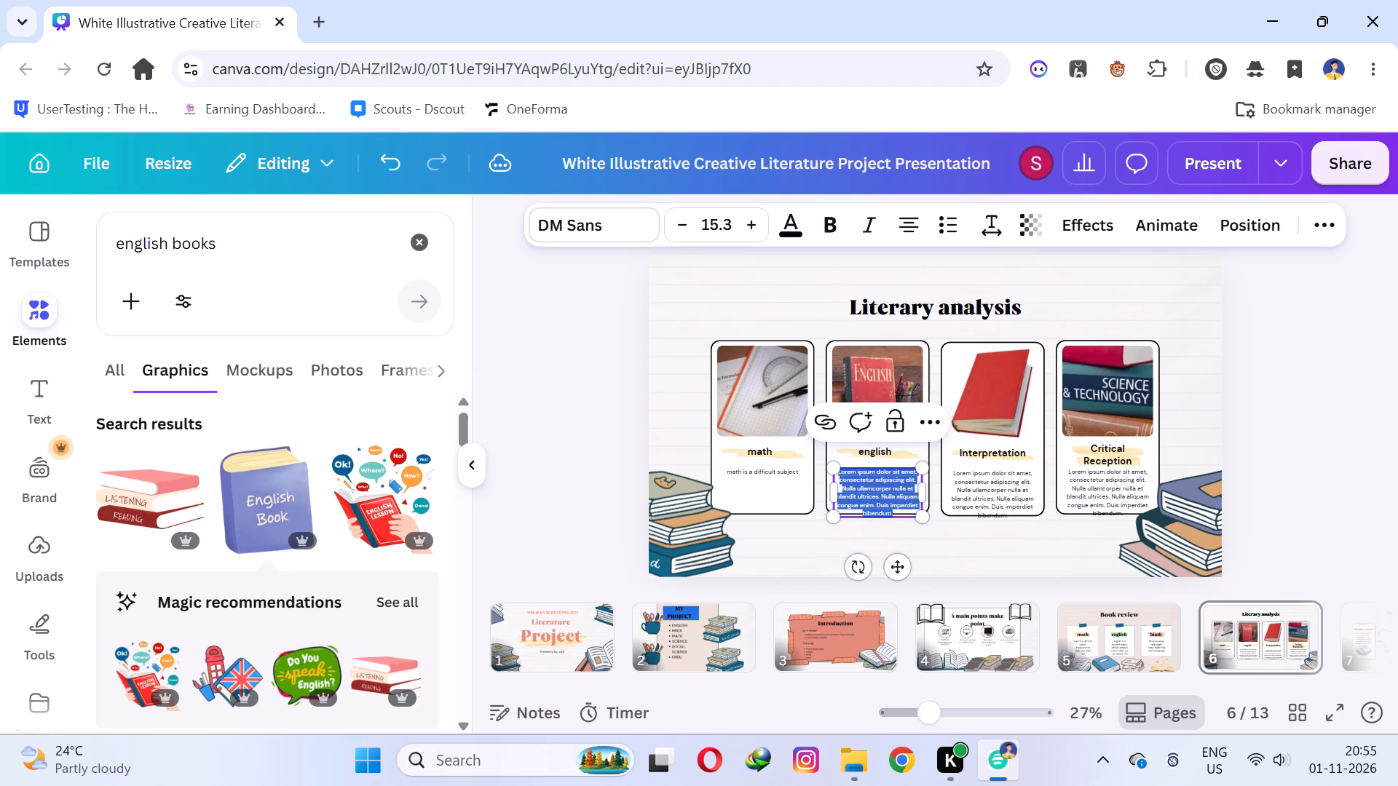
{"action": "type", "text": "english is"}
{"action": "key", "text": "space"}
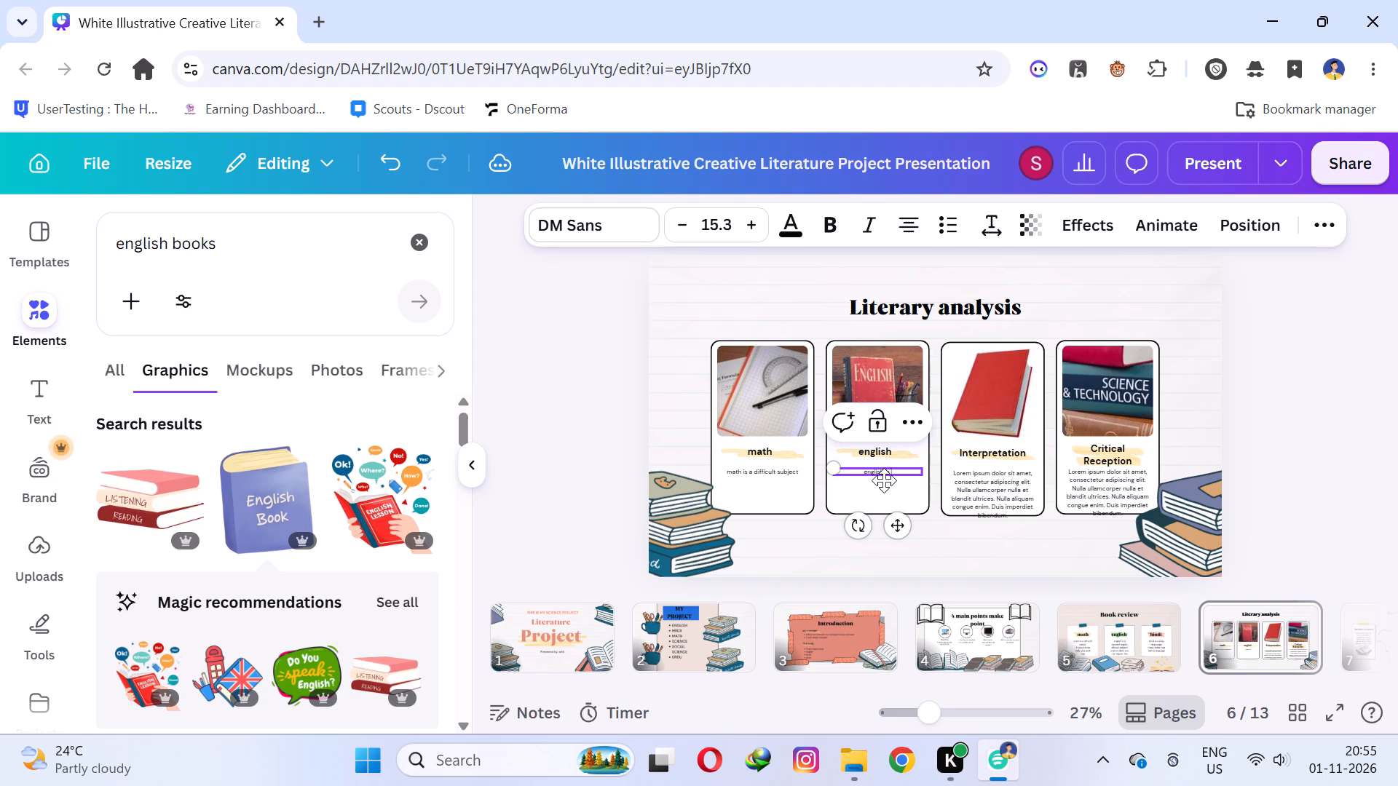
{"action": "type", "text": "a second"}
{"action": "key", "text": "space"}
{"action": "type", "text": "diffcult"}
{"action": "key", "text": "space"}
{"action": "type", "text": "sub"}
{"action": "type", "text": "jext"}
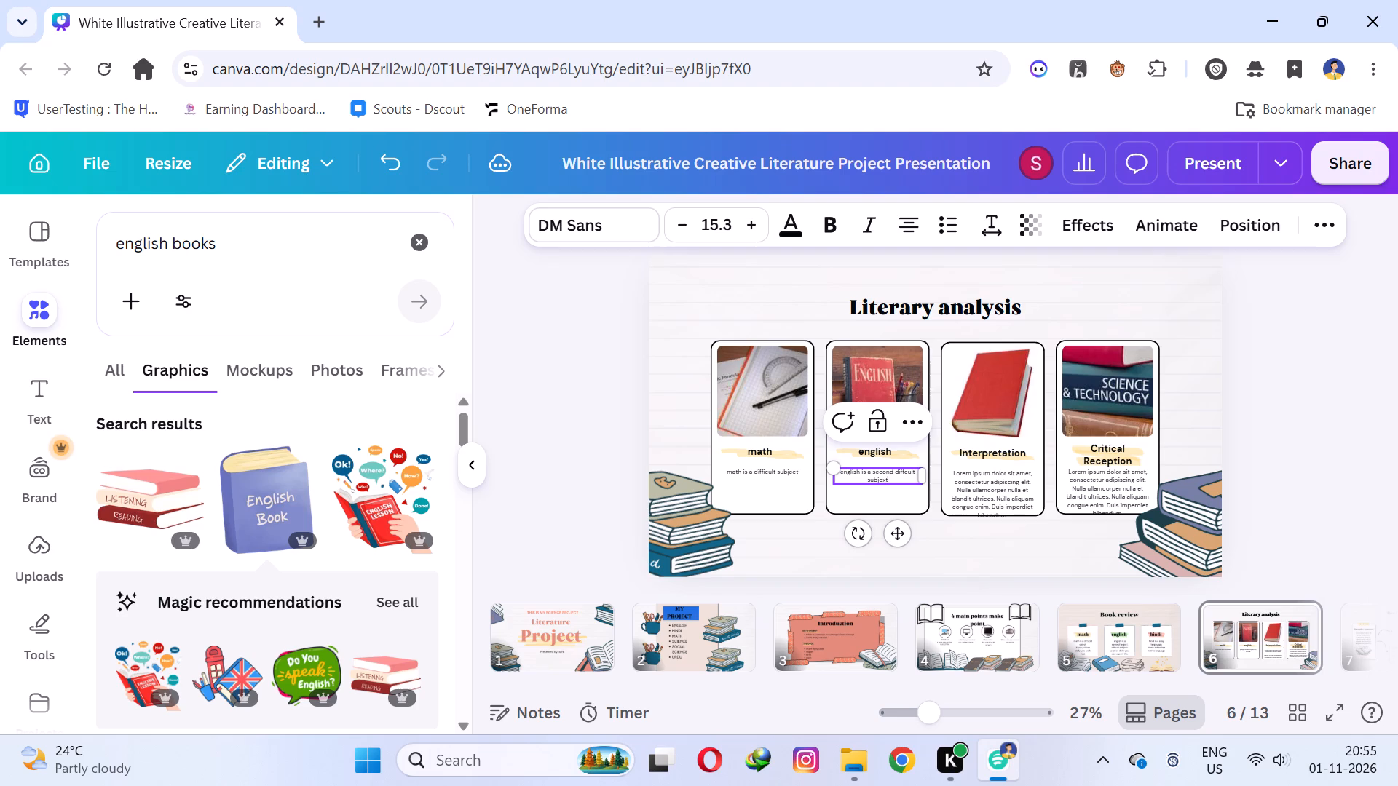
Change the Interpretation card's heading to "urdu" and its description to "urdu is a best and easy subject".
{"action": "left_click", "coordinate": [1273, 402]}
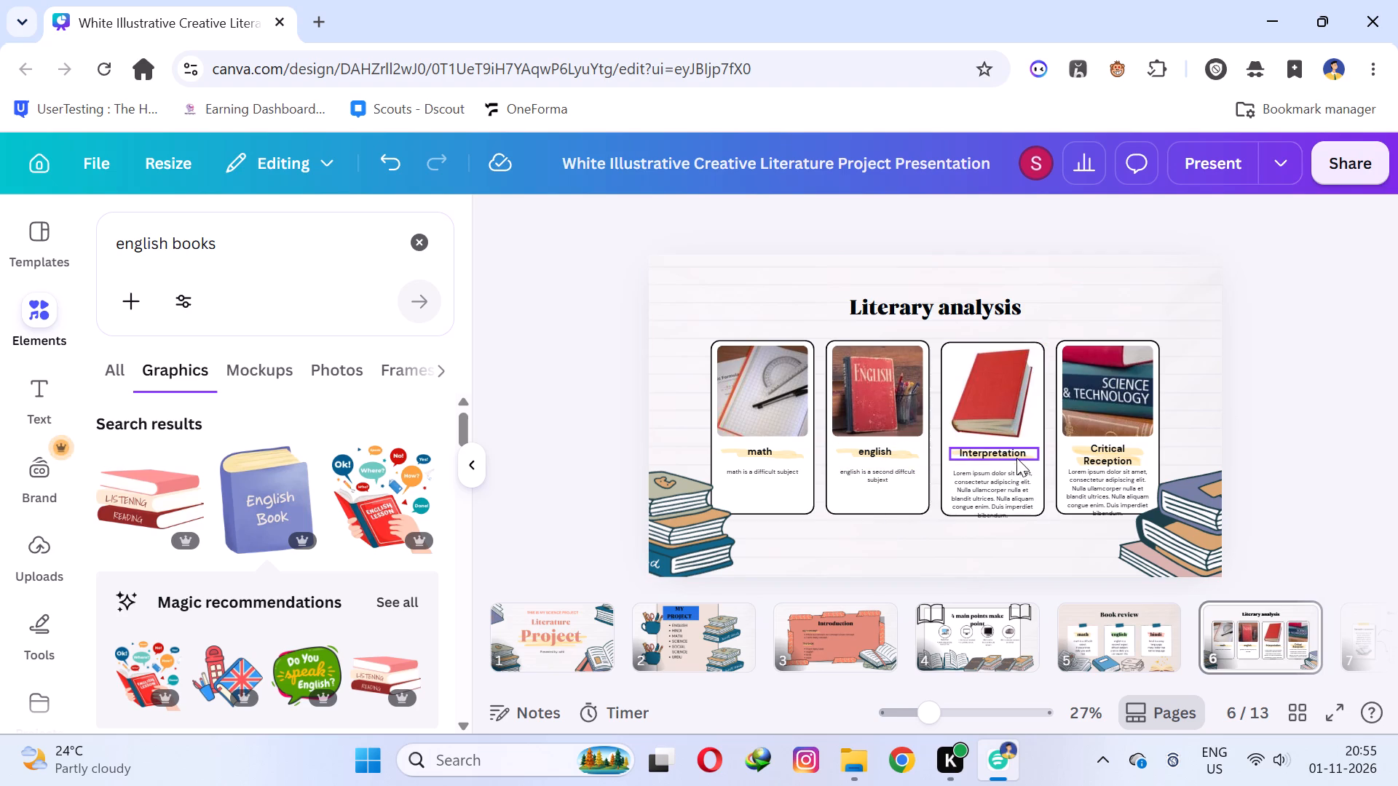
{"action": "double_click", "coordinate": [1016, 458]}
{"action": "type", "text": "urdu"}
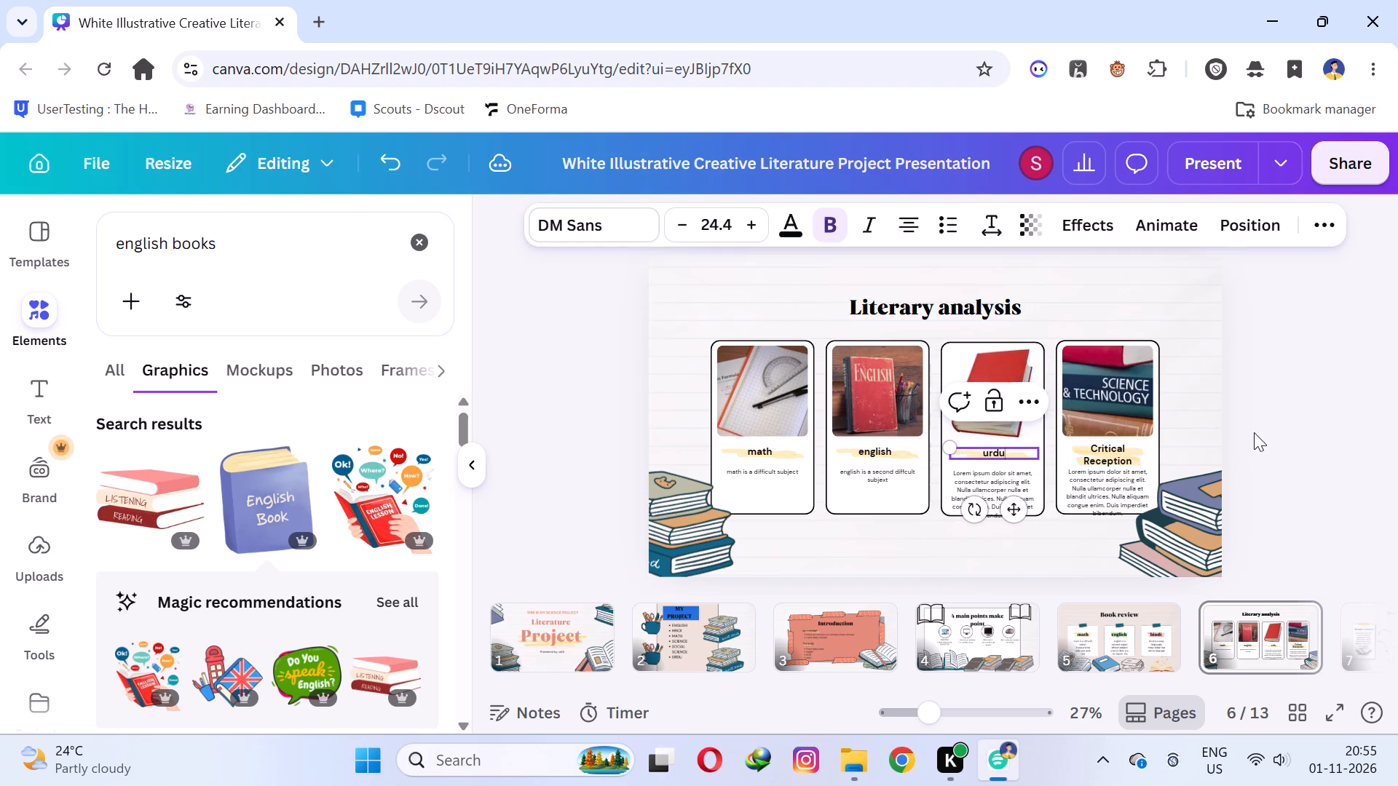
{"action": "left_click", "coordinate": [1254, 432]}
{"action": "double_click", "coordinate": [1016, 487]}
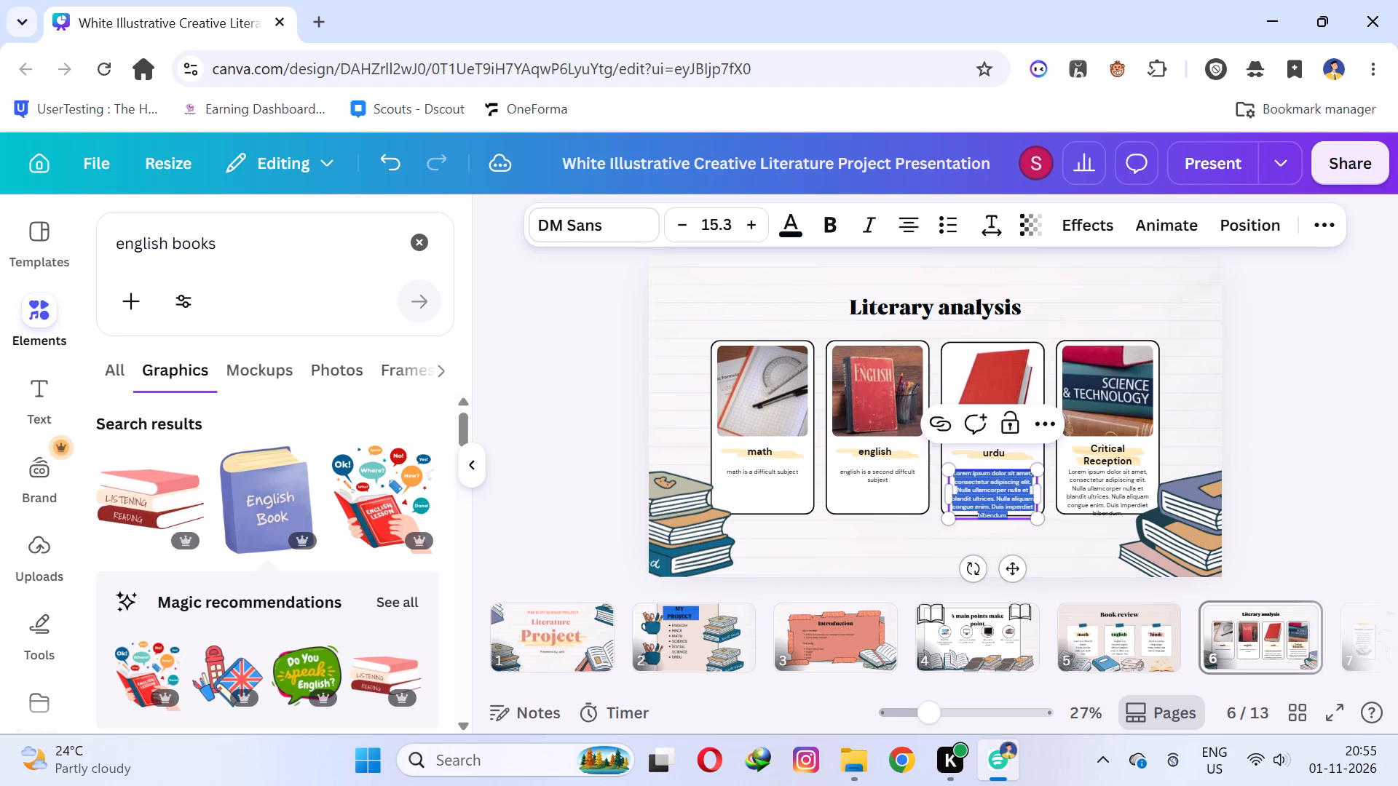
{"action": "type", "text": "urdu is a best"}
{"action": "key", "text": "space"}
{"action": "type", "text": "and easy su"}
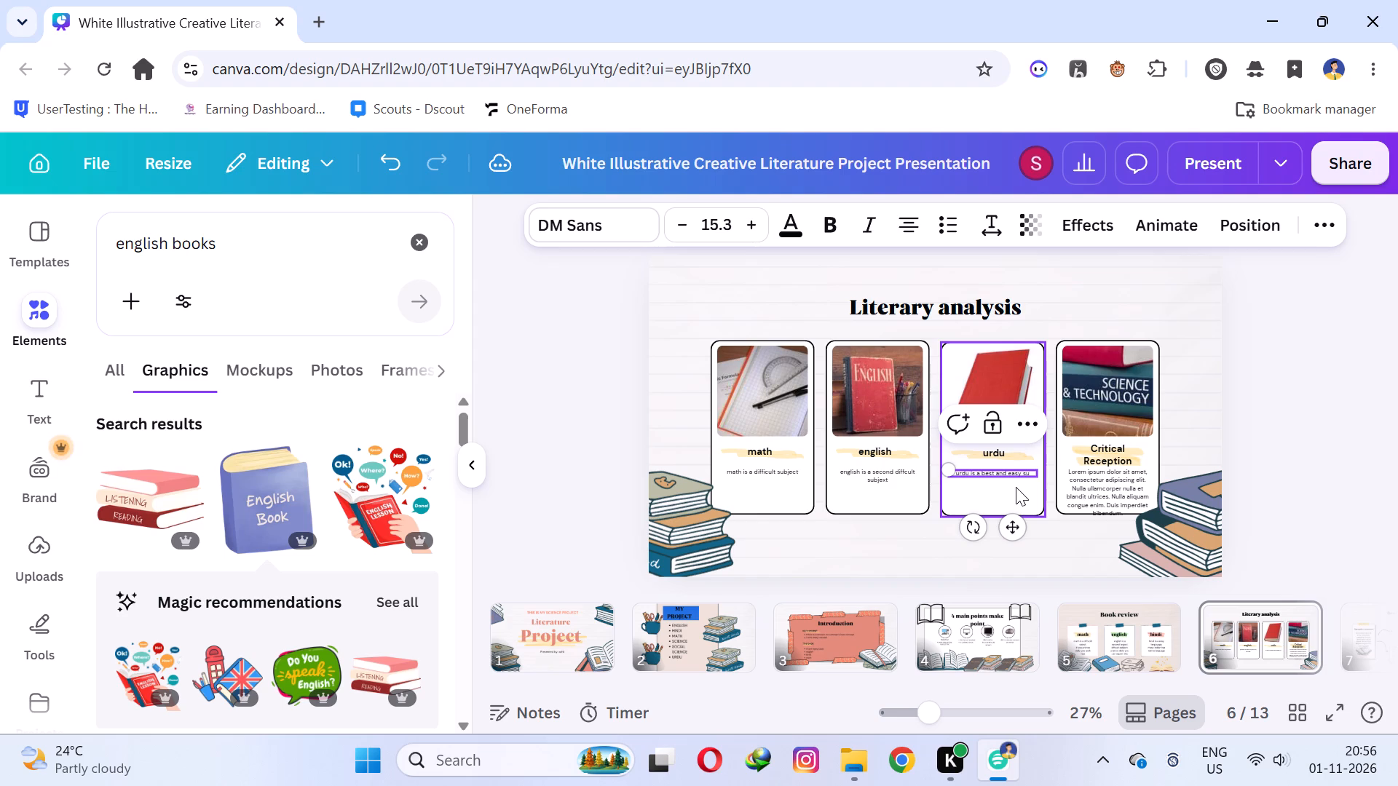
{"action": "type", "text": "bject"}
{"action": "left_click", "coordinate": [1397, 437]}
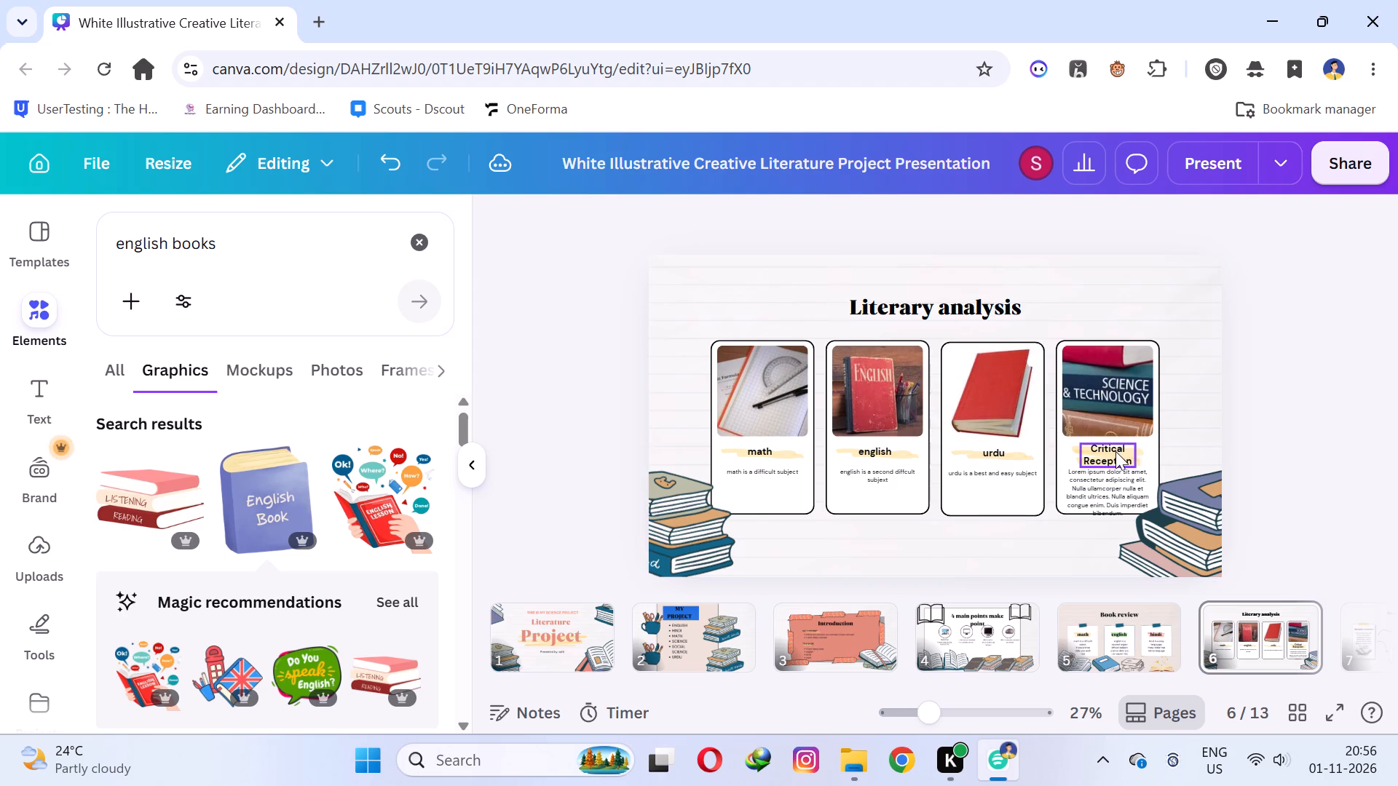
Change the Critical Reception card's heading to "science" and its description to "science is a life time subject".
{"action": "double_click", "coordinate": [1115, 451]}
{"action": "type", "text": "science"}
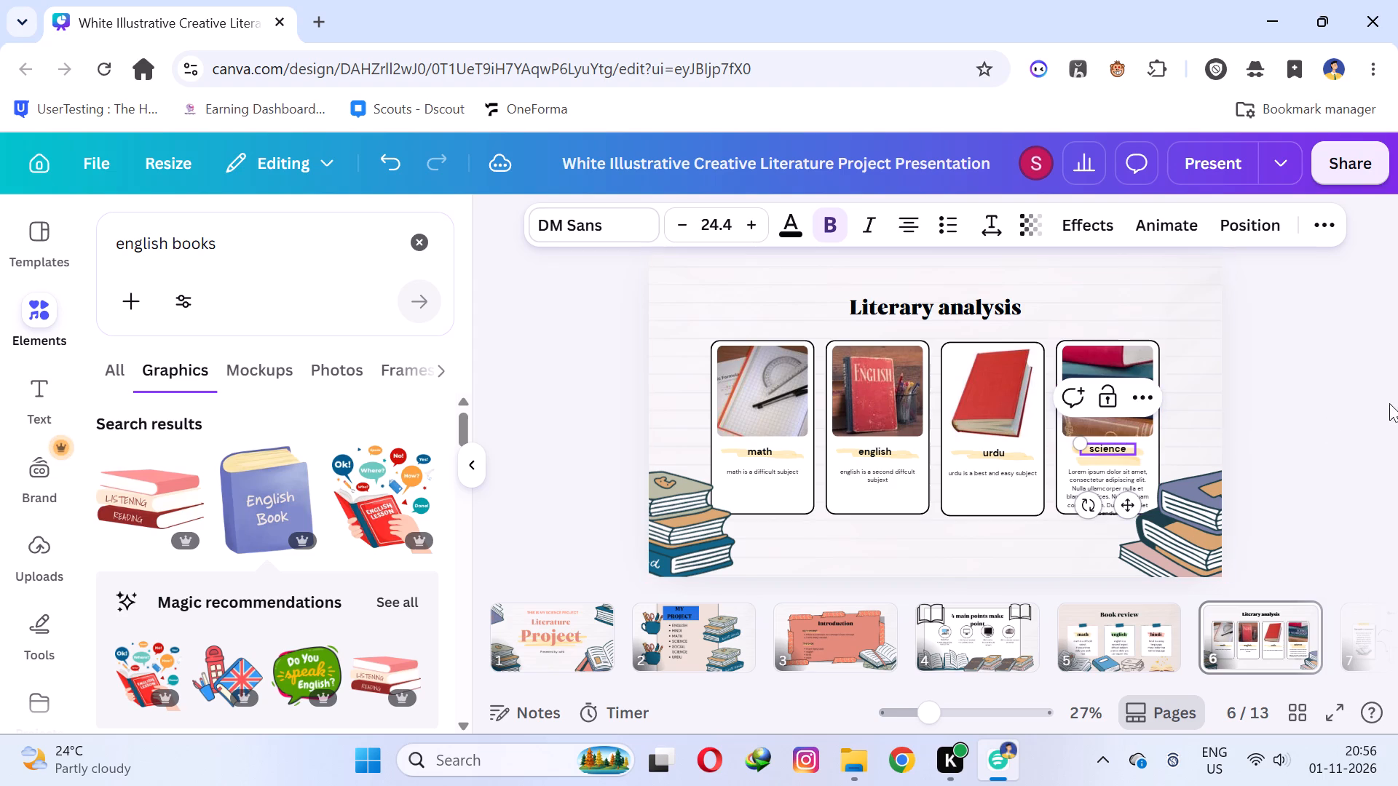
{"action": "left_click", "coordinate": [1397, 397]}
{"action": "double_click", "coordinate": [1078, 493]}
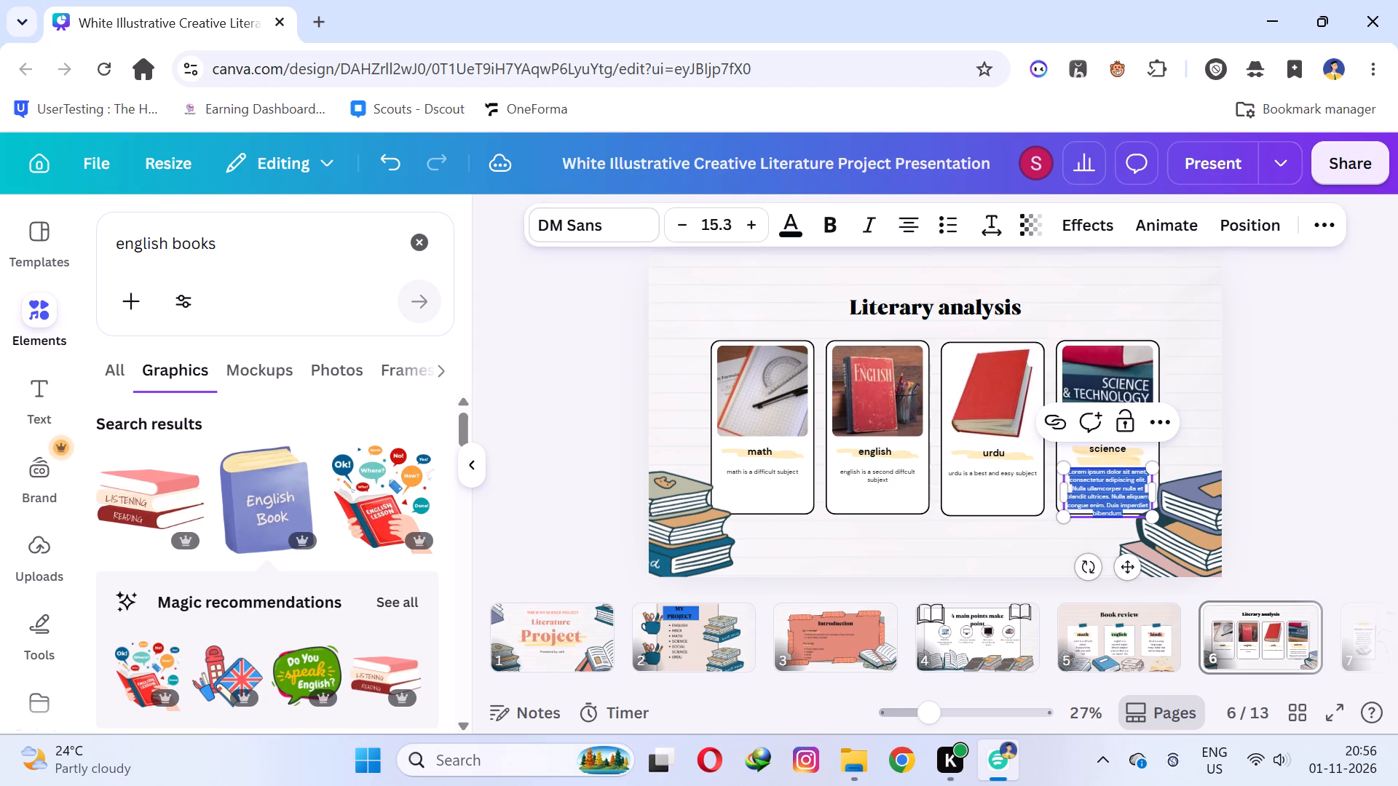
{"action": "type", "text": "science is"}
{"action": "key", "text": "space"}
{"action": "key", "text": "a"}
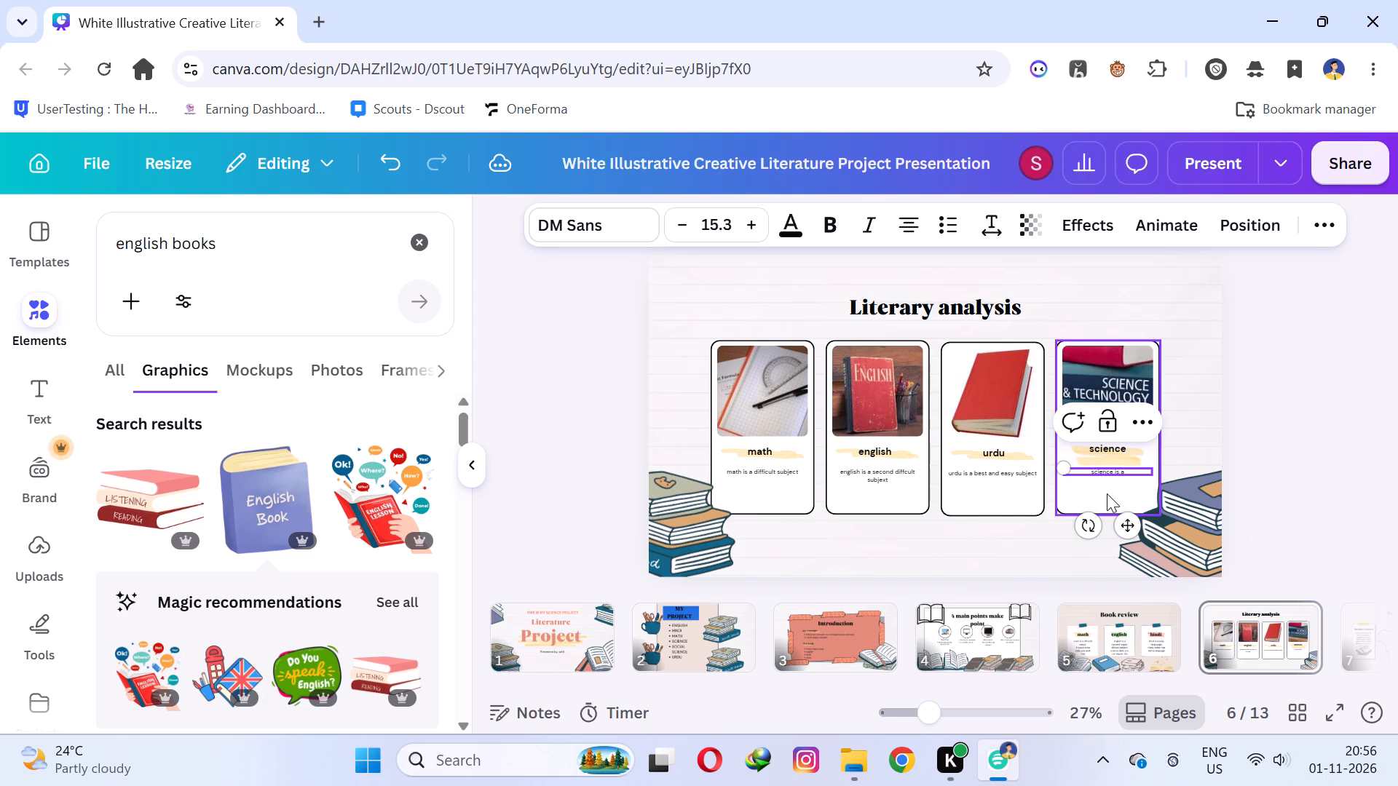
{"action": "key", "text": "space"}
{"action": "type", "text": "life time subject"}
{"action": "left_click", "coordinate": [1373, 386]}
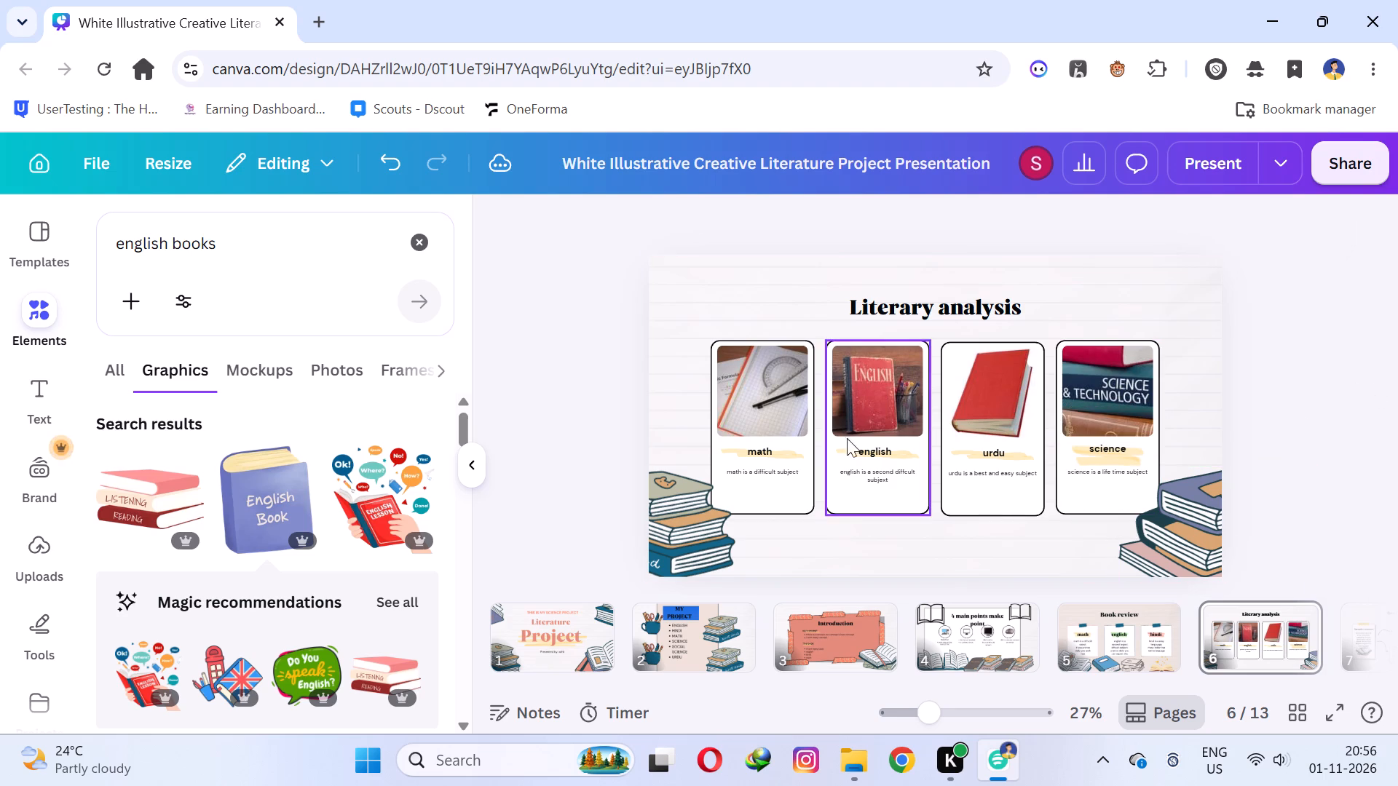
Enlarge the text of all four cards together by 13 points, bringing the headings to size 37.4.
{"action": "left_click_drag", "start_coordinate": [682, 412], "coordinate": [997, 496]}
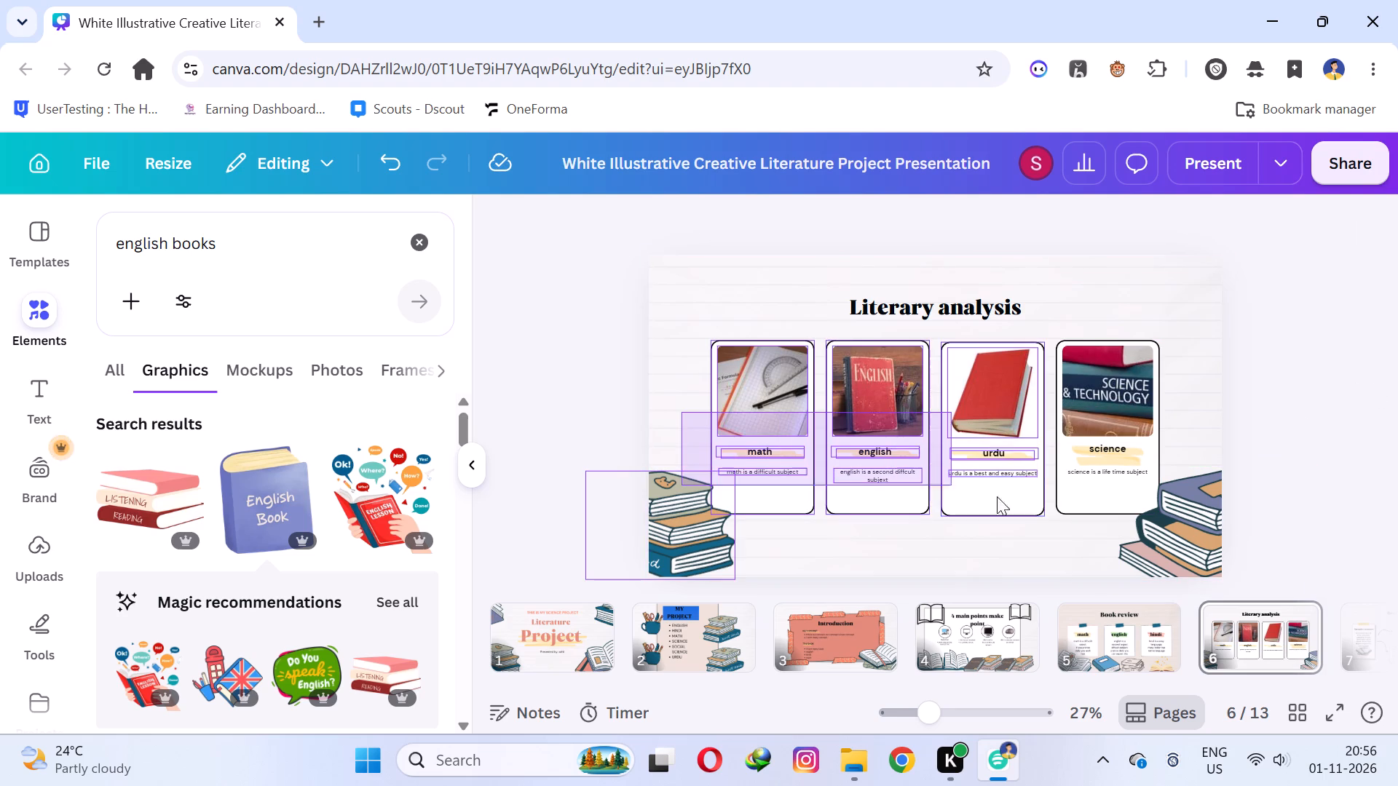
{"action": "left_click_drag", "start_coordinate": [997, 496], "coordinate": [1128, 518]}
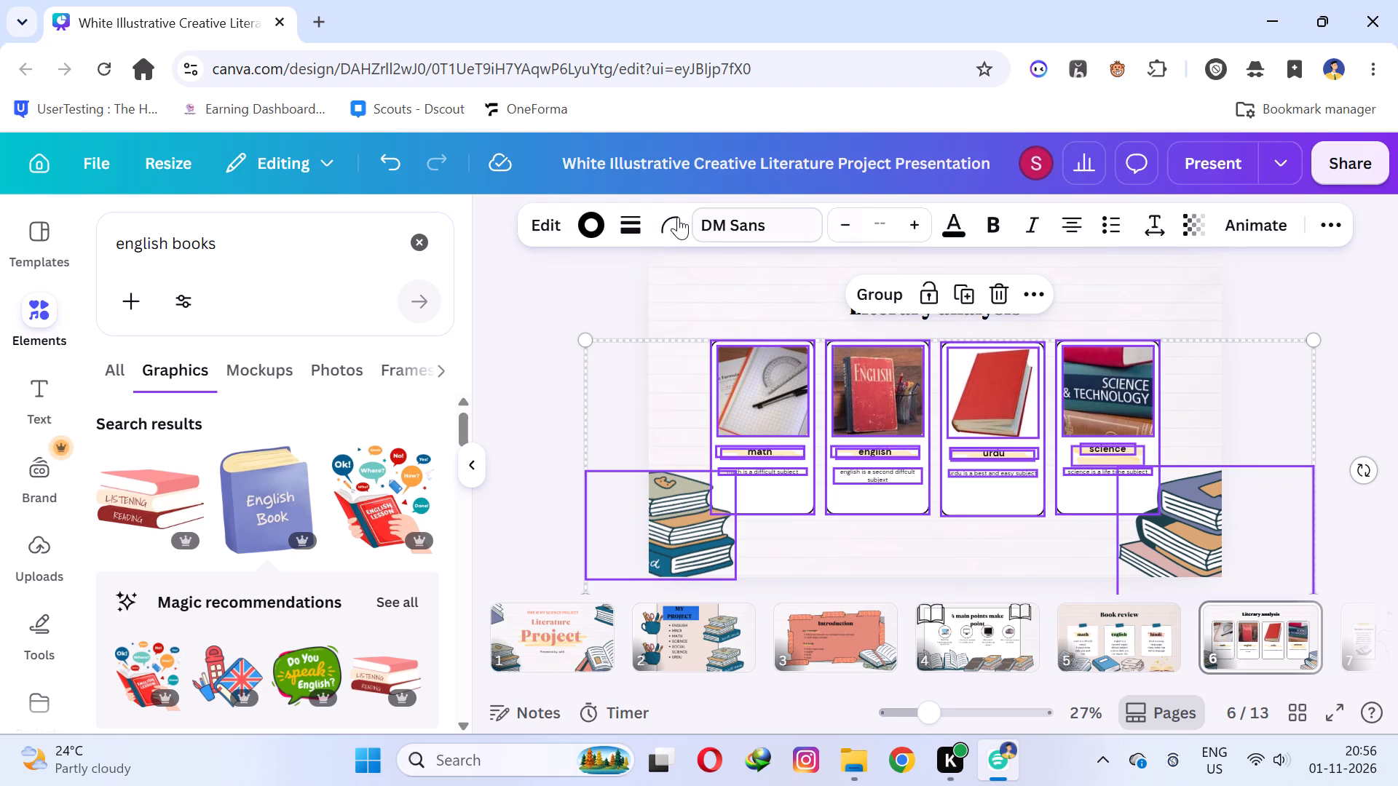
{"action": "left_click", "coordinate": [924, 227]}
{"action": "triple_click", "coordinate": [924, 227]}
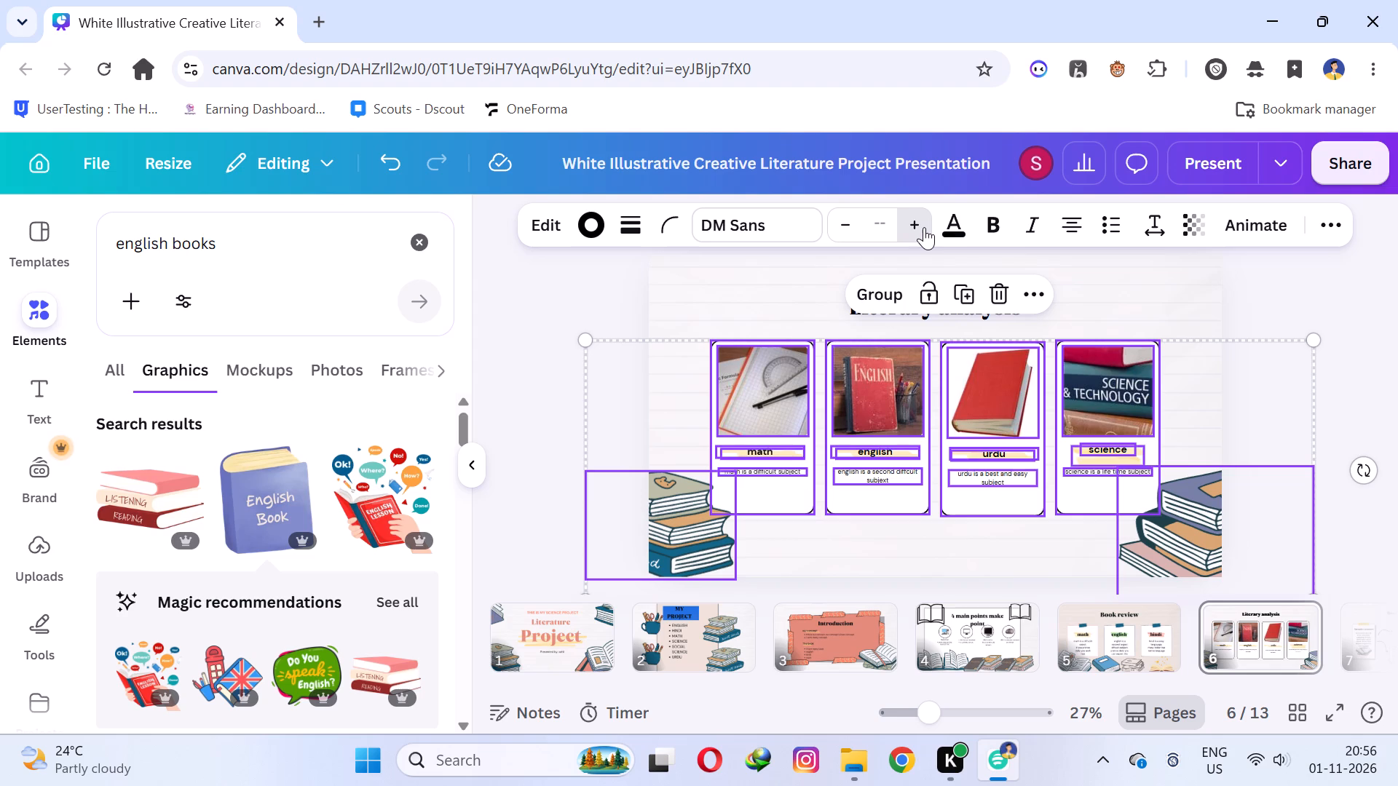
{"action": "left_click", "coordinate": [924, 227]}
{"action": "left_click", "coordinate": [924, 227]}
{"action": "left_click", "coordinate": [924, 227]}
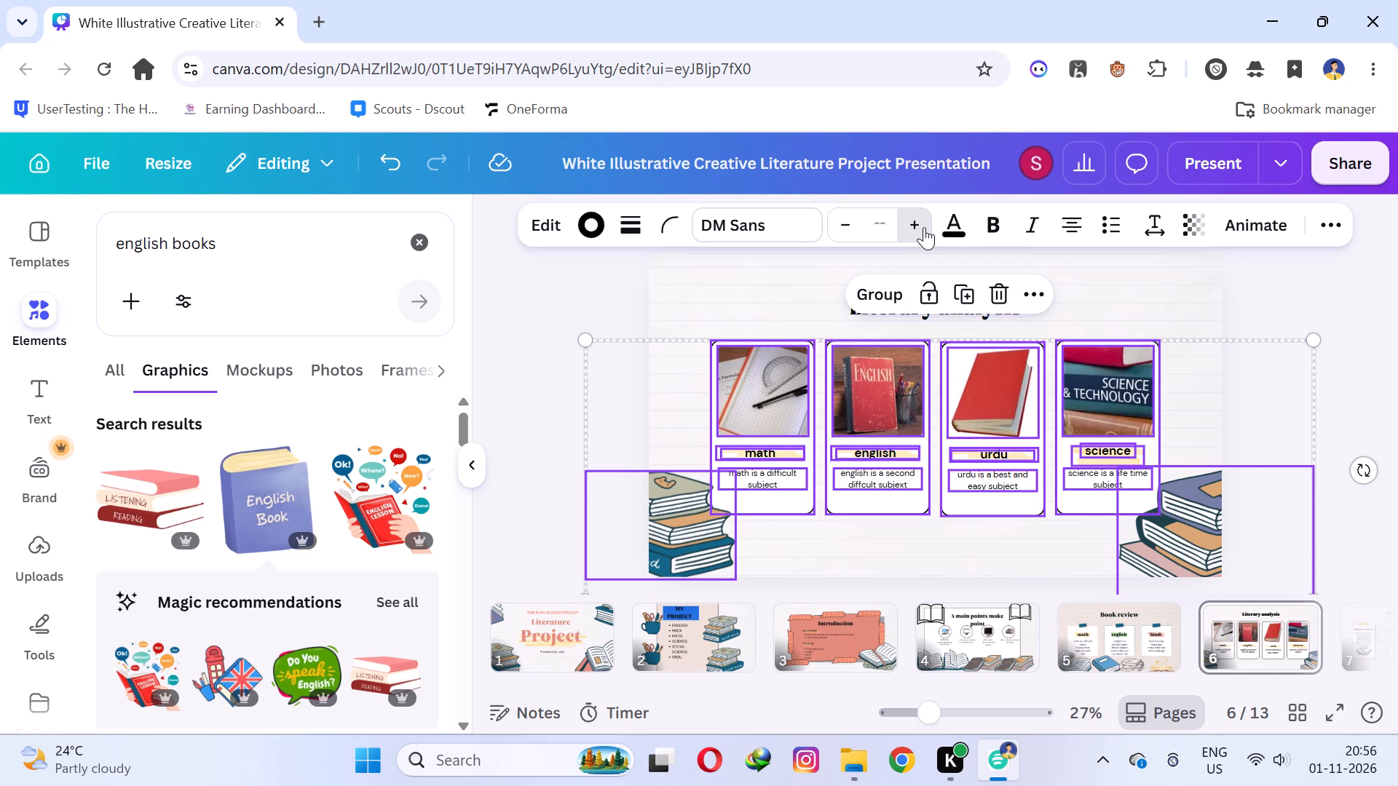
{"action": "left_click", "coordinate": [924, 227]}
{"action": "left_click", "coordinate": [924, 227]}
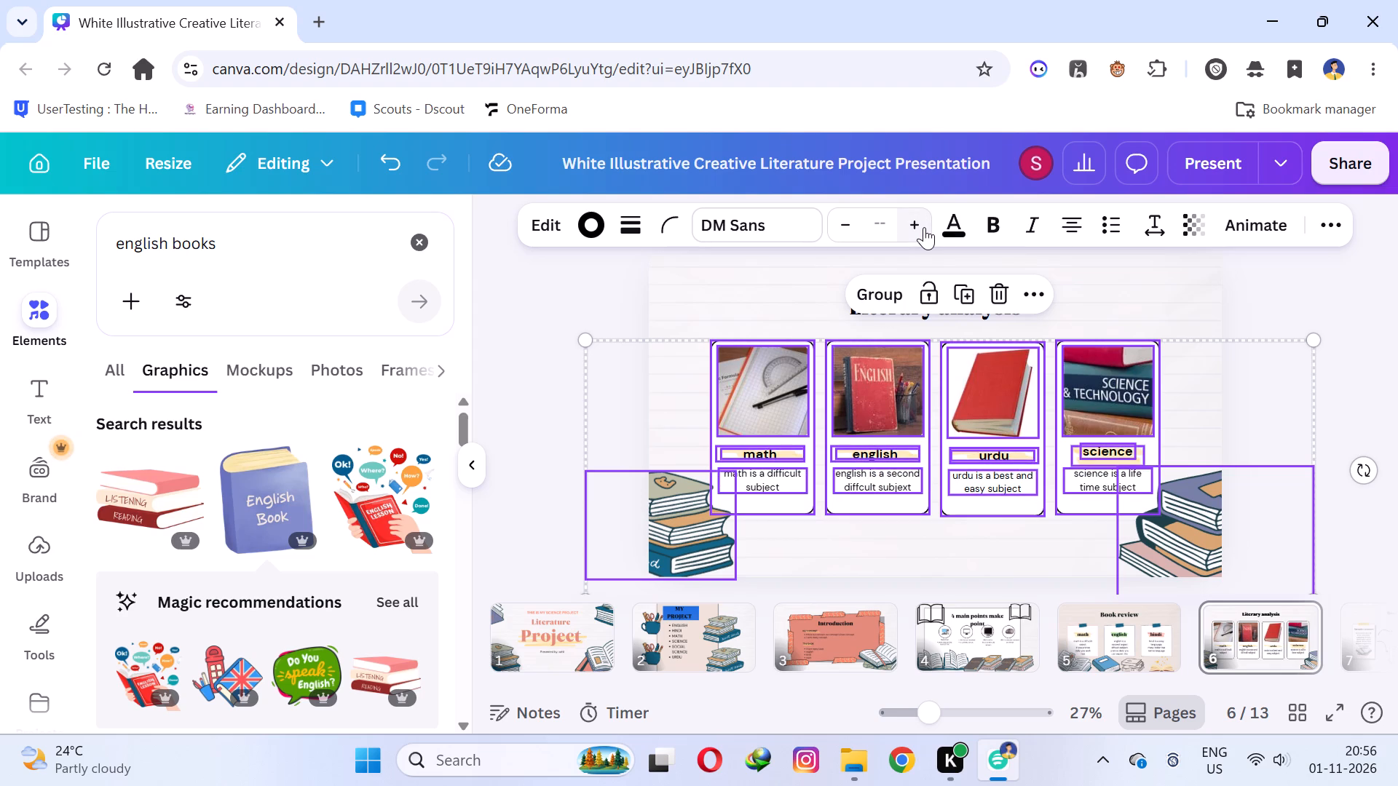
{"action": "left_click", "coordinate": [924, 227]}
{"action": "left_click", "coordinate": [924, 227]}
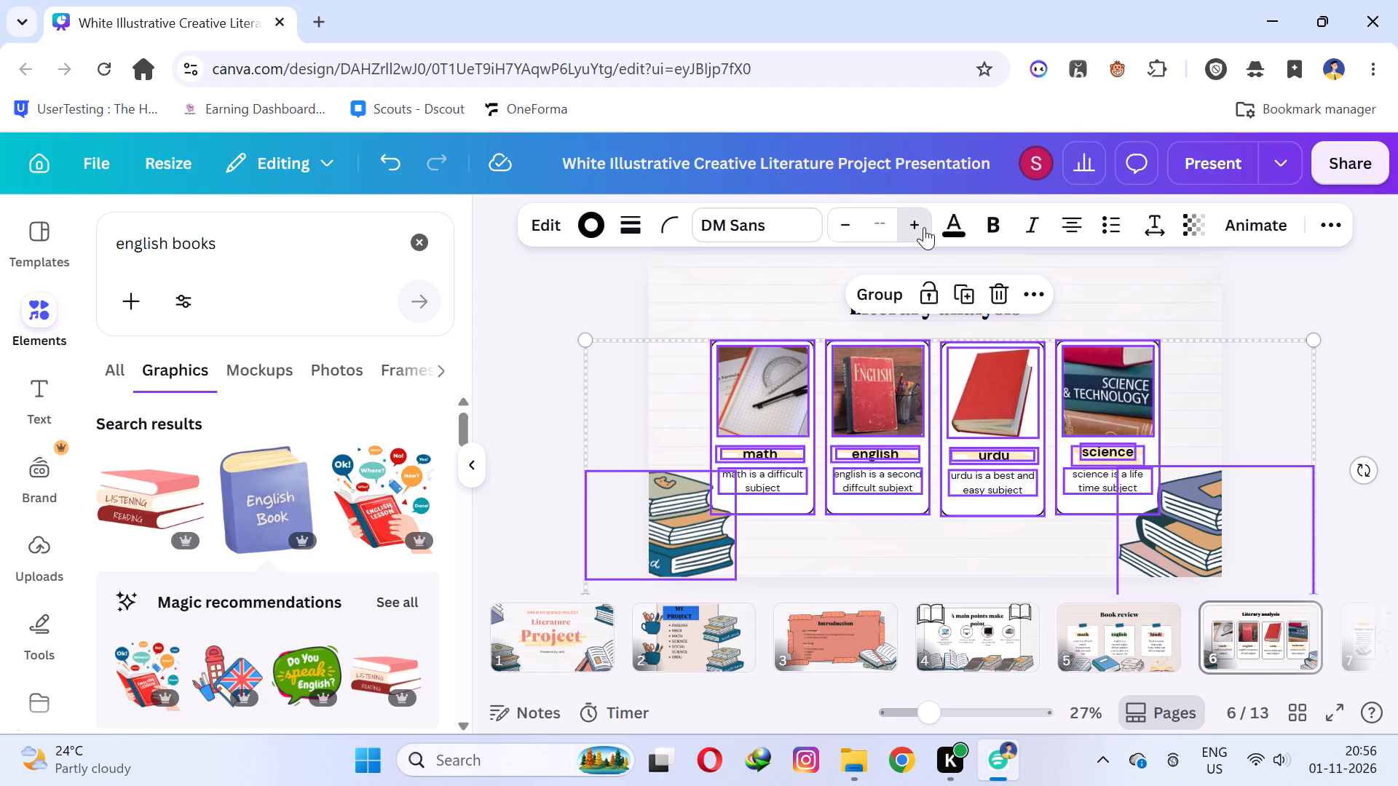
{"action": "double_click", "coordinate": [924, 227]}
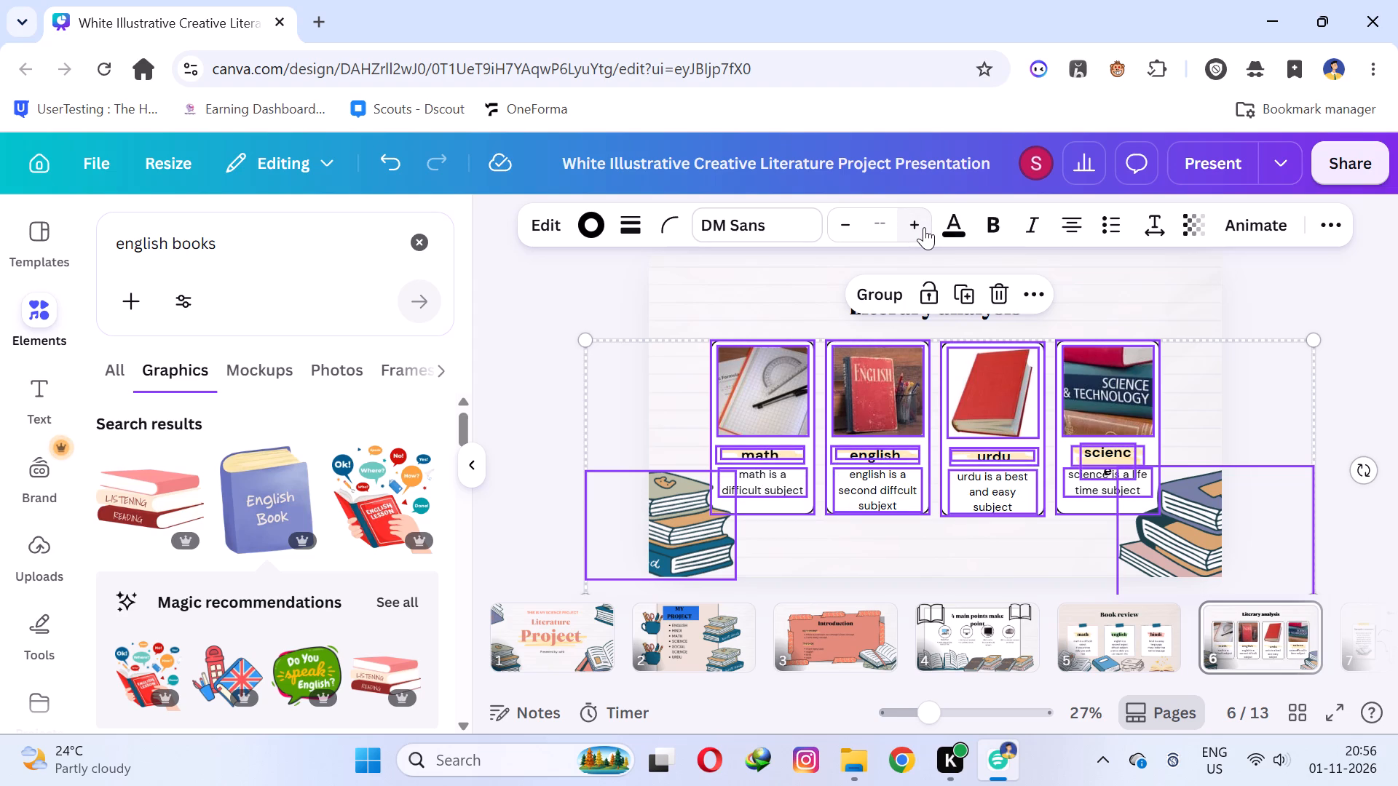
{"action": "left_click", "coordinate": [1393, 338]}
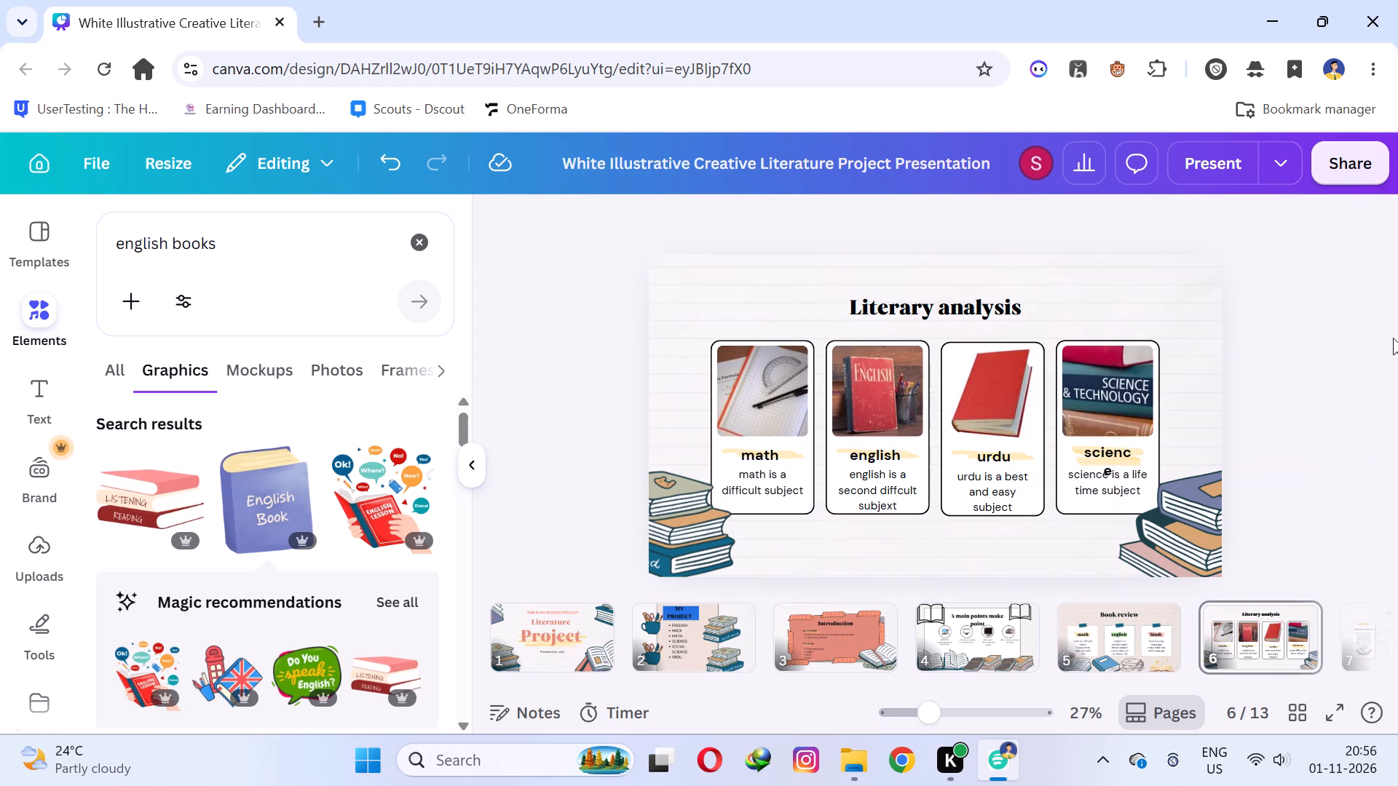
Move the science heading slightly upward within its card, keeping it centred.
{"action": "left_click_drag", "start_coordinate": [1104, 469], "coordinate": [1108, 467]}
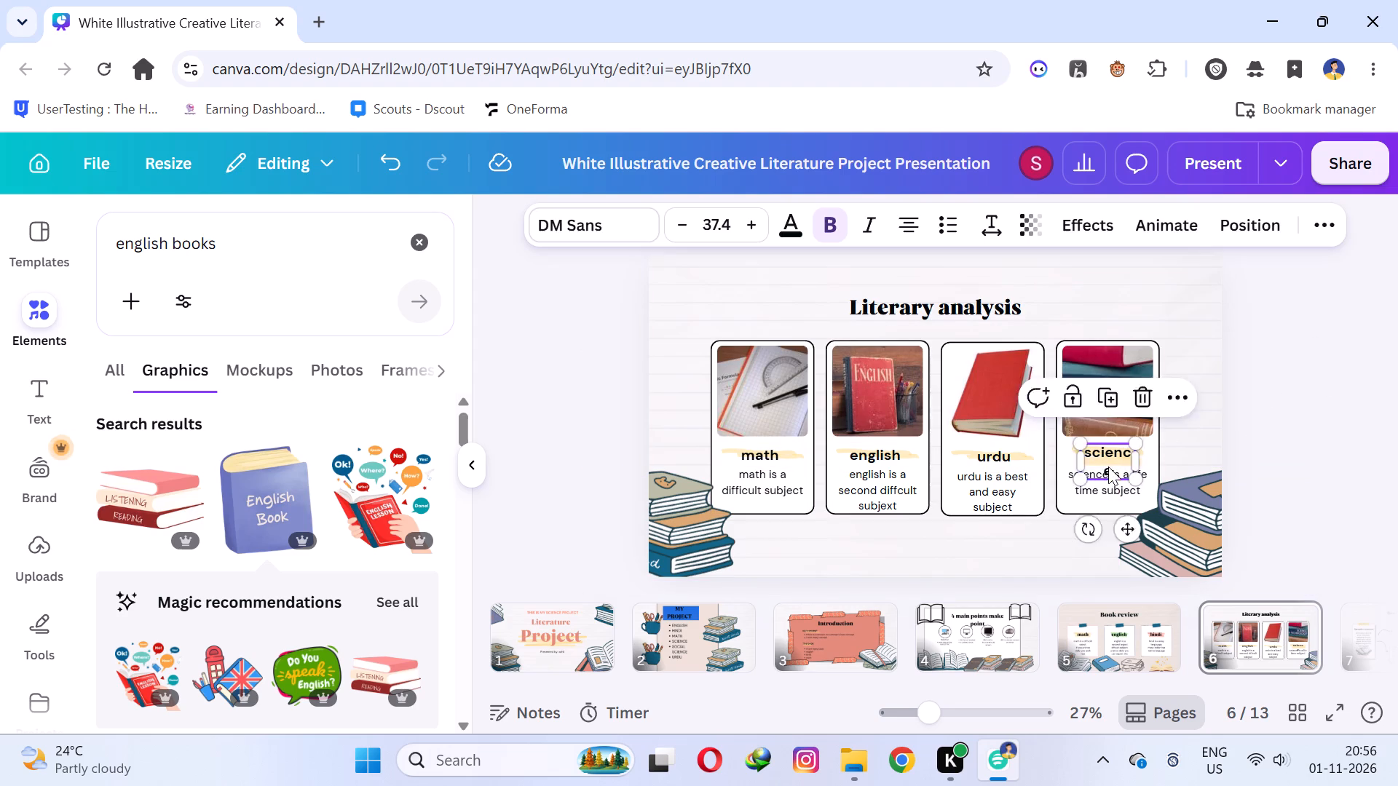
{"action": "left_click_drag", "start_coordinate": [1108, 467], "coordinate": [1212, 416]}
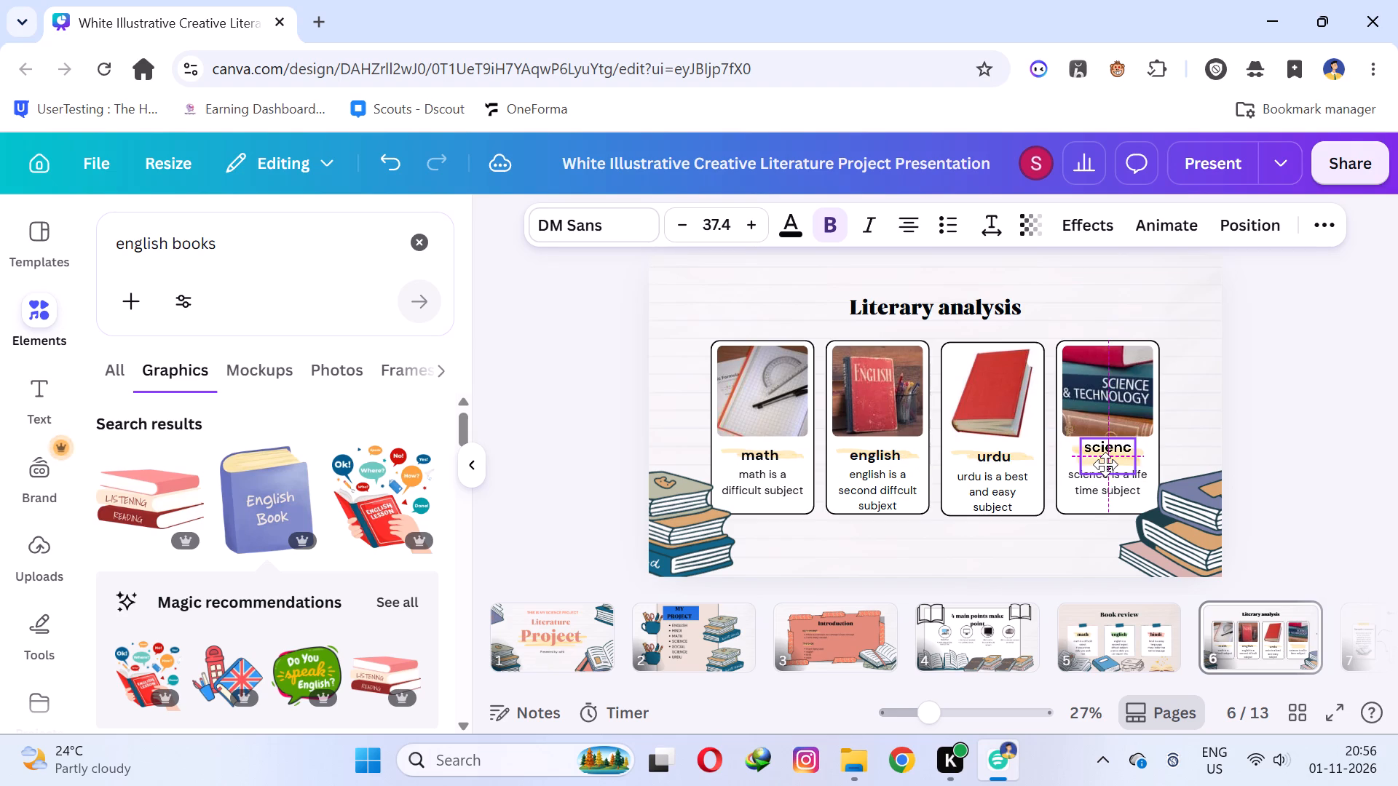
Reduce the text size of all four cards together by one point.
{"action": "left_click_drag", "start_coordinate": [684, 451], "coordinate": [810, 483]}
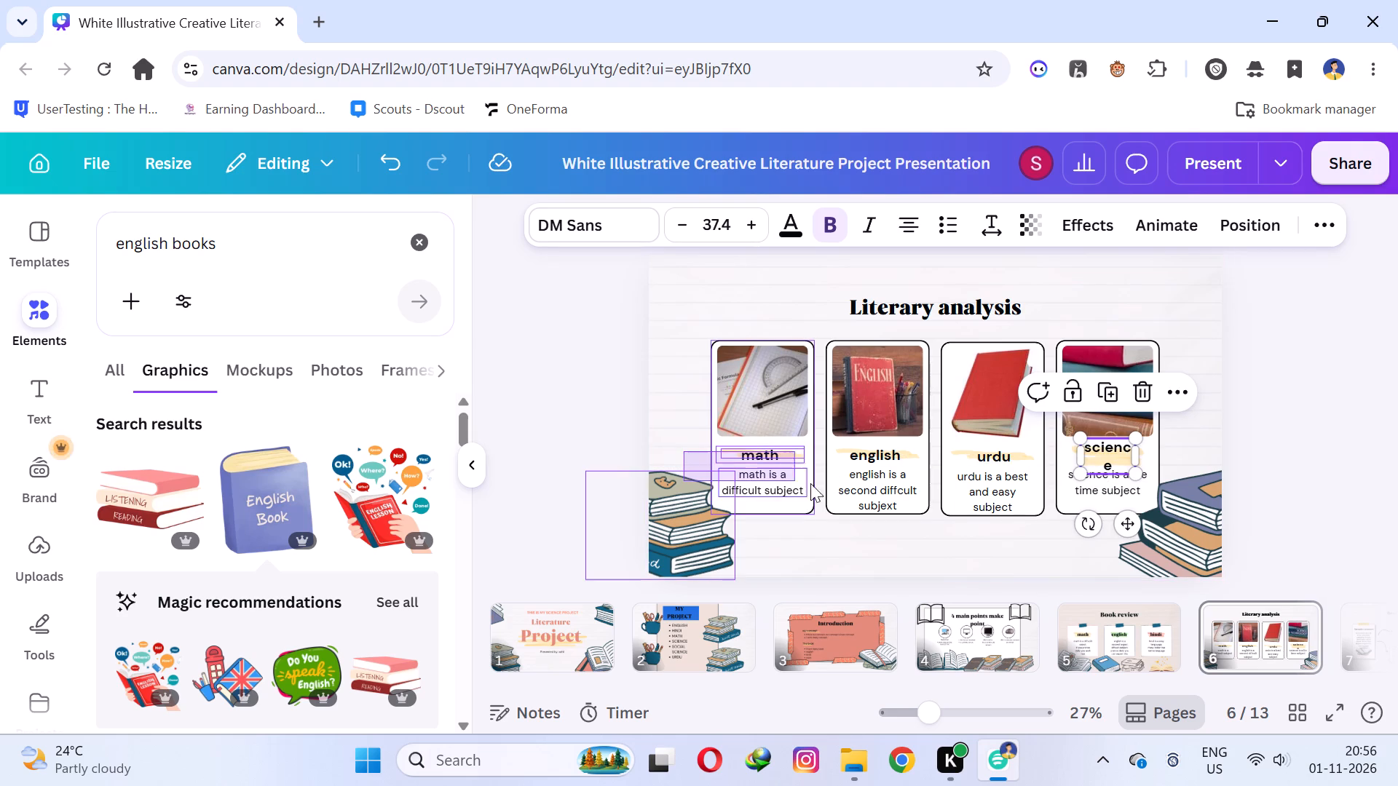
{"action": "left_click_drag", "start_coordinate": [810, 483], "coordinate": [1182, 510]}
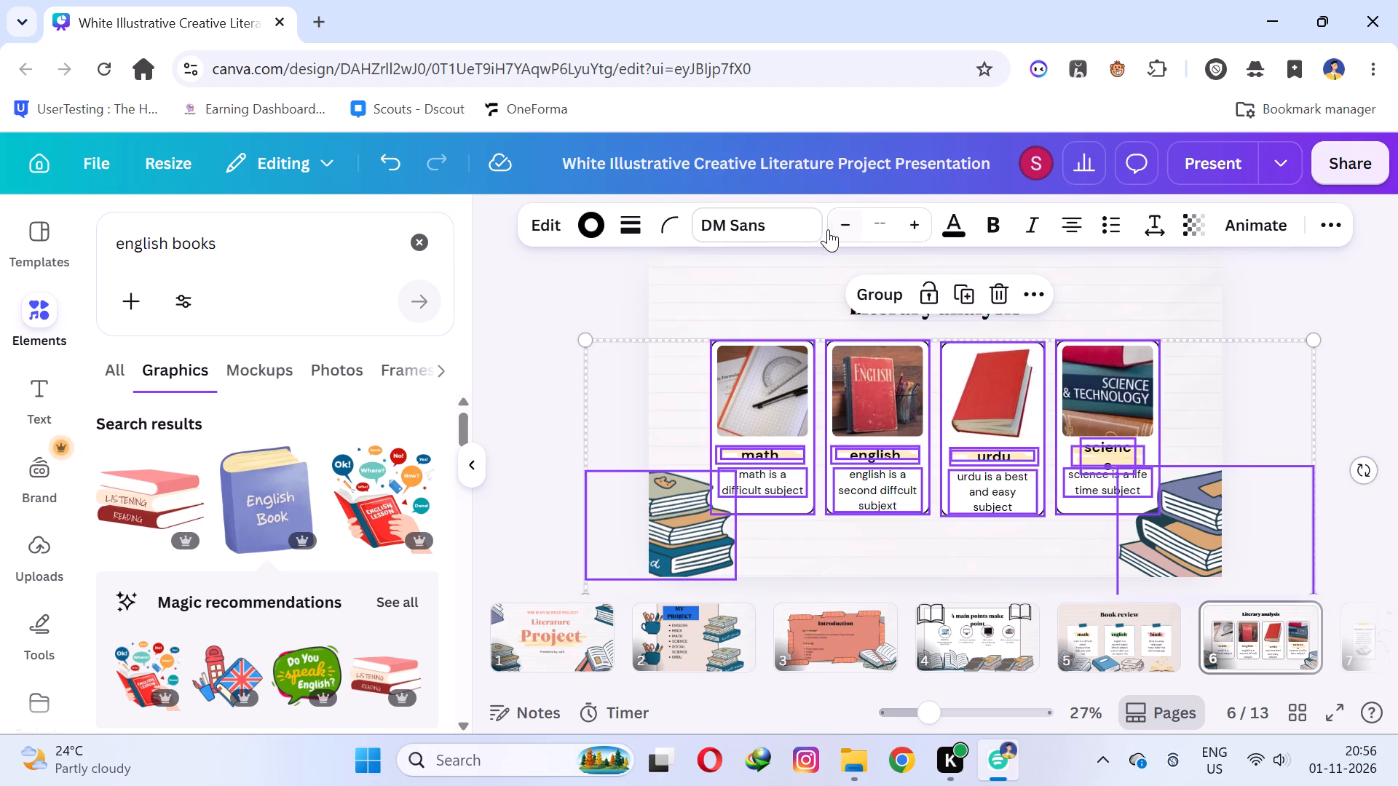
{"action": "left_click", "coordinate": [843, 226]}
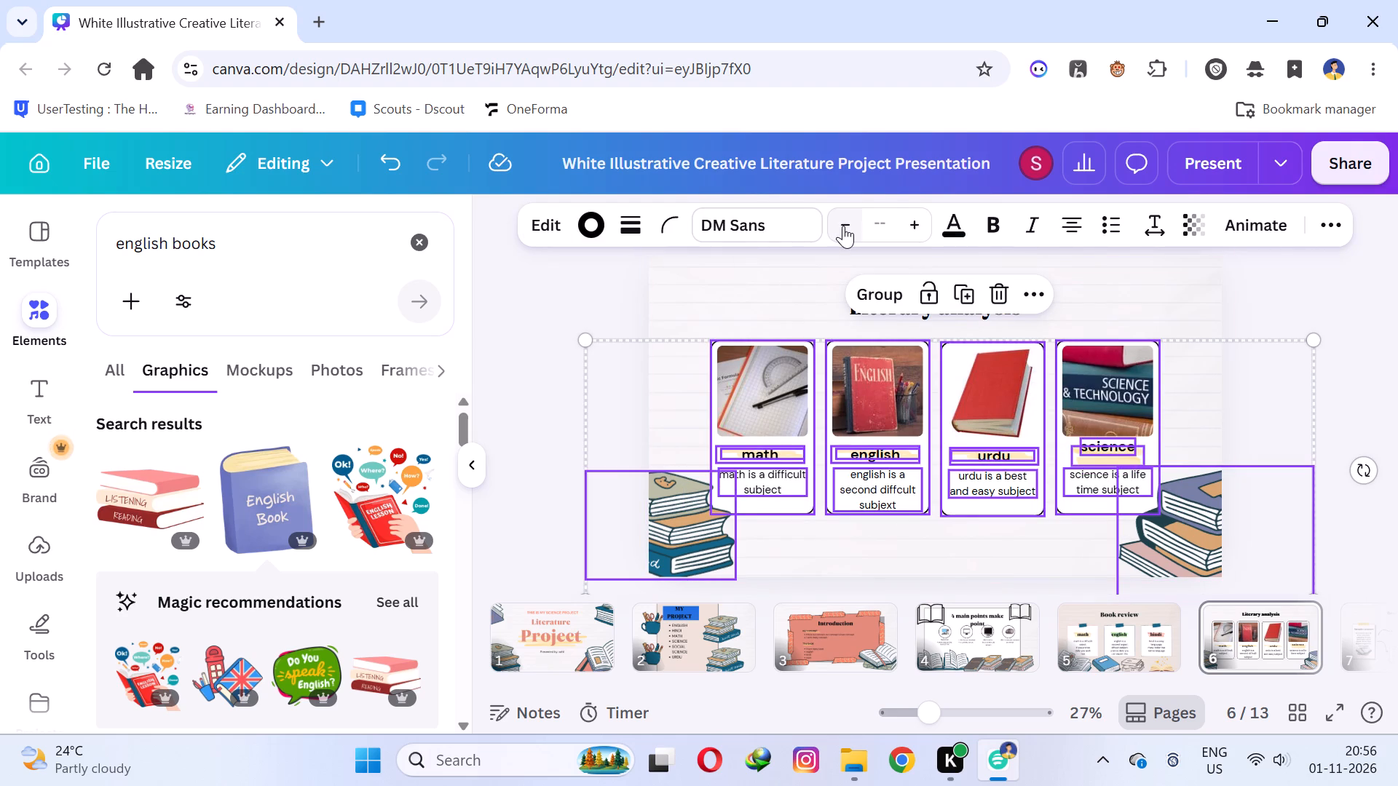
{"action": "left_click", "coordinate": [1397, 297]}
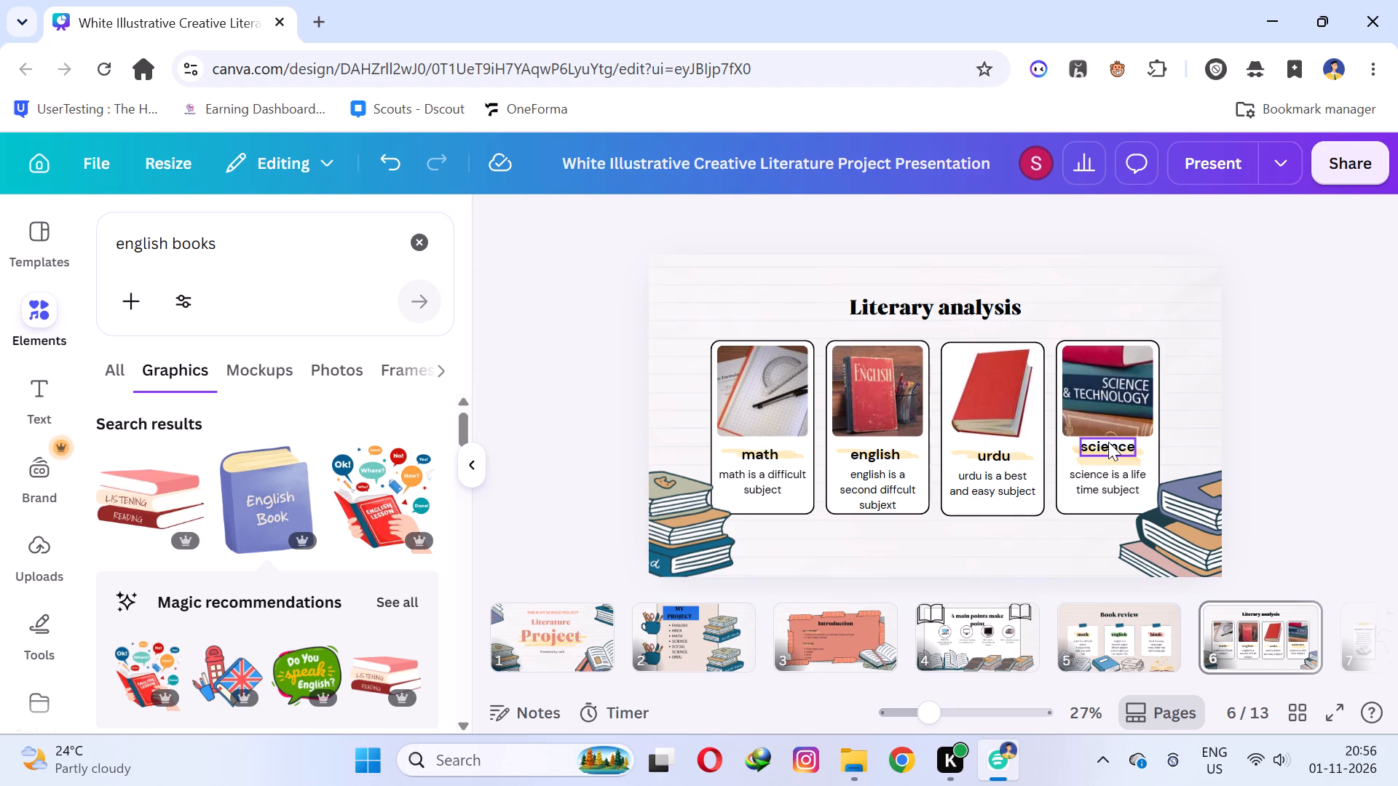
Move the science heading slightly down onto its yellow highlight.
{"action": "left_click", "coordinate": [1107, 443]}
{"action": "left_click", "coordinate": [1322, 391]}
Replace "Literary" with "book" in slide 6's title so it reads "book analysis".
{"action": "triple_click", "coordinate": [863, 298]}
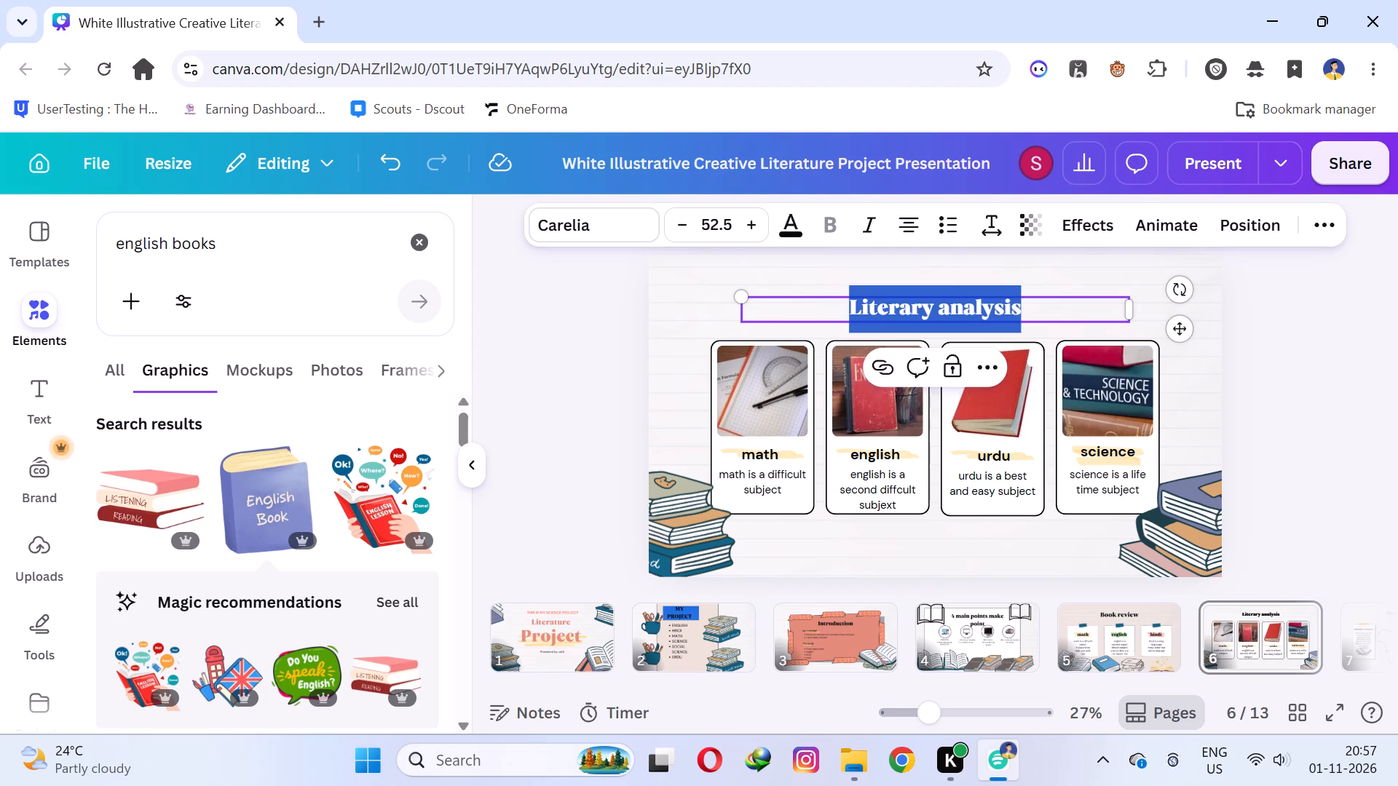
{"action": "left_click_drag", "start_coordinate": [936, 309], "coordinate": [583, 312]}
{"action": "key", "text": "BackSpace"}
{"action": "key", "text": "BackSpace"}
{"action": "key", "text": "BackSpace"}
{"action": "key", "text": "BackSpace"}
{"action": "key", "text": "BackSpace"}
{"action": "key", "text": "BackSpace"}
{"action": "key", "text": "BackSpace"}
{"action": "key", "text": "BackSpace"}
{"action": "key", "text": "BackSpace"}
{"action": "key", "text": "BackSpace"}
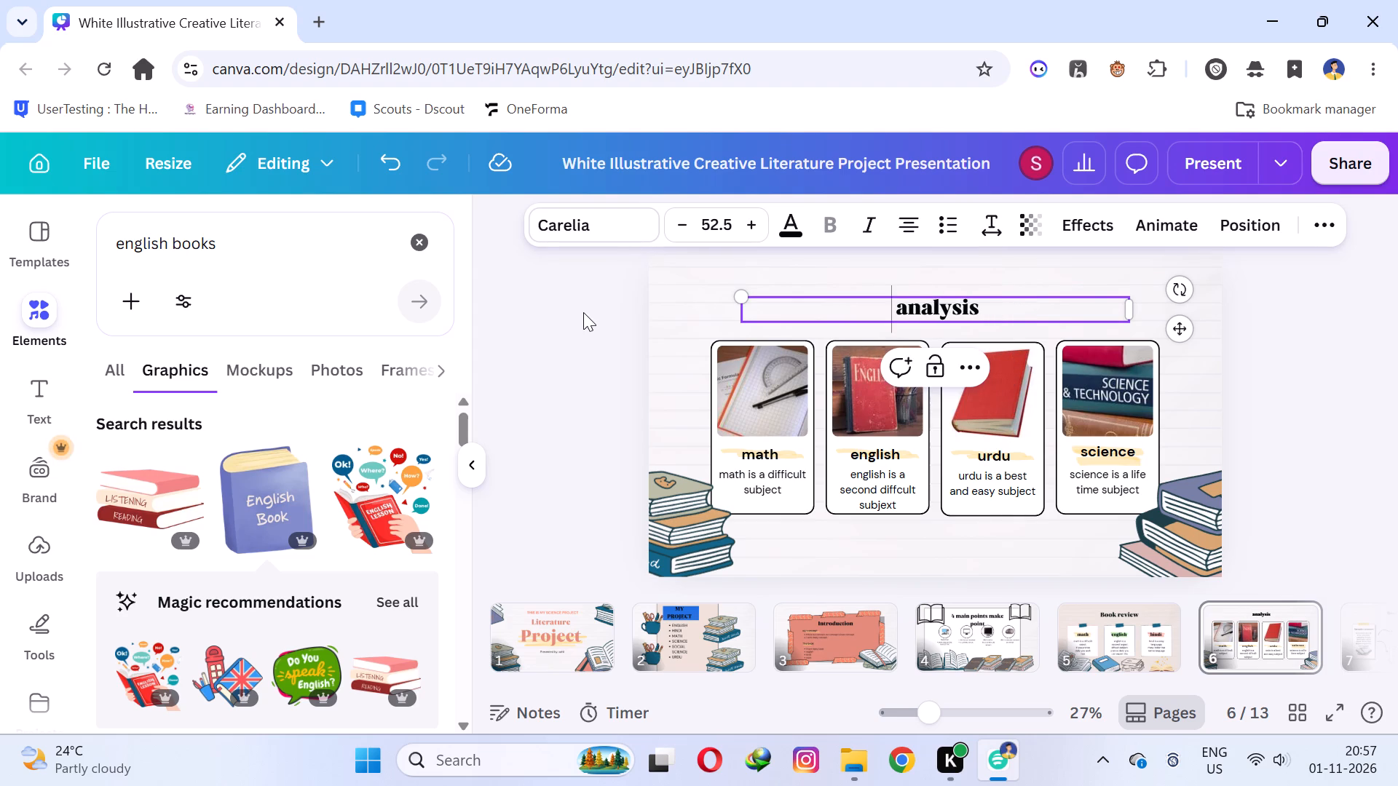
{"action": "type", "text": "book"}
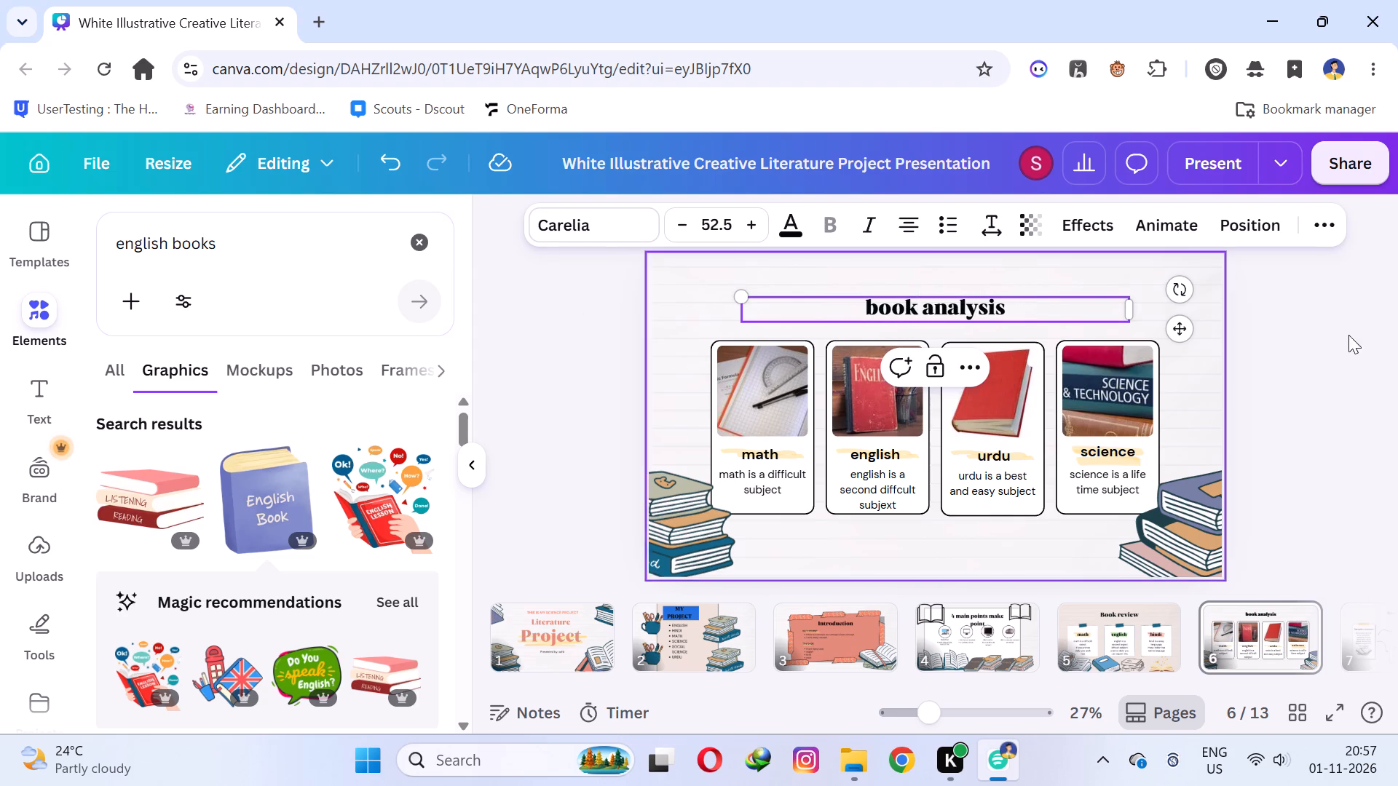
{"action": "left_click", "coordinate": [1369, 335]}
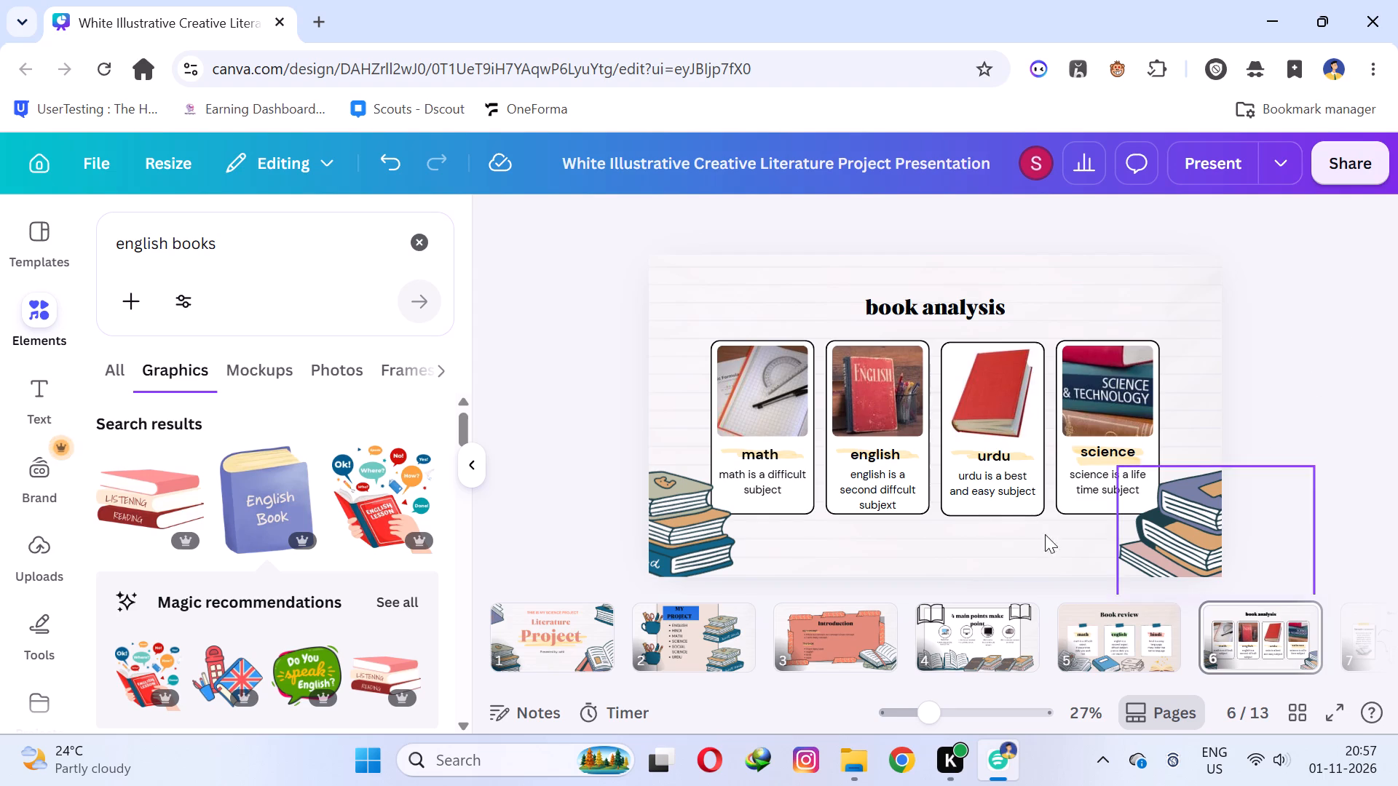
Recolour slide 6's lined-paper background to light tan from the colours in this design.
{"action": "left_click", "coordinate": [673, 283]}
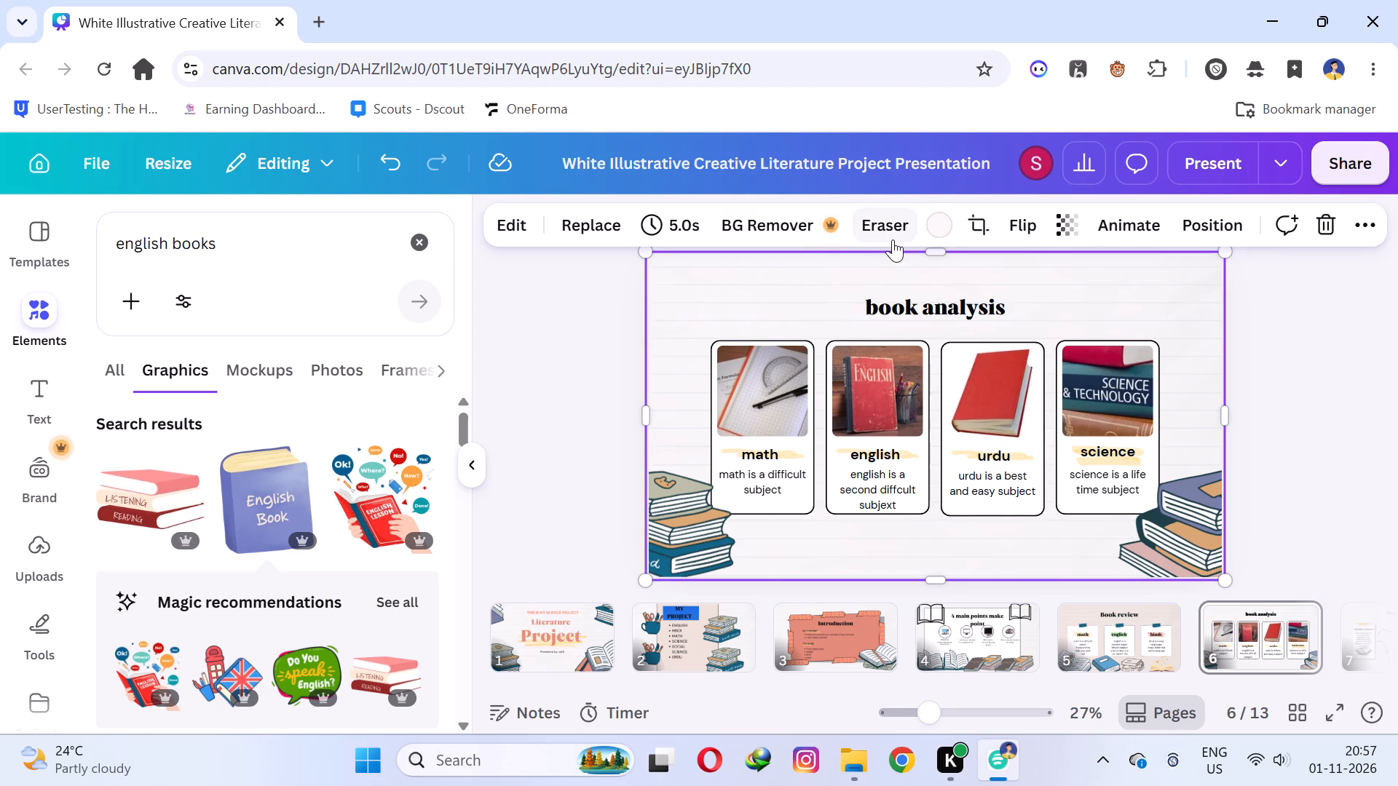
{"action": "left_click", "coordinate": [951, 231]}
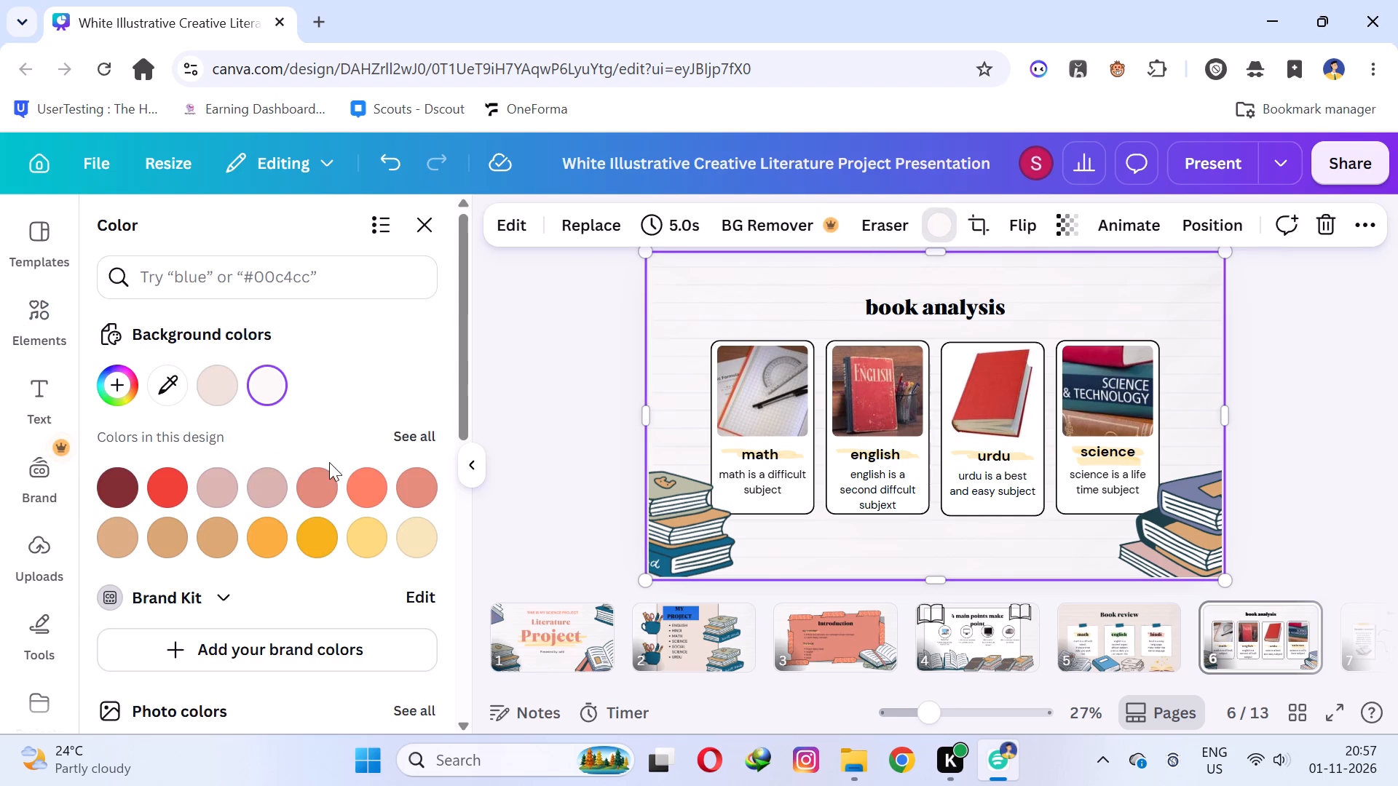
{"action": "left_click", "coordinate": [322, 480]}
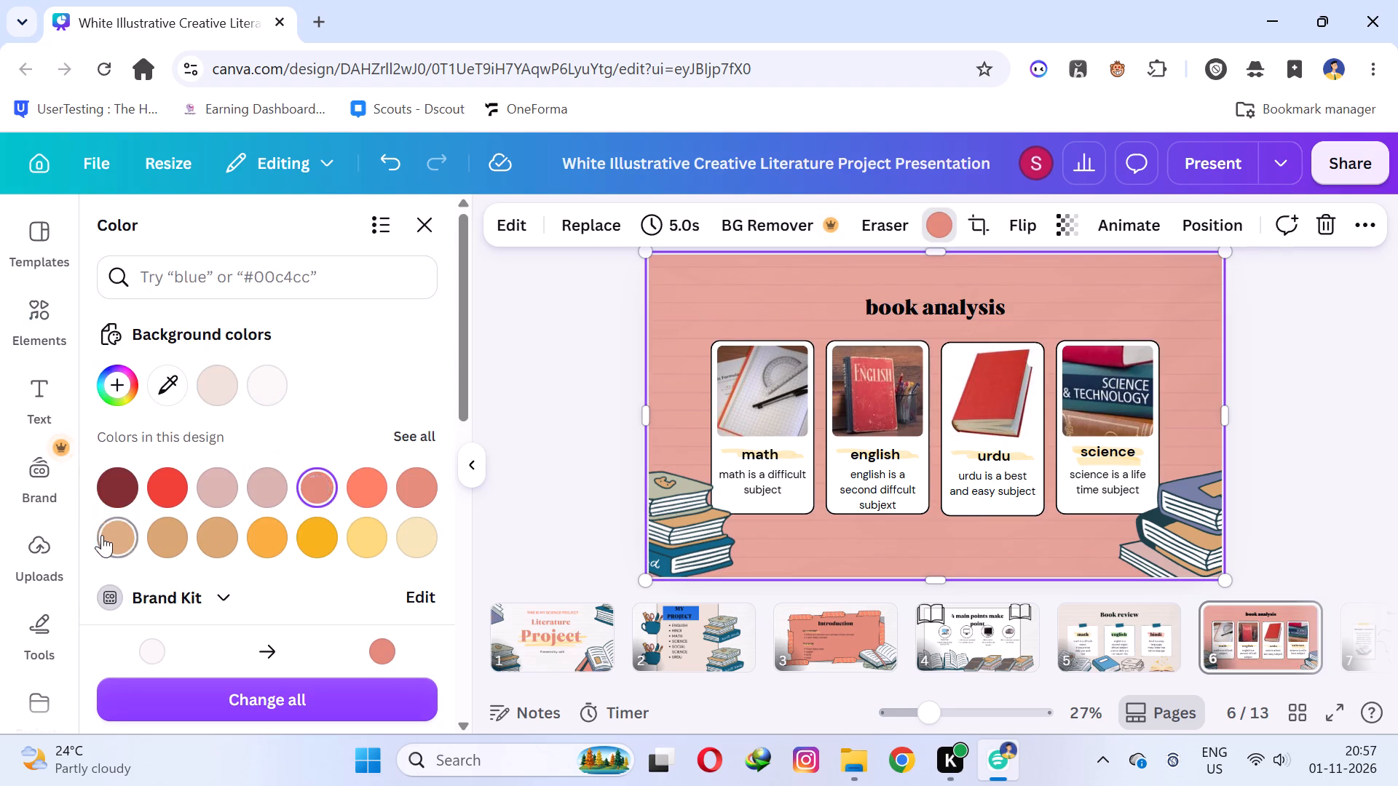
{"action": "left_click", "coordinate": [102, 535]}
{"action": "left_click", "coordinate": [1306, 389]}
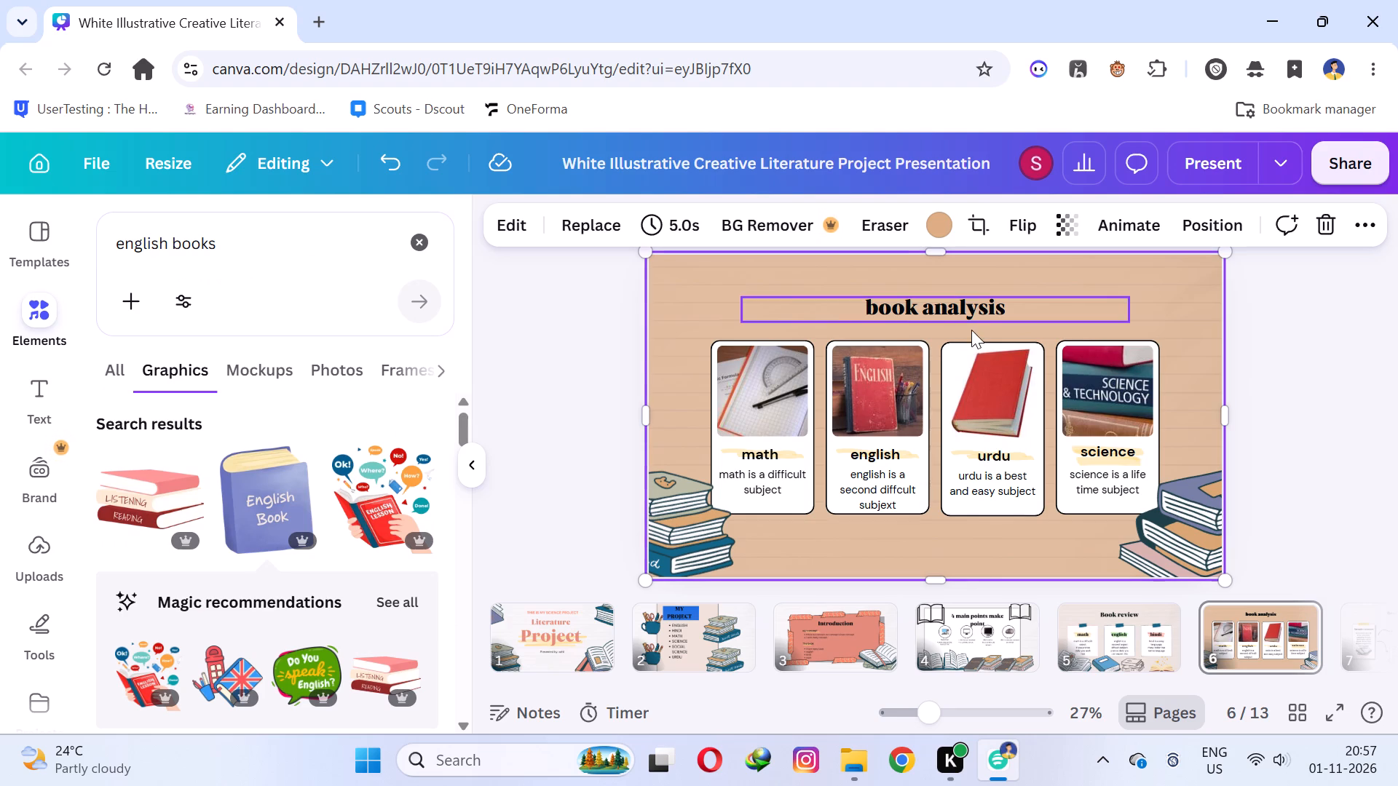
Apply the Shift text animation to slide 6's "book analysis" title.
{"action": "left_click", "coordinate": [935, 307]}
{"action": "left_click", "coordinate": [1152, 220]}
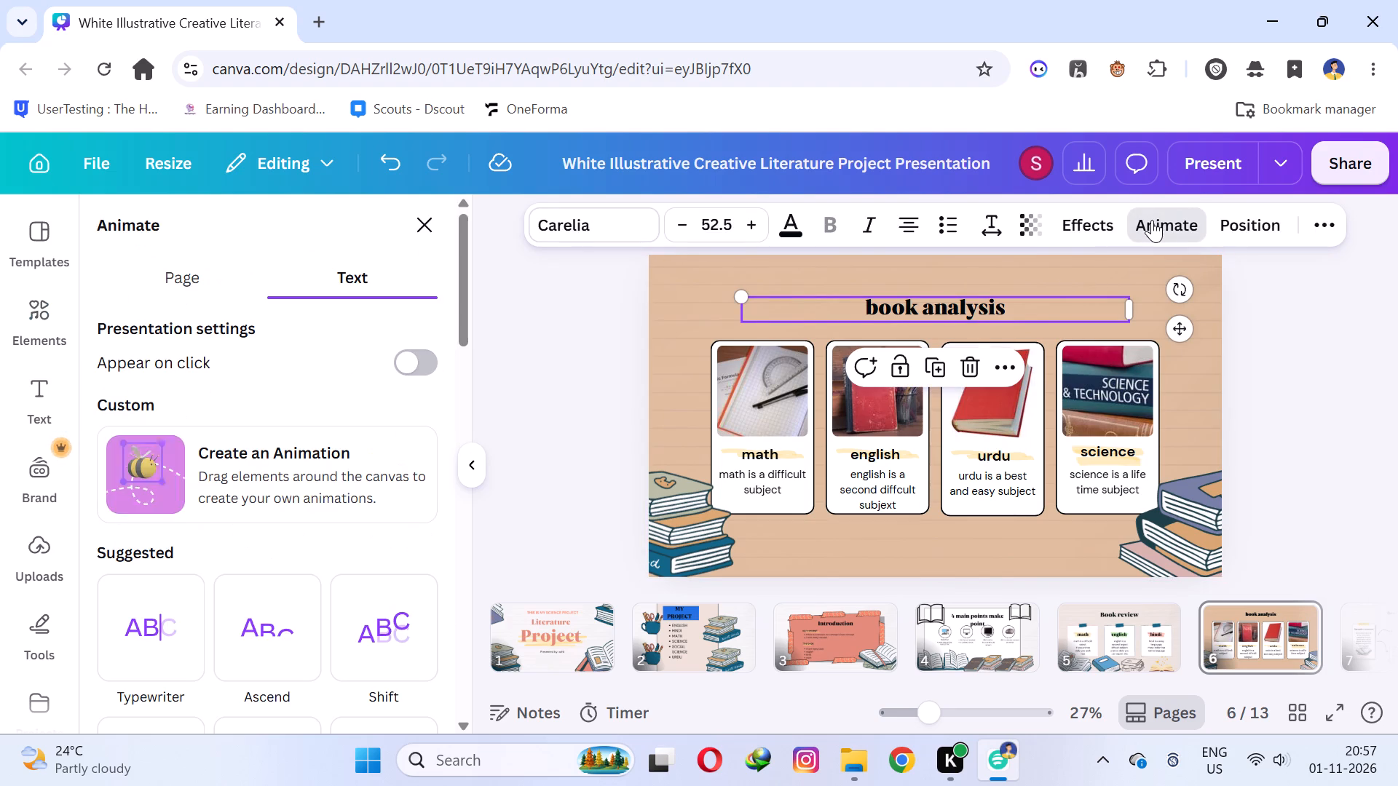
{"action": "scroll", "coordinate": [209, 417], "scroll_direction": "down", "scroll_amount": 1}
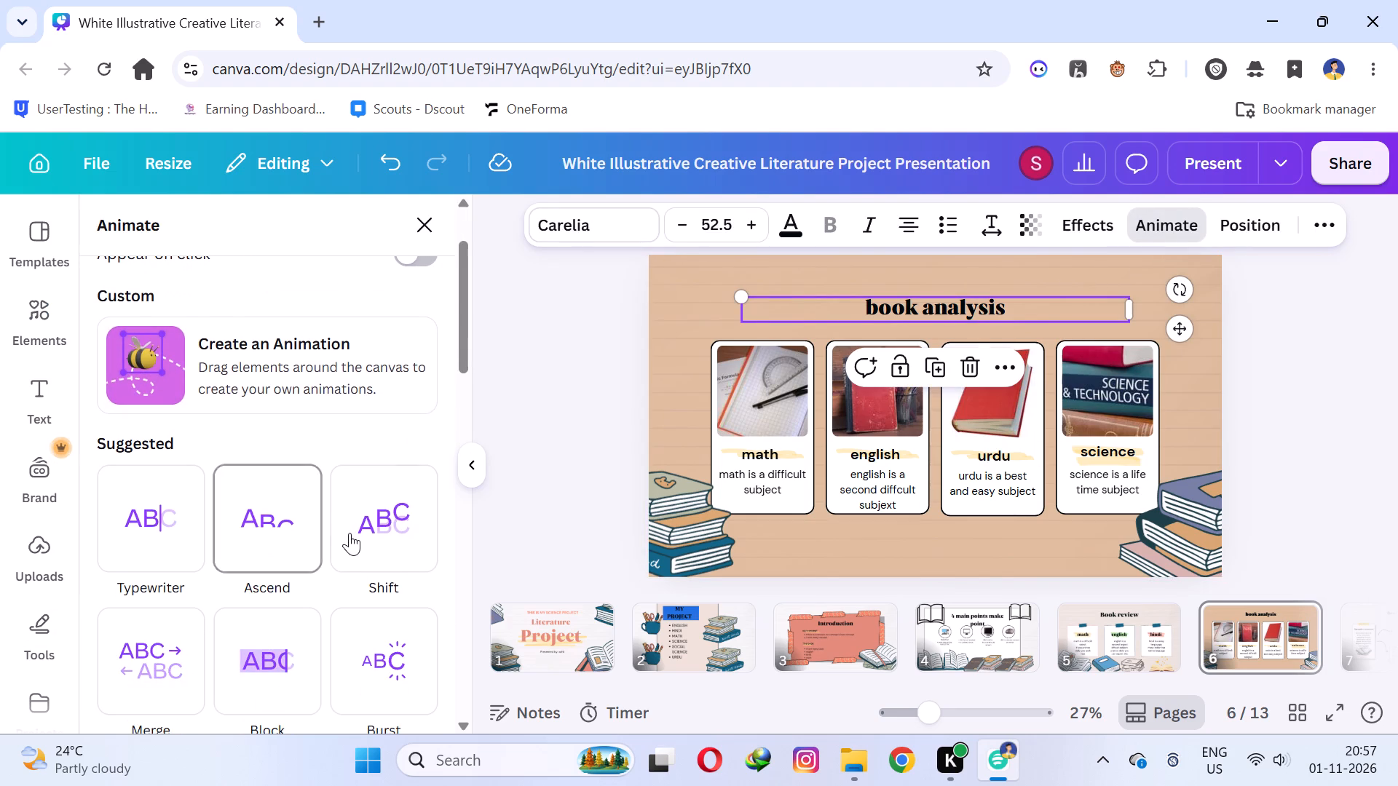
{"action": "left_click", "coordinate": [354, 530]}
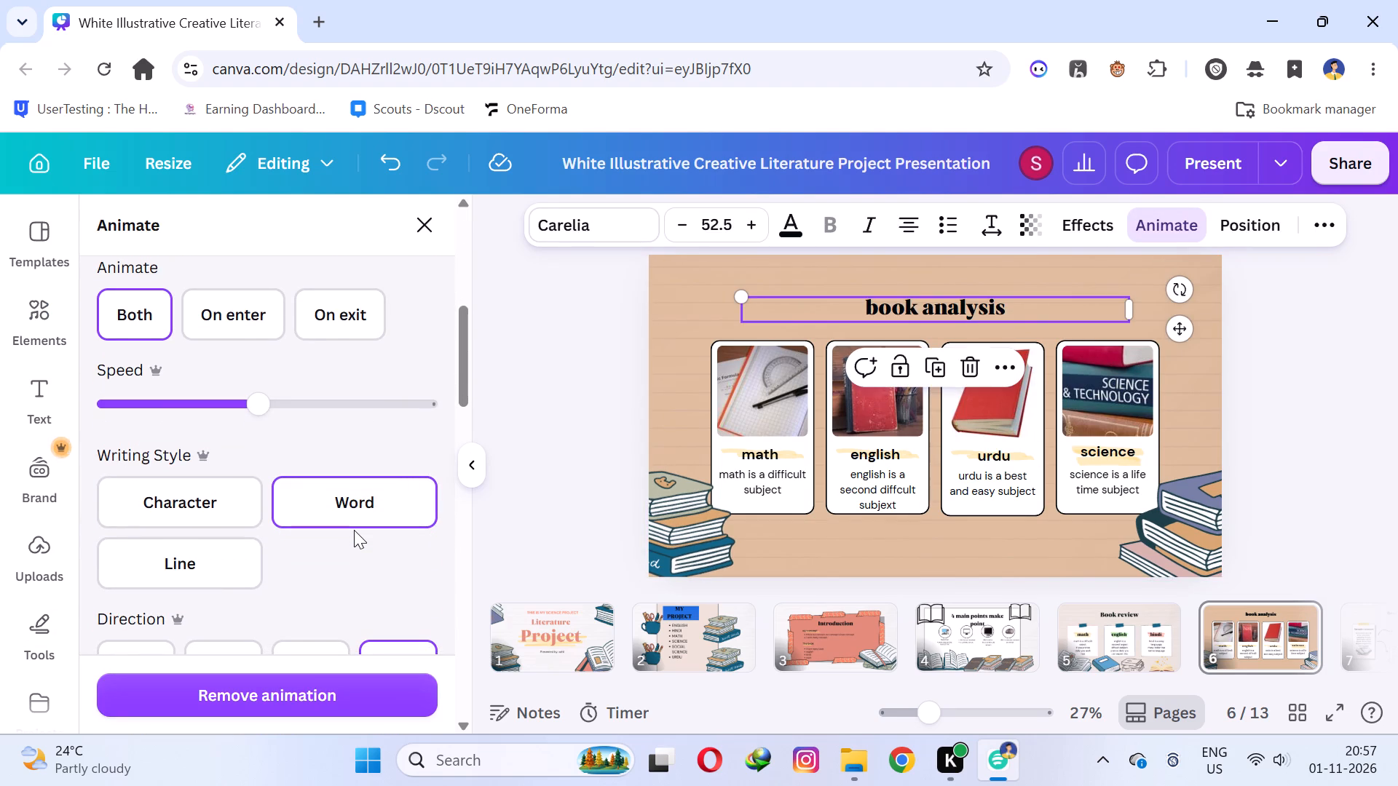
{"action": "left_click", "coordinate": [561, 396]}
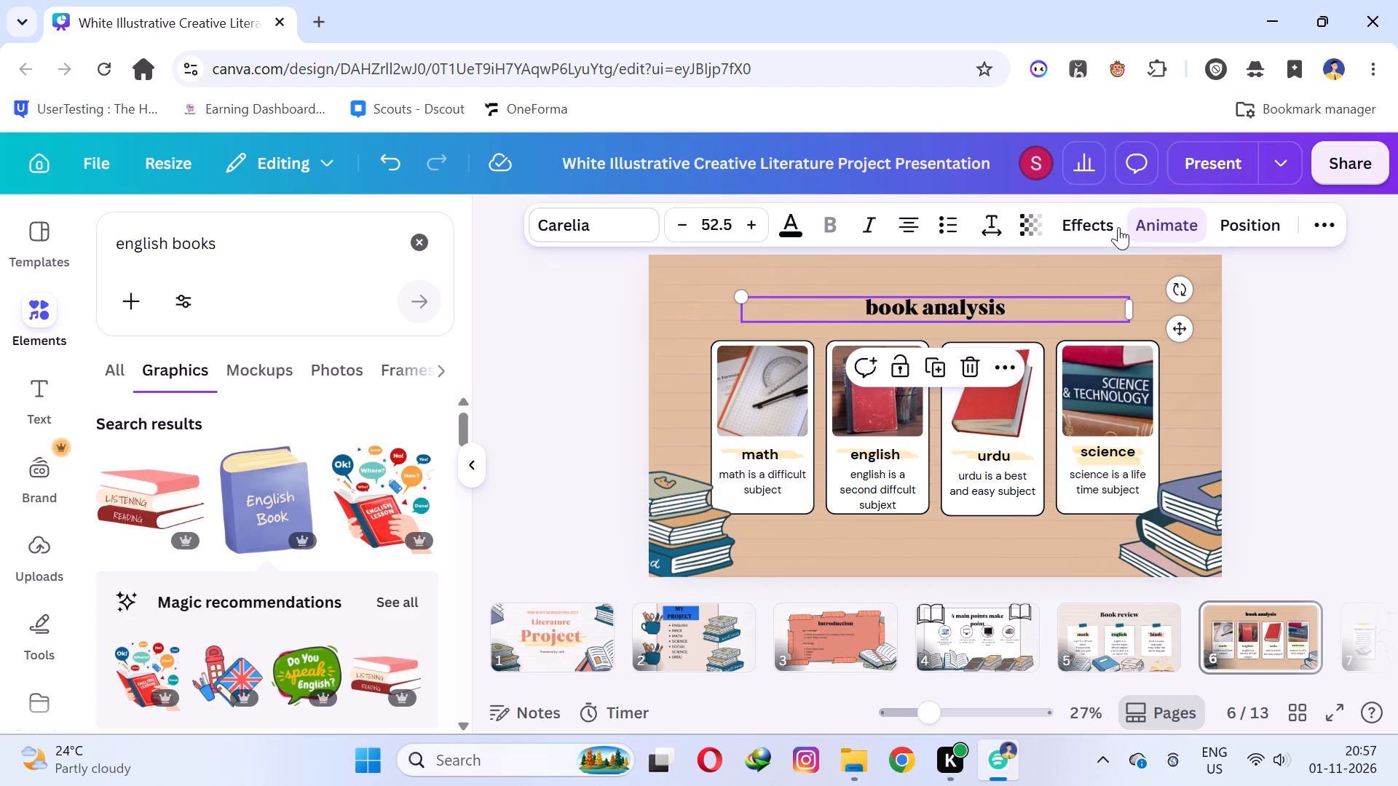
{"action": "left_click", "coordinate": [1190, 218]}
{"action": "scroll", "coordinate": [388, 468], "scroll_direction": "up", "scroll_amount": 3}
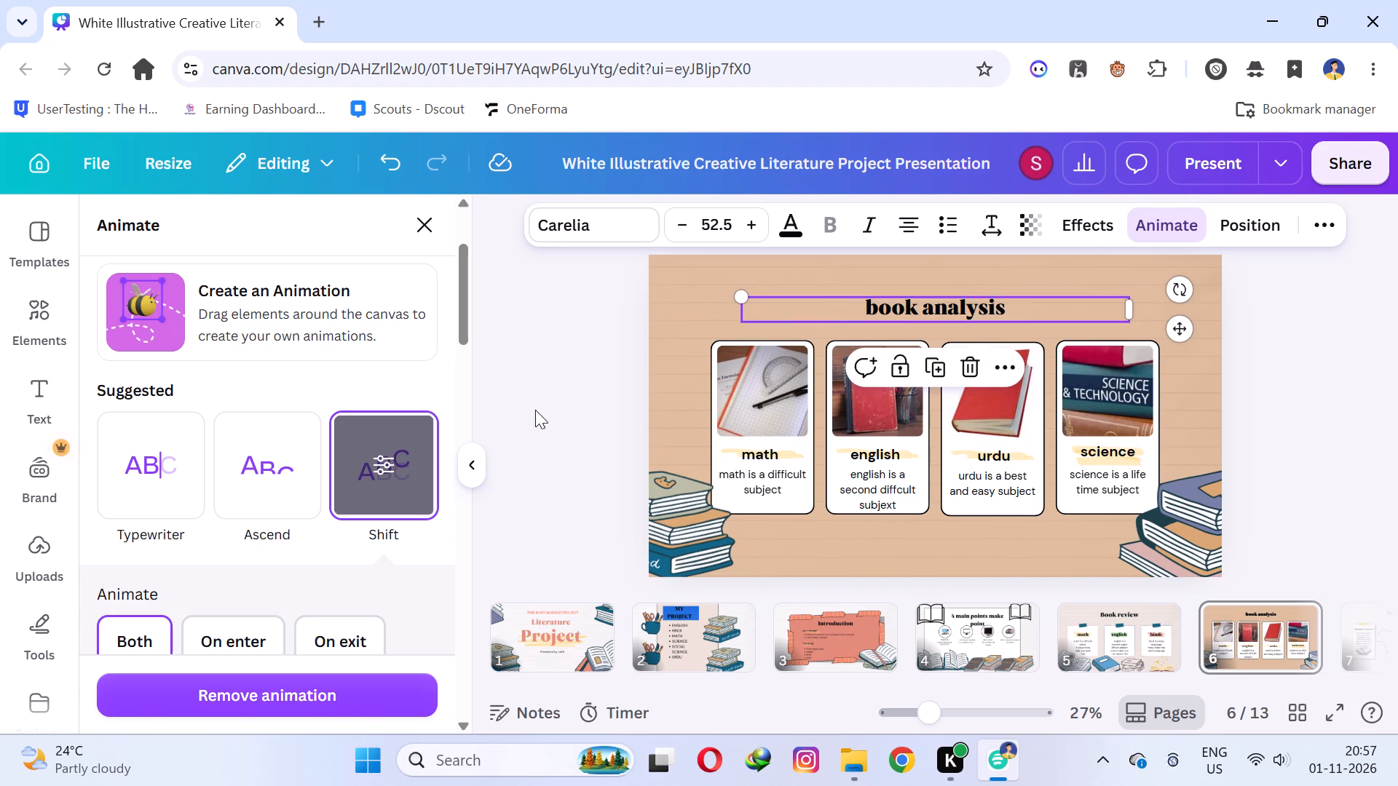
{"action": "left_click", "coordinate": [607, 371]}
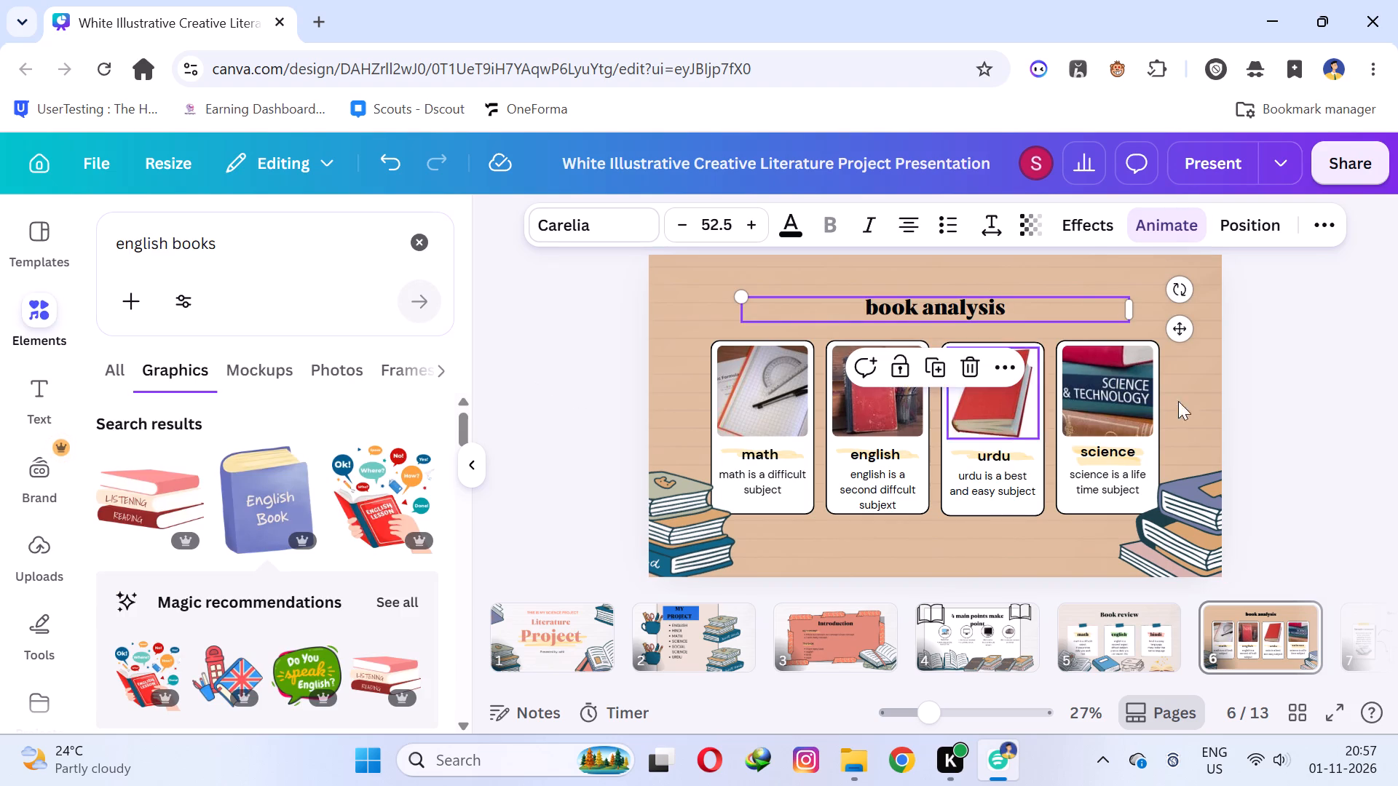
{"action": "left_click", "coordinate": [1397, 378]}
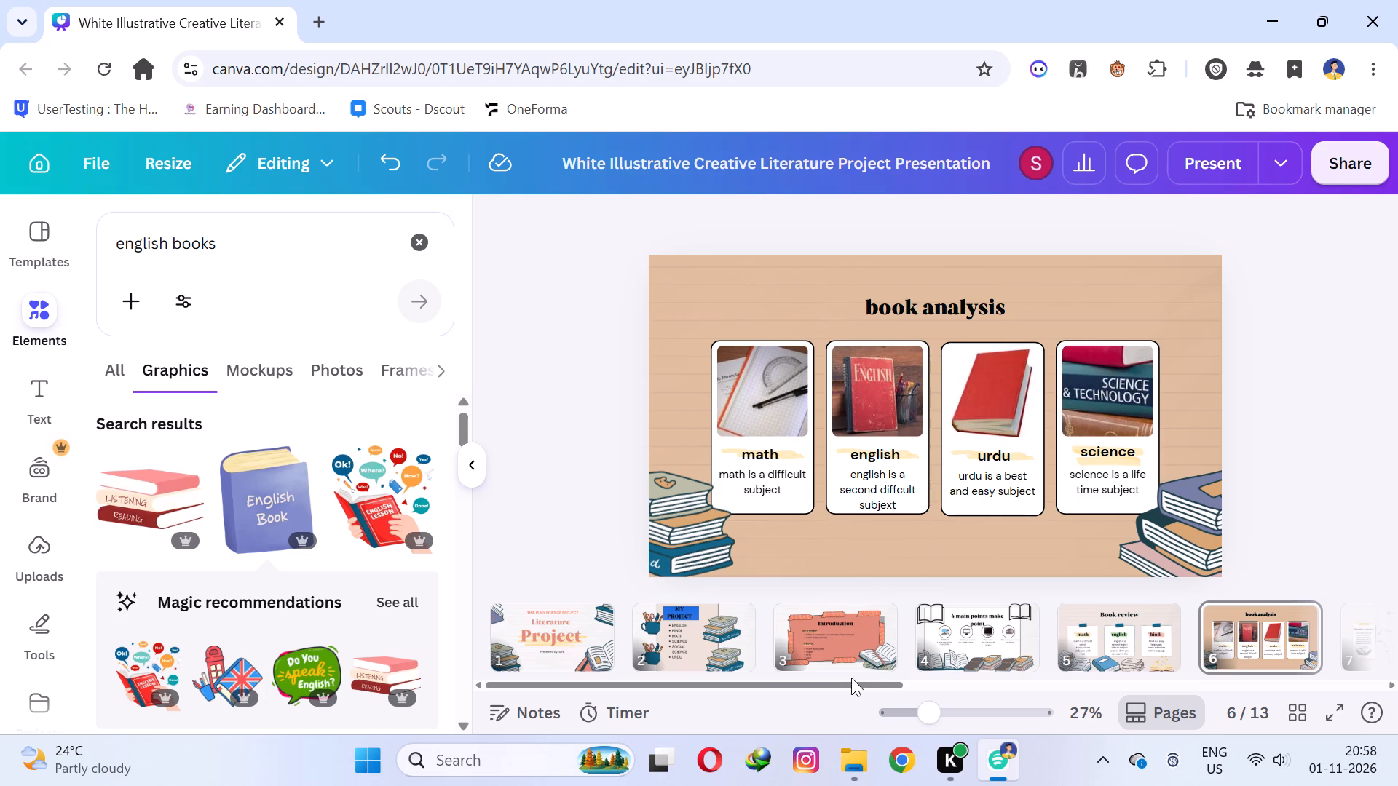
Go to slide 7 and replace its "Book summary" title with "main points".
{"action": "left_click_drag", "start_coordinate": [851, 679], "coordinate": [898, 683]}
{"action": "left_click_drag", "start_coordinate": [864, 685], "coordinate": [917, 690]}
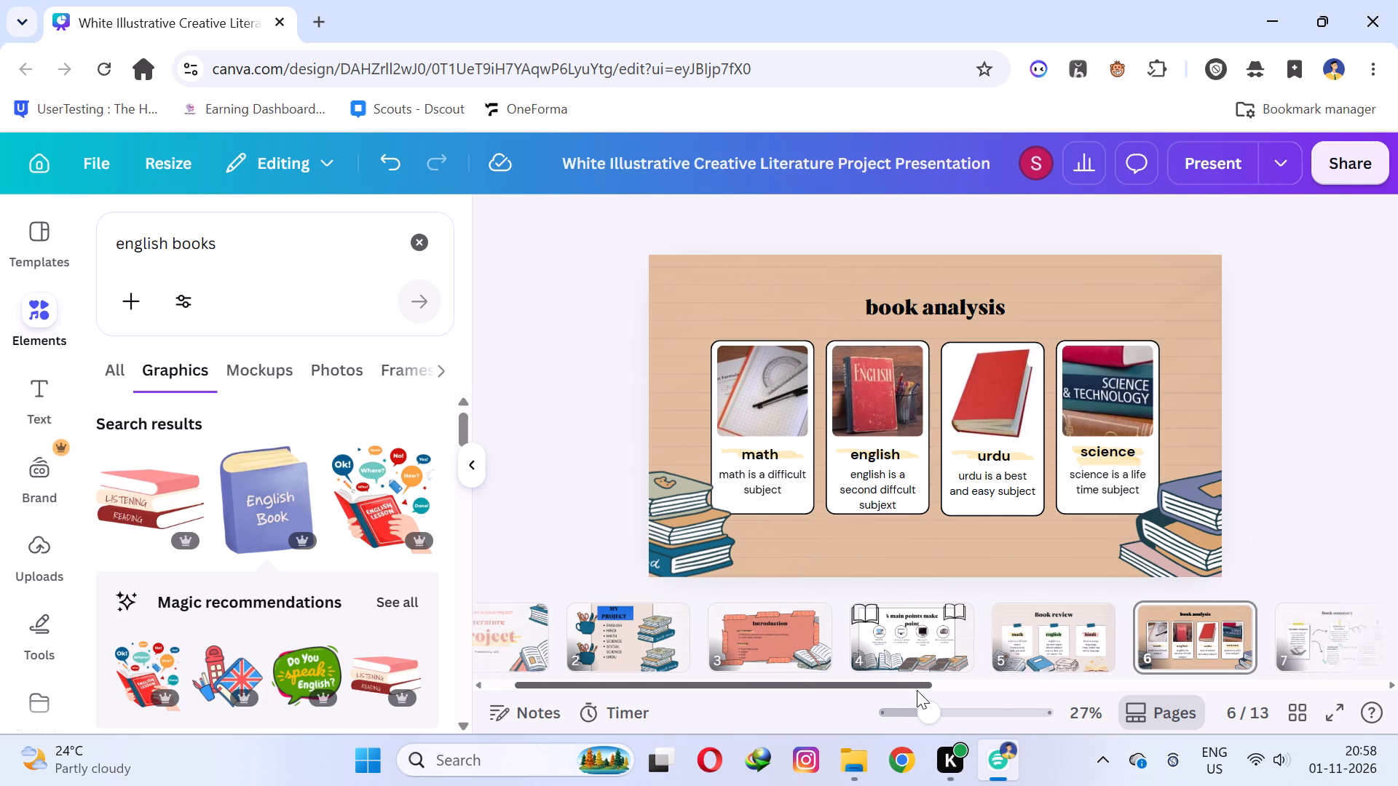
{"action": "left_click_drag", "start_coordinate": [917, 690], "coordinate": [1128, 704]}
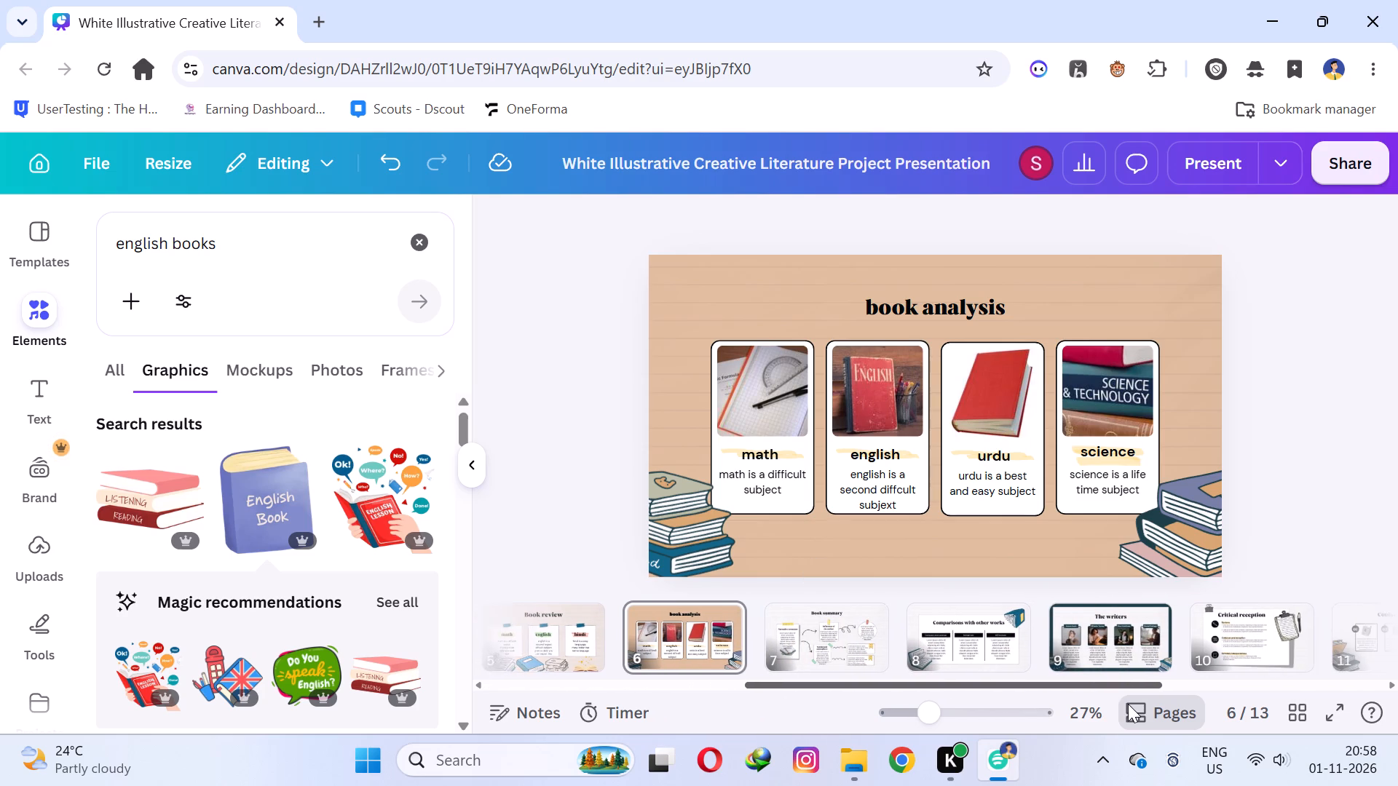
{"action": "left_click_drag", "start_coordinate": [1128, 704], "coordinate": [1158, 704]}
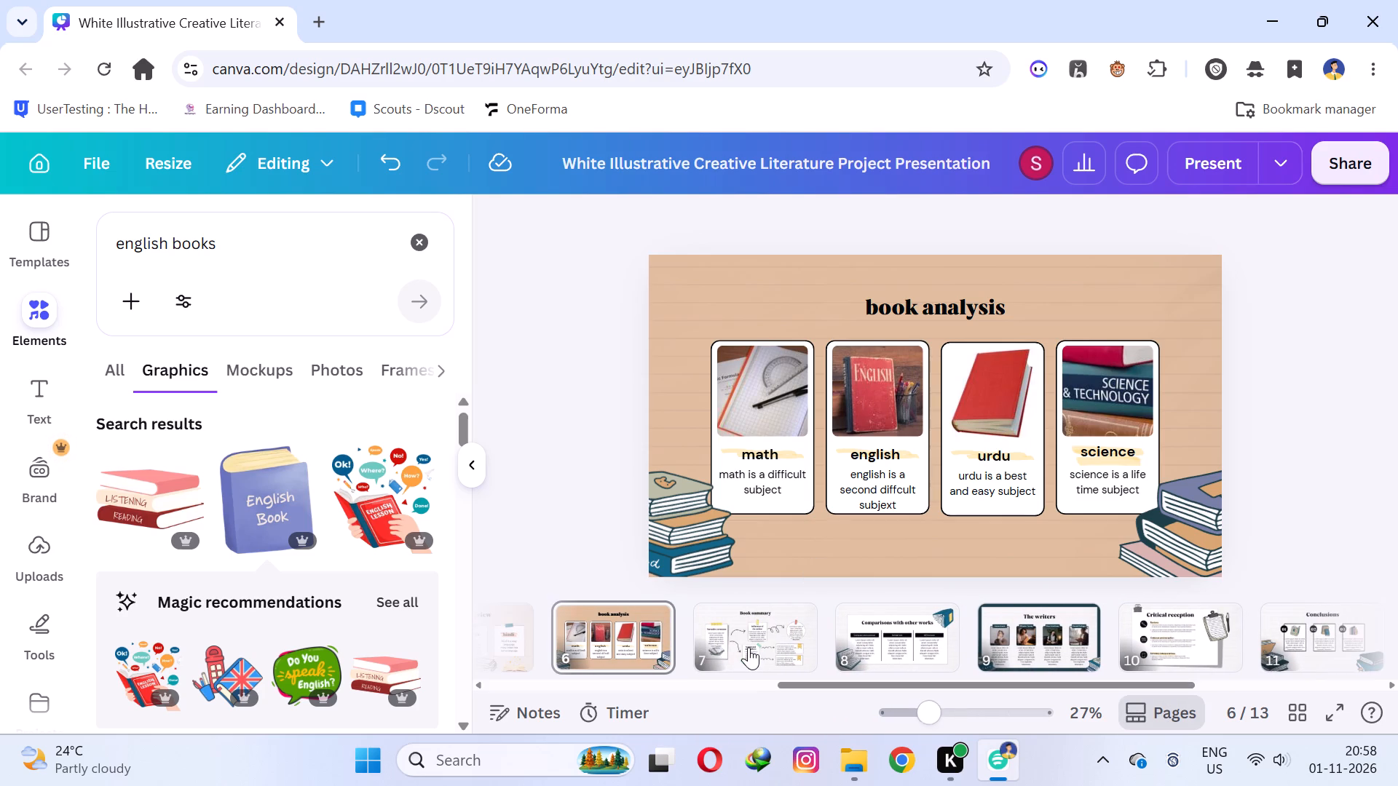
{"action": "left_click", "coordinate": [749, 647]}
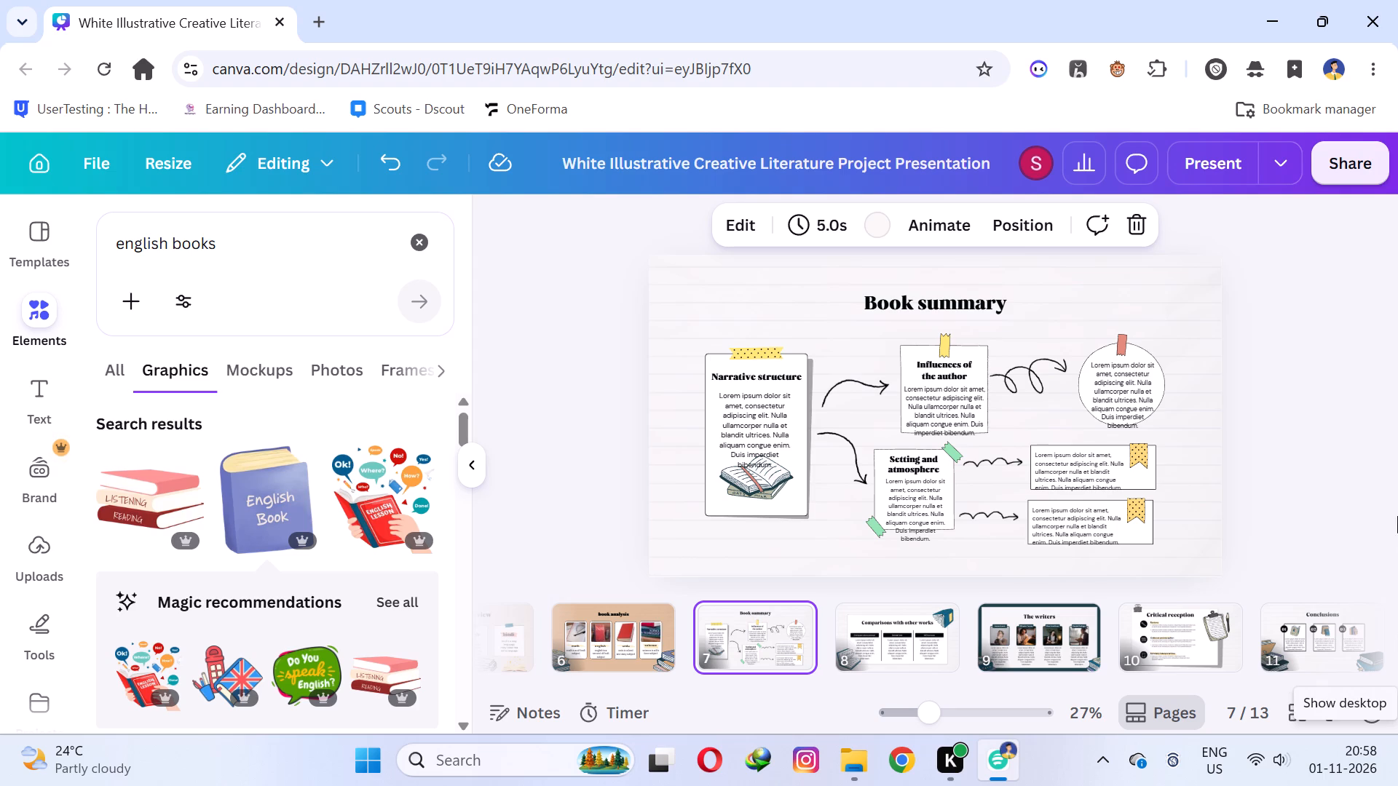
{"action": "double_click", "coordinate": [925, 305]}
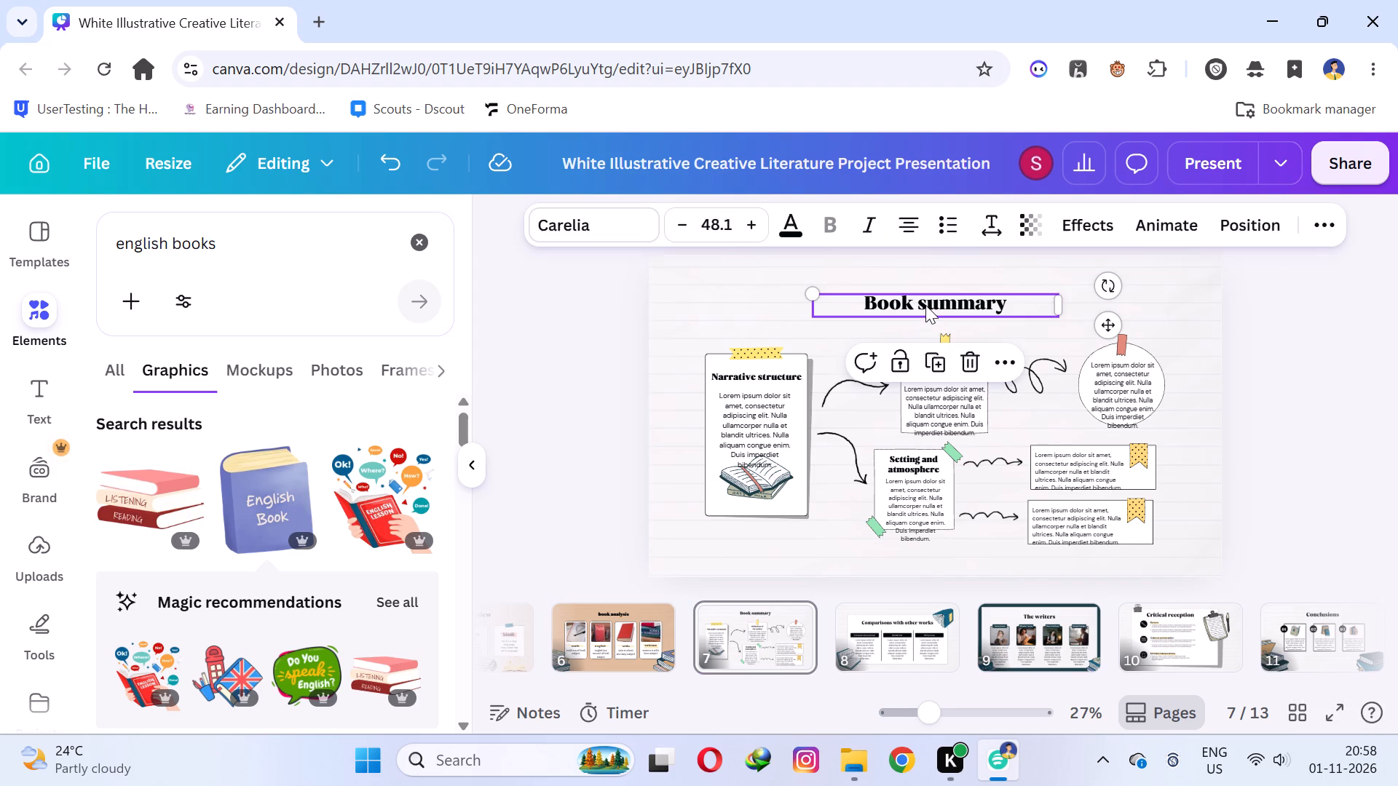
{"action": "type", "text": "main points"}
{"action": "left_click", "coordinate": [1357, 333]}
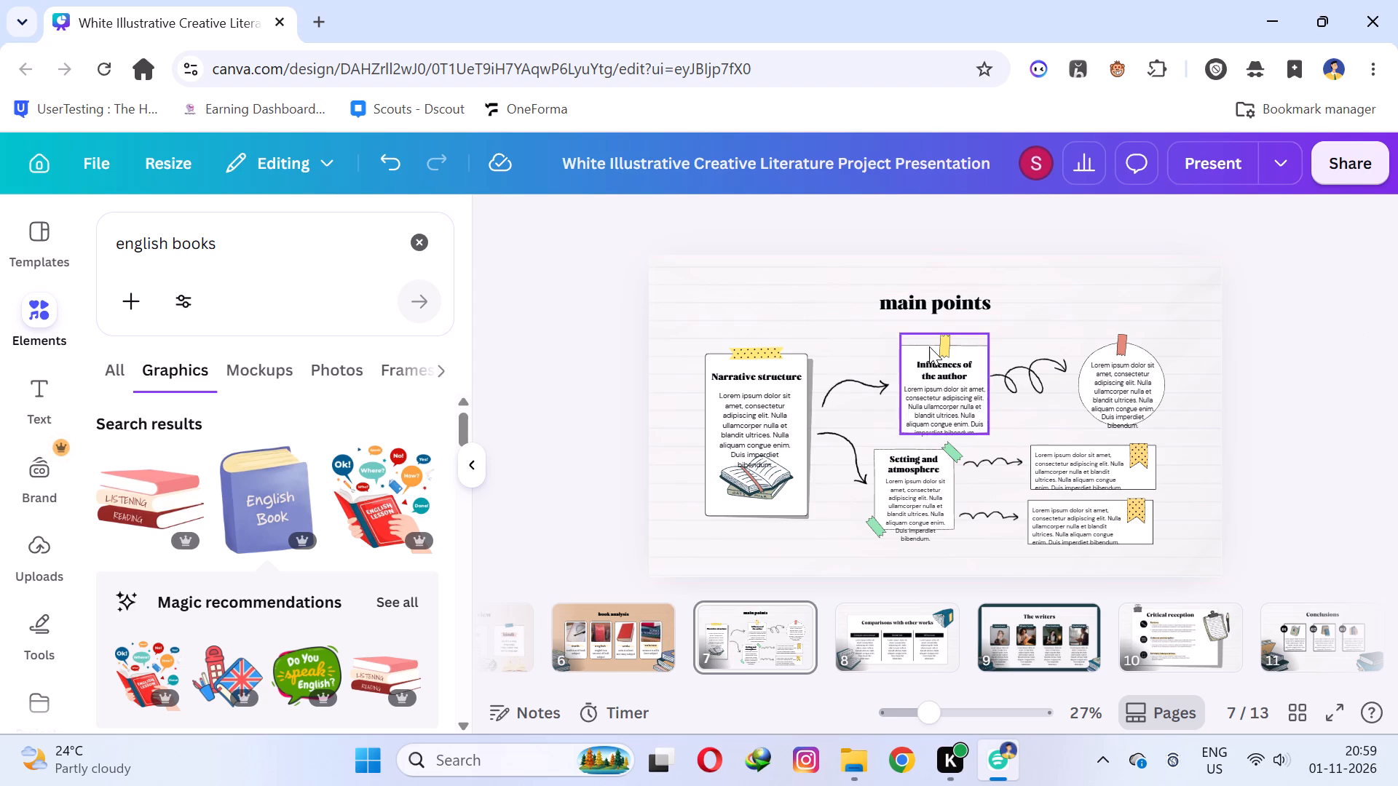
Add a long-dashed outline to the curved arrow from the Narrative structure card to the Influences of the author card.
{"action": "left_click", "coordinate": [774, 377]}
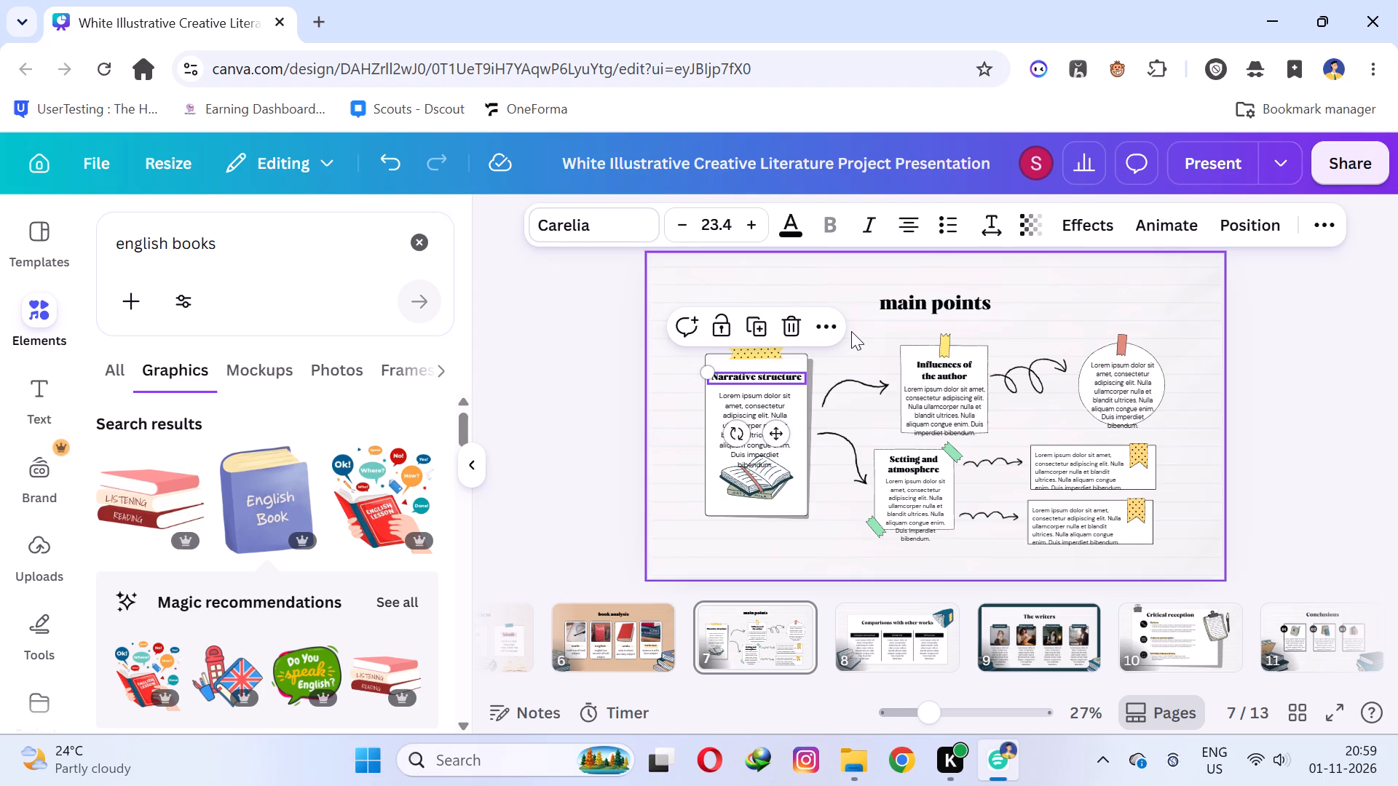
{"action": "left_click", "coordinate": [847, 387]}
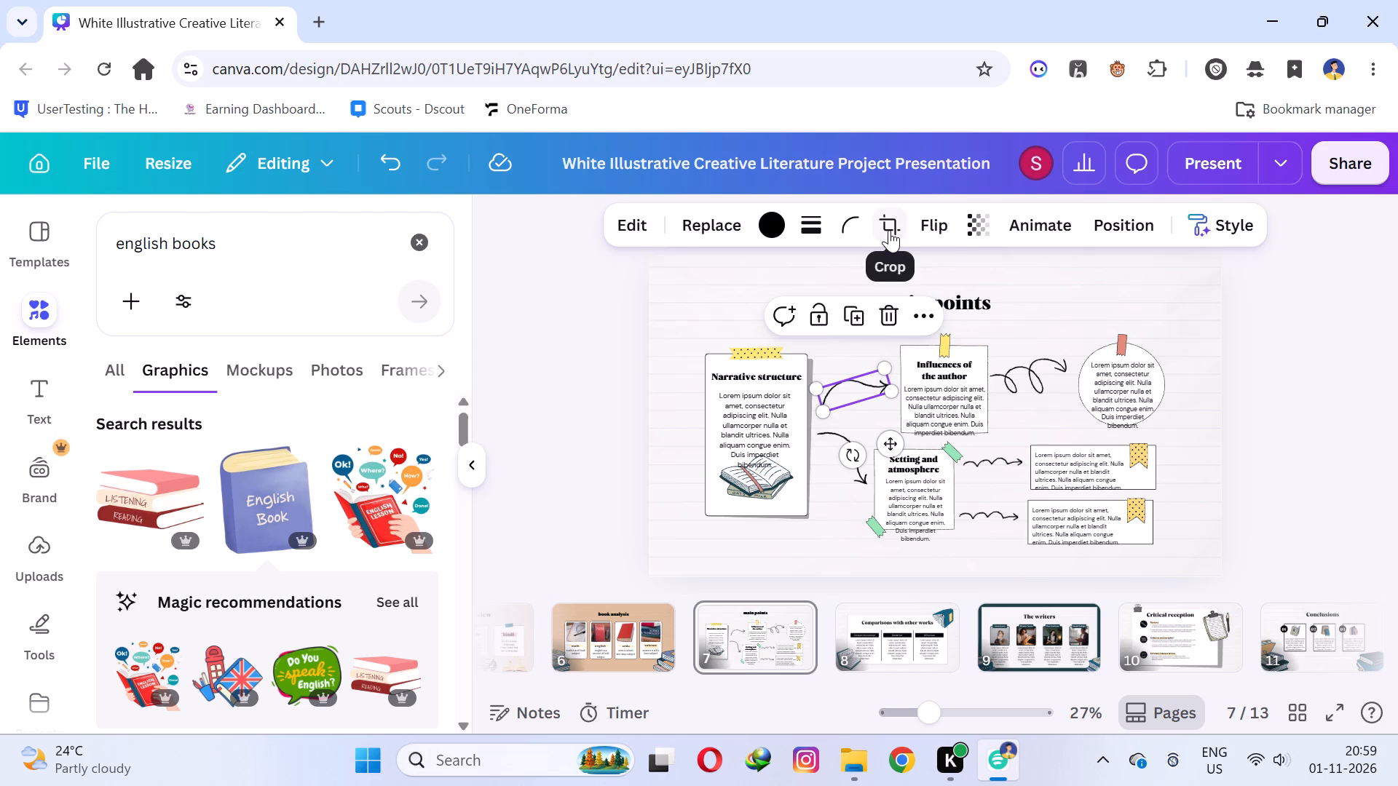
{"action": "left_click", "coordinate": [810, 230]}
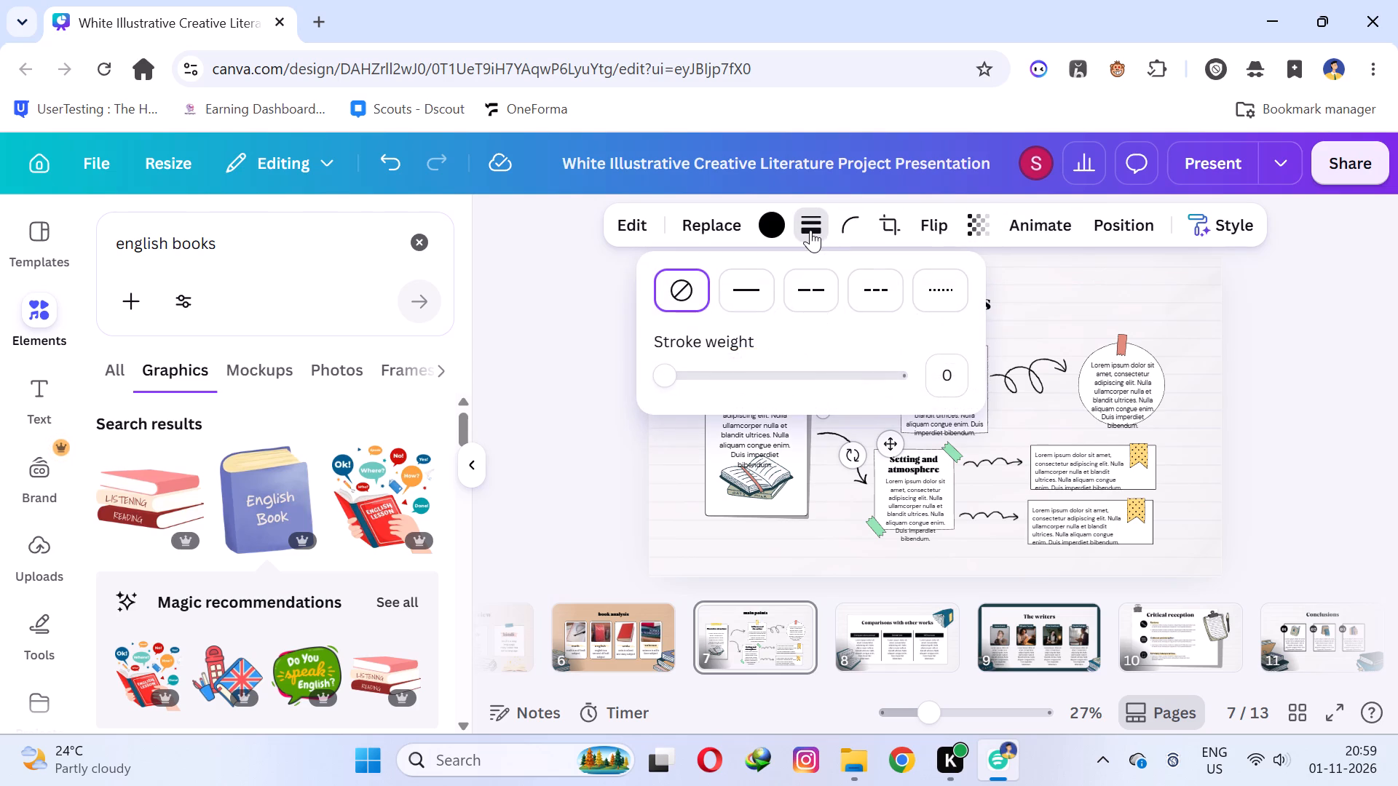
{"action": "left_click", "coordinate": [746, 288]}
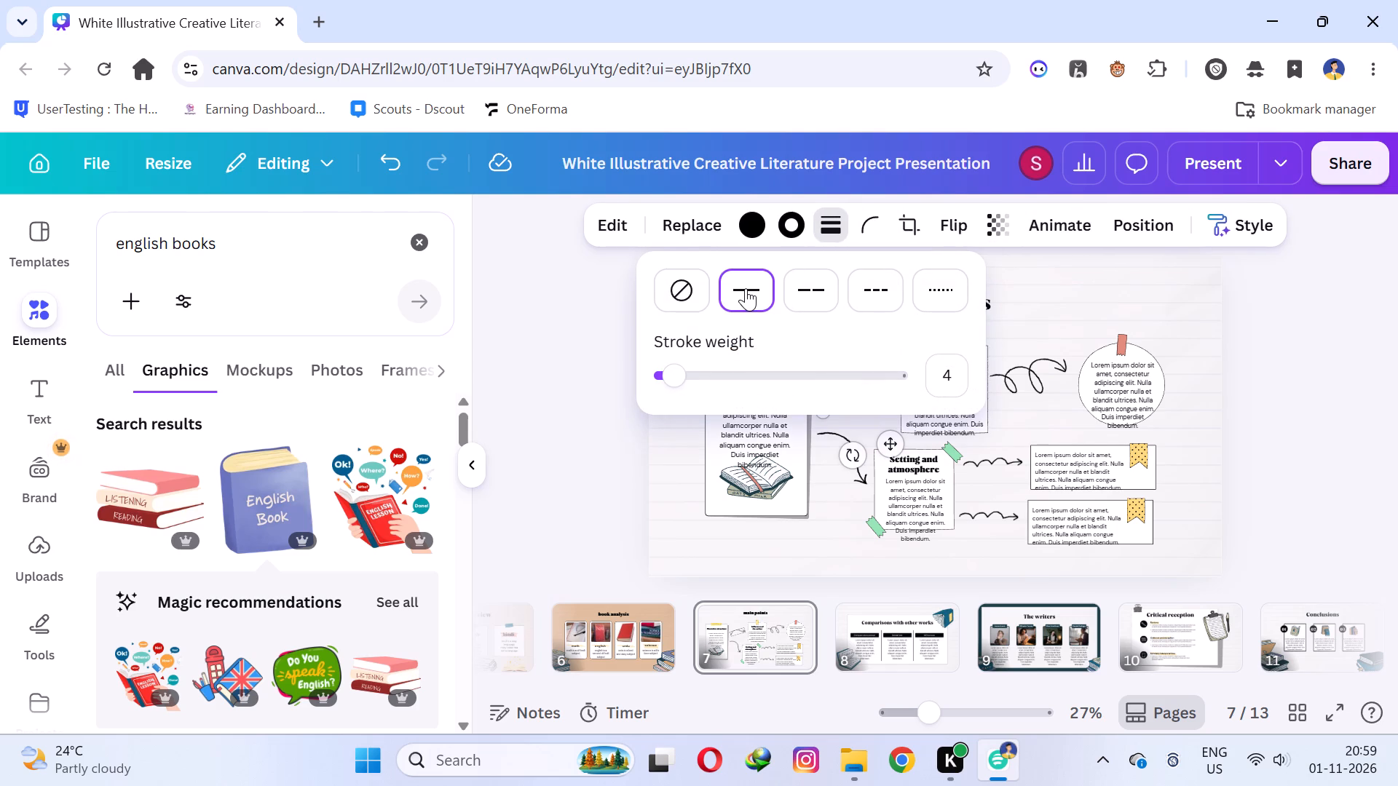
{"action": "left_click", "coordinate": [796, 288]}
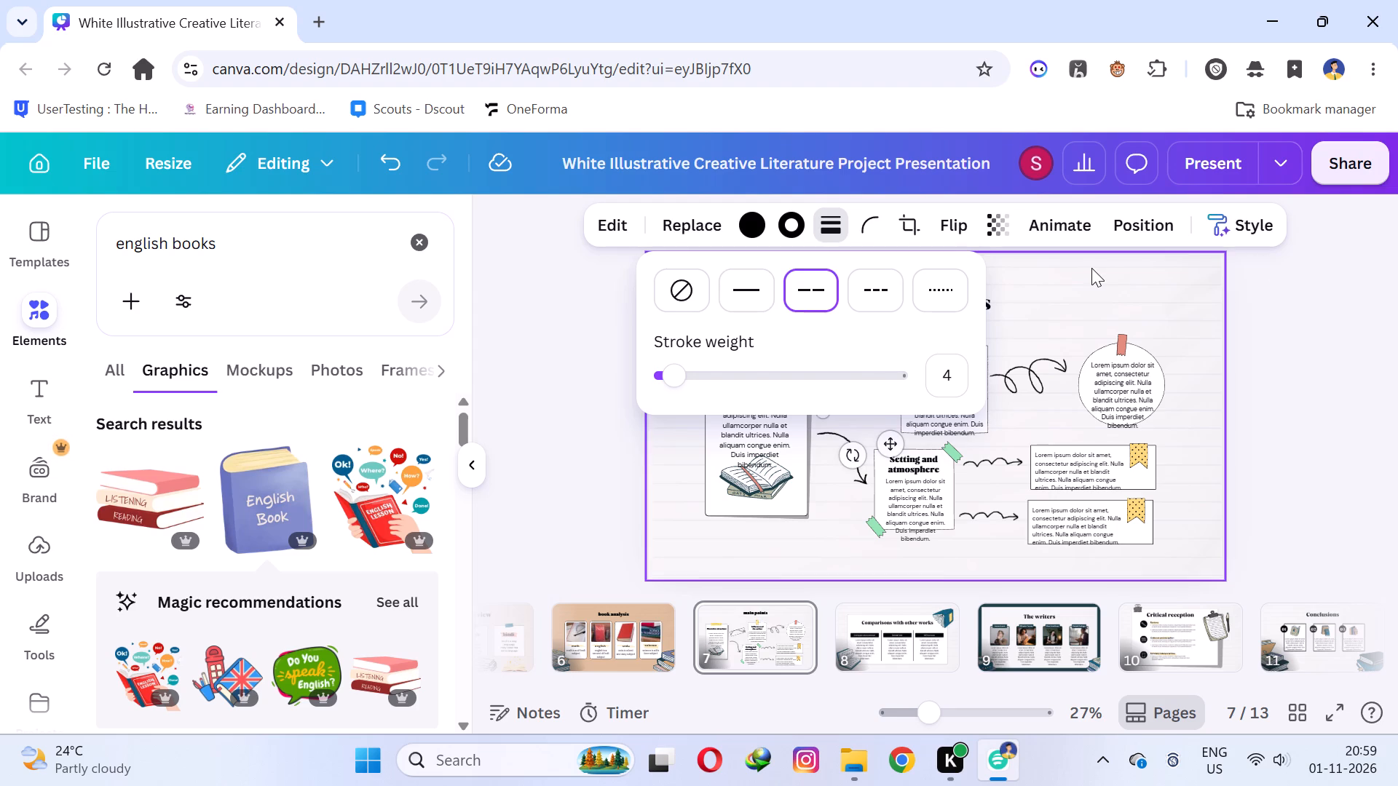
{"action": "left_click", "coordinate": [1091, 268]}
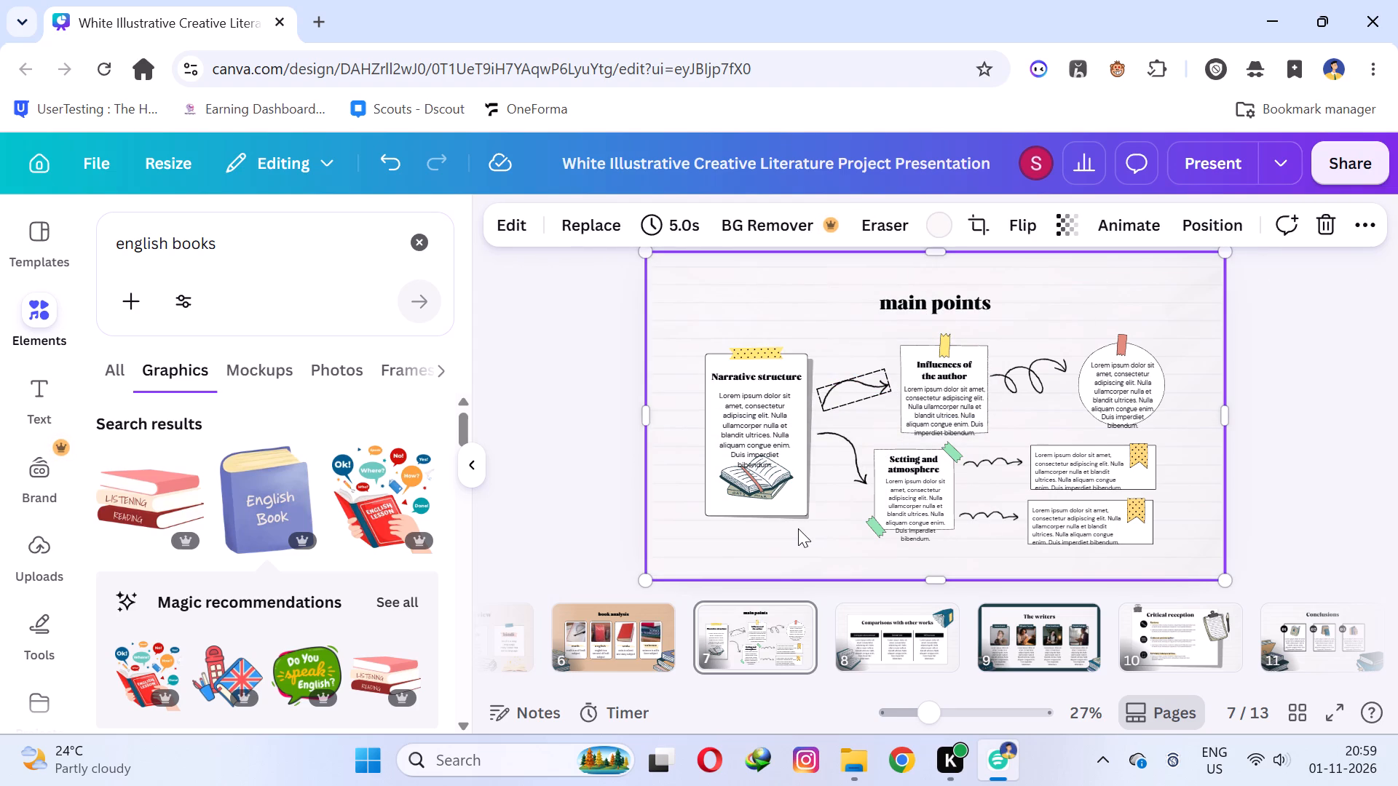
{"action": "left_click", "coordinate": [798, 528]}
Add a dotted outline to the curved arrow from the Narrative structure card to the Setting and atmosphere card.
{"action": "left_click", "coordinate": [854, 458]}
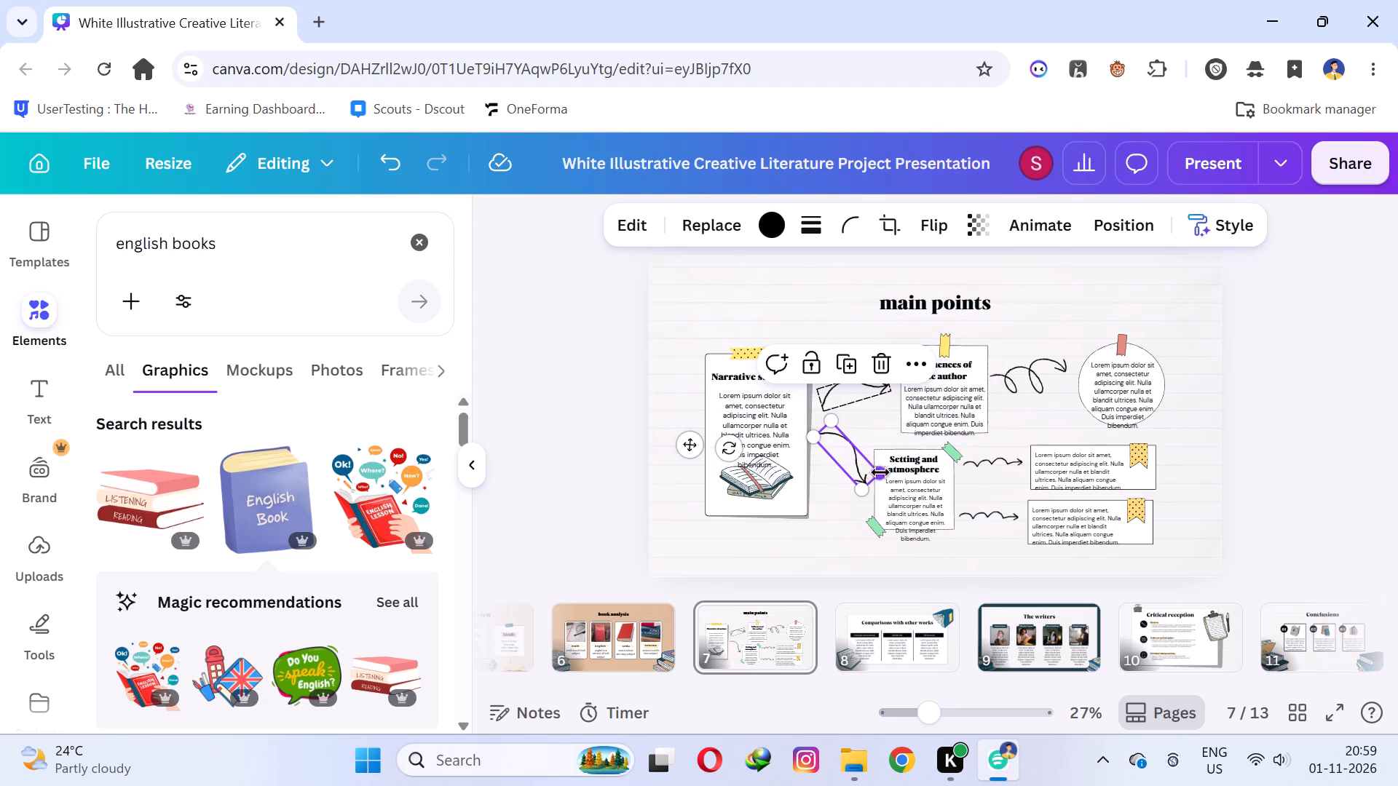
{"action": "left_click", "coordinate": [821, 226]}
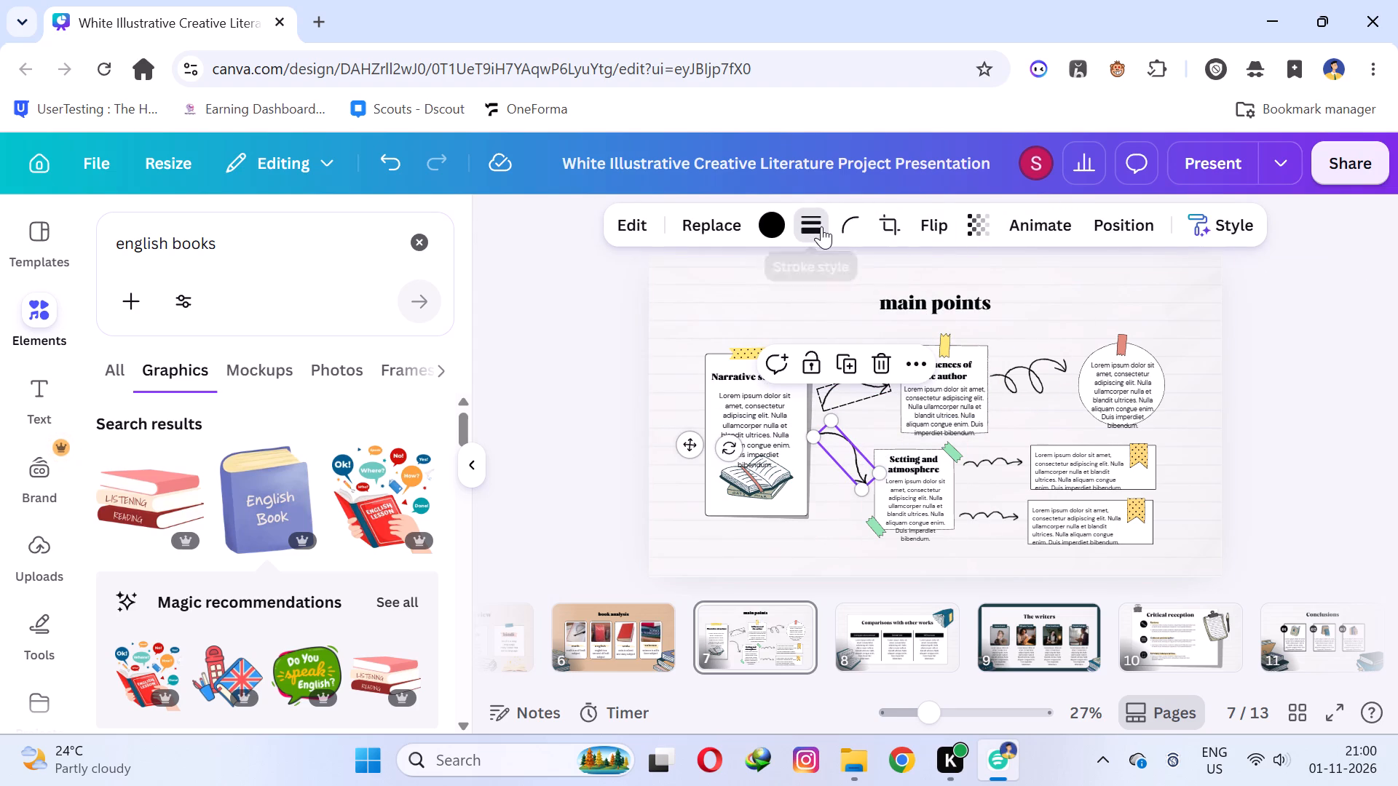
{"action": "left_click", "coordinate": [948, 294]}
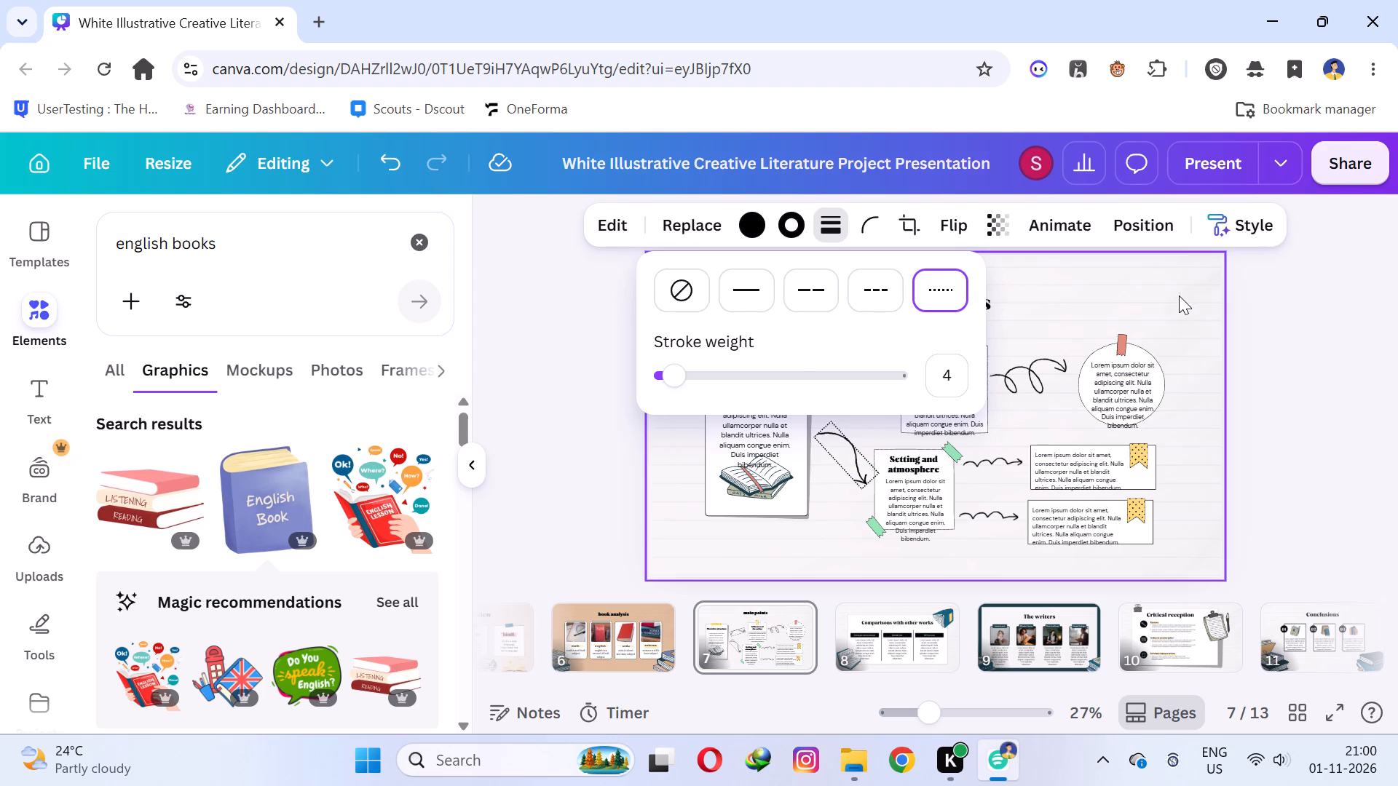
{"action": "left_click", "coordinate": [1178, 295]}
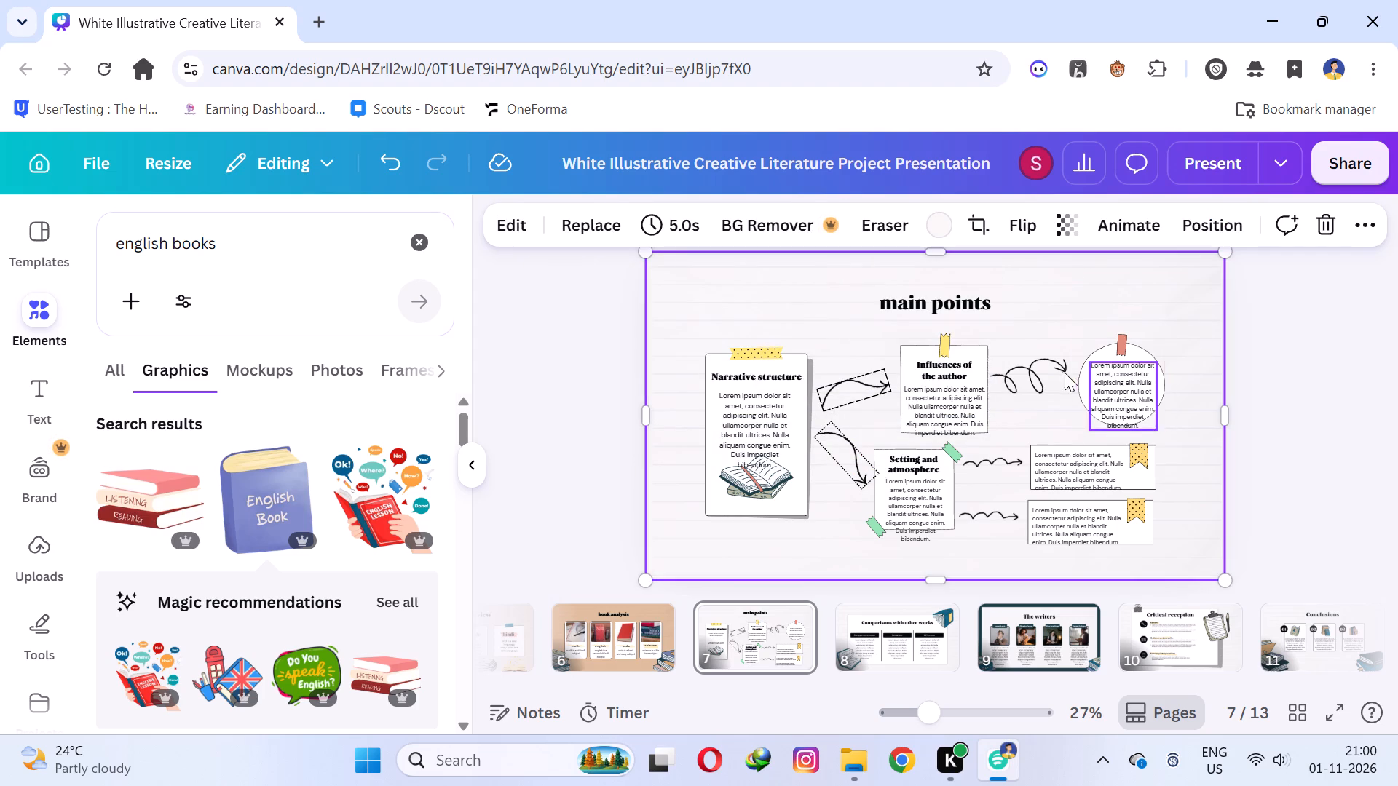
Add a long-dashed outline to the looping arrow between the Influences of the author card and the circle.
{"action": "left_click", "coordinate": [1052, 368]}
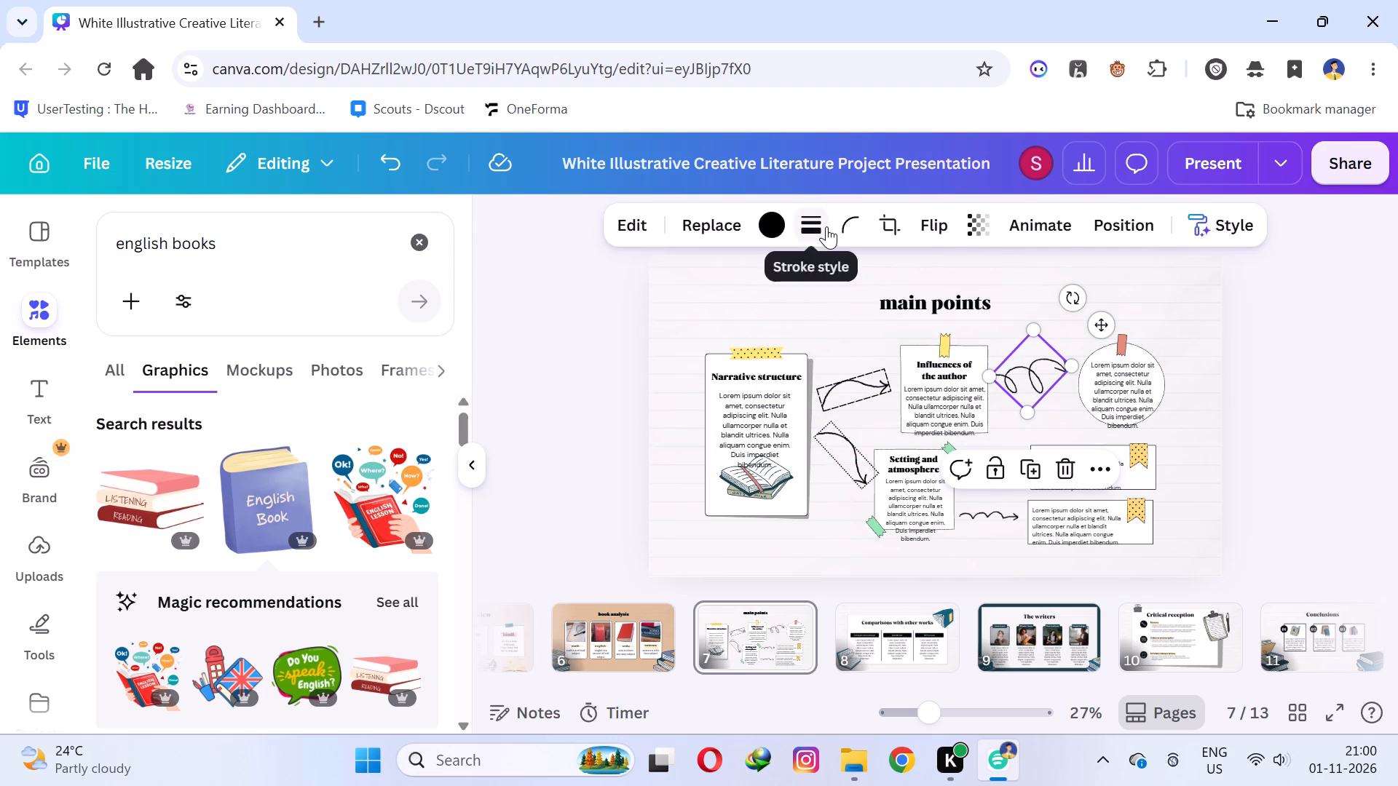
{"action": "left_click", "coordinate": [826, 226]}
{"action": "left_click", "coordinate": [796, 295]}
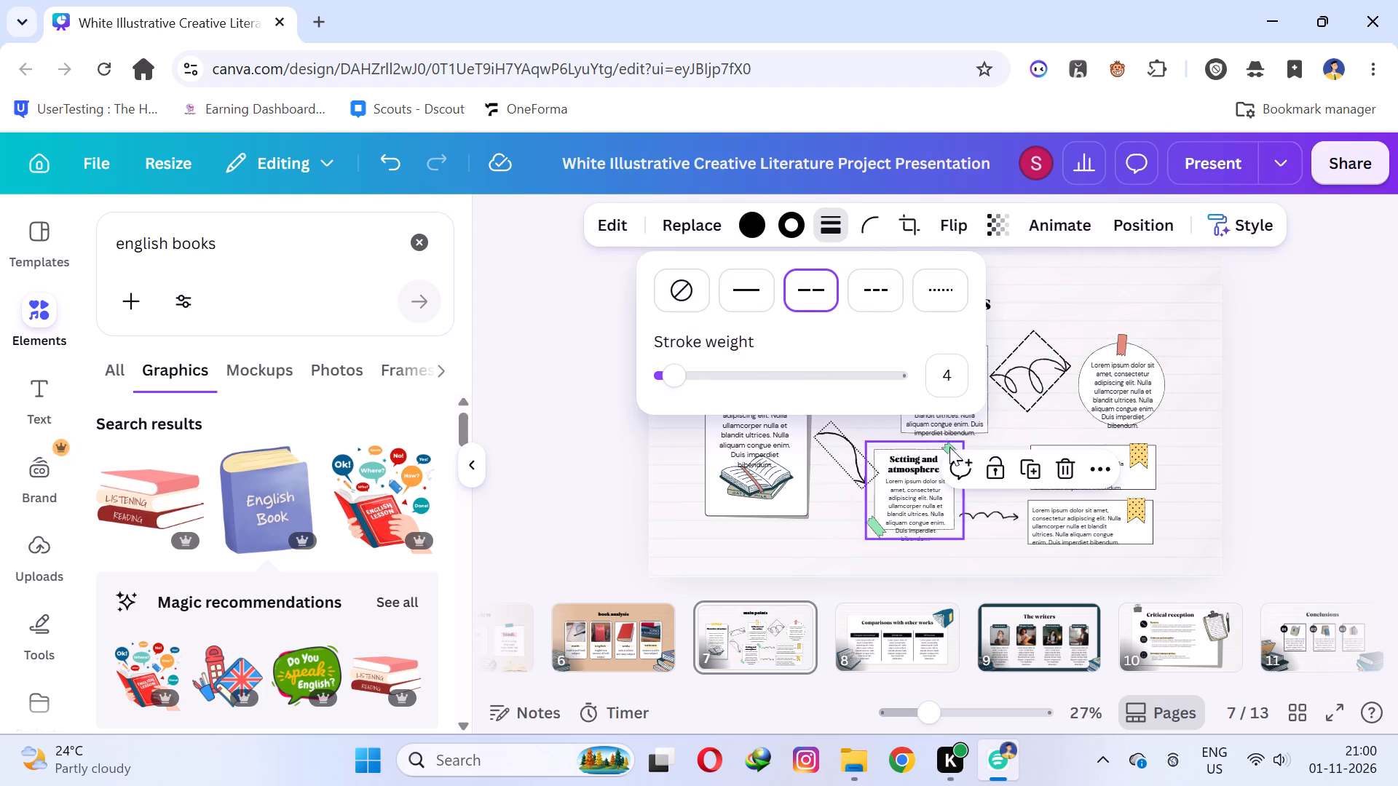
Add a solid outline to the lower wavy arrow from the Setting and atmosphere card to the bottom text box.
{"action": "left_click", "coordinate": [1005, 520]}
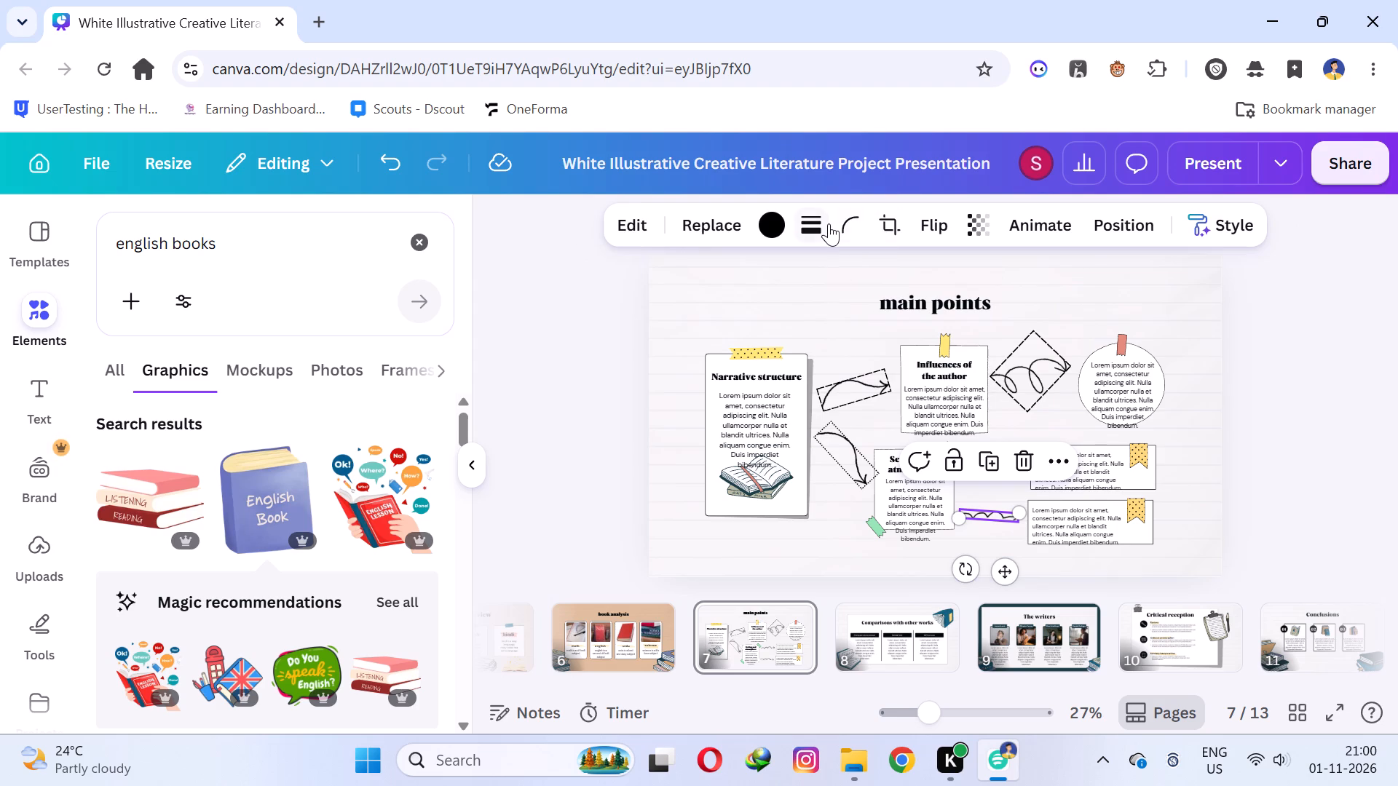
{"action": "left_click", "coordinate": [829, 223]}
{"action": "left_click", "coordinate": [765, 284]}
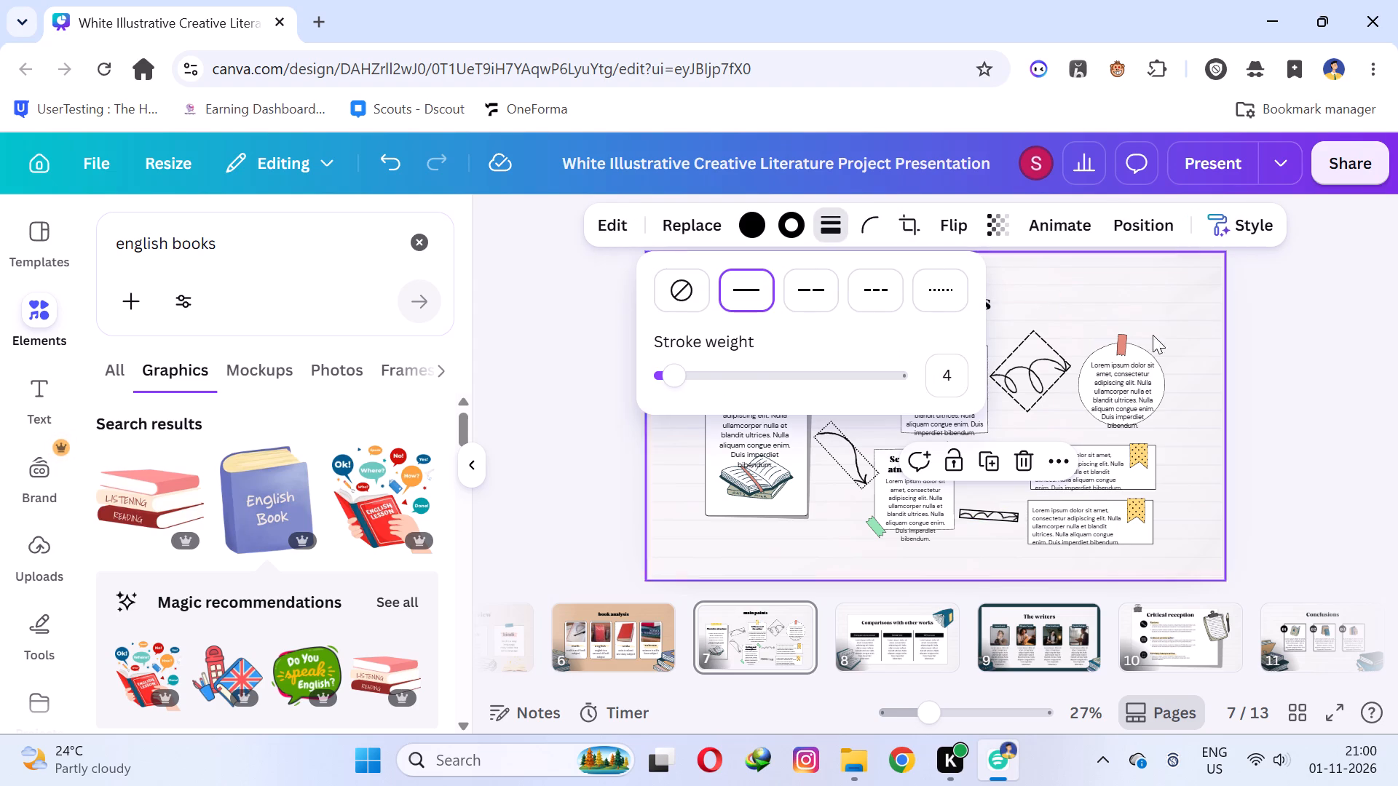
{"action": "left_click", "coordinate": [1380, 364]}
{"action": "left_click", "coordinate": [1379, 364]}
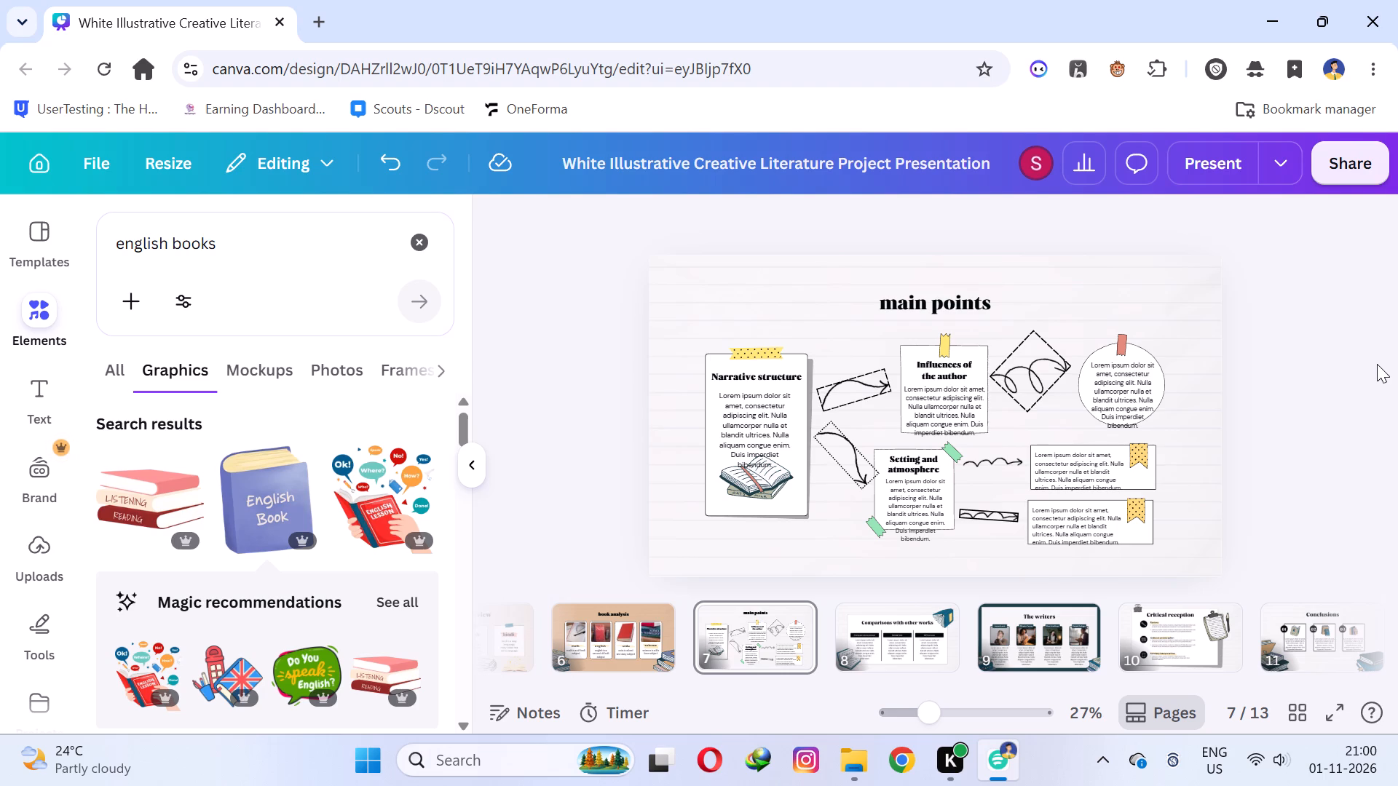
{"action": "left_click", "coordinate": [1321, 285]}
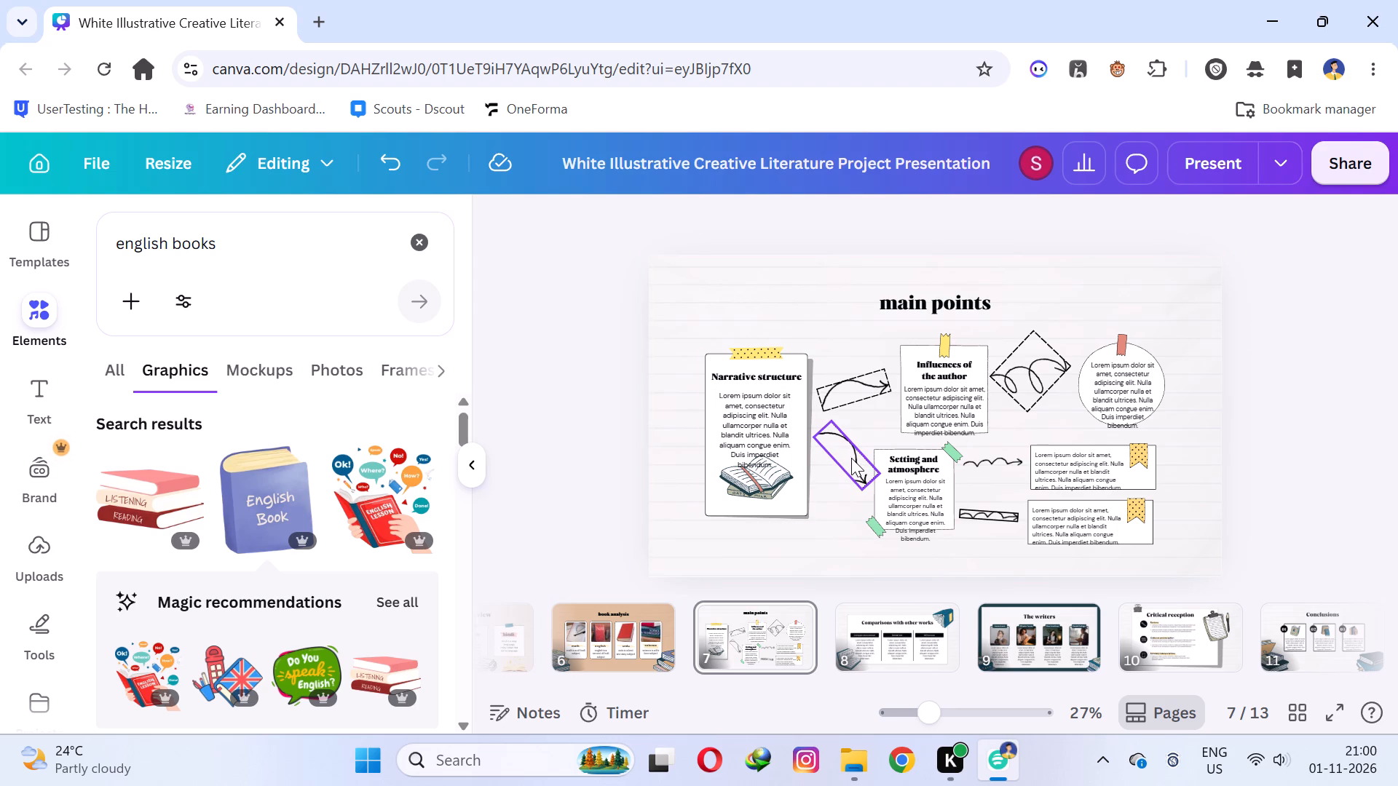
Flip the dotted-outlined arrow between the Narrative structure and Setting and atmosphere cards horizontally.
{"action": "left_click", "coordinate": [851, 458]}
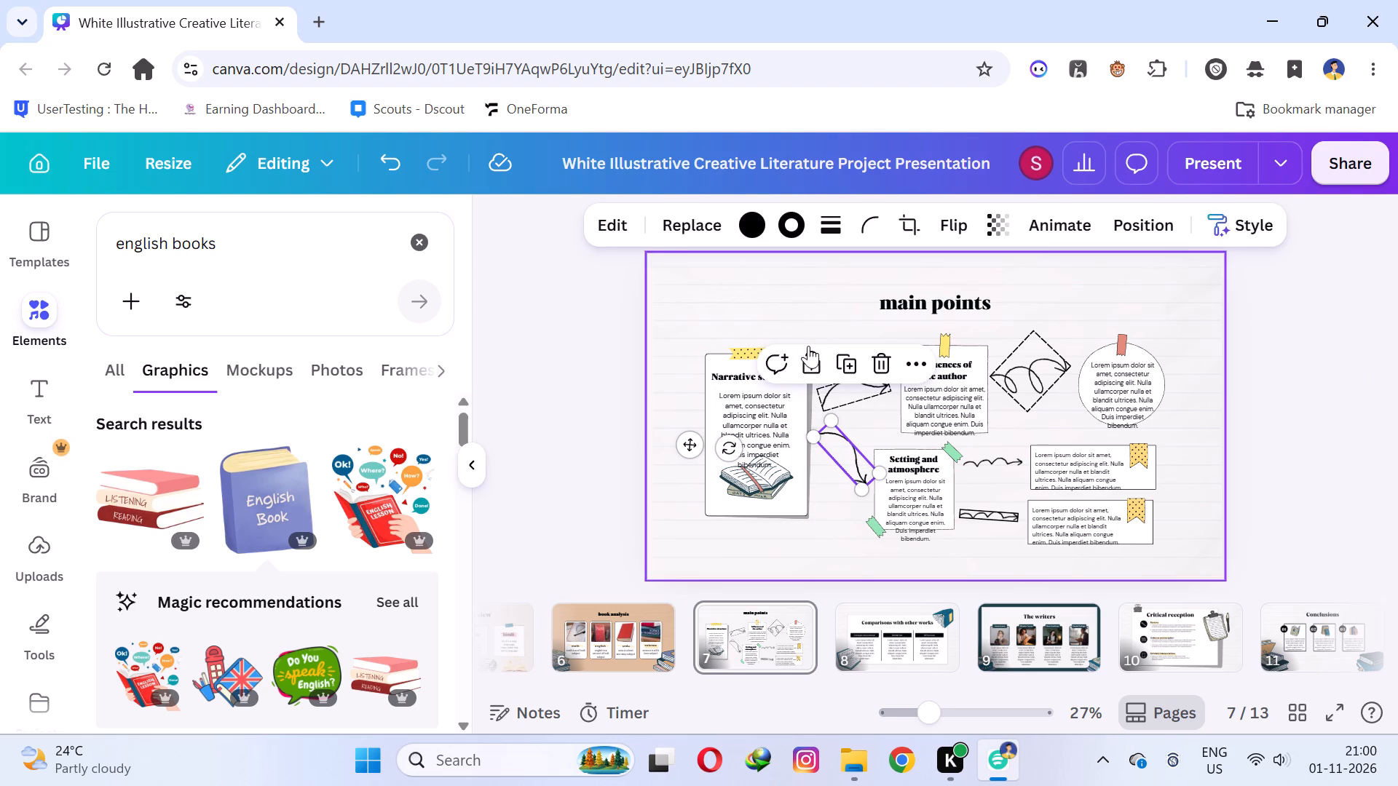
{"action": "left_click", "coordinate": [963, 235]}
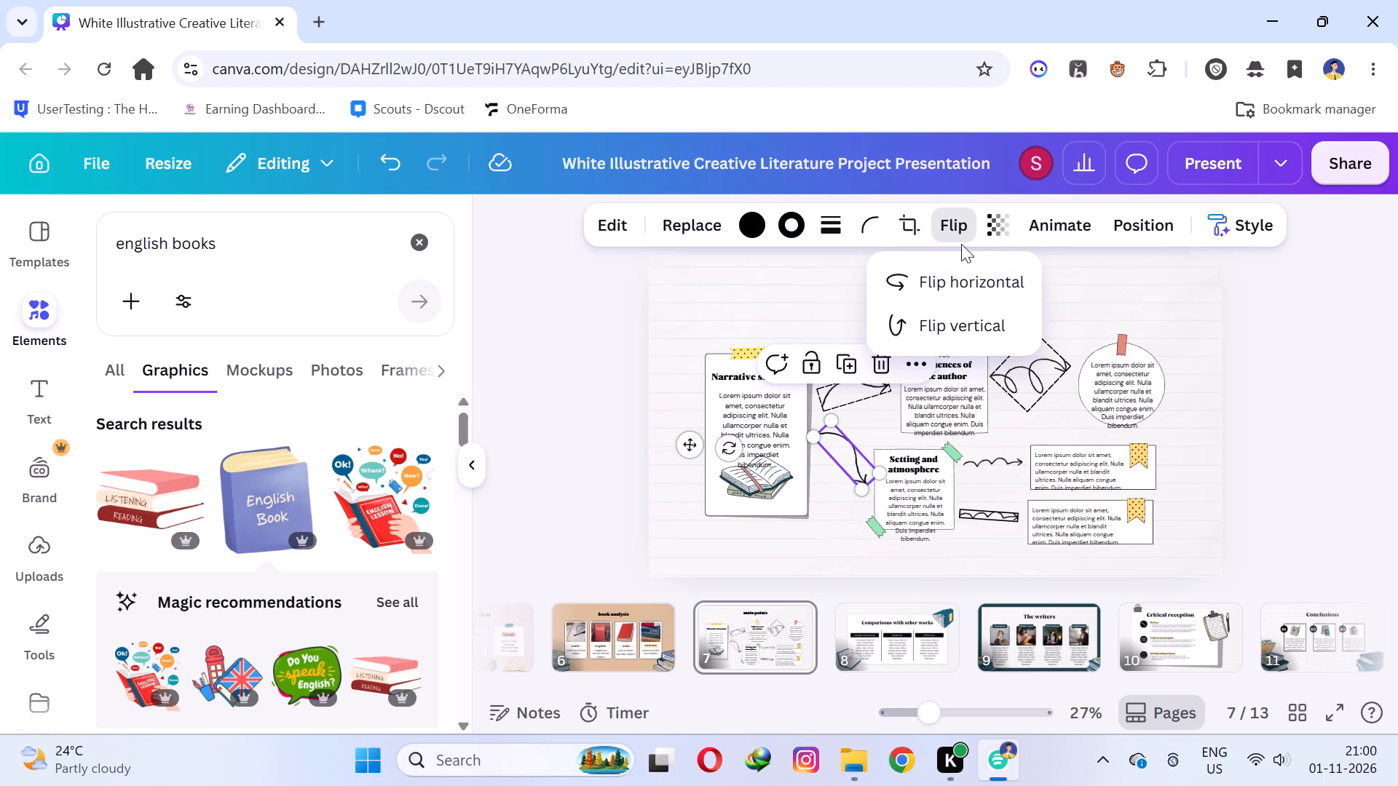
{"action": "left_click", "coordinate": [957, 292]}
{"action": "left_click", "coordinate": [1346, 413]}
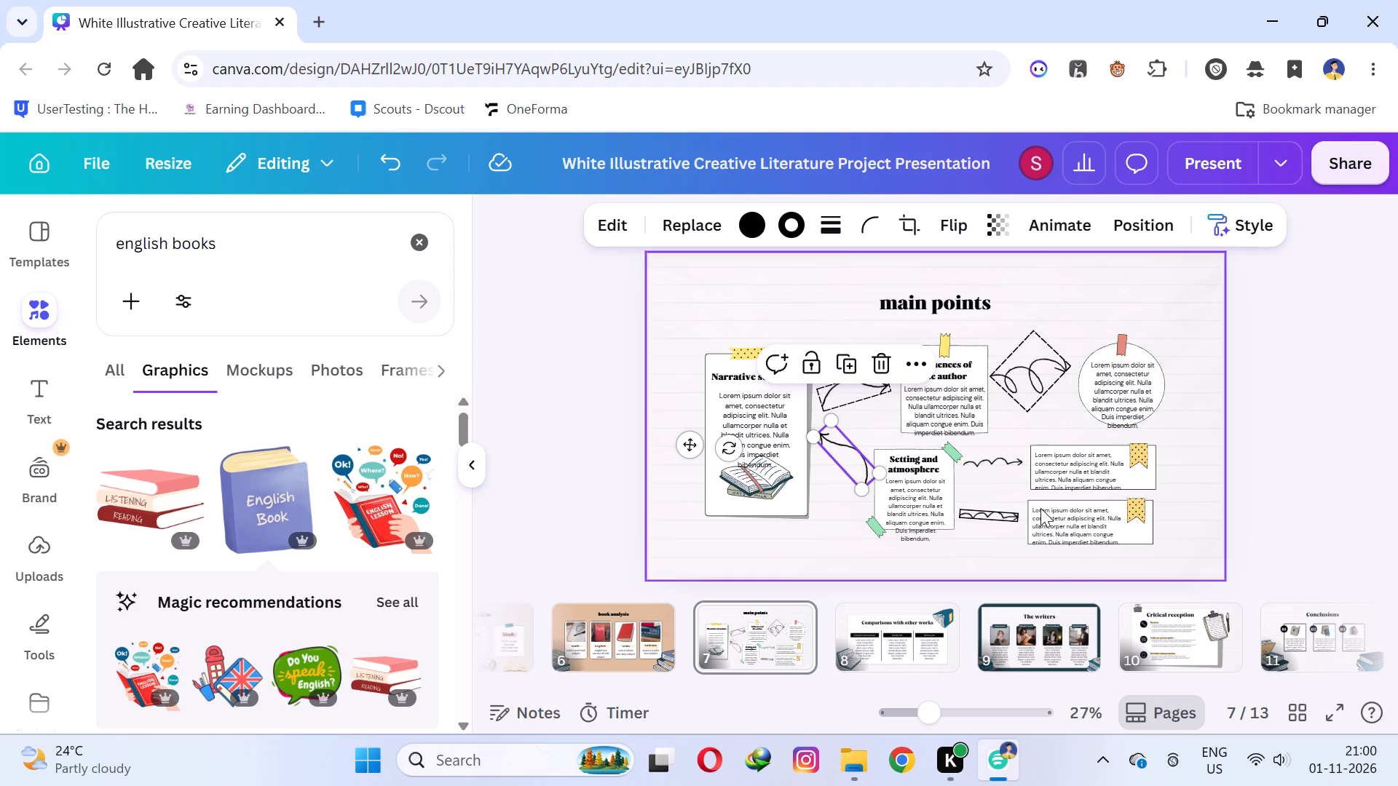
{"action": "left_click", "coordinate": [772, 541]}
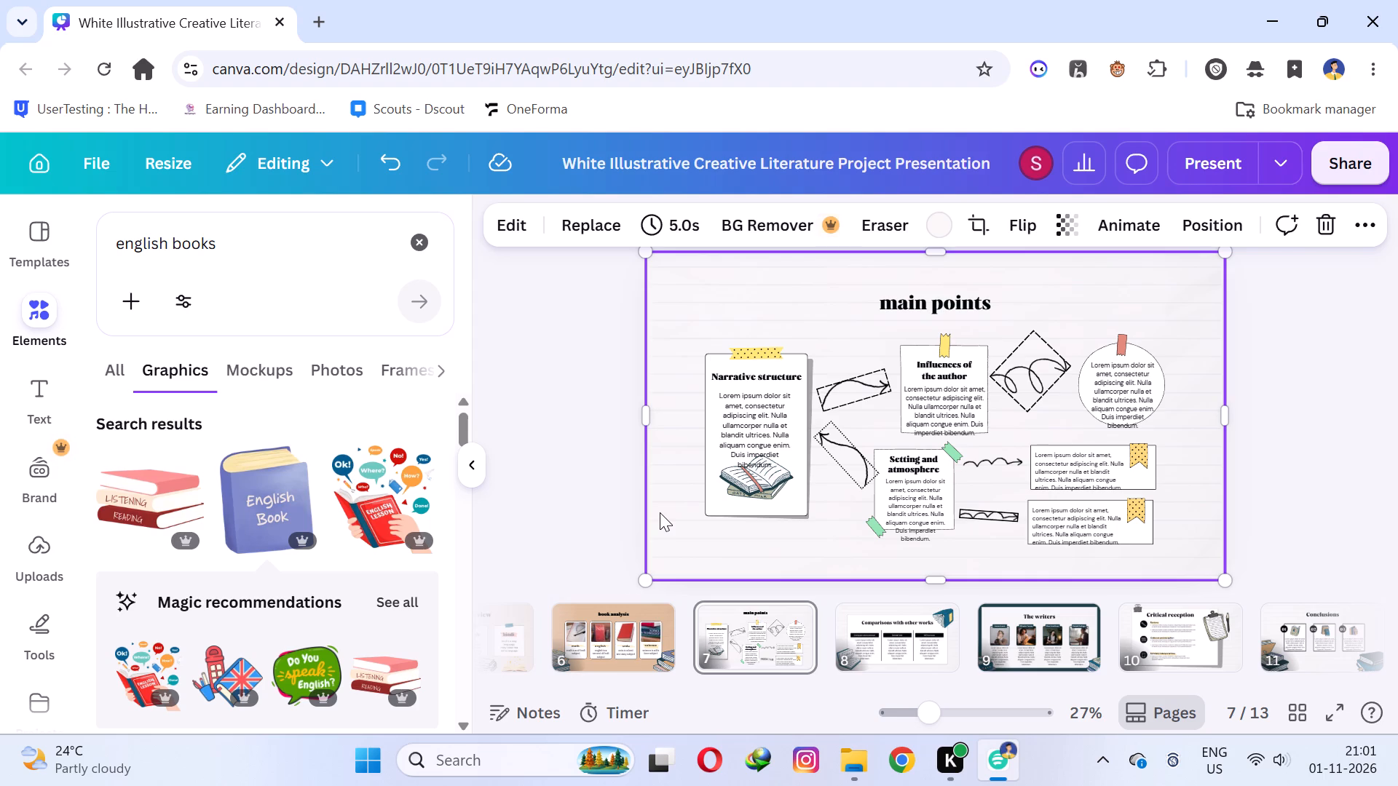
Enlarge the Narrative structure card's white background shape to about 393 by 580 px, extending it down and to the left.
{"action": "left_click", "coordinate": [804, 356]}
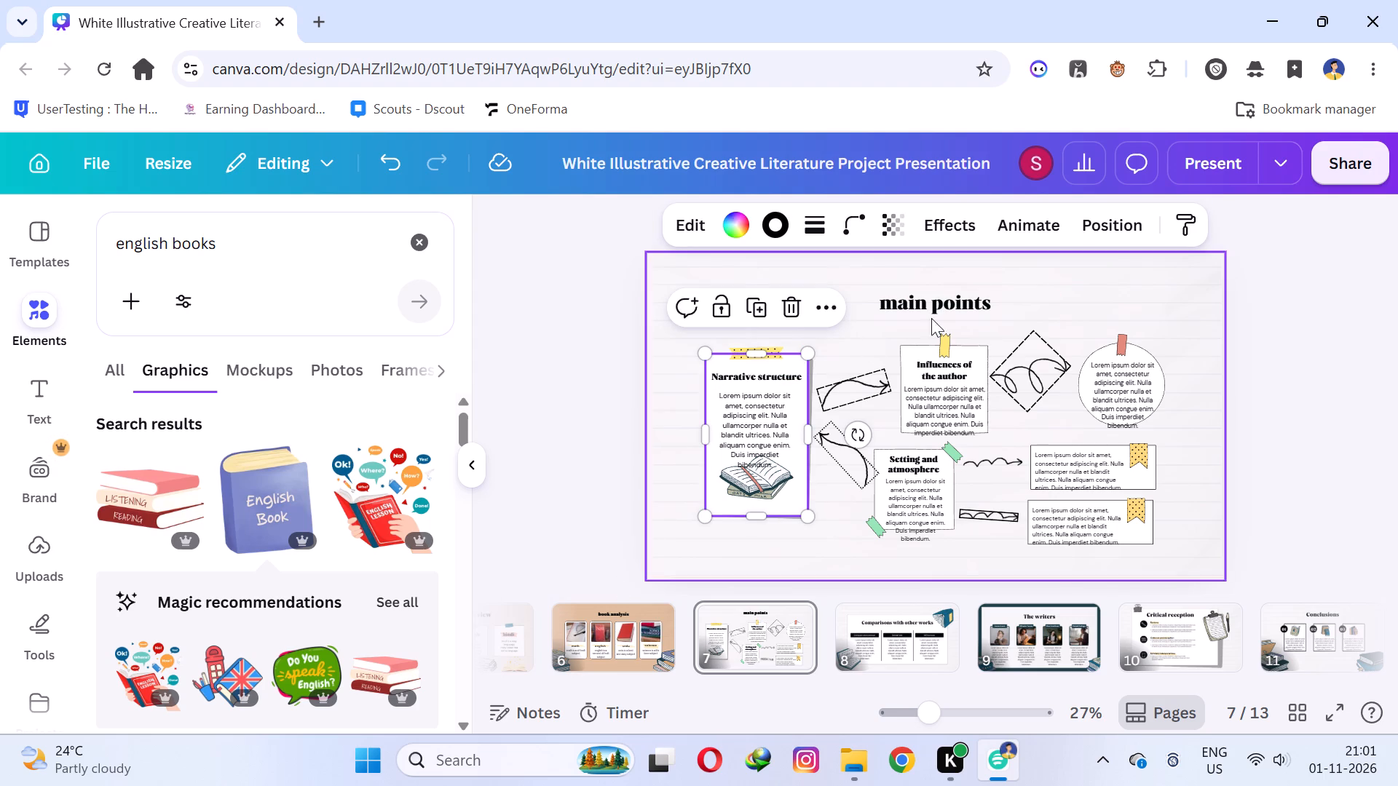
{"action": "left_click", "coordinate": [1123, 229]}
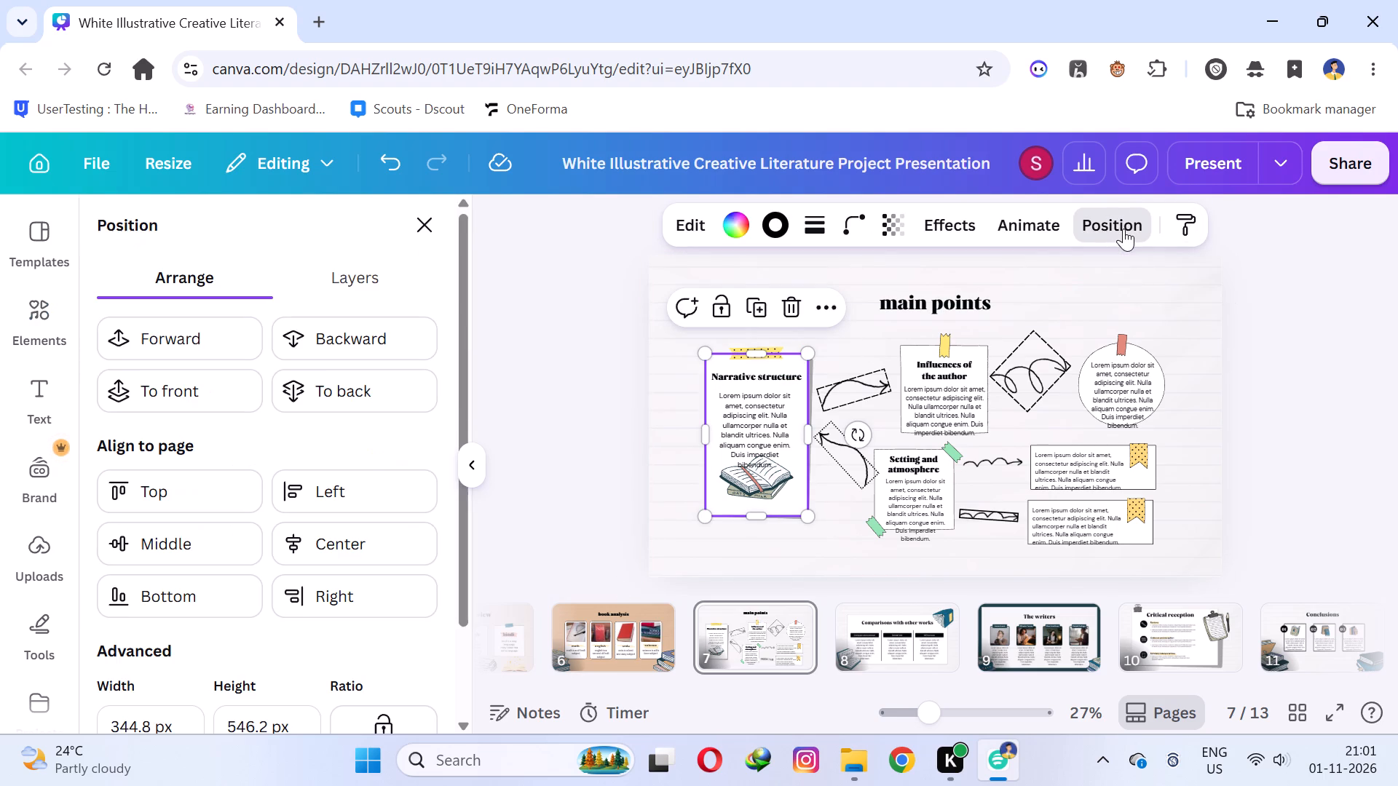
{"action": "scroll", "coordinate": [366, 255], "scroll_direction": "down", "scroll_amount": 1}
{"action": "scroll", "coordinate": [231, 330], "scroll_direction": "down", "scroll_amount": 3}
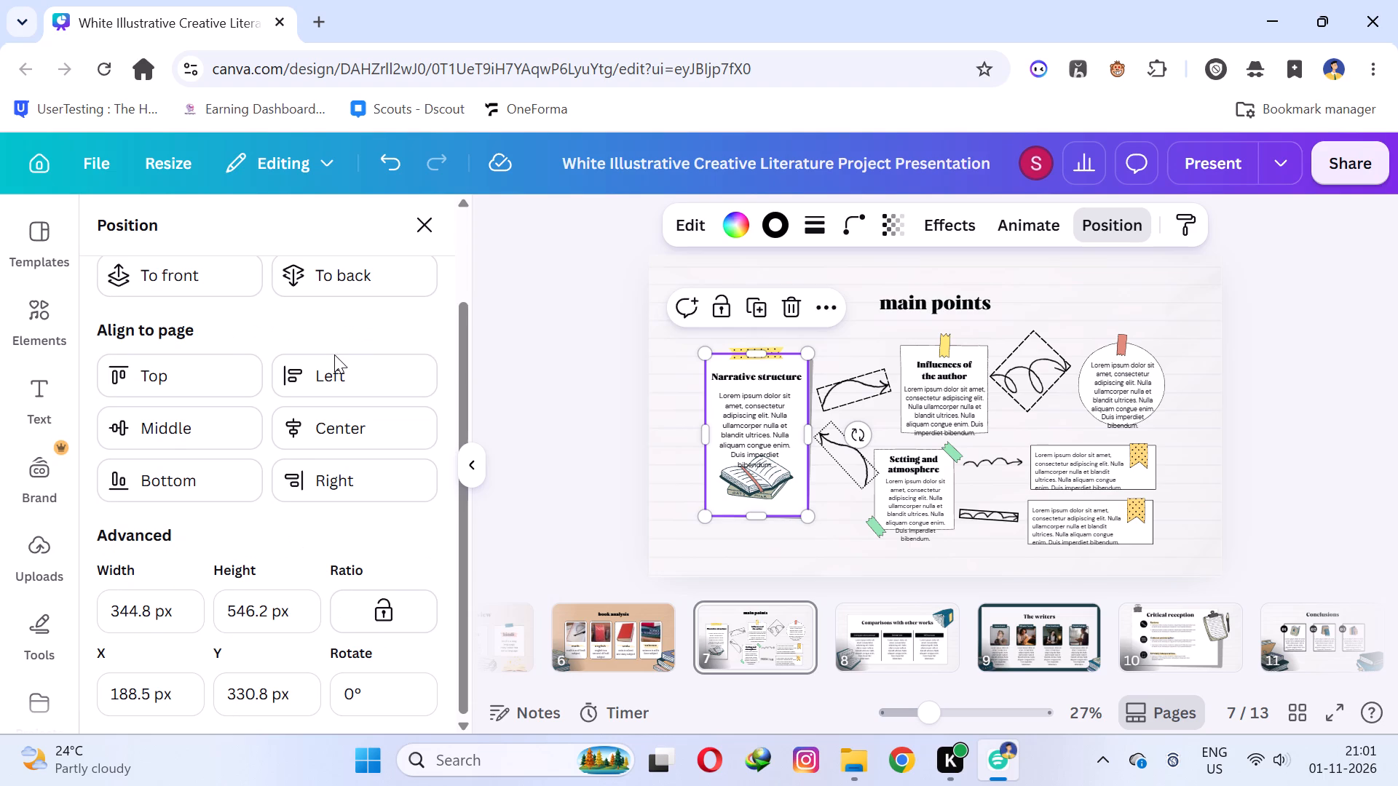
{"action": "scroll", "coordinate": [763, 355], "scroll_direction": "up", "scroll_amount": 2}
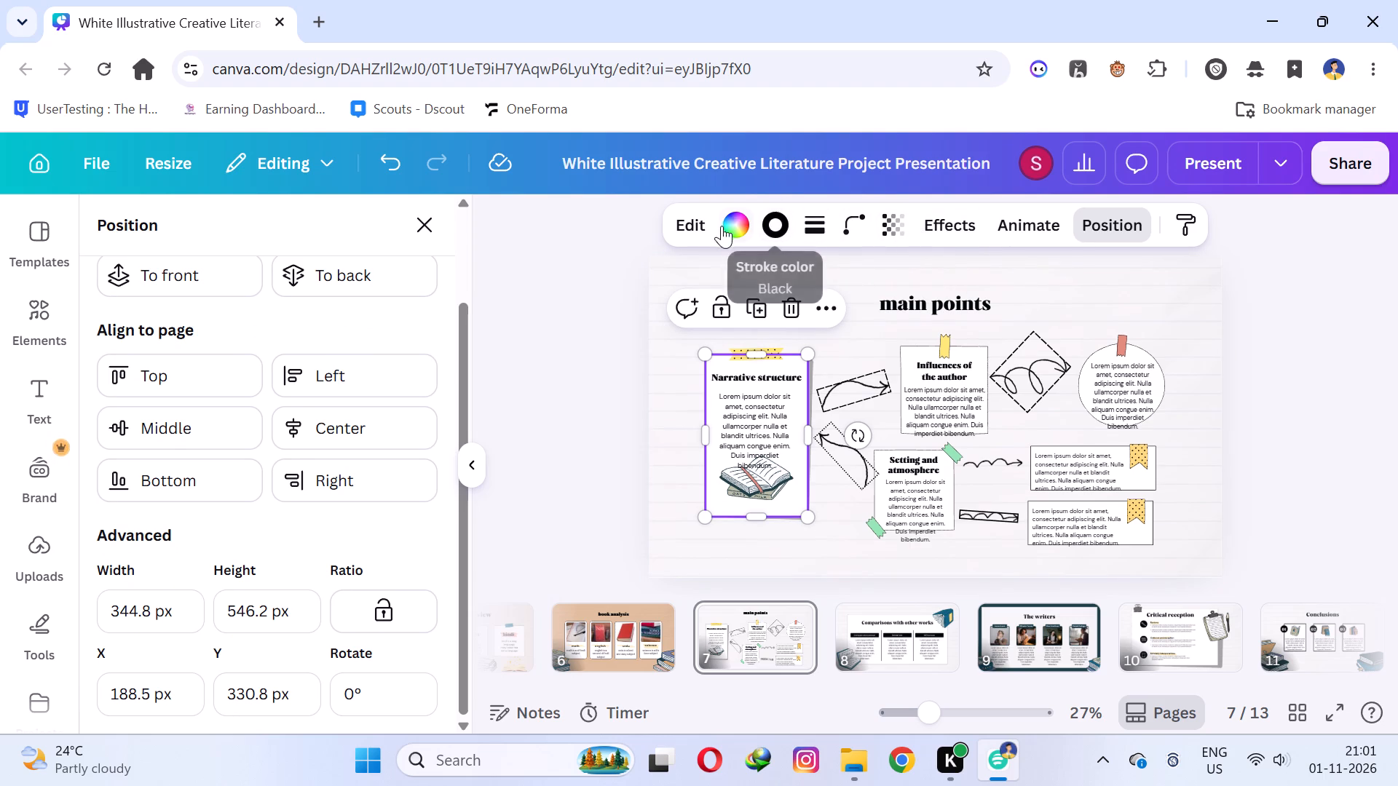
{"action": "left_click", "coordinate": [656, 410]}
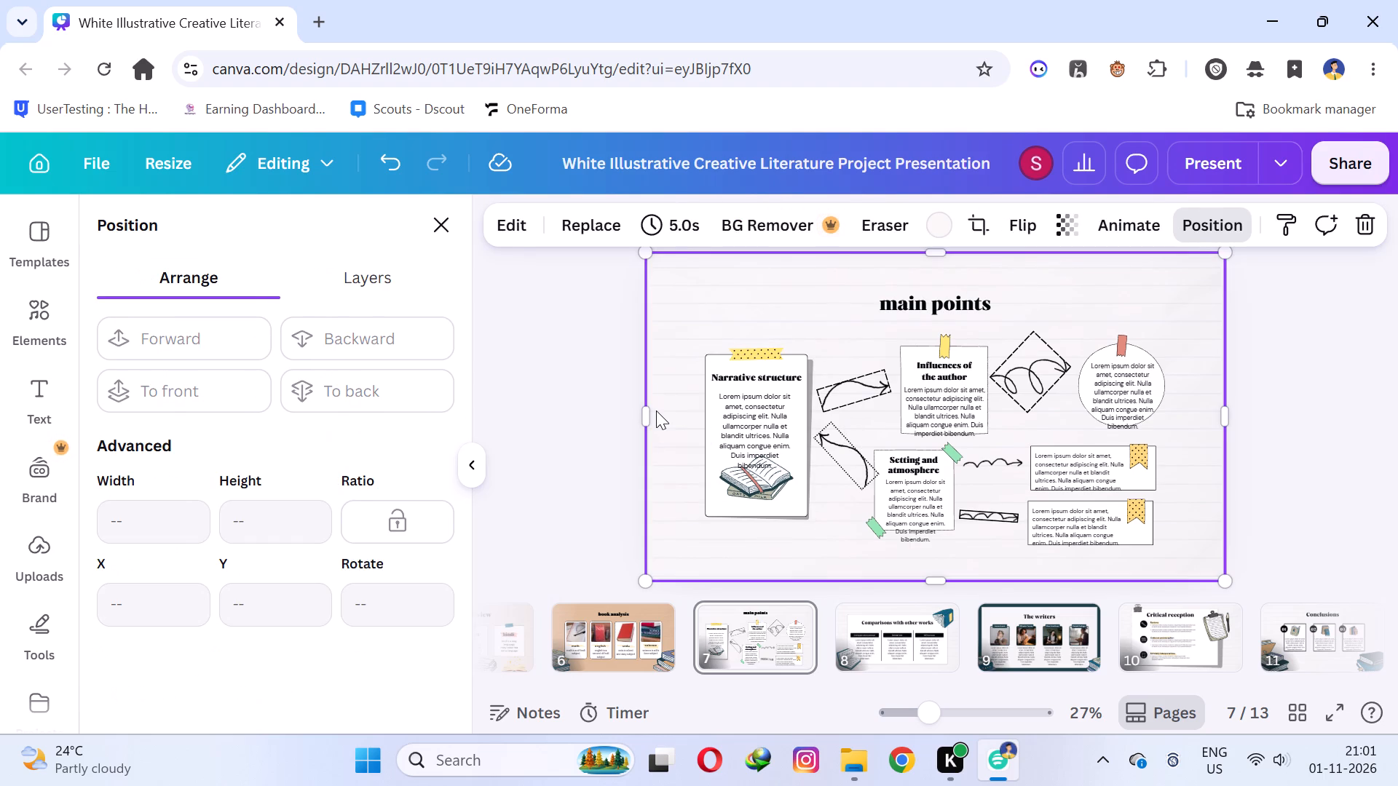
{"action": "left_click", "coordinate": [711, 515]}
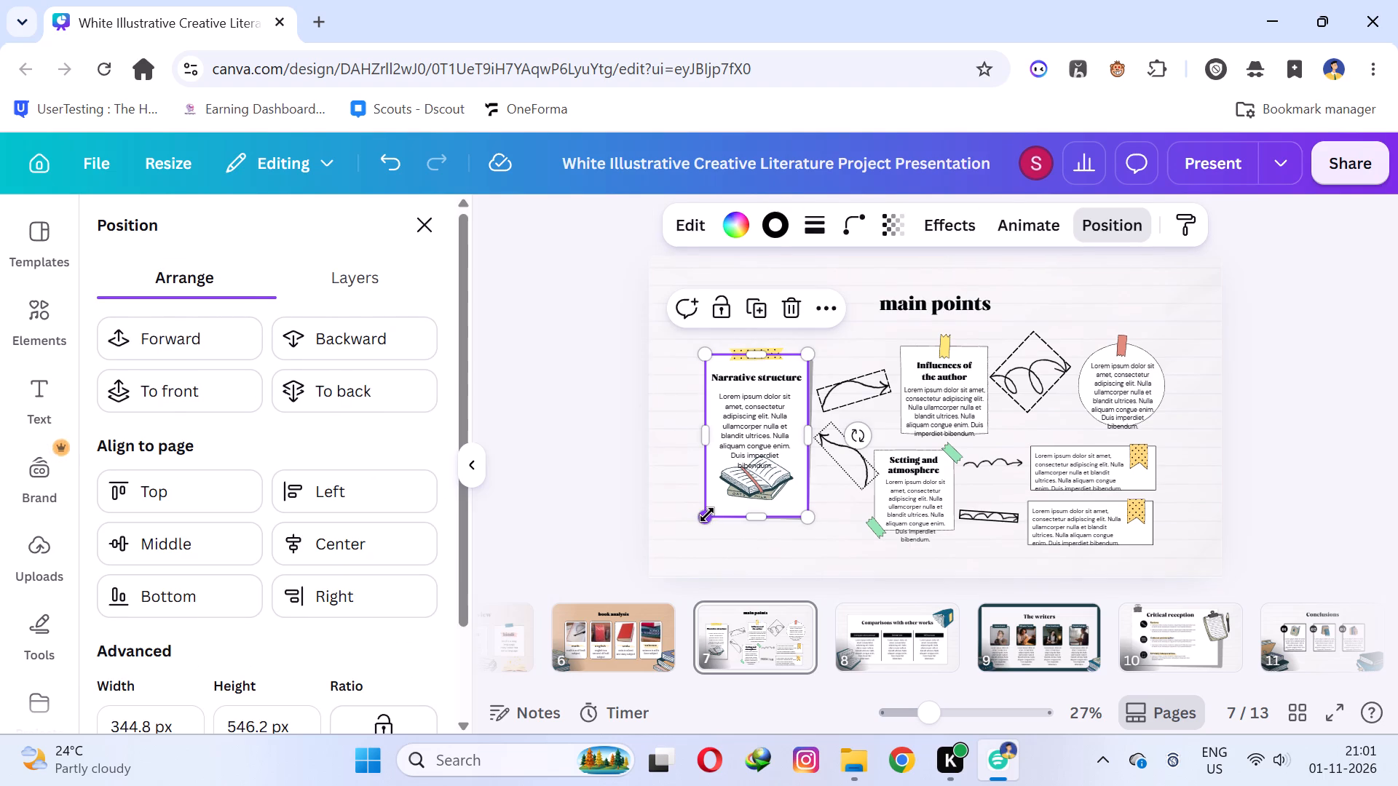
{"action": "left_click_drag", "start_coordinate": [707, 515], "coordinate": [698, 520]}
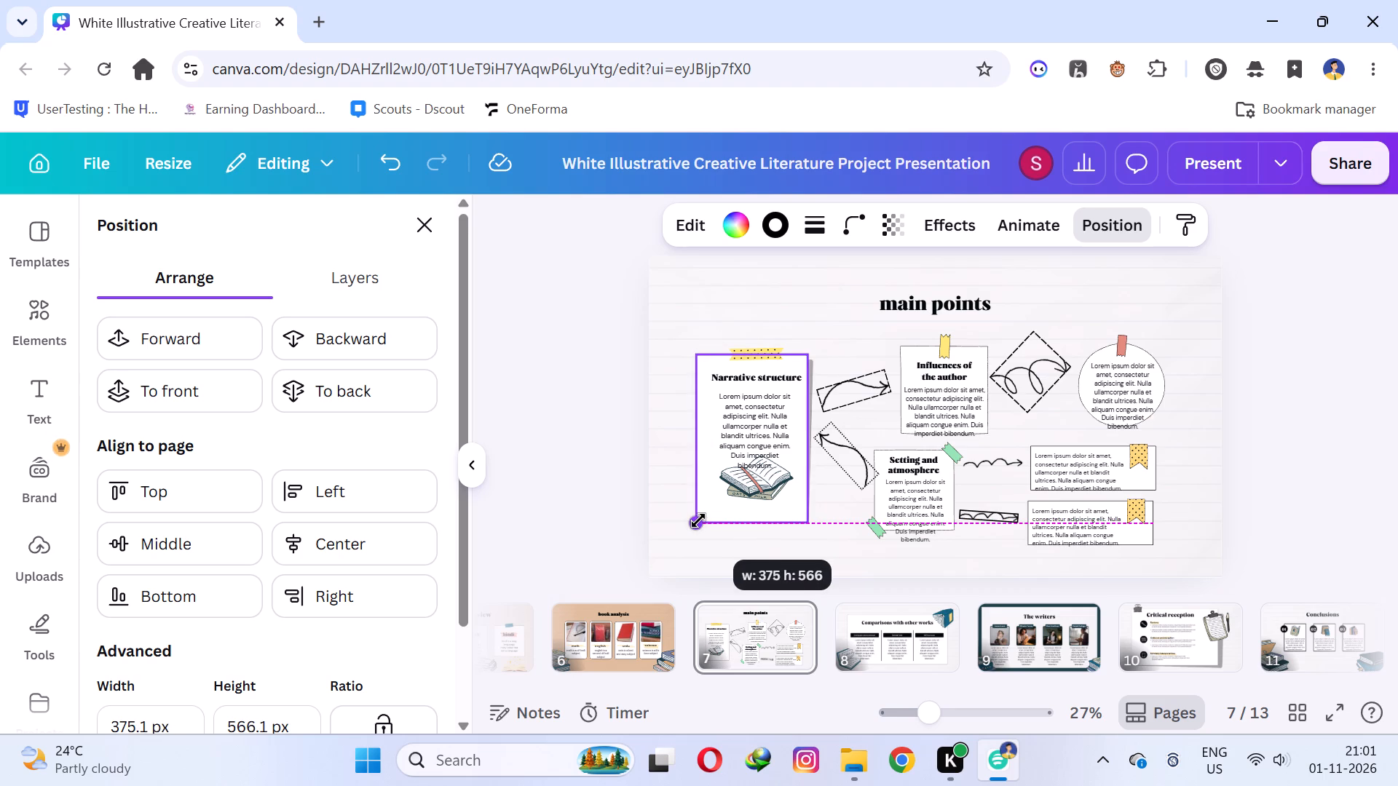
{"action": "left_click_drag", "start_coordinate": [698, 520], "coordinate": [690, 528]}
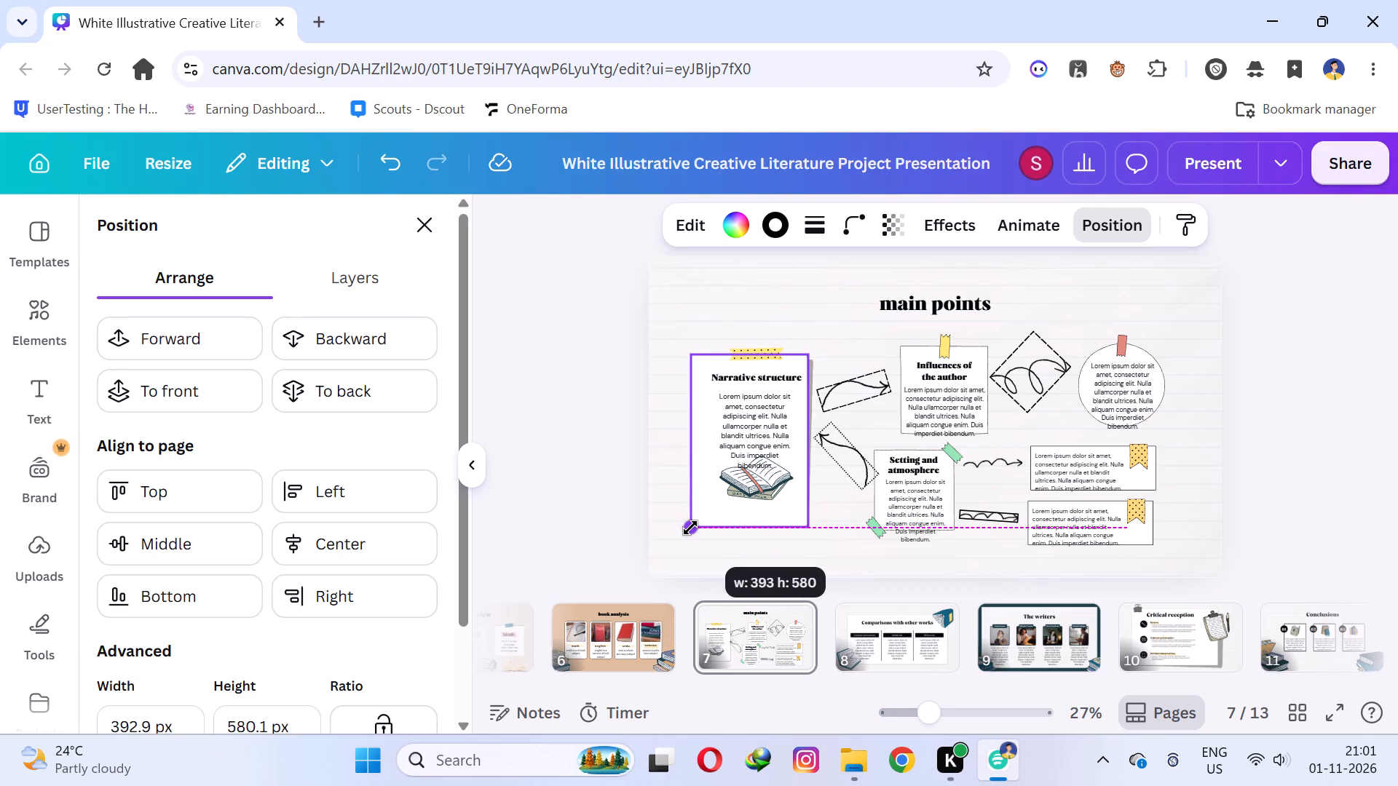
{"action": "left_click_drag", "start_coordinate": [690, 528], "coordinate": [690, 528]}
{"action": "left_click", "coordinate": [767, 564]}
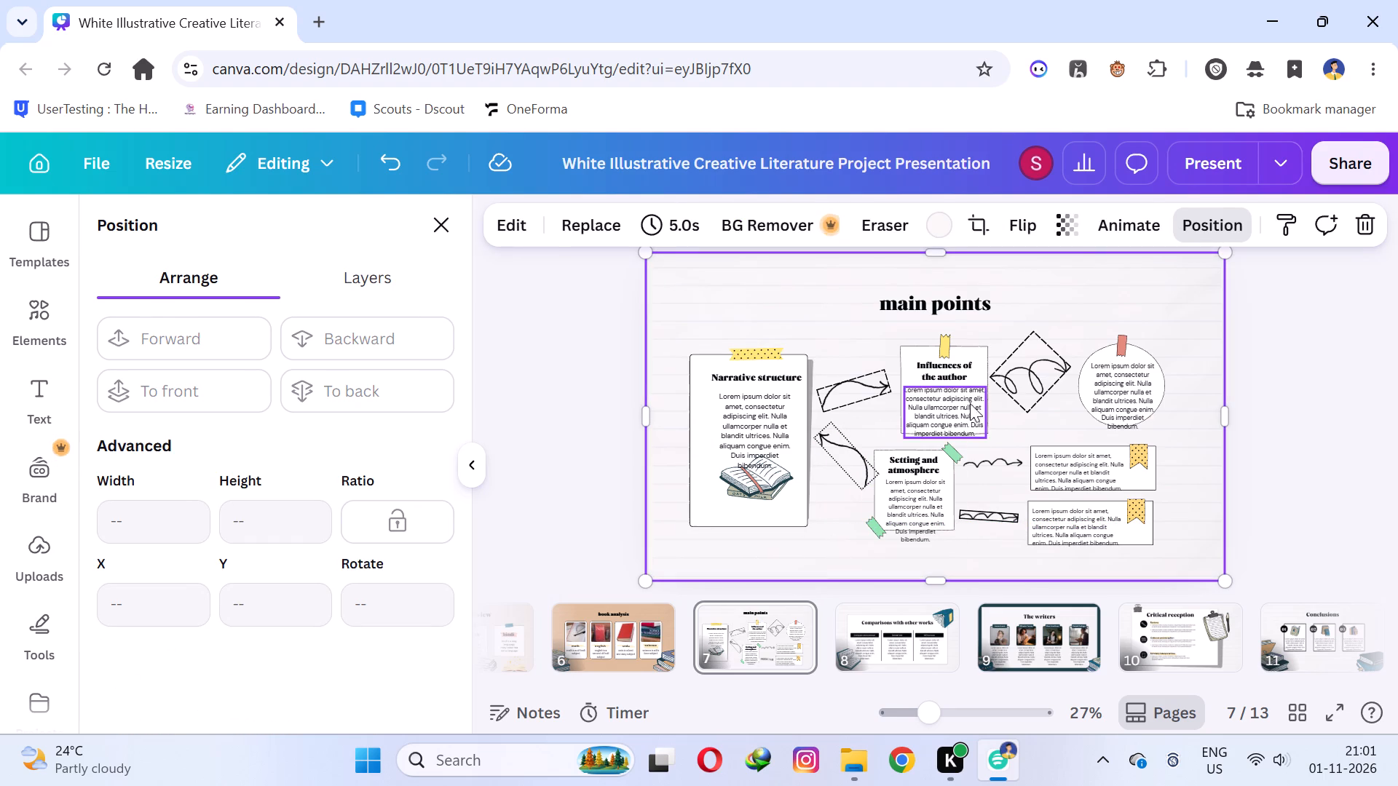
Enlarge the Influences of the author card slightly so its frame surrounds the body text.
{"action": "left_click", "coordinate": [988, 431]}
{"action": "left_click_drag", "start_coordinate": [985, 435], "coordinate": [985, 448]}
Scale up the Setting and atmosphere card's body text to about 254 by 252 px.
{"action": "left_click", "coordinate": [947, 523]}
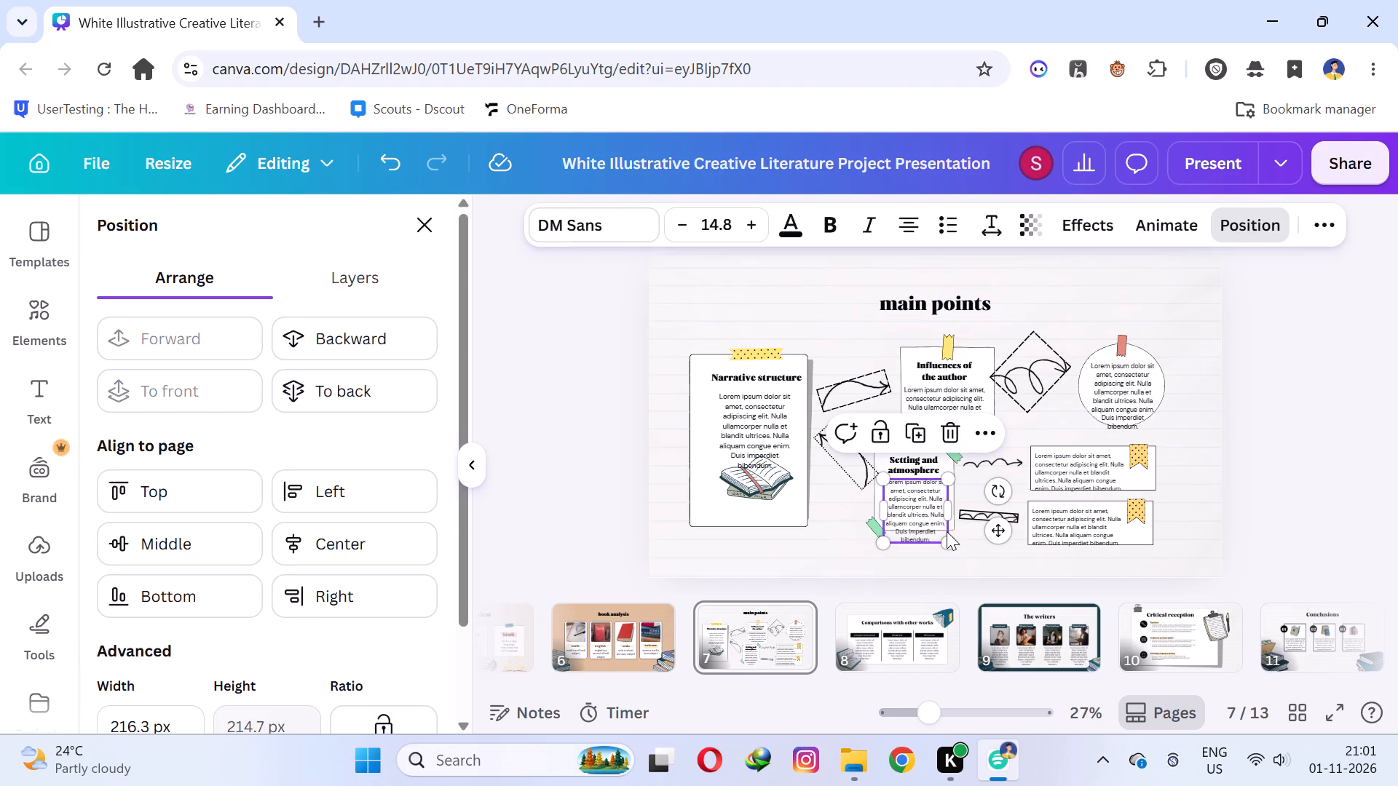
{"action": "left_click_drag", "start_coordinate": [947, 552], "coordinate": [963, 555]}
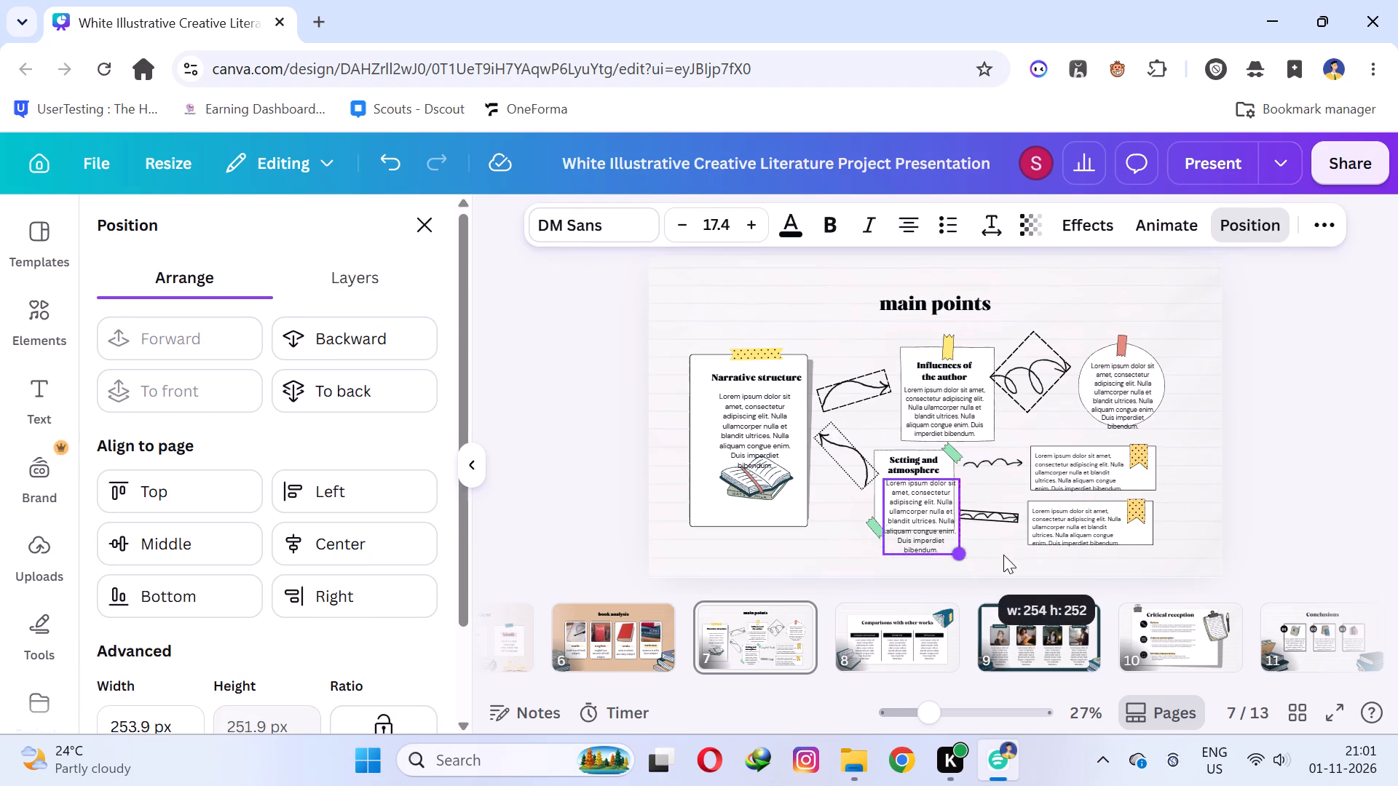
Scale up the text in the bottom text box to about 350 by 145 px.
{"action": "left_click", "coordinate": [1032, 541]}
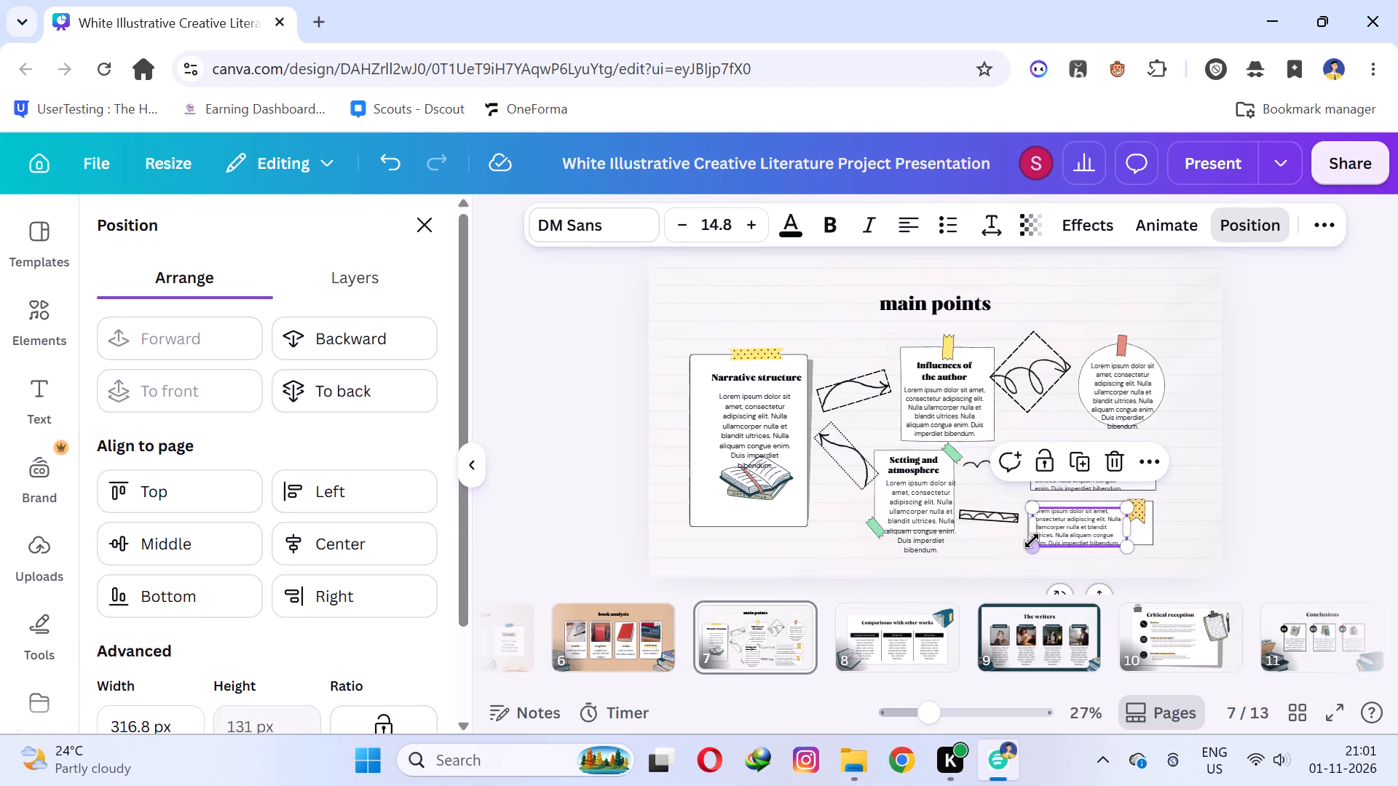
{"action": "left_click_drag", "start_coordinate": [1032, 541], "coordinate": [1021, 549]}
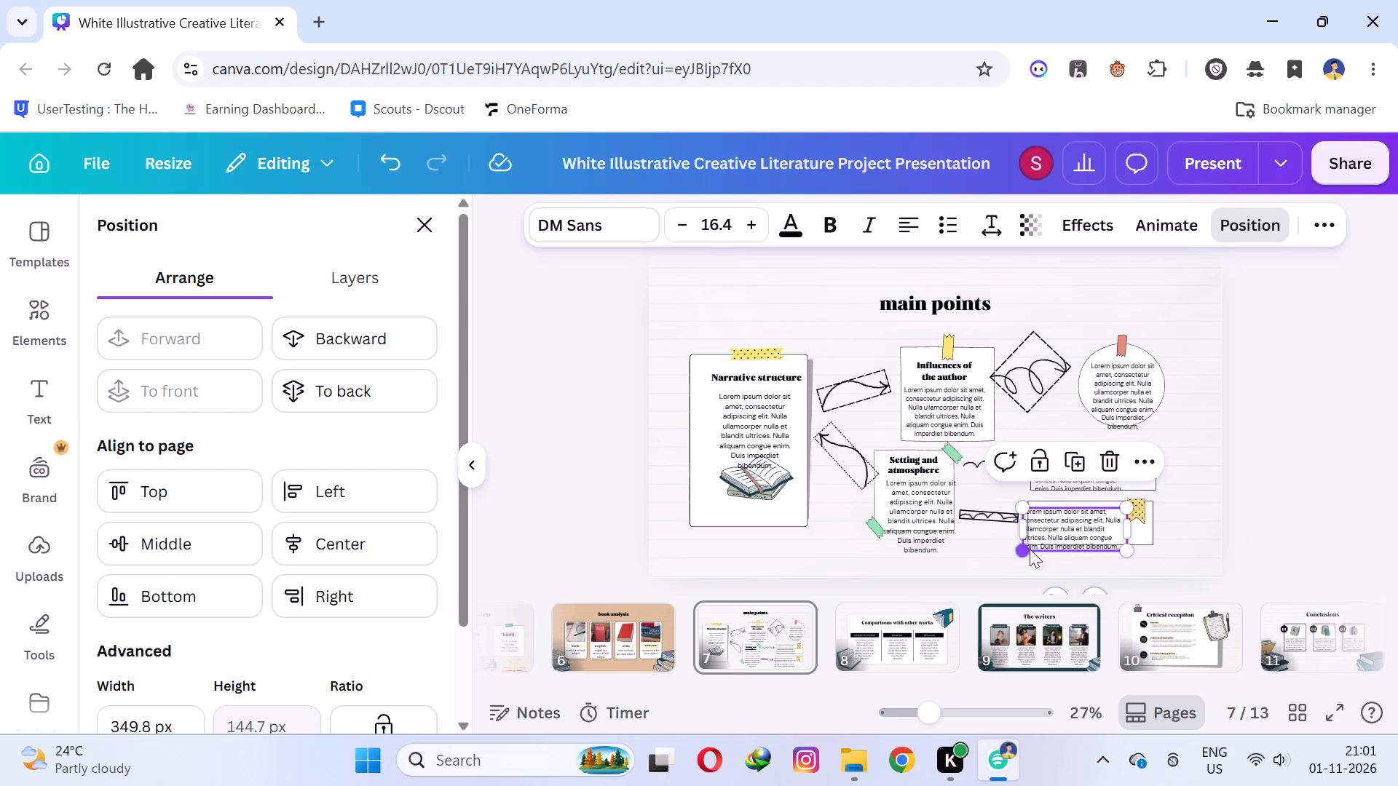
Enlarge the bottom text box's frame to about 547 by 213 px so it encloses its text.
{"action": "left_click", "coordinate": [1151, 541]}
{"action": "left_click_drag", "start_coordinate": [1151, 541], "coordinate": [1174, 555]}
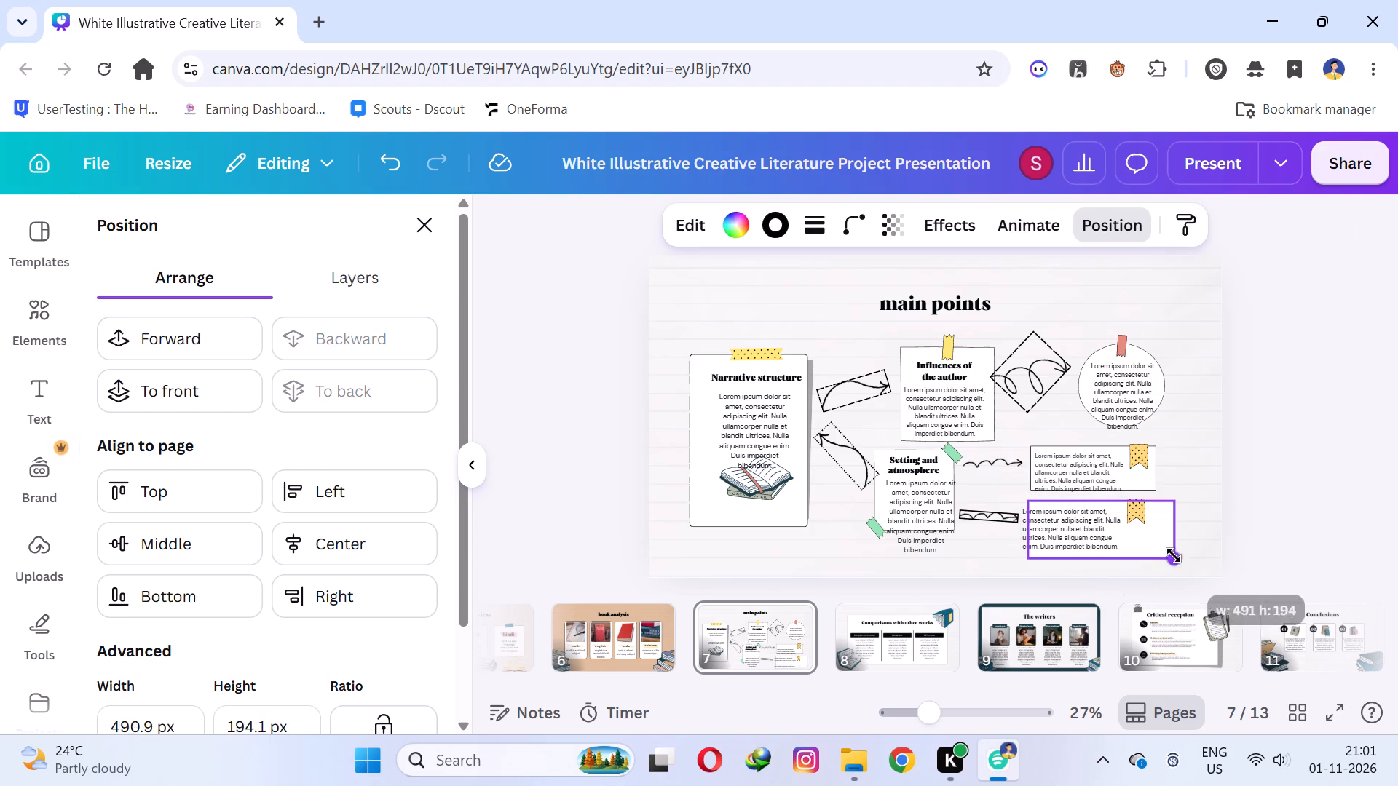
{"action": "left_click_drag", "start_coordinate": [1174, 555], "coordinate": [1177, 558]}
{"action": "left_click_drag", "start_coordinate": [1022, 563], "coordinate": [1013, 565]}
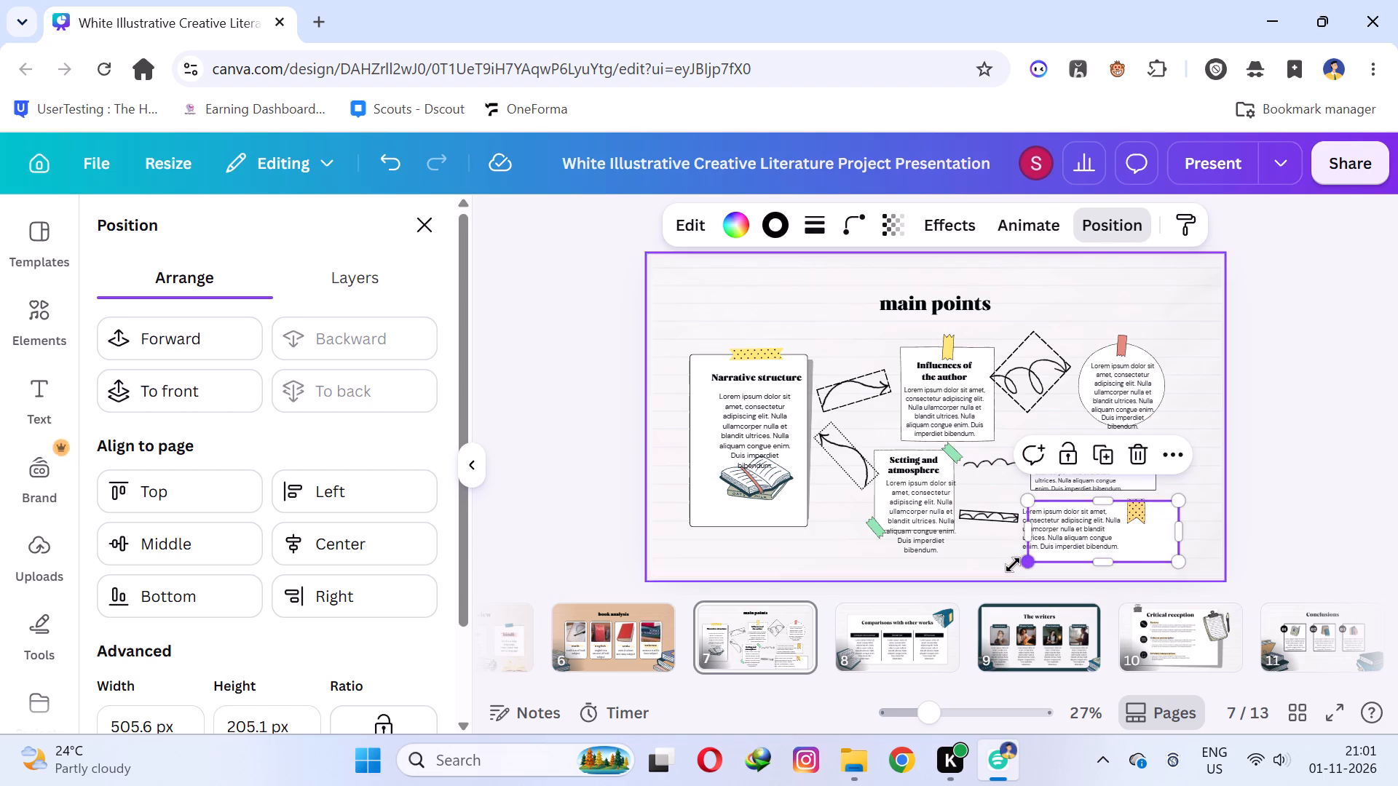
{"action": "left_click_drag", "start_coordinate": [1013, 565], "coordinate": [1010, 565]}
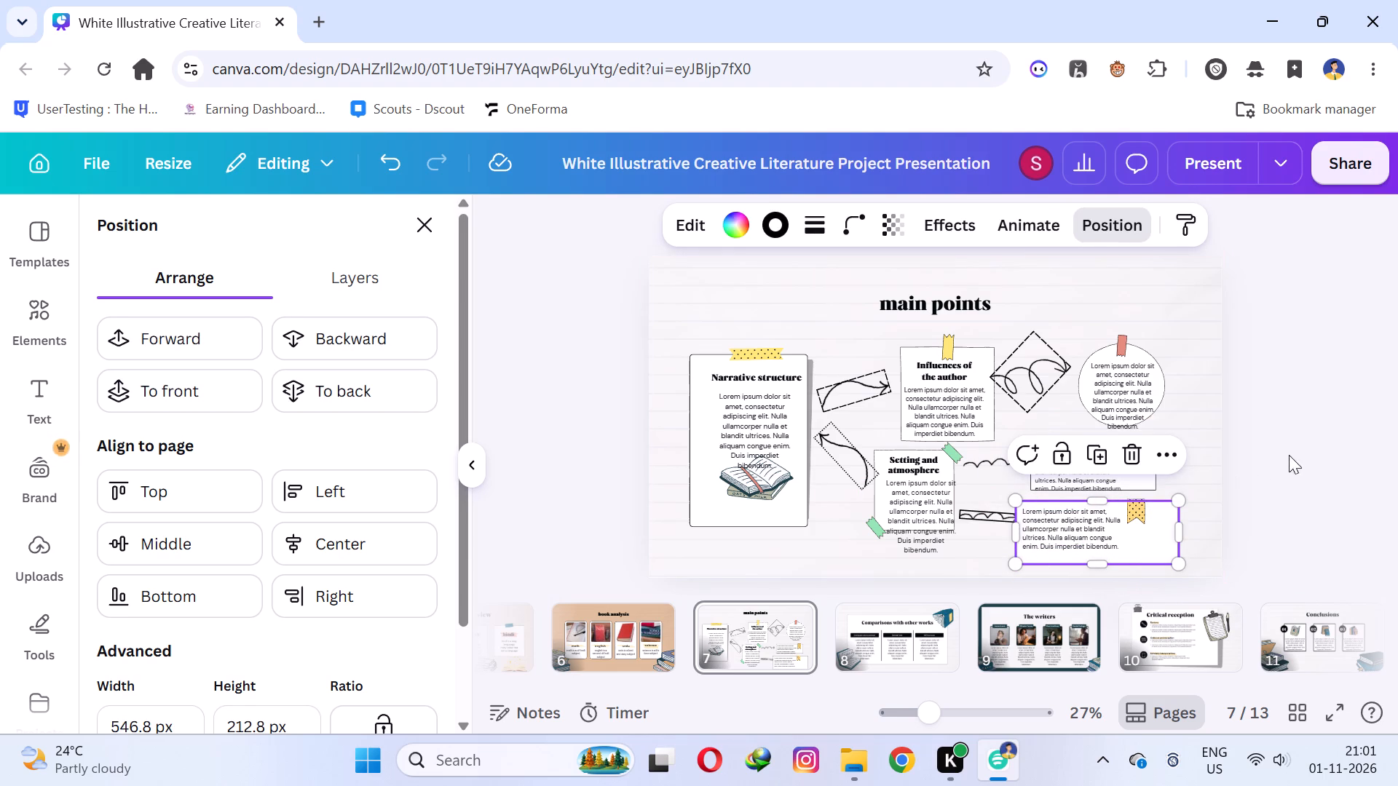
{"action": "left_click", "coordinate": [1335, 452]}
Shrink the circle's text to about 178 by 181 px so it fits inside the circle.
{"action": "left_click", "coordinate": [1199, 410]}
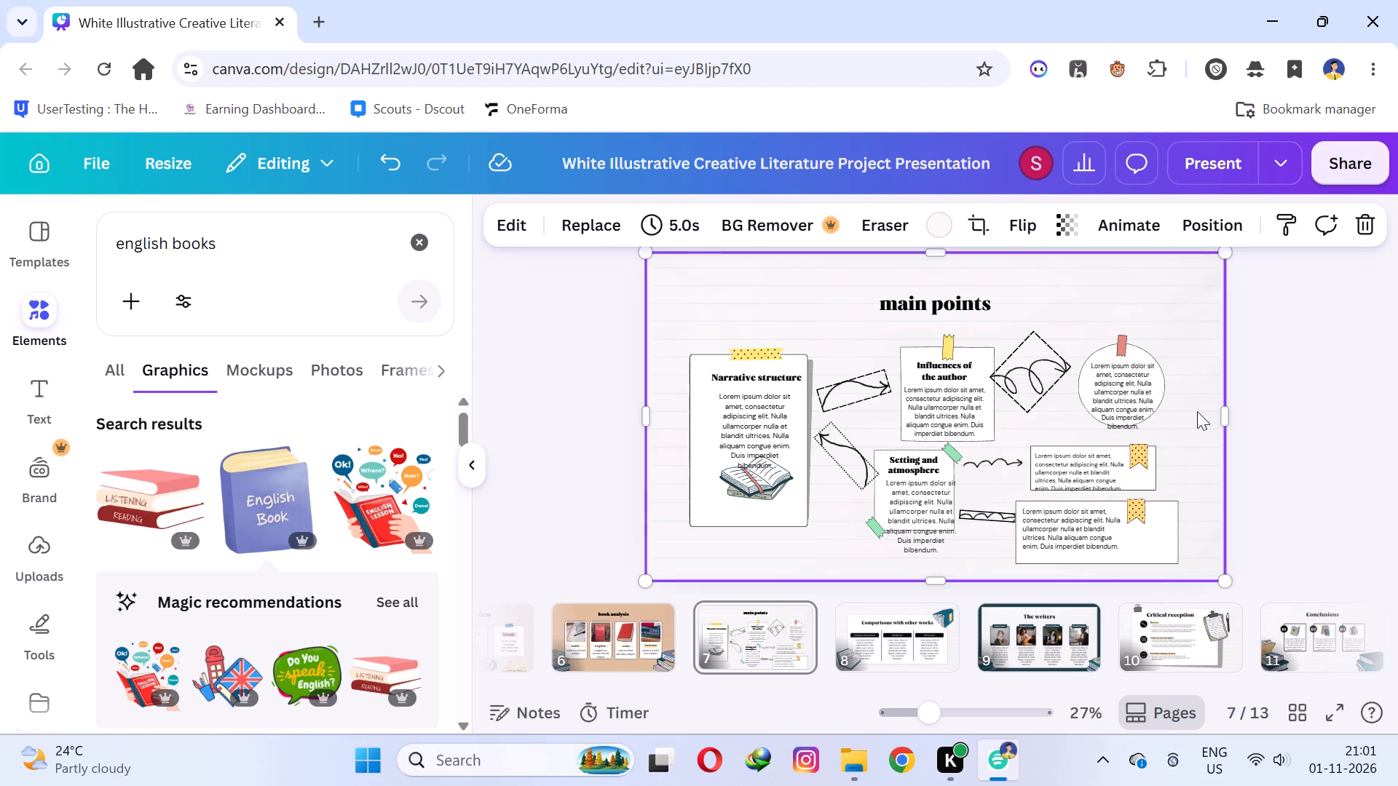
{"action": "left_click", "coordinate": [1151, 418]}
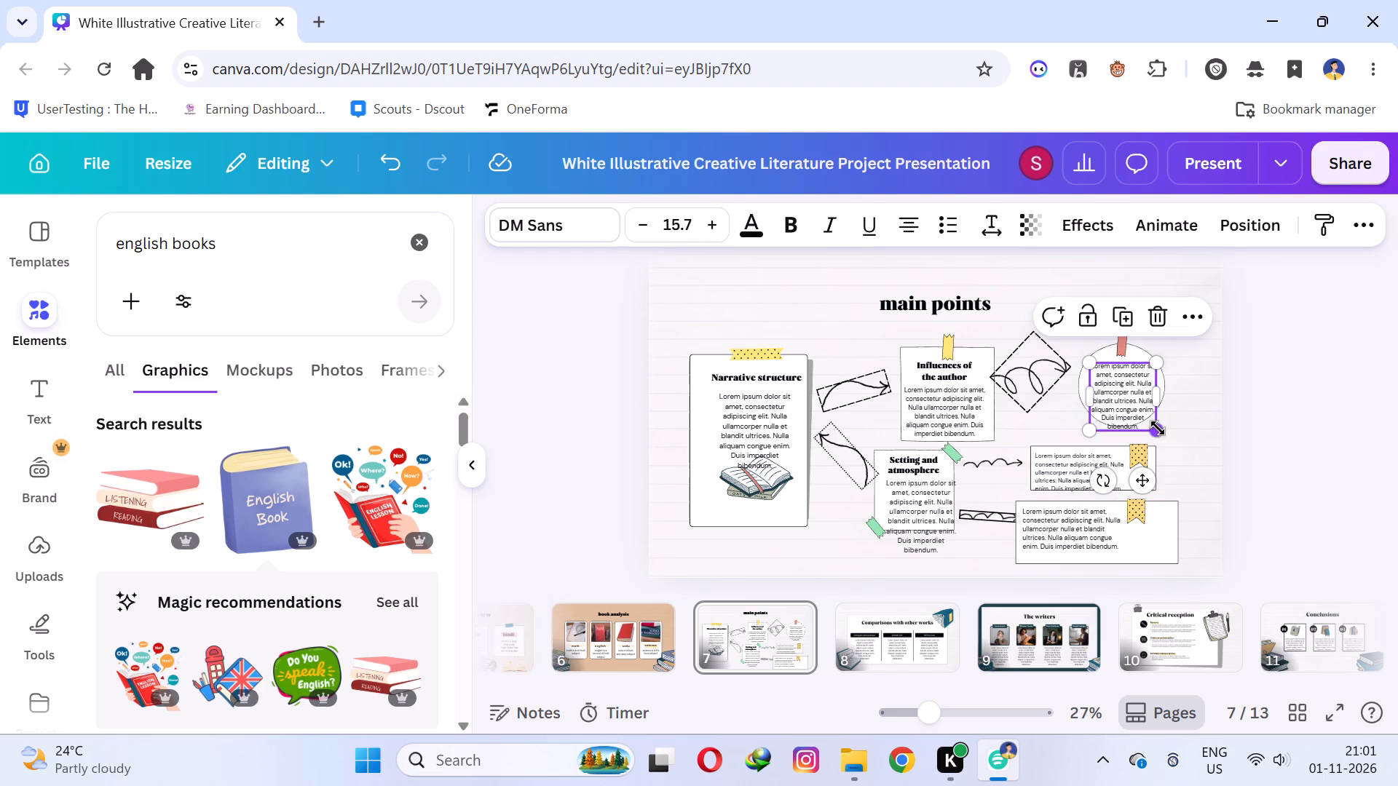
{"action": "left_click_drag", "start_coordinate": [1158, 428], "coordinate": [1156, 405]}
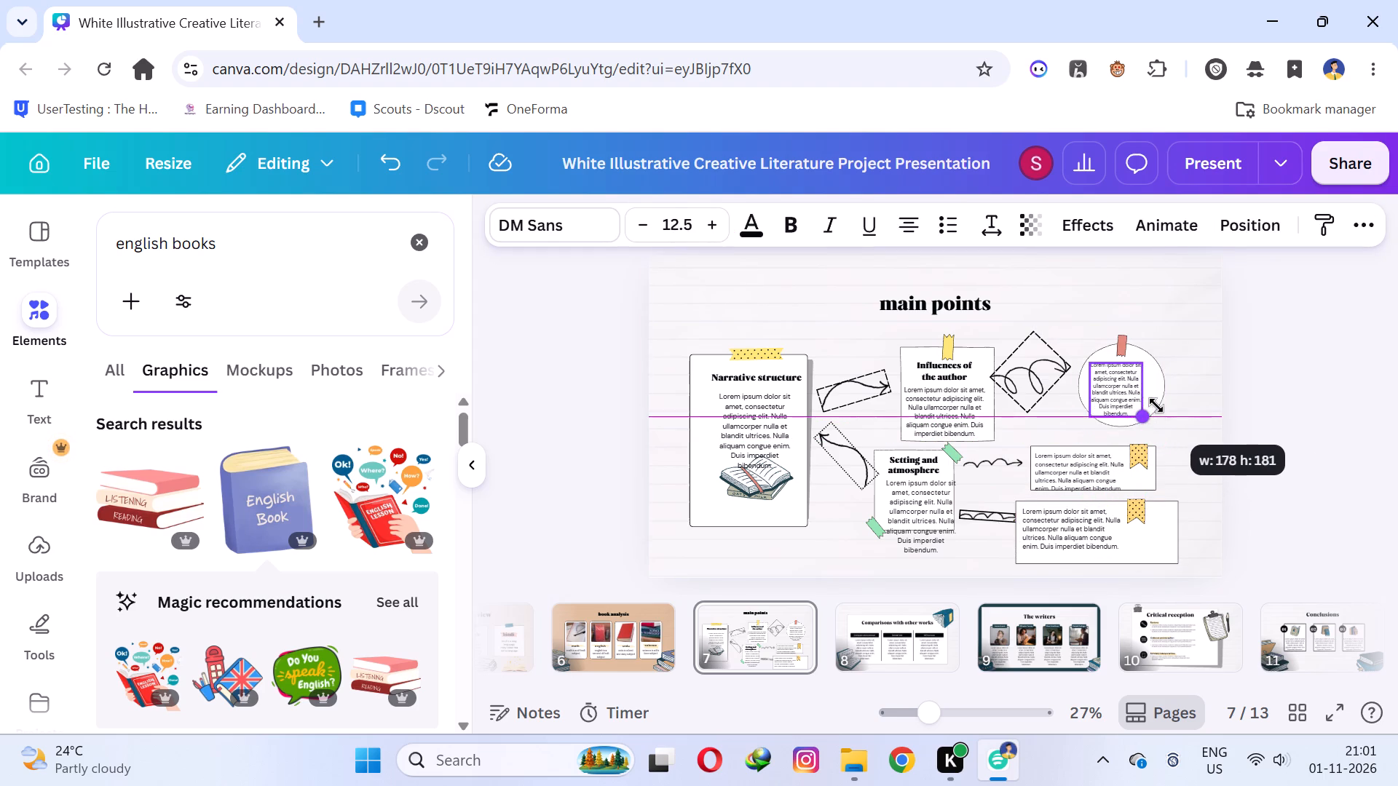
{"action": "left_click_drag", "start_coordinate": [1156, 405], "coordinate": [1158, 405]}
{"action": "left_click", "coordinate": [1289, 412]}
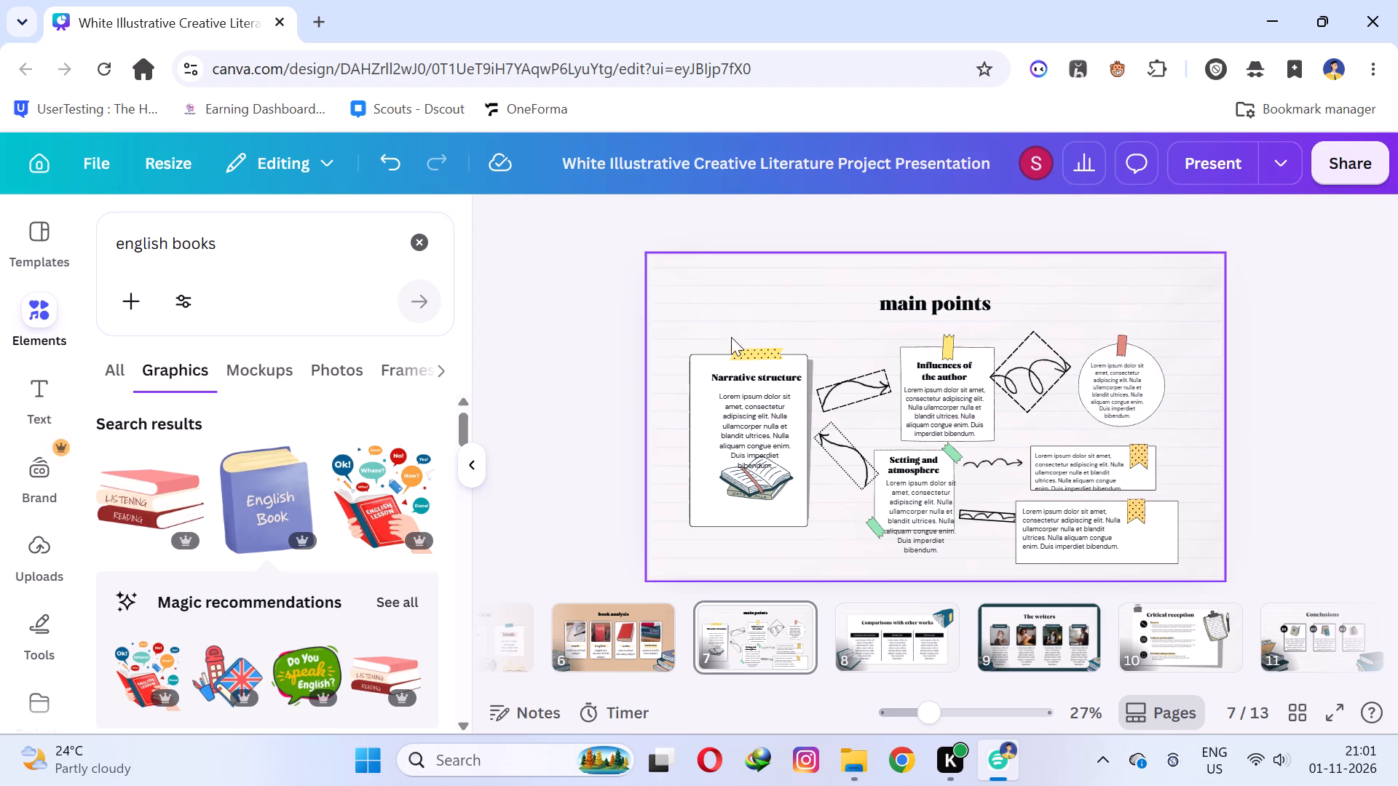
Increase the font size of all the slide's text, including the title, by two increments.
{"action": "left_click_drag", "start_coordinate": [669, 275], "coordinate": [1190, 591]}
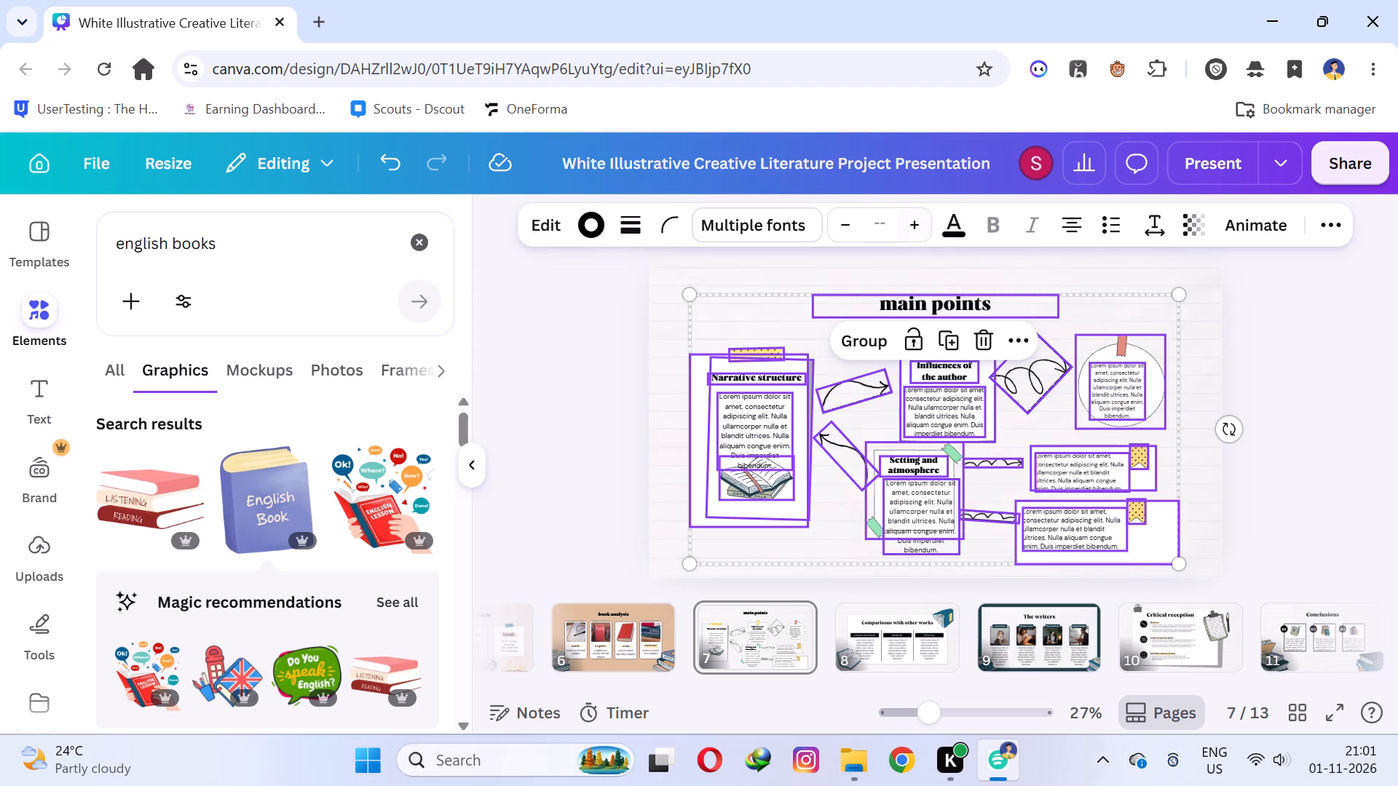
{"action": "left_click", "coordinate": [927, 223]}
{"action": "left_click", "coordinate": [927, 223]}
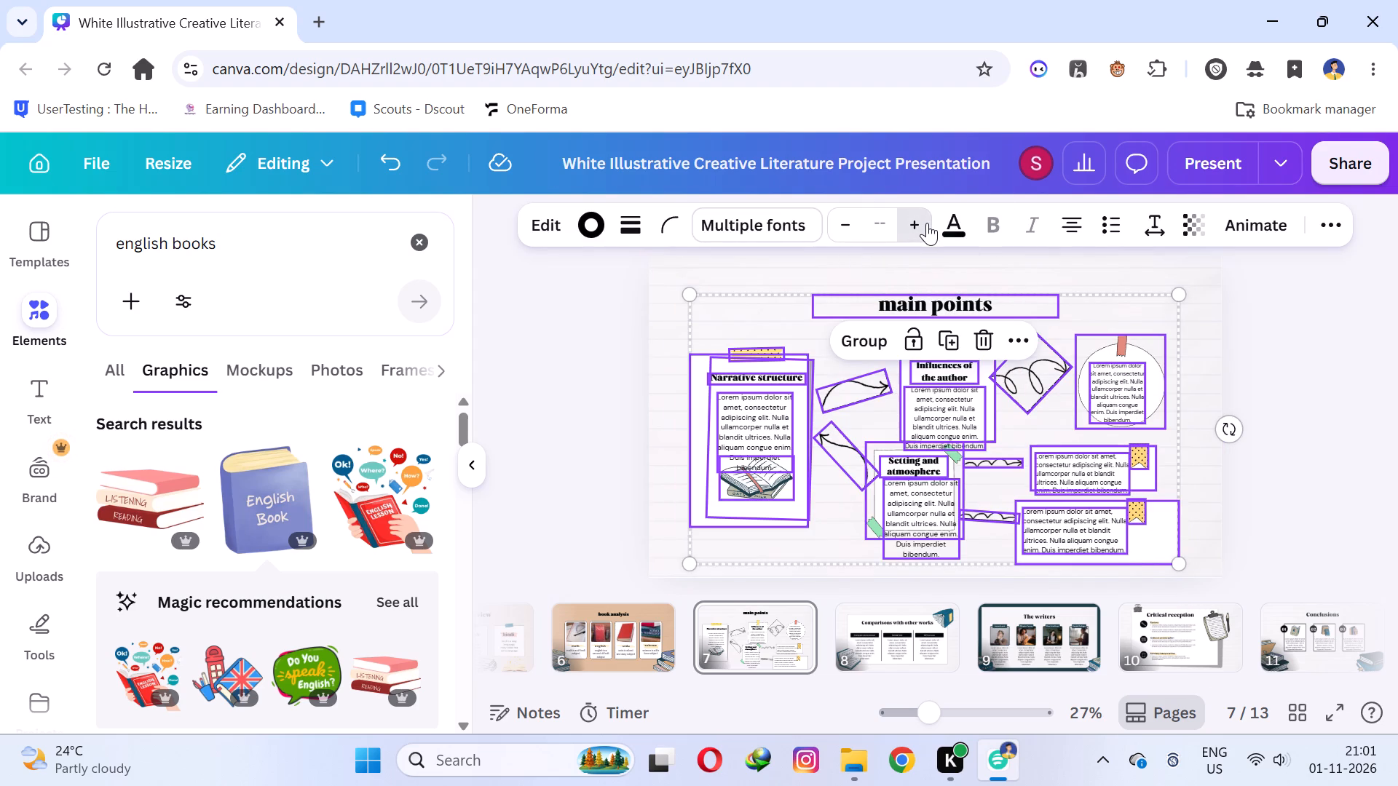
{"action": "left_click", "coordinate": [1397, 338]}
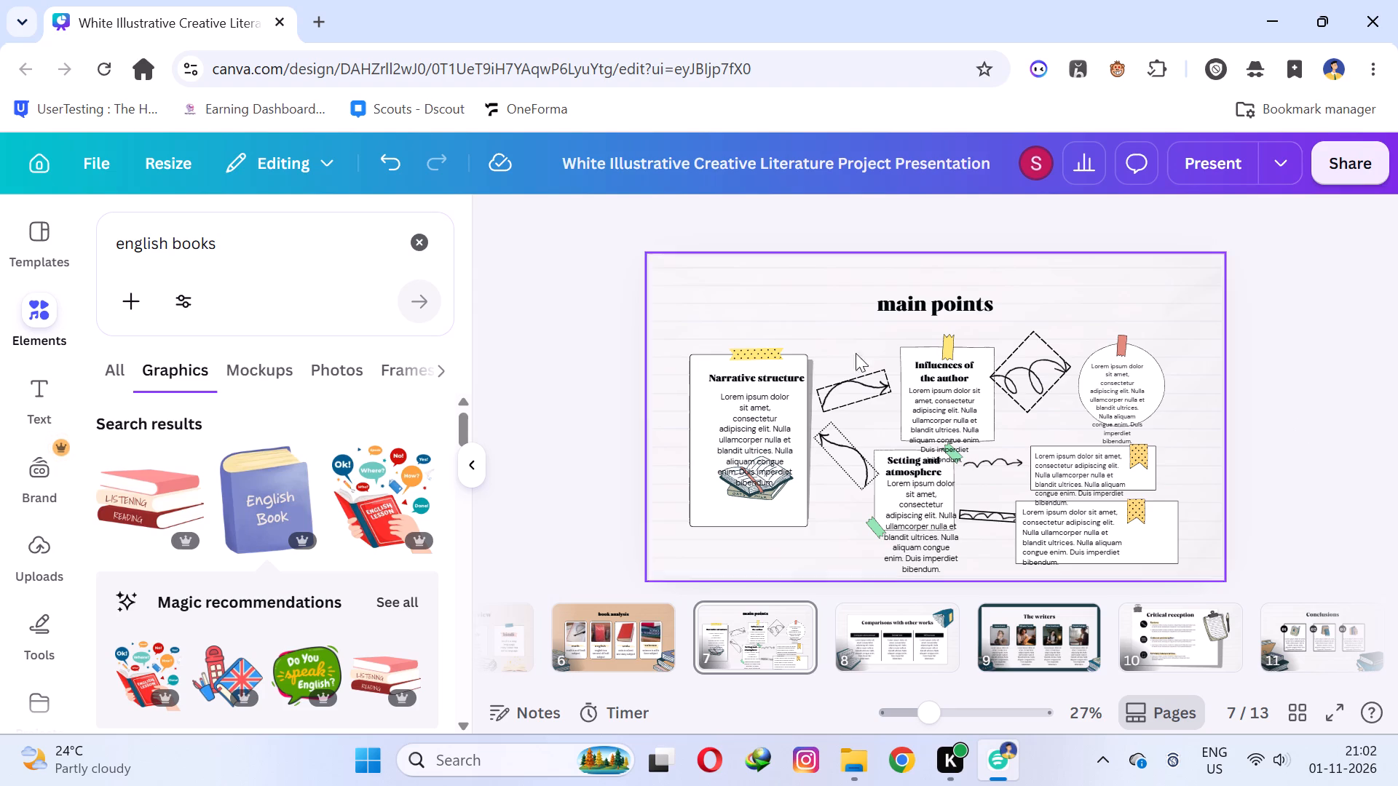
Recolour the slide's lined-paper background, trying vivid red #ef4136 and settling on the dusty pink design colour.
{"action": "left_click", "coordinate": [758, 271]}
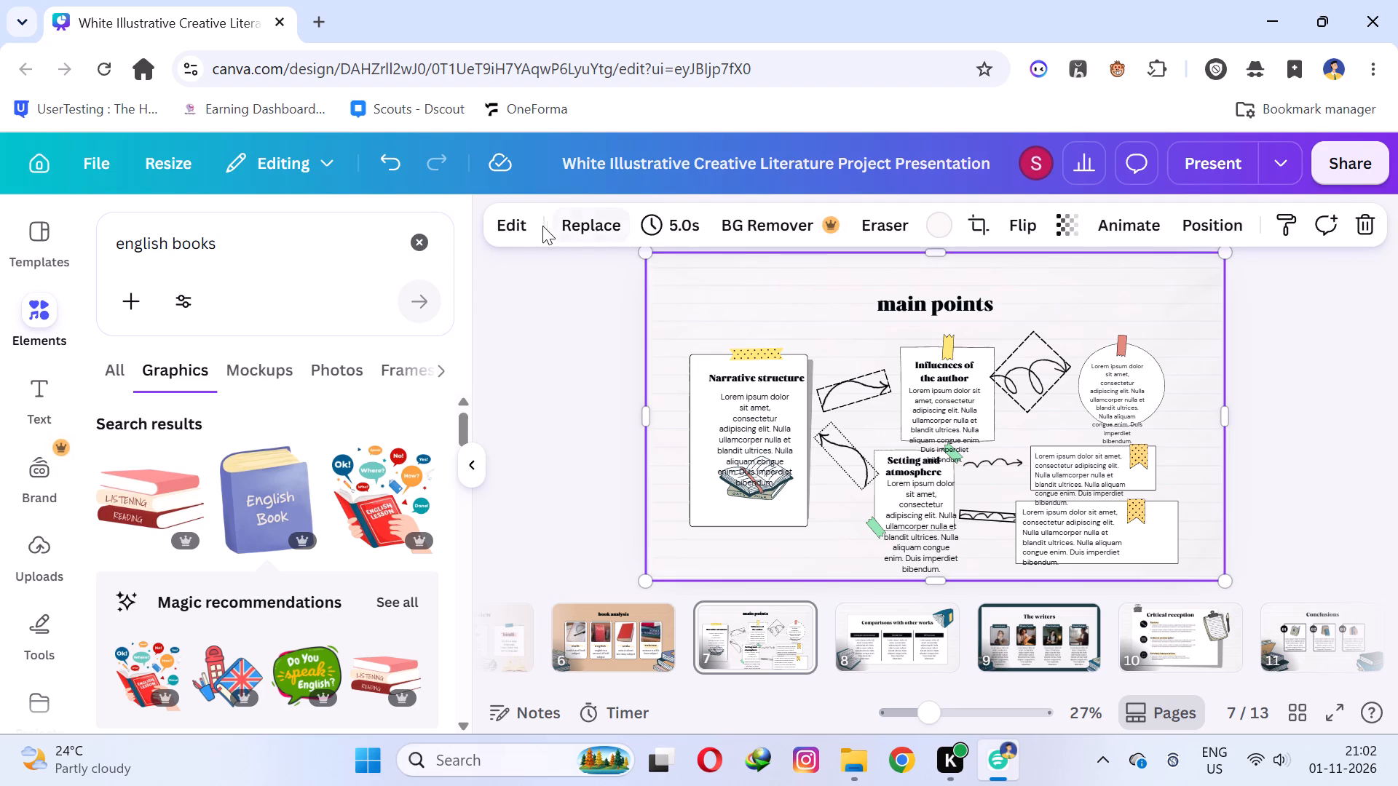
{"action": "left_click", "coordinate": [936, 219]}
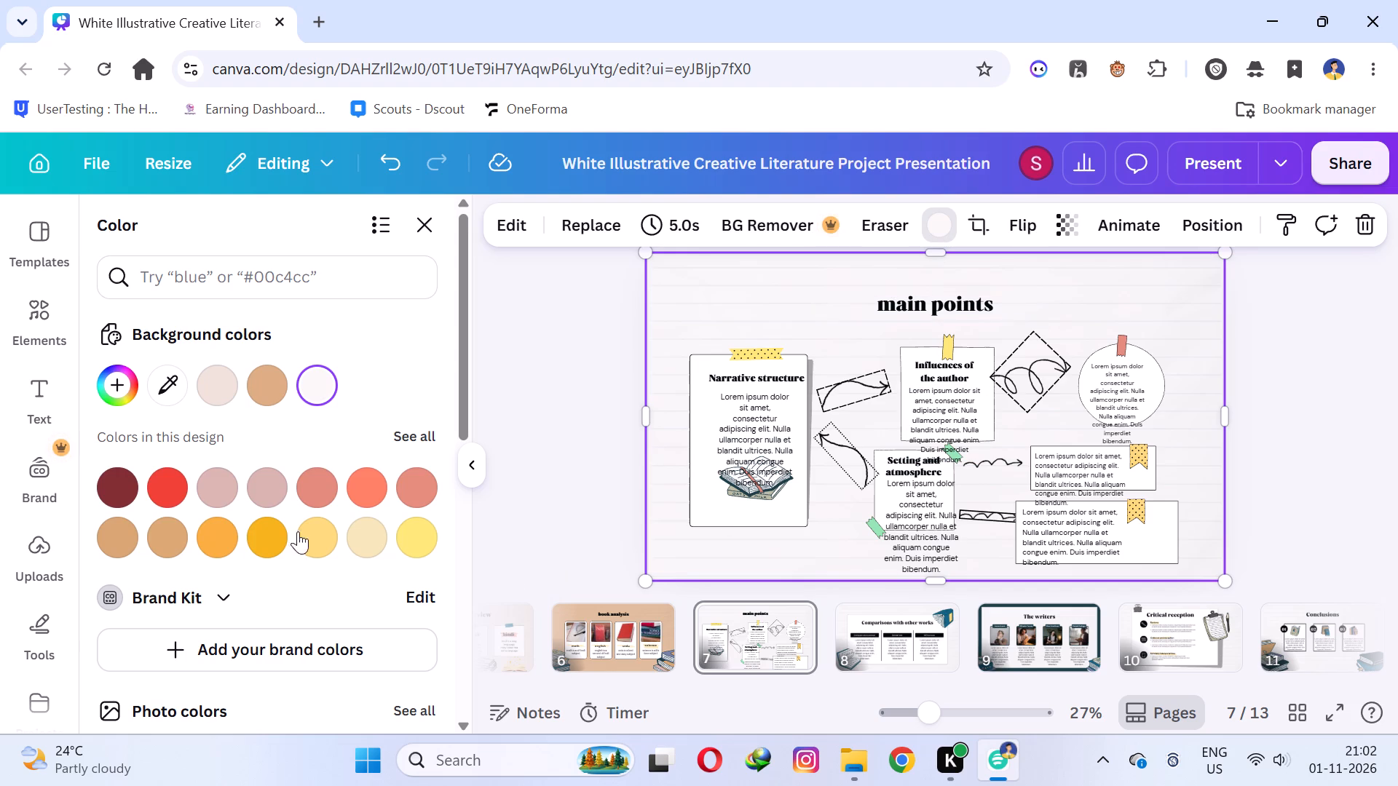
{"action": "left_click", "coordinate": [175, 502]}
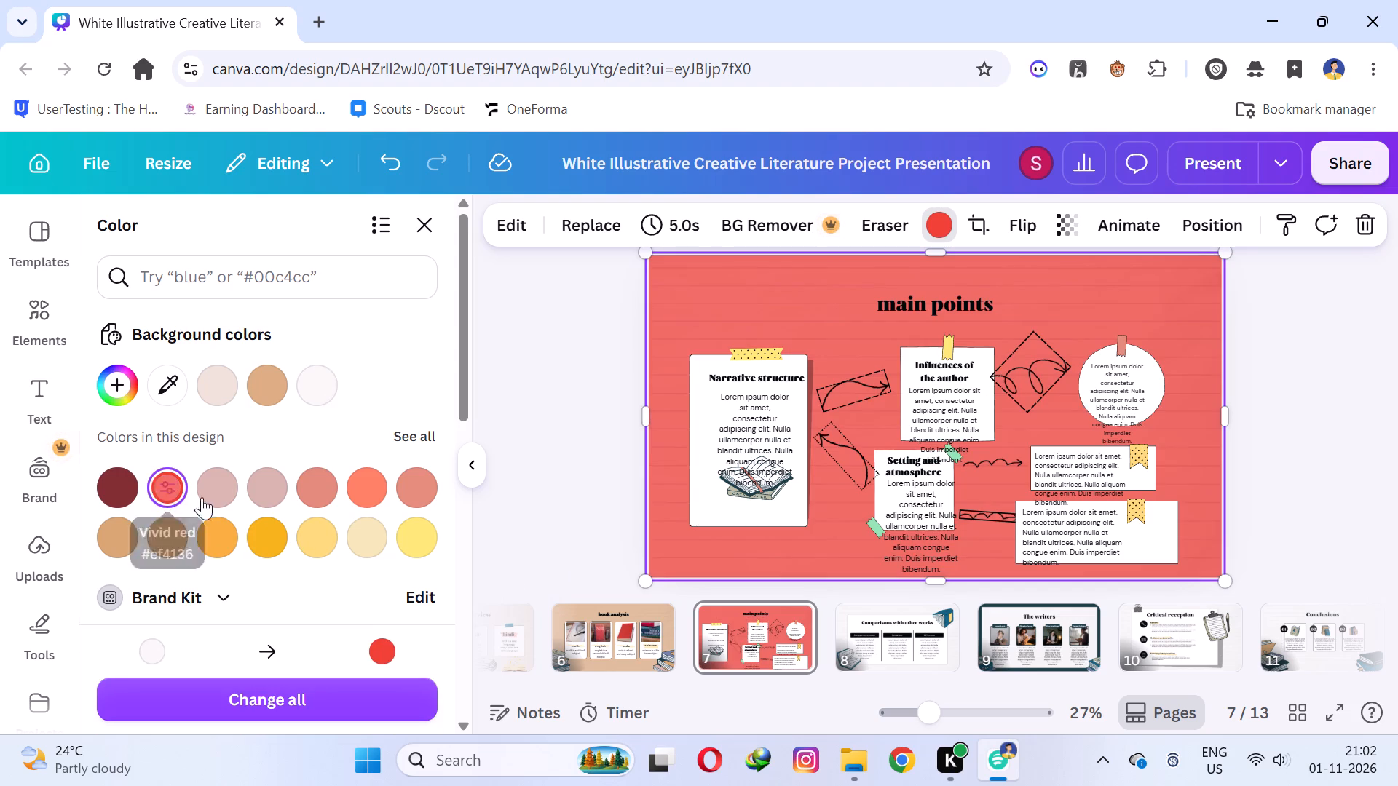
{"action": "left_click", "coordinate": [207, 492]}
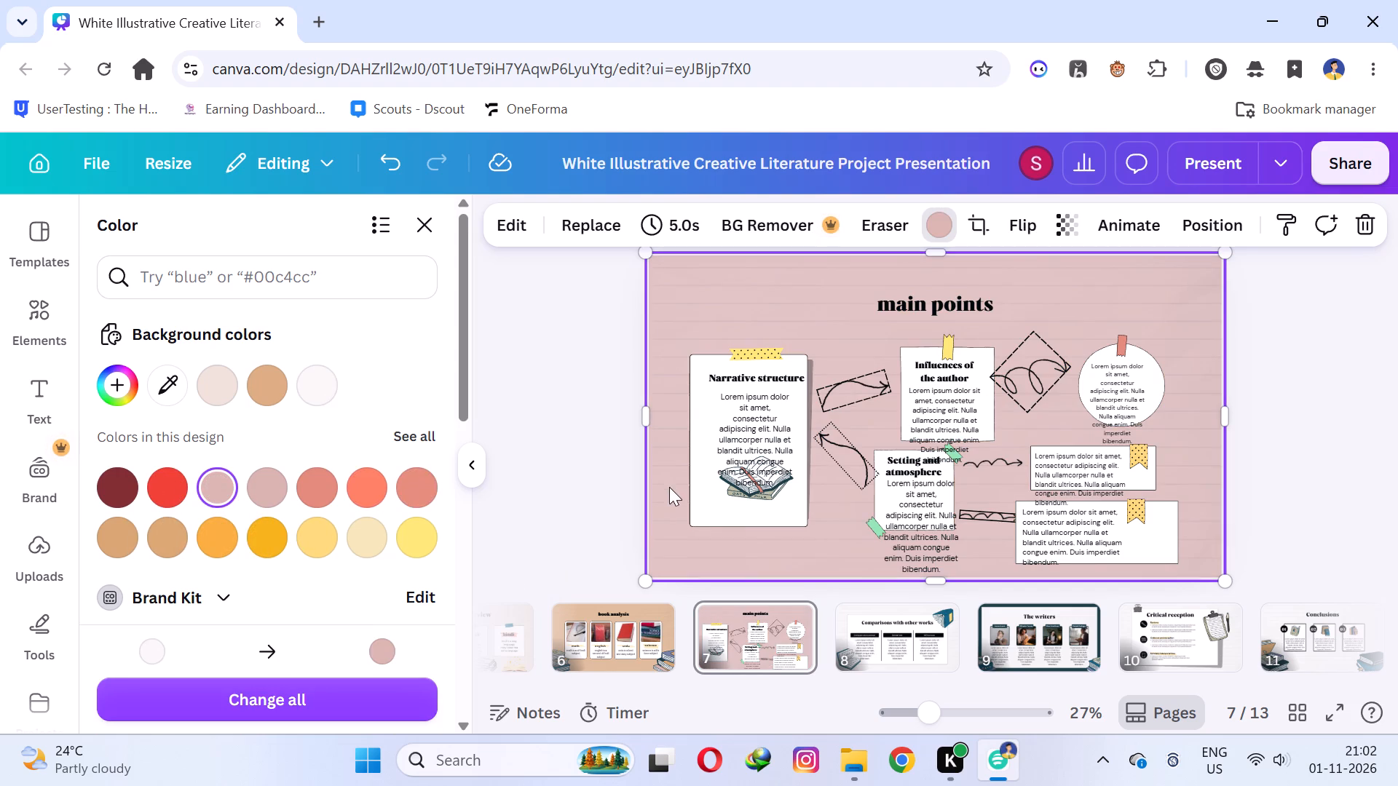
Fill the Narrative structure card with pastel gray red #d9b6b1.
{"action": "left_click", "coordinate": [700, 506]}
{"action": "left_click", "coordinate": [204, 542]}
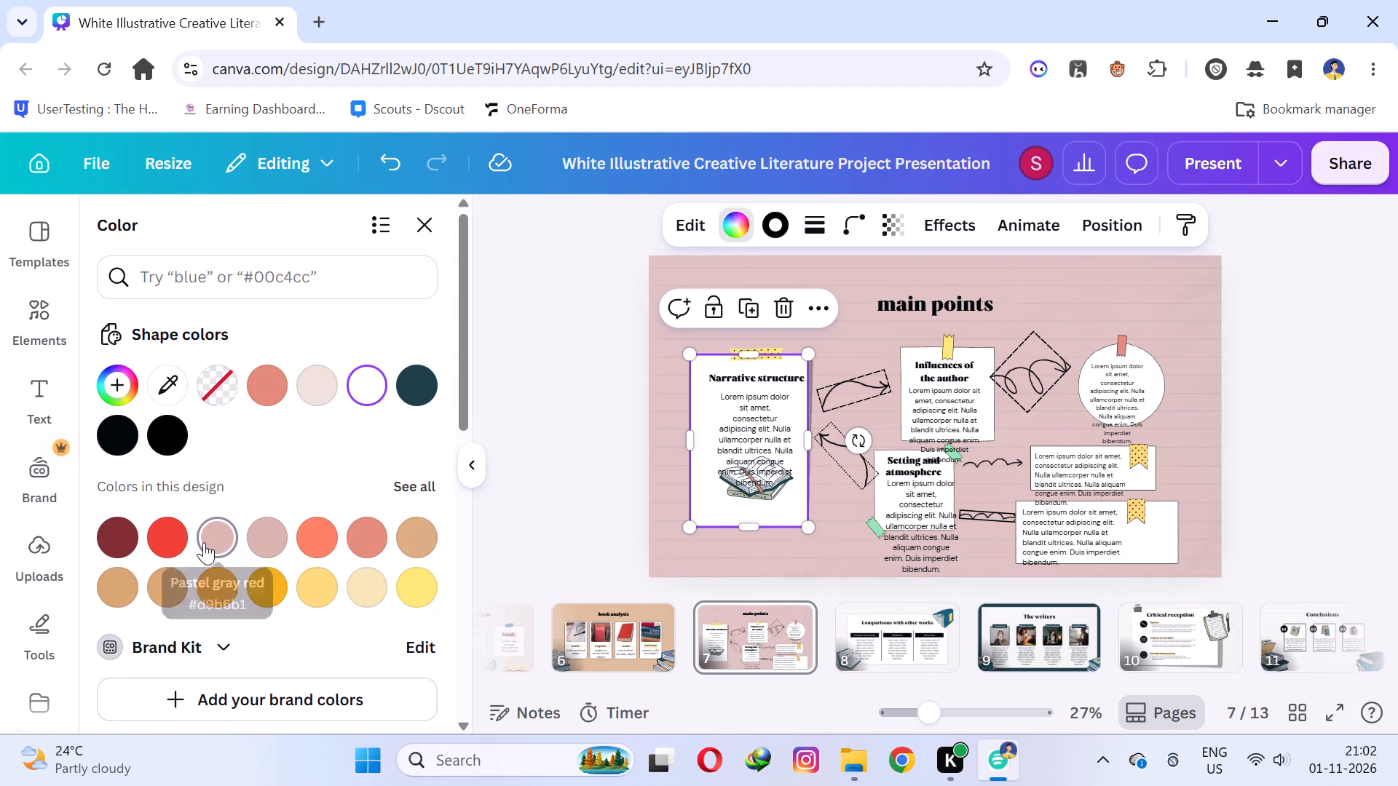
Recolour the outline of the Influences of the author card grey-green.
{"action": "left_click", "coordinate": [909, 365]}
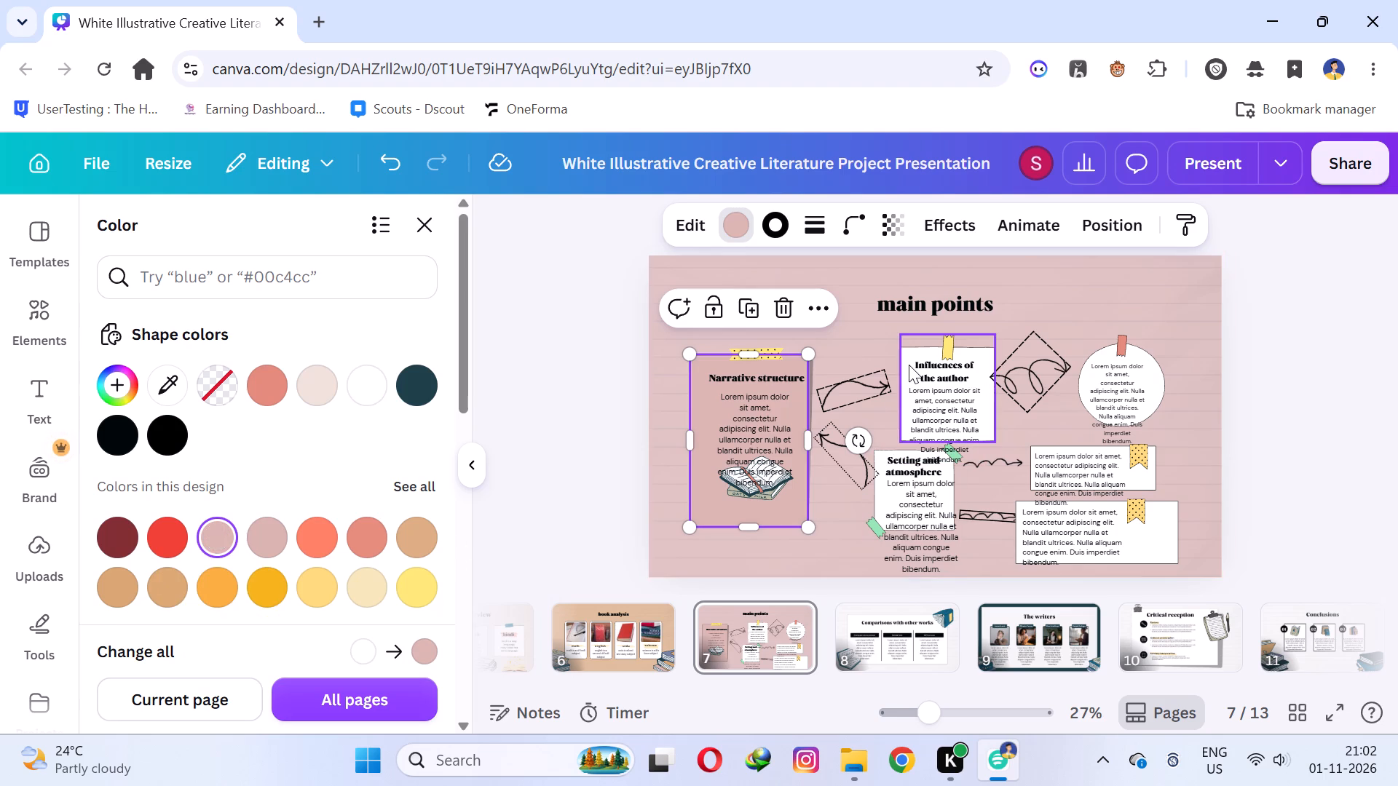
{"action": "left_click", "coordinate": [431, 574]}
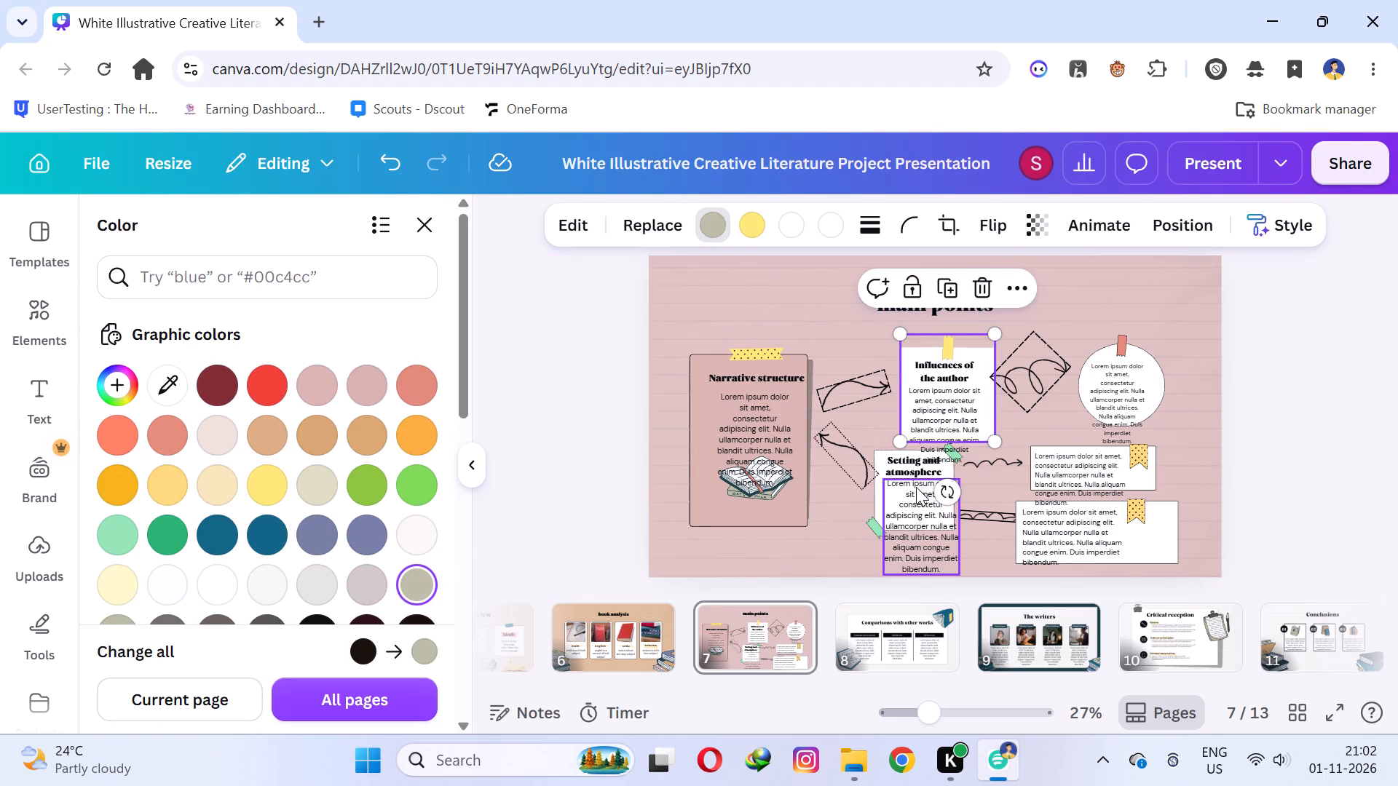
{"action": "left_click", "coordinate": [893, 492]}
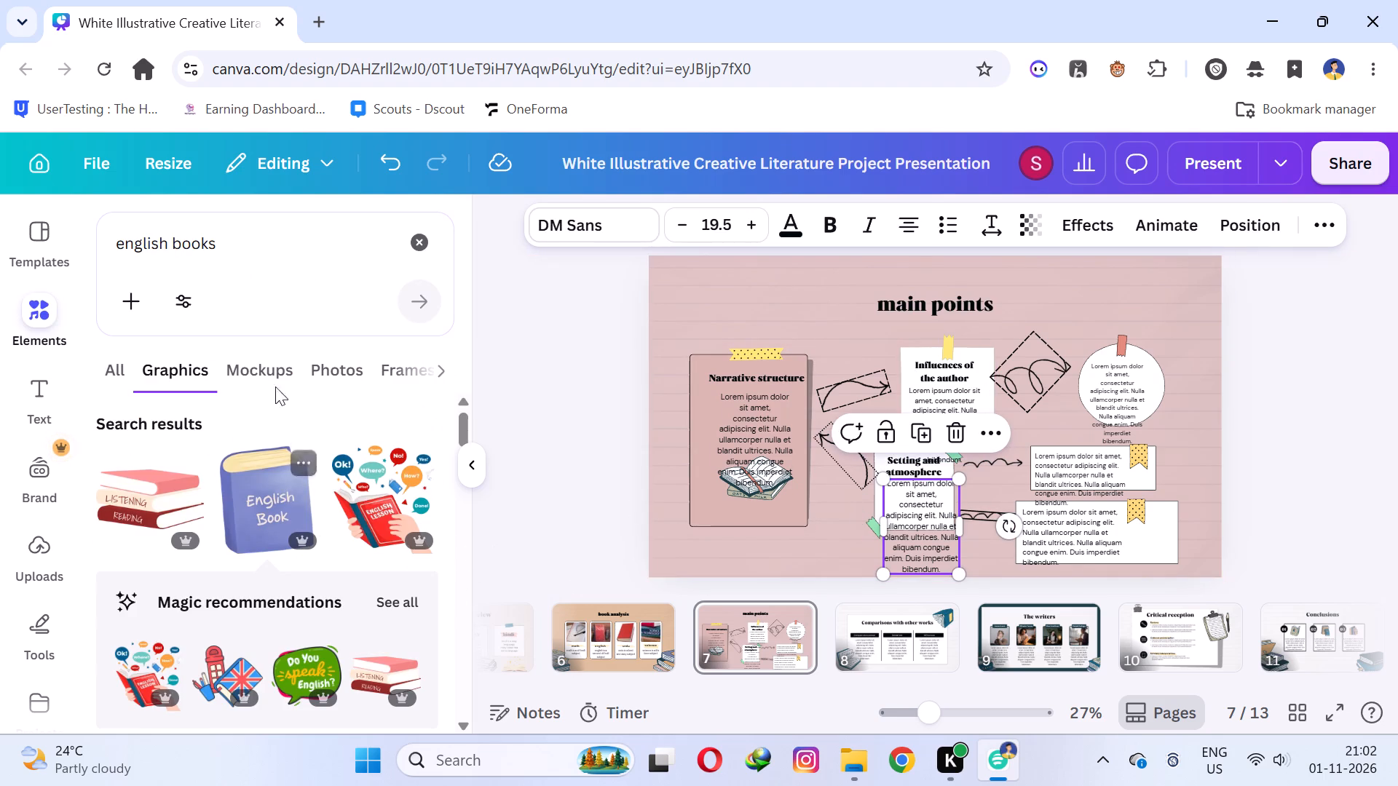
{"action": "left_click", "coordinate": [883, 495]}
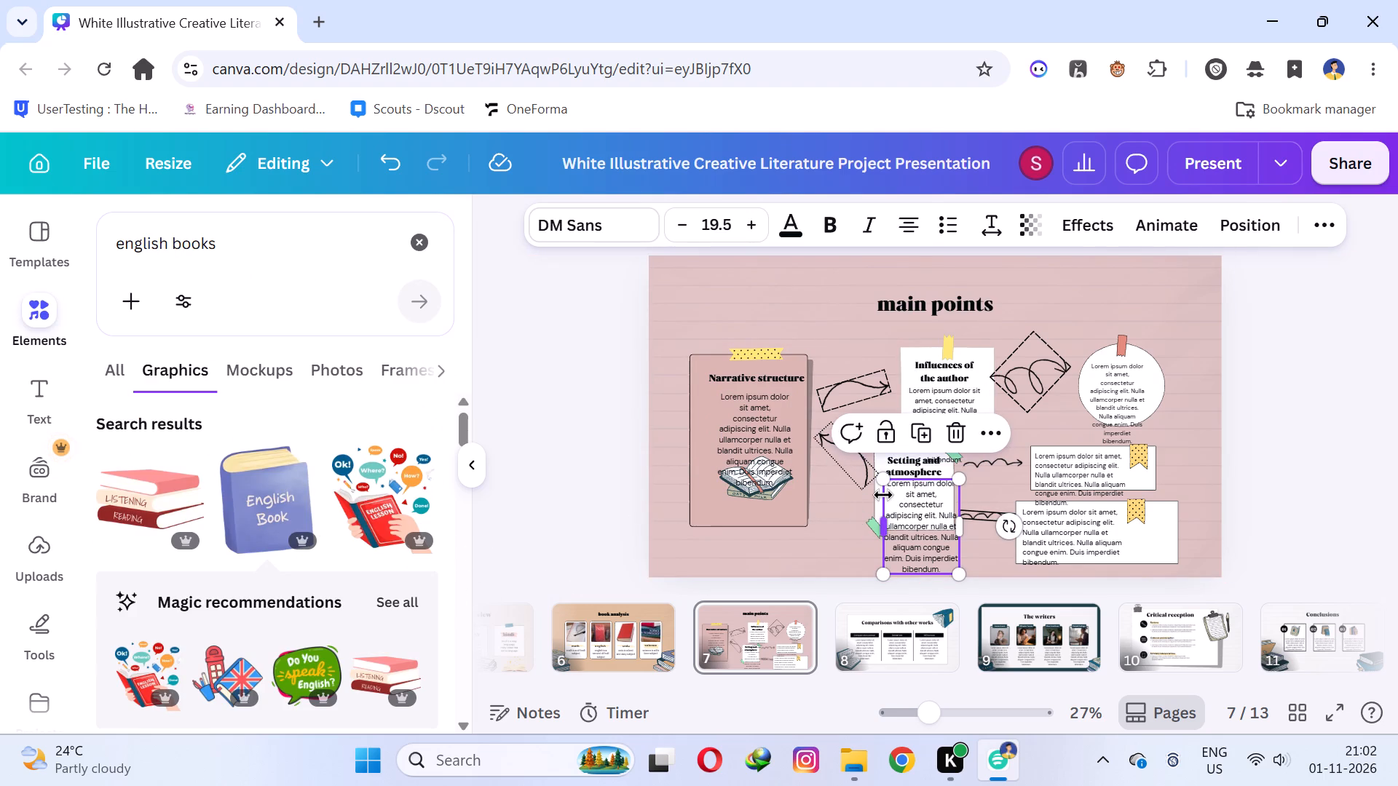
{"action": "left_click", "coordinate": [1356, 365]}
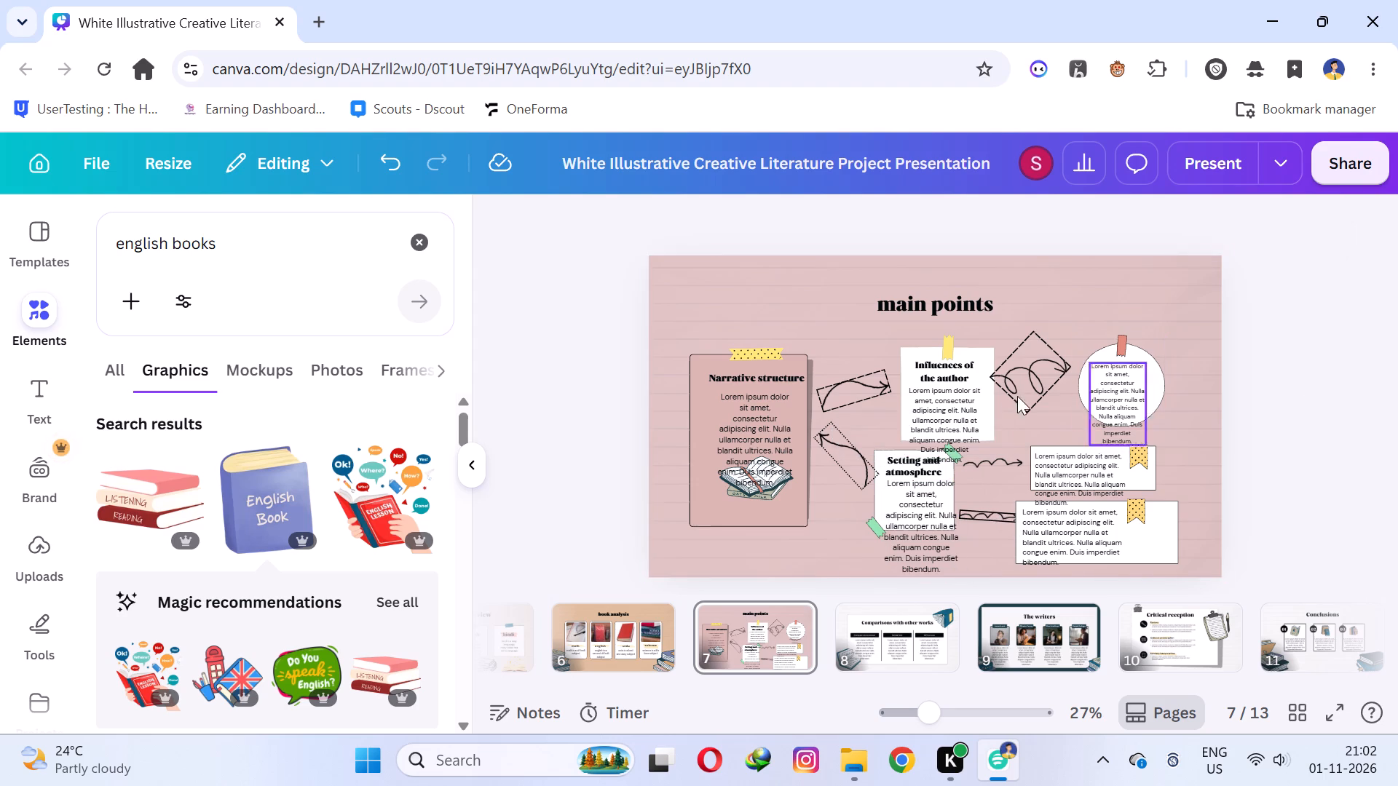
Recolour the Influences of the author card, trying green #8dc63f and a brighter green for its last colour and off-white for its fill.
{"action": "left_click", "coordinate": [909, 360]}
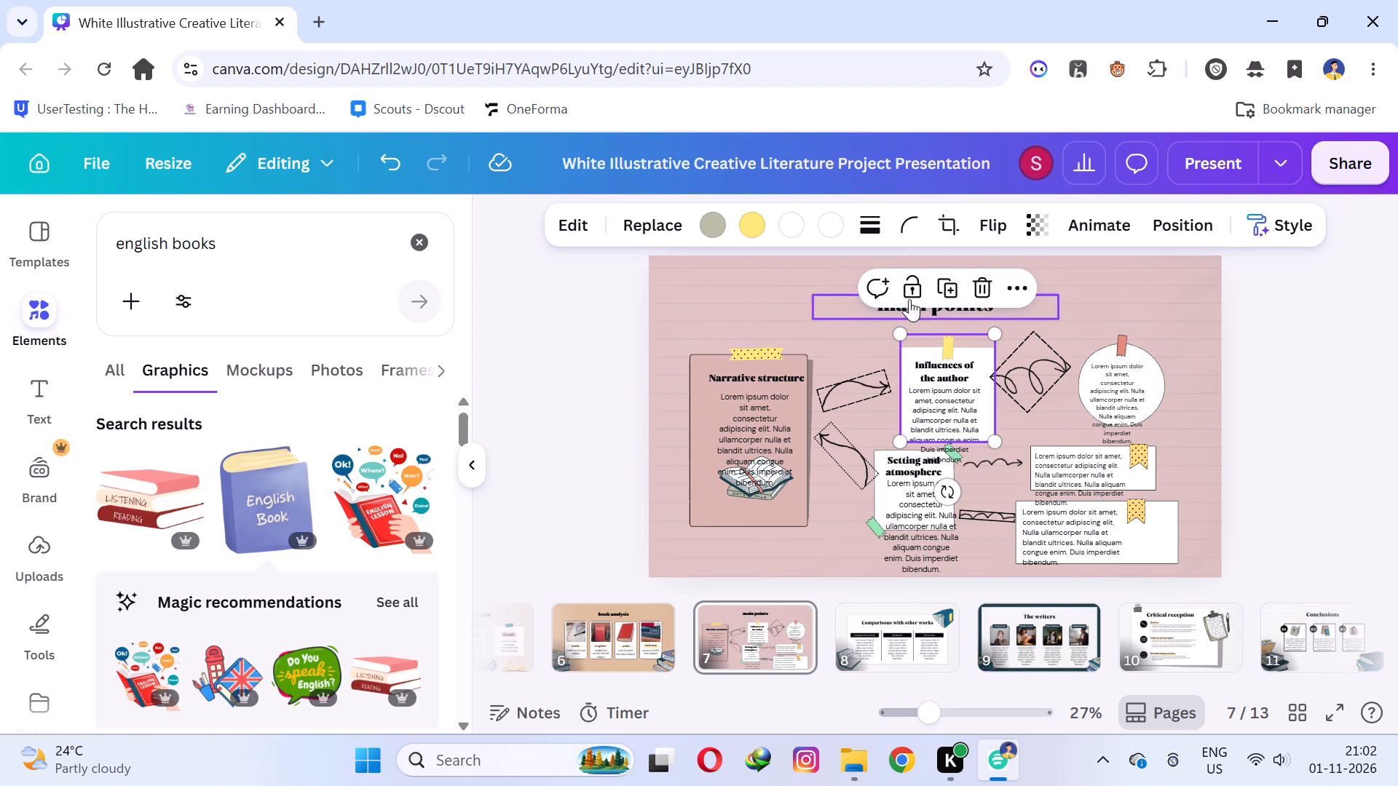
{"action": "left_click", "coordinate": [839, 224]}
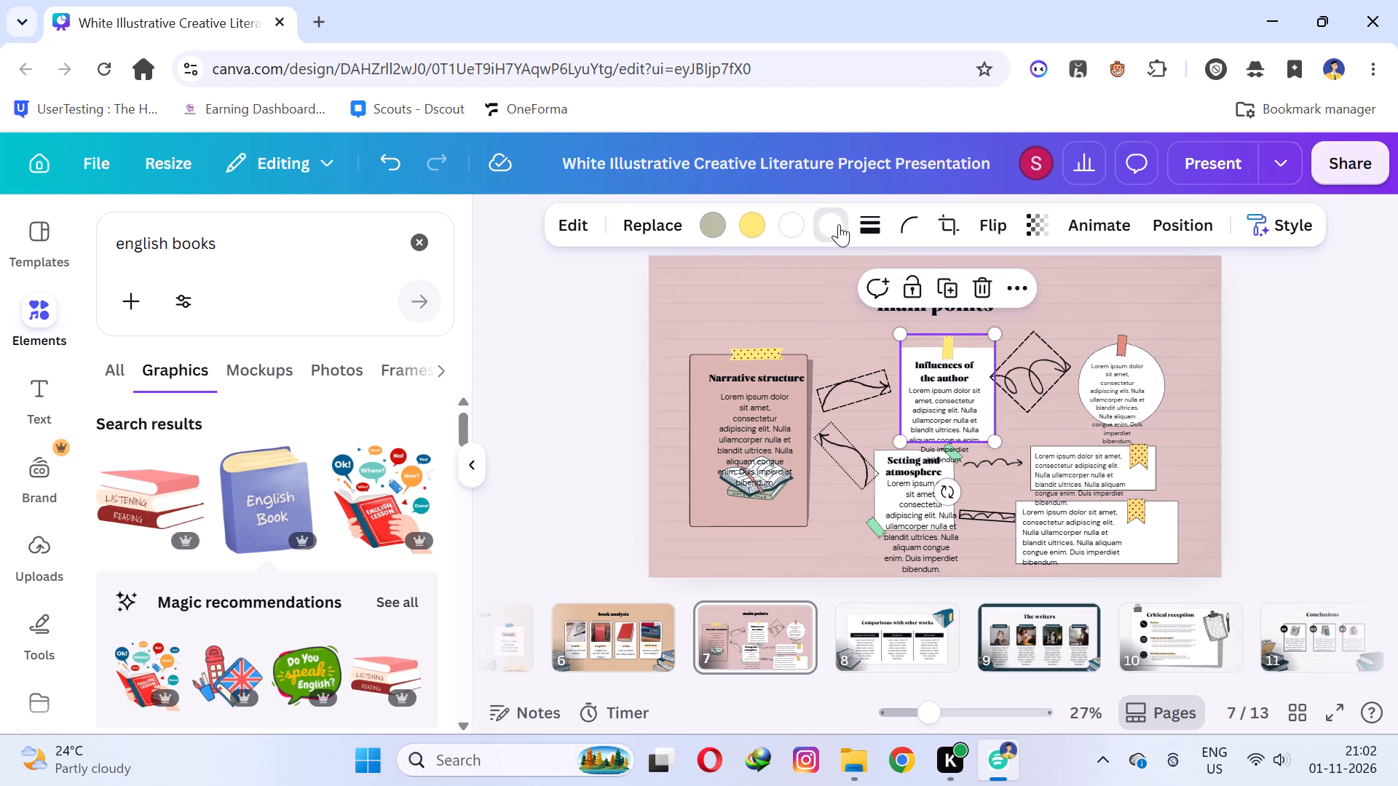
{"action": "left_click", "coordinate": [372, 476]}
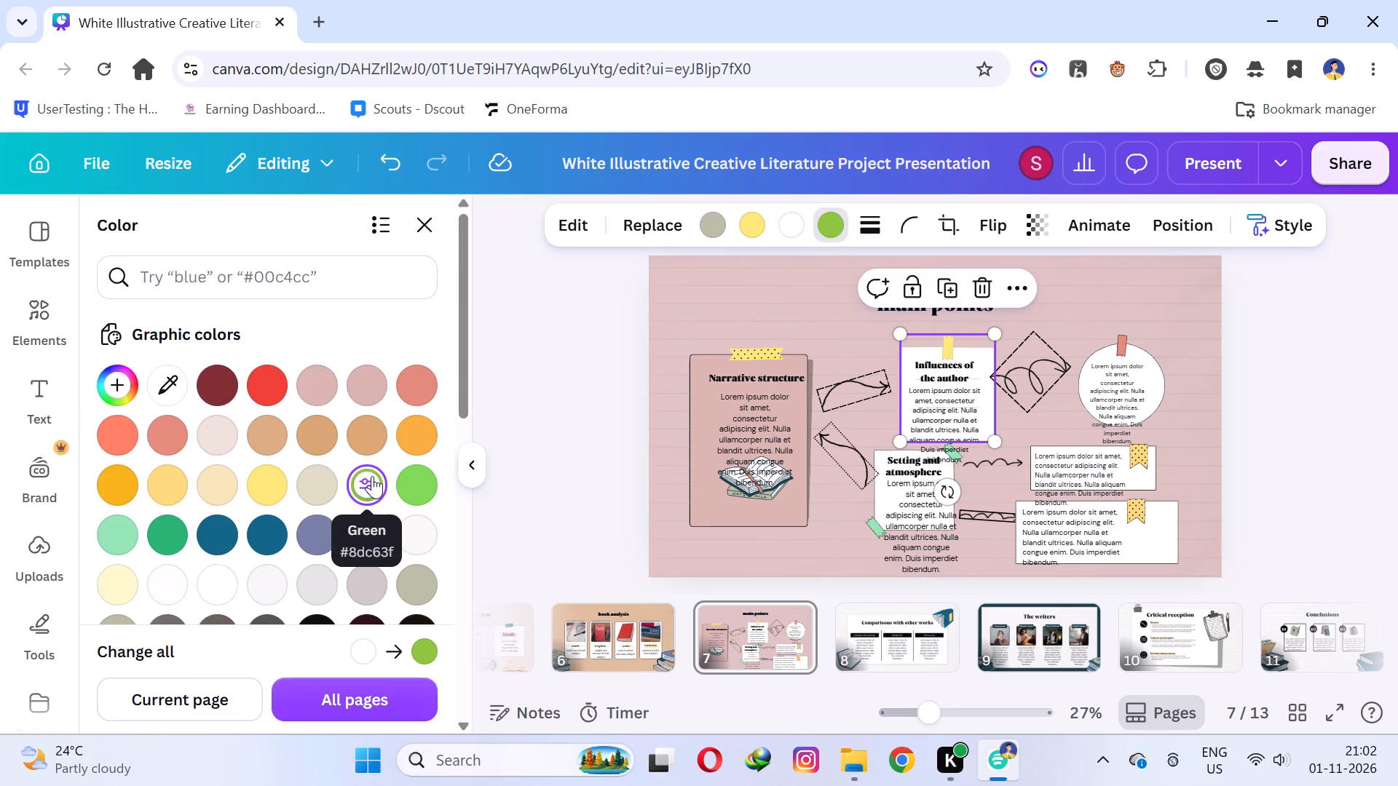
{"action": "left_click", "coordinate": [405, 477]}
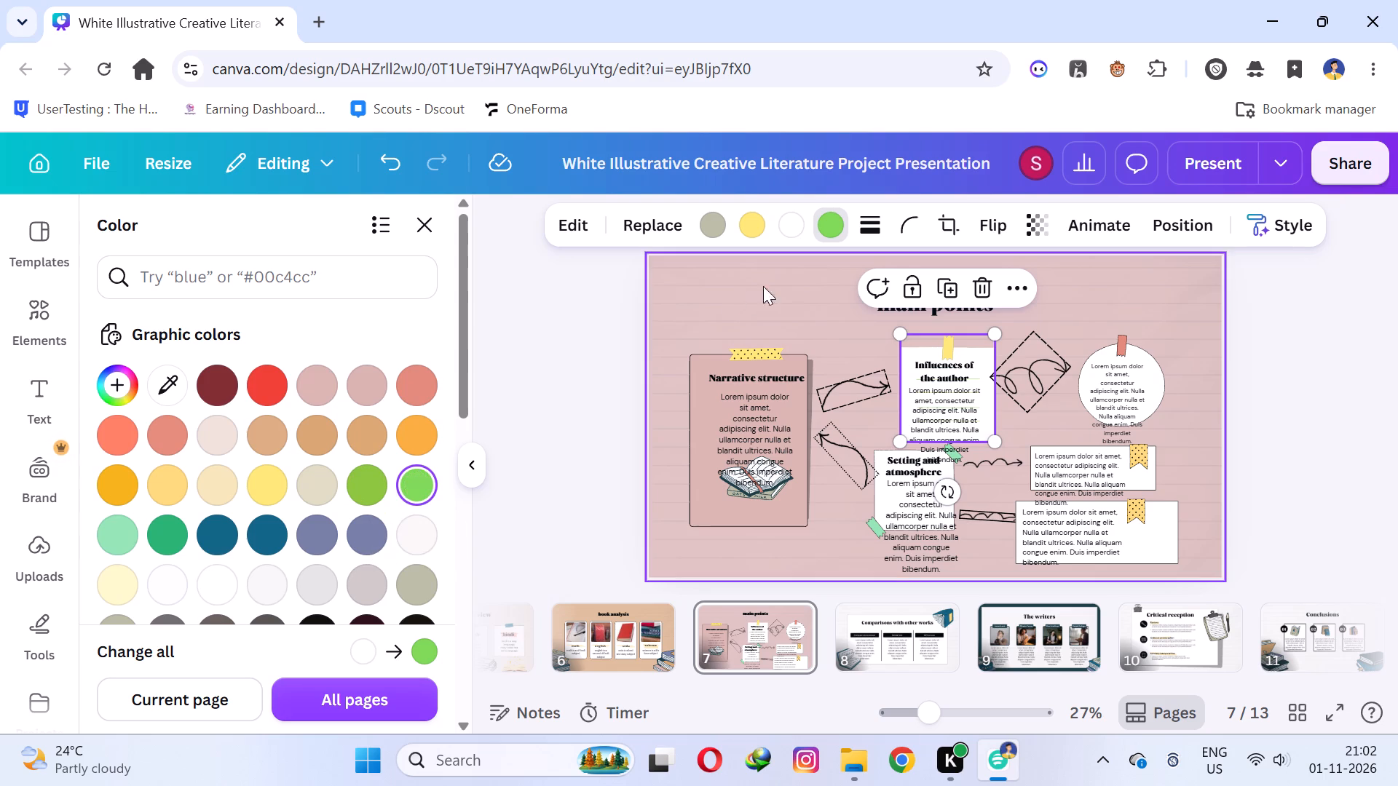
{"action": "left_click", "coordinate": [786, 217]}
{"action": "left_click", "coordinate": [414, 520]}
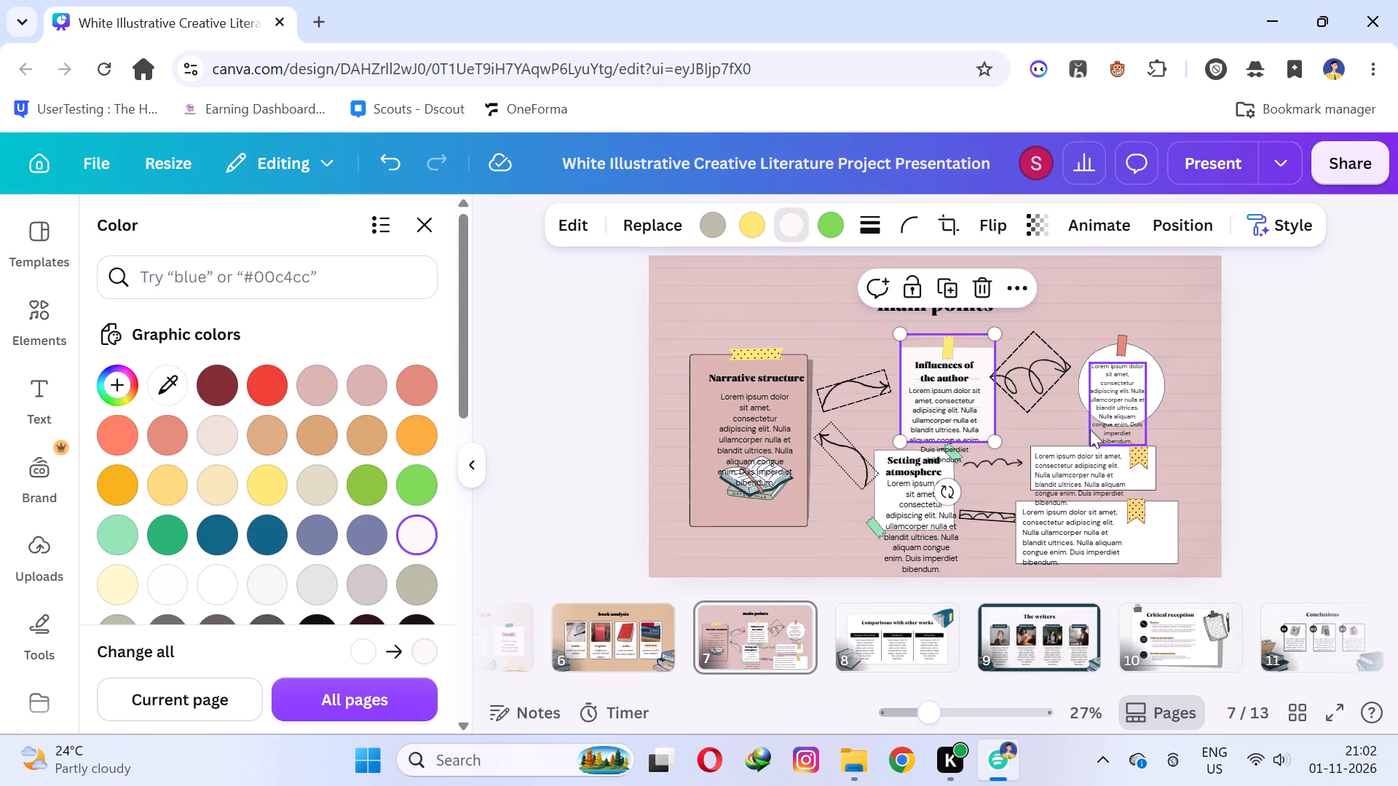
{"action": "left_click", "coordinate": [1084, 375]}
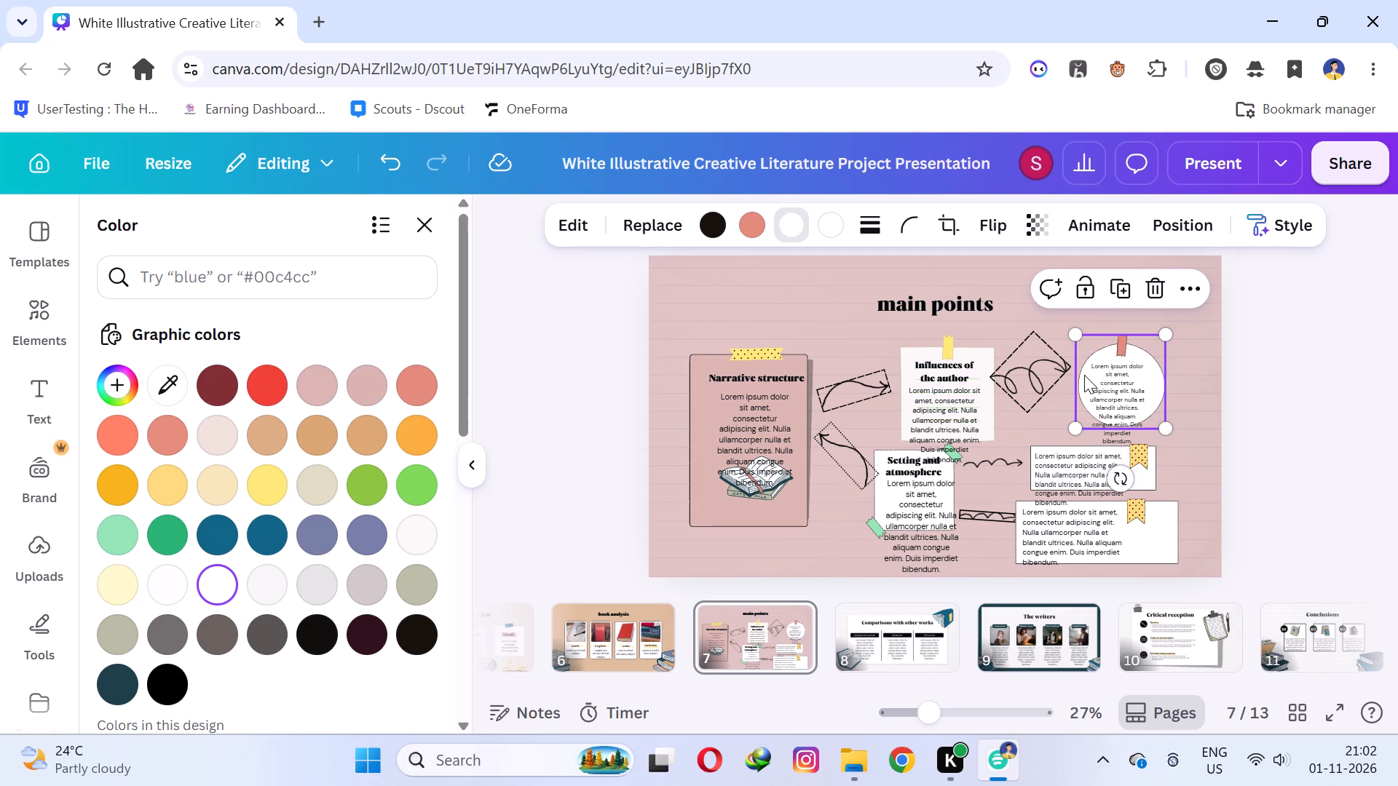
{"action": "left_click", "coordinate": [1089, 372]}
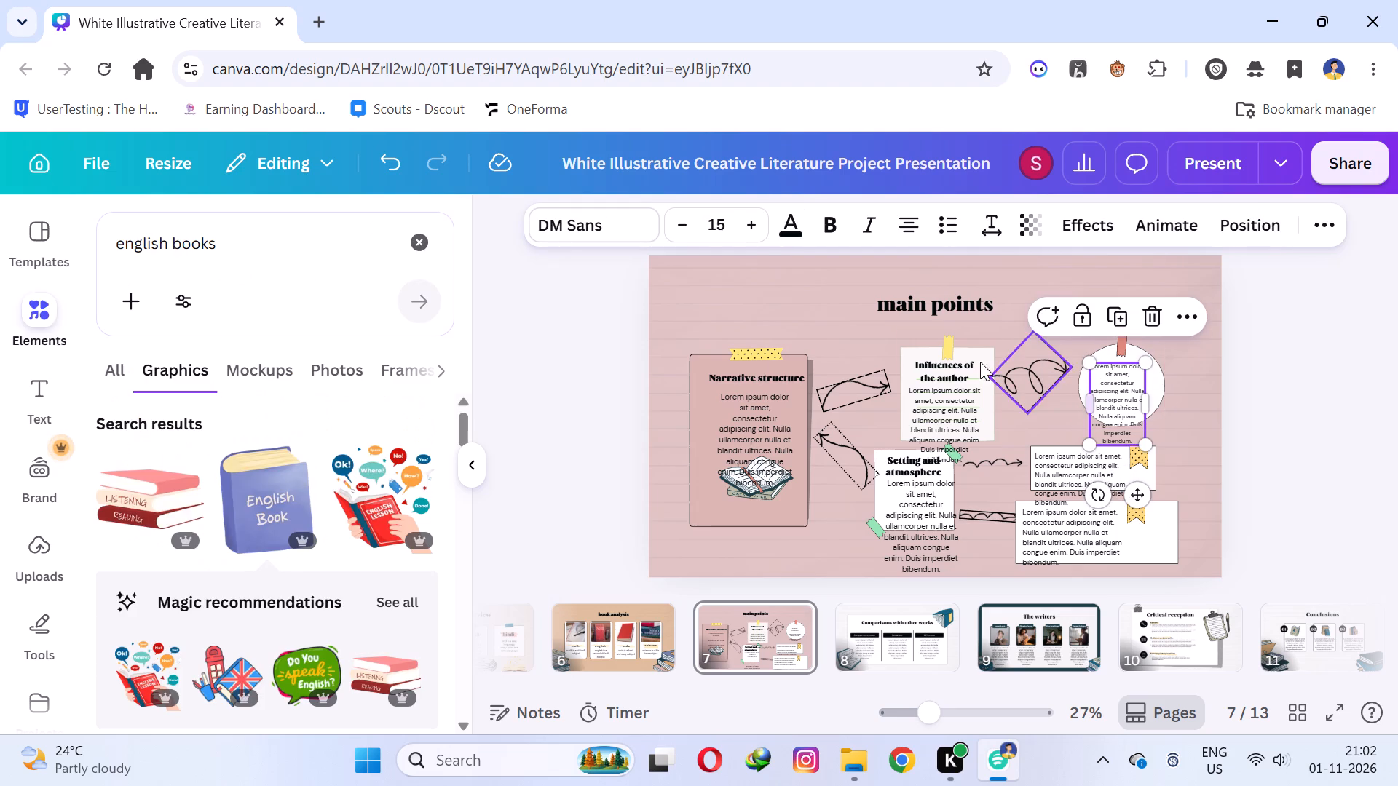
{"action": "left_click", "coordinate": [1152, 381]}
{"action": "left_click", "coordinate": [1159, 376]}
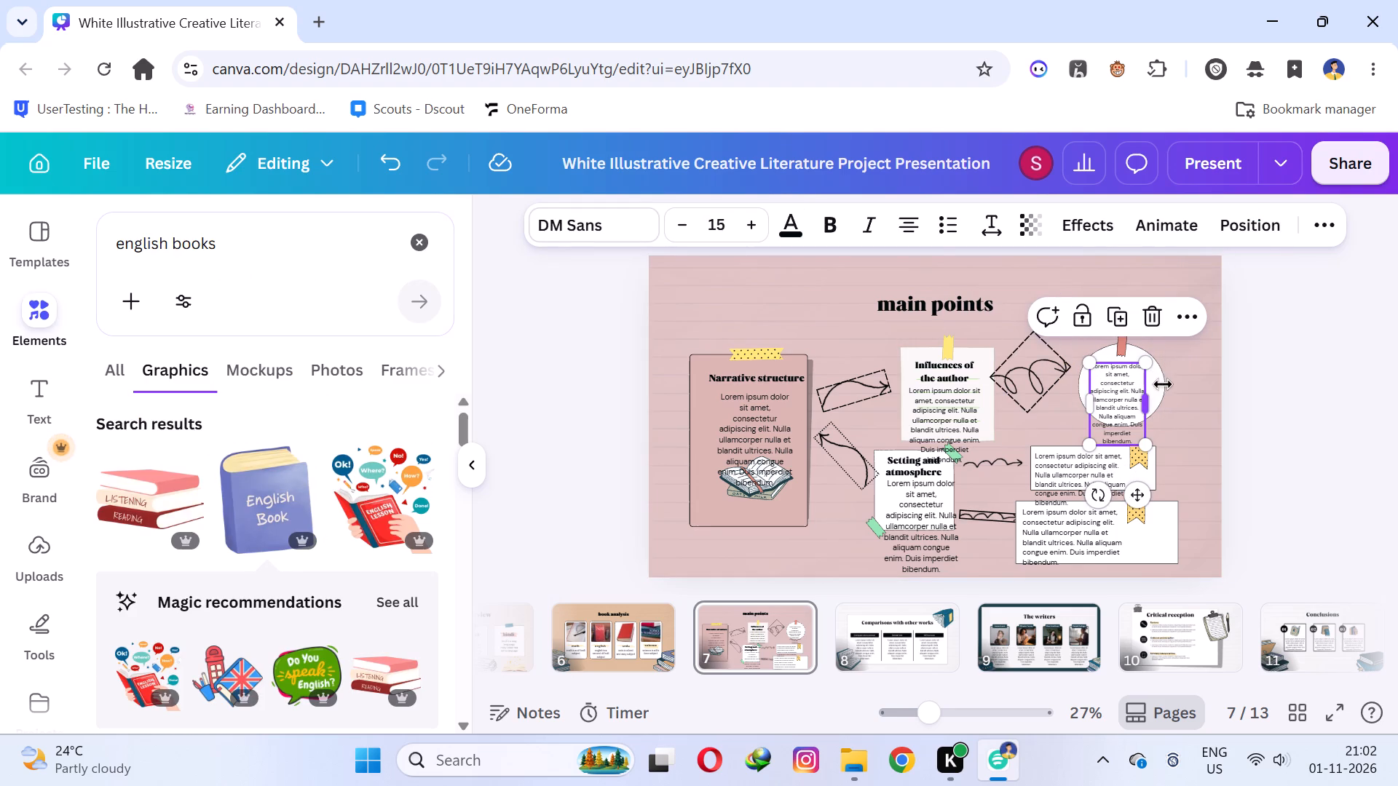
Fill the lowest rectangular text box of the diagram with the light tan design colour.
{"action": "left_click", "coordinate": [1153, 528]}
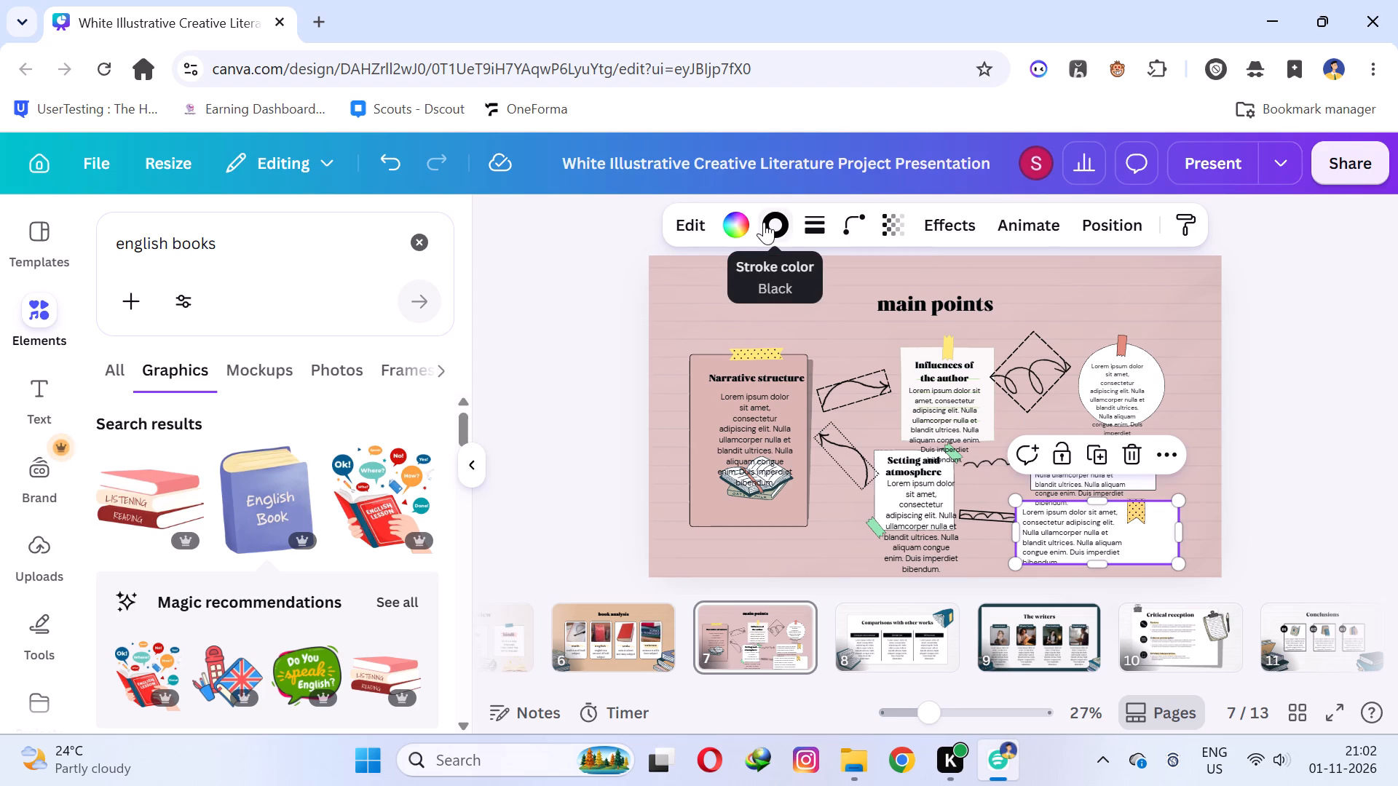
{"action": "left_click", "coordinate": [737, 222]}
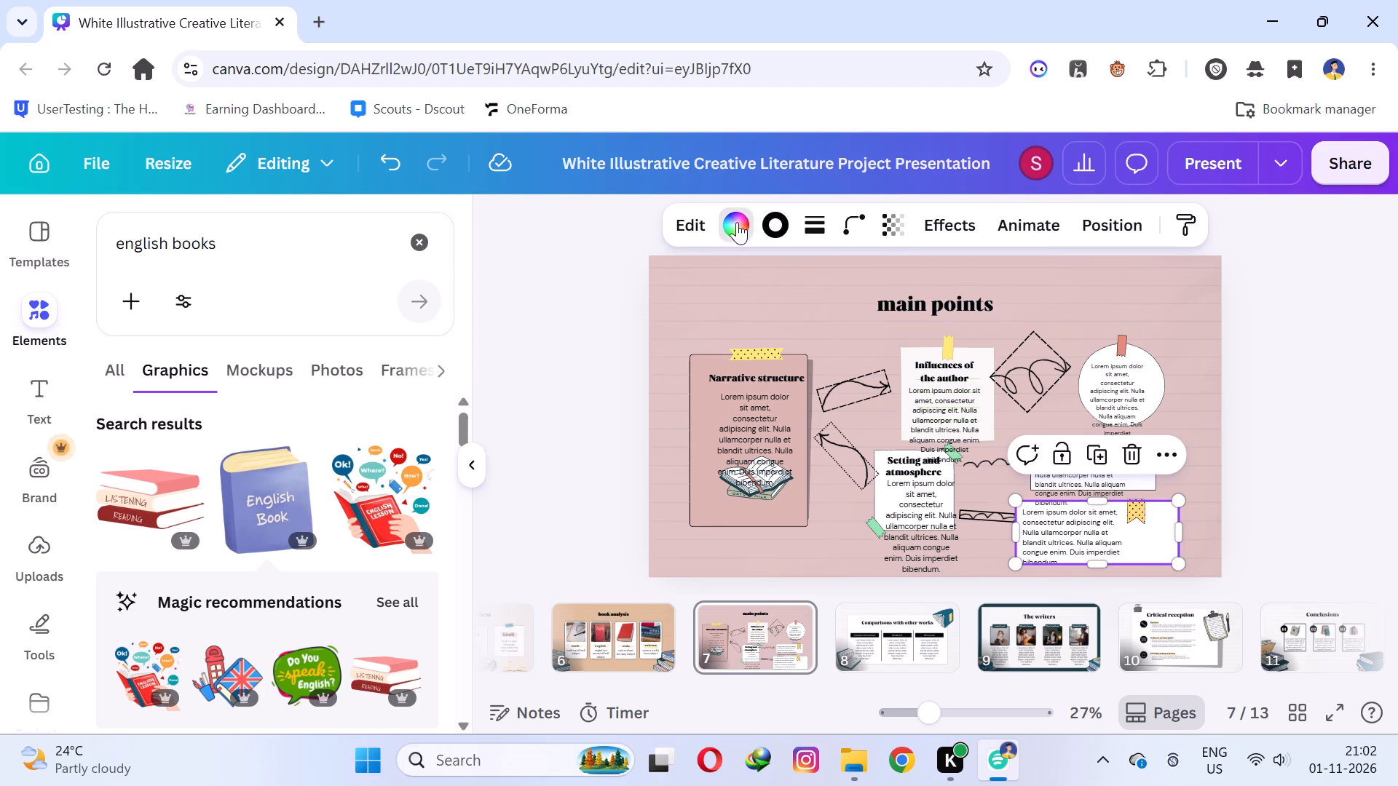
{"action": "left_click", "coordinate": [367, 550]}
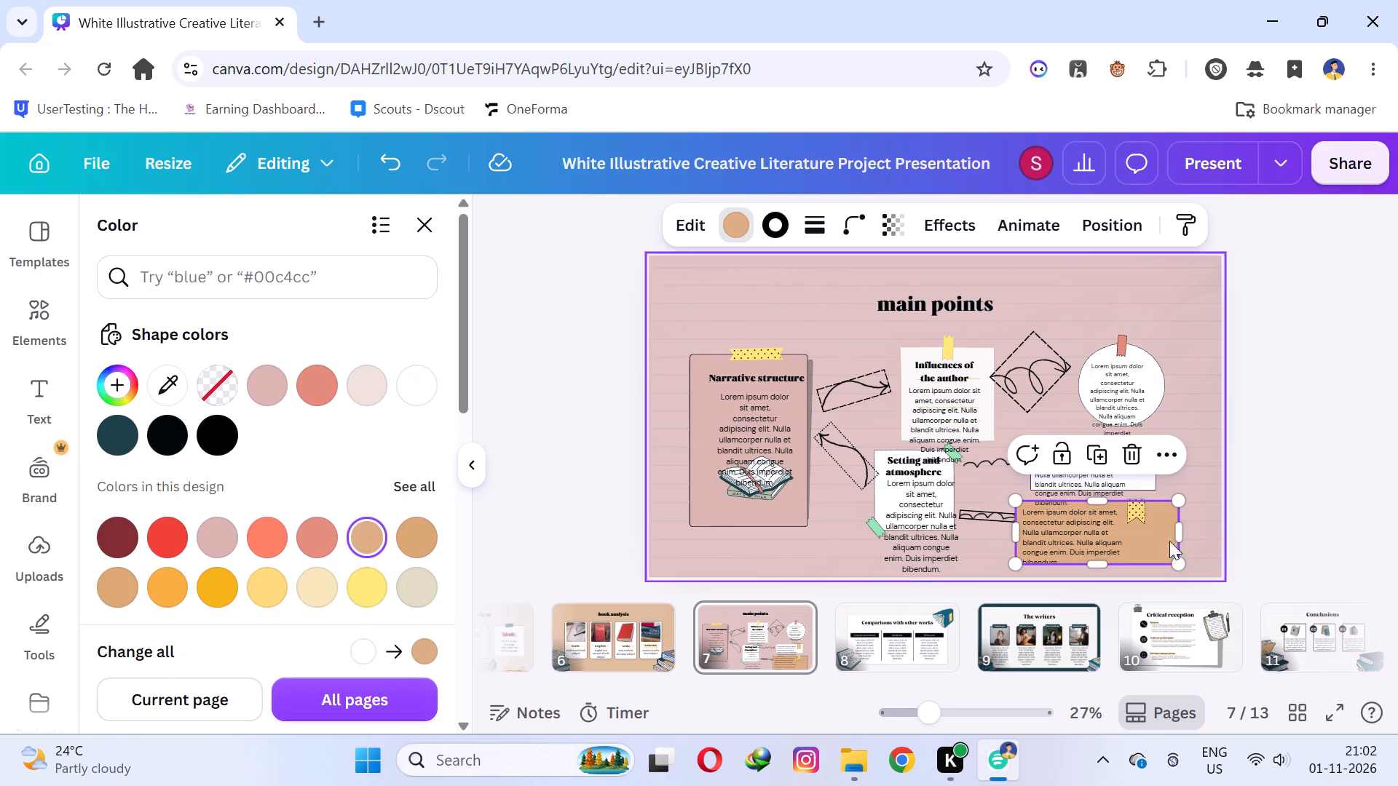
{"action": "left_click", "coordinate": [1361, 507]}
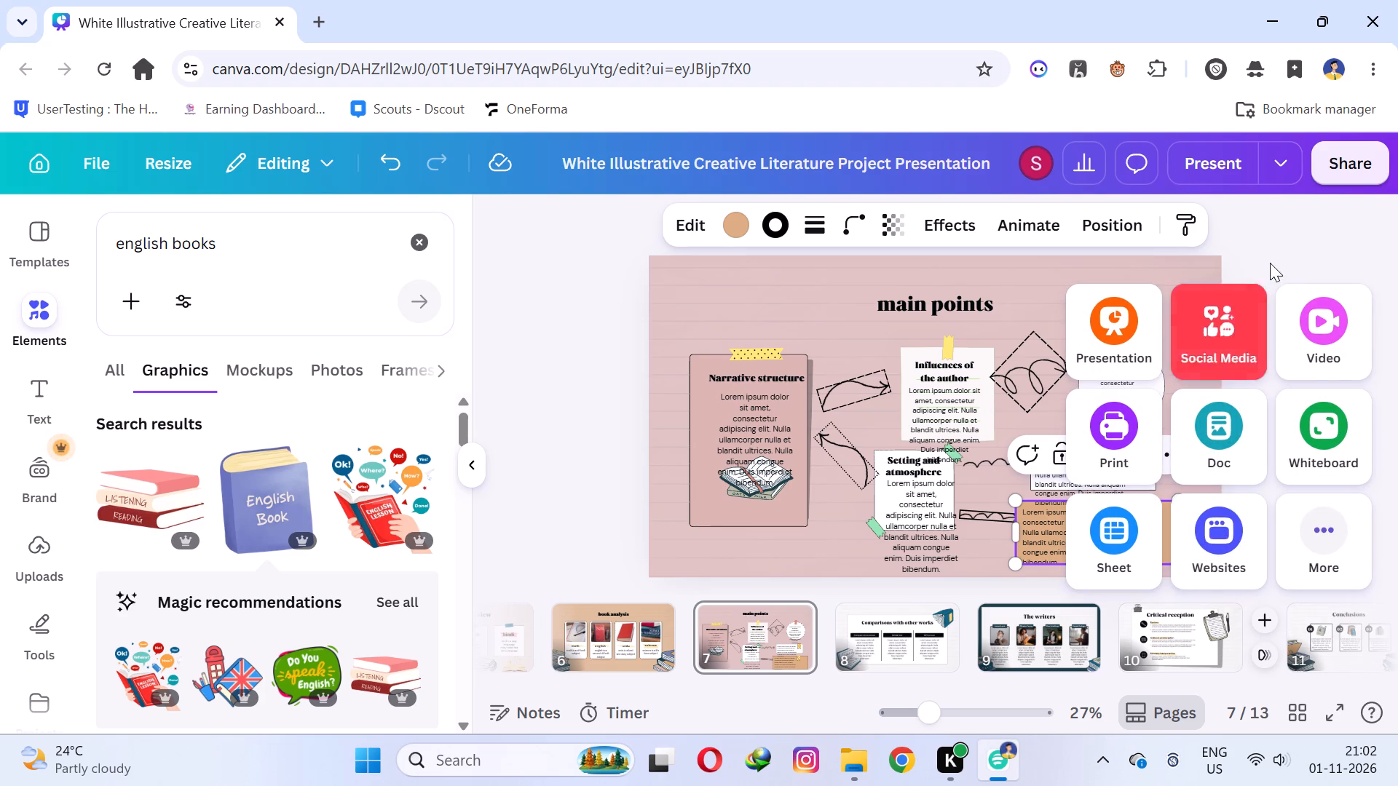
{"action": "left_click", "coordinate": [1303, 229]}
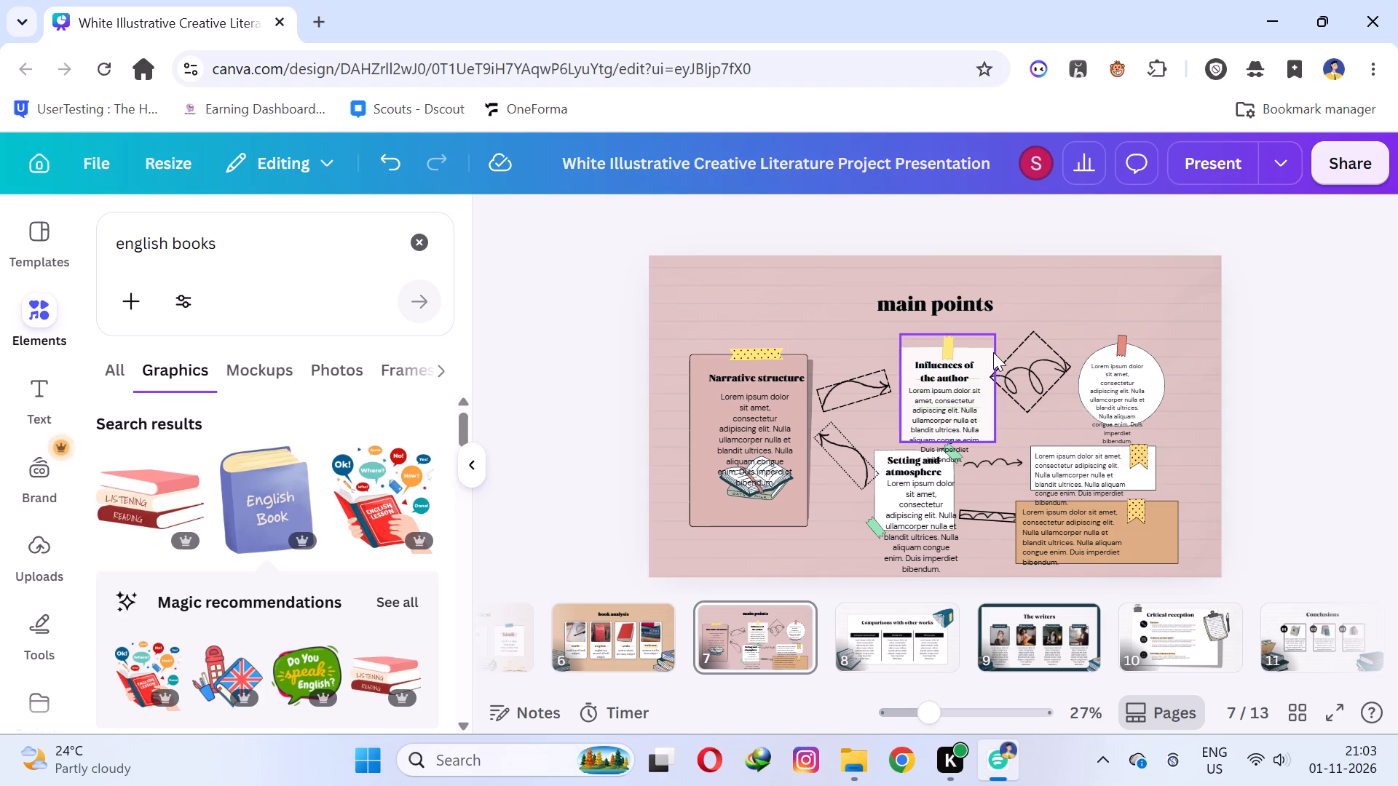
Fill the Influences of the author card with green #8dc63f and set its last colour to gray orange #d8a772.
{"action": "left_click", "coordinate": [992, 352]}
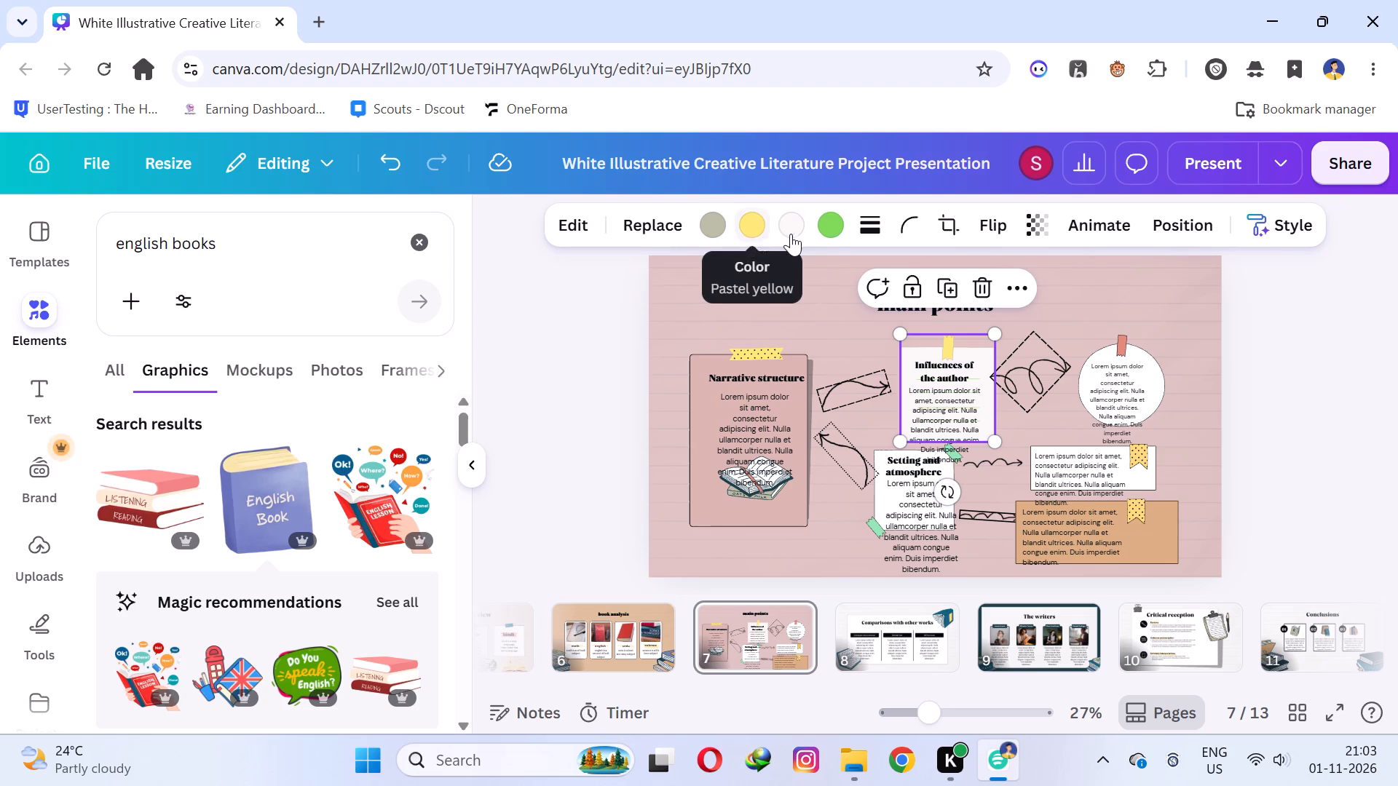
{"action": "left_click", "coordinate": [828, 231]}
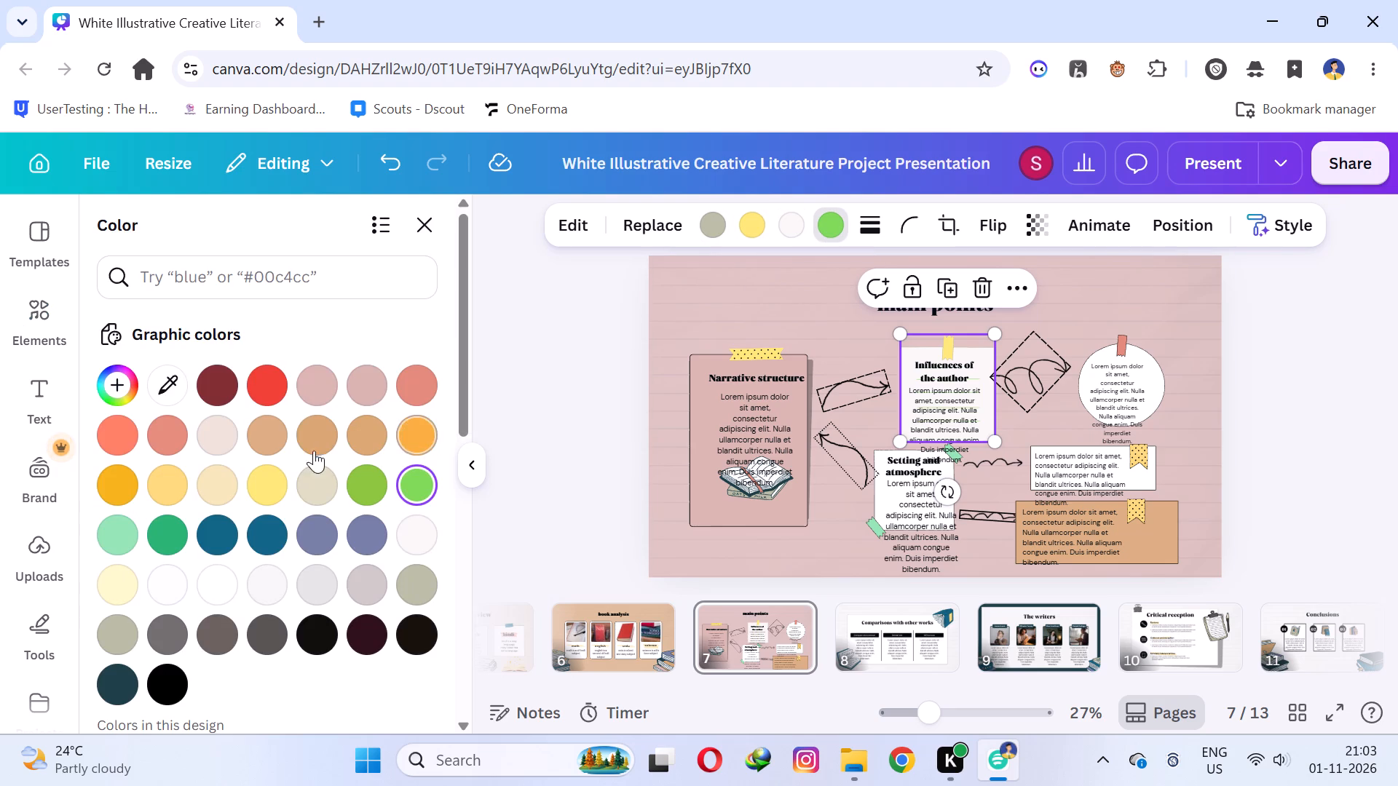
{"action": "left_click", "coordinate": [331, 431]}
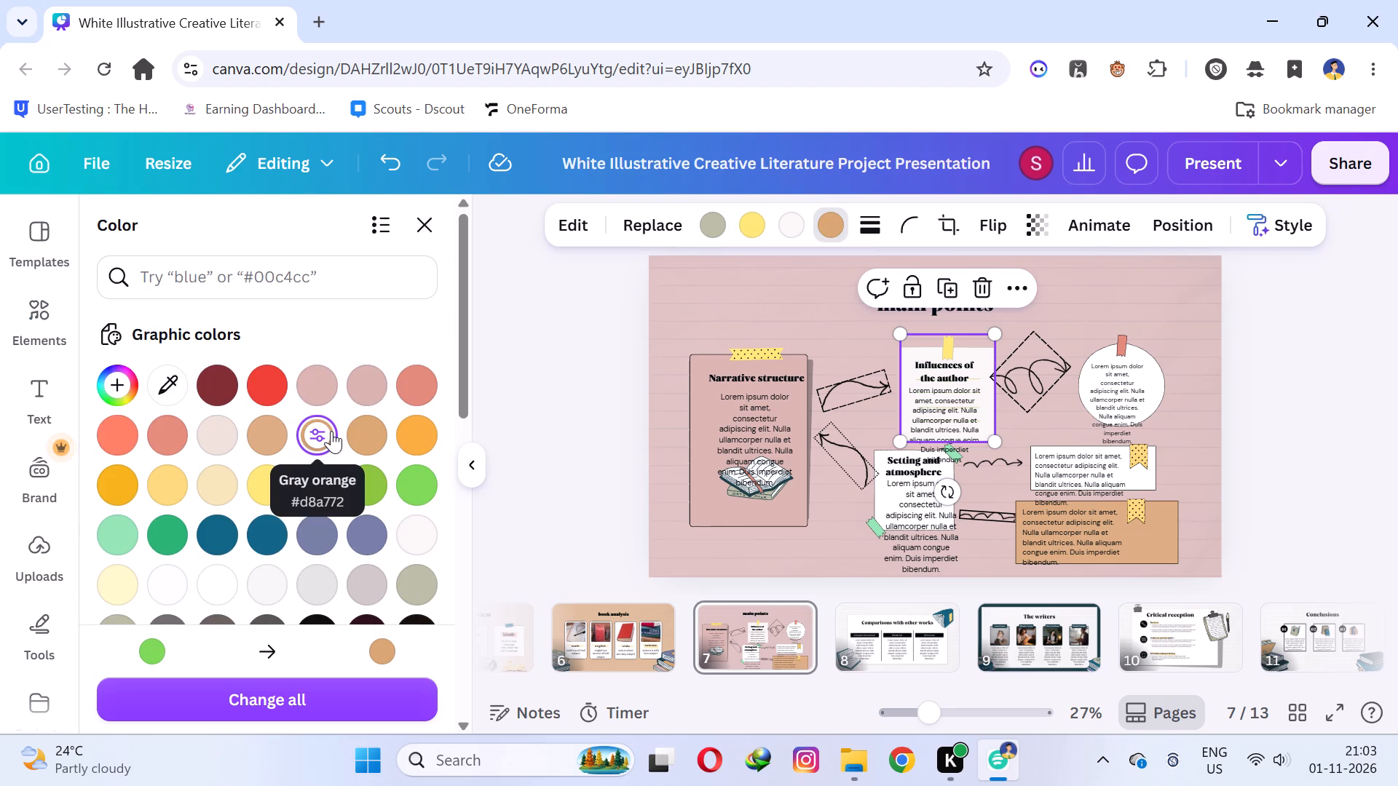
{"action": "left_click", "coordinate": [797, 223]}
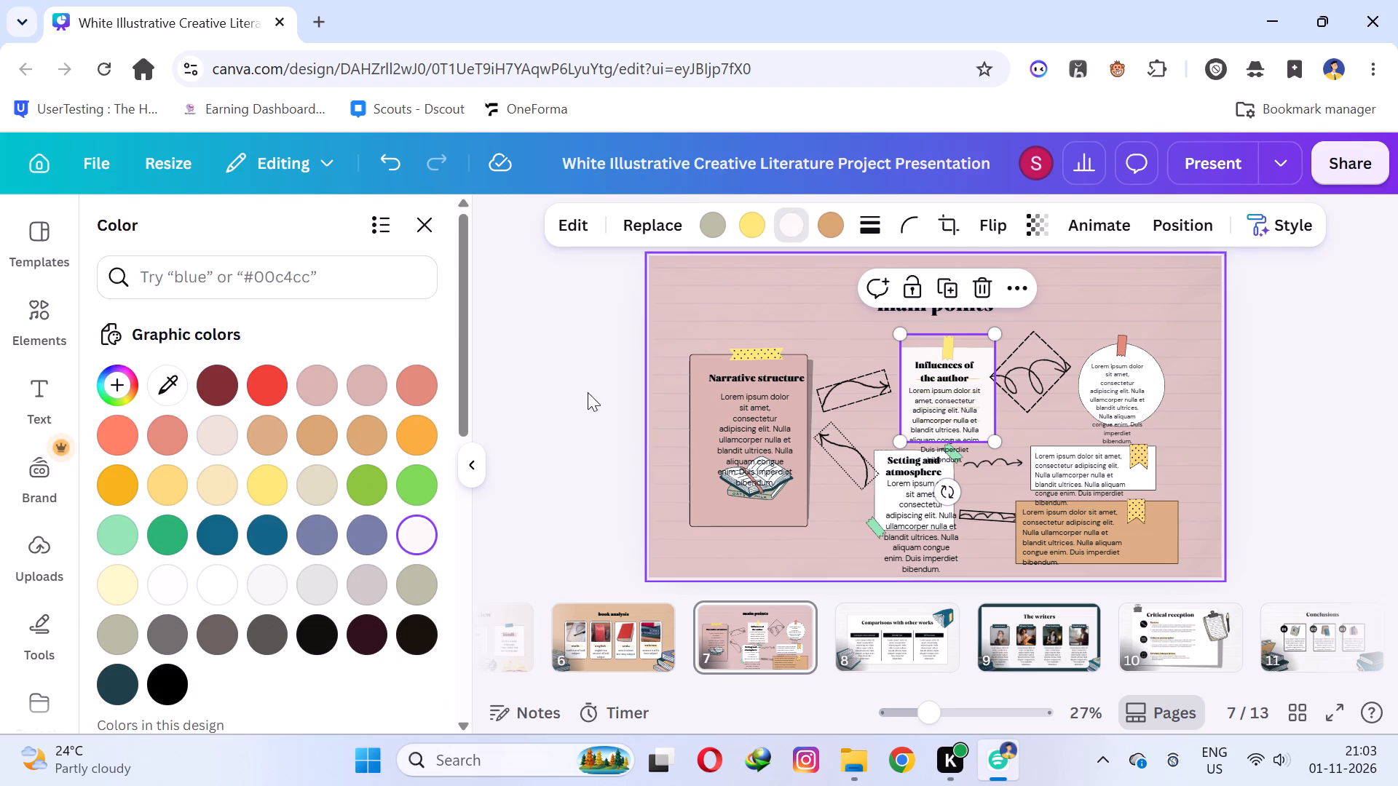
{"action": "left_click", "coordinate": [363, 480]}
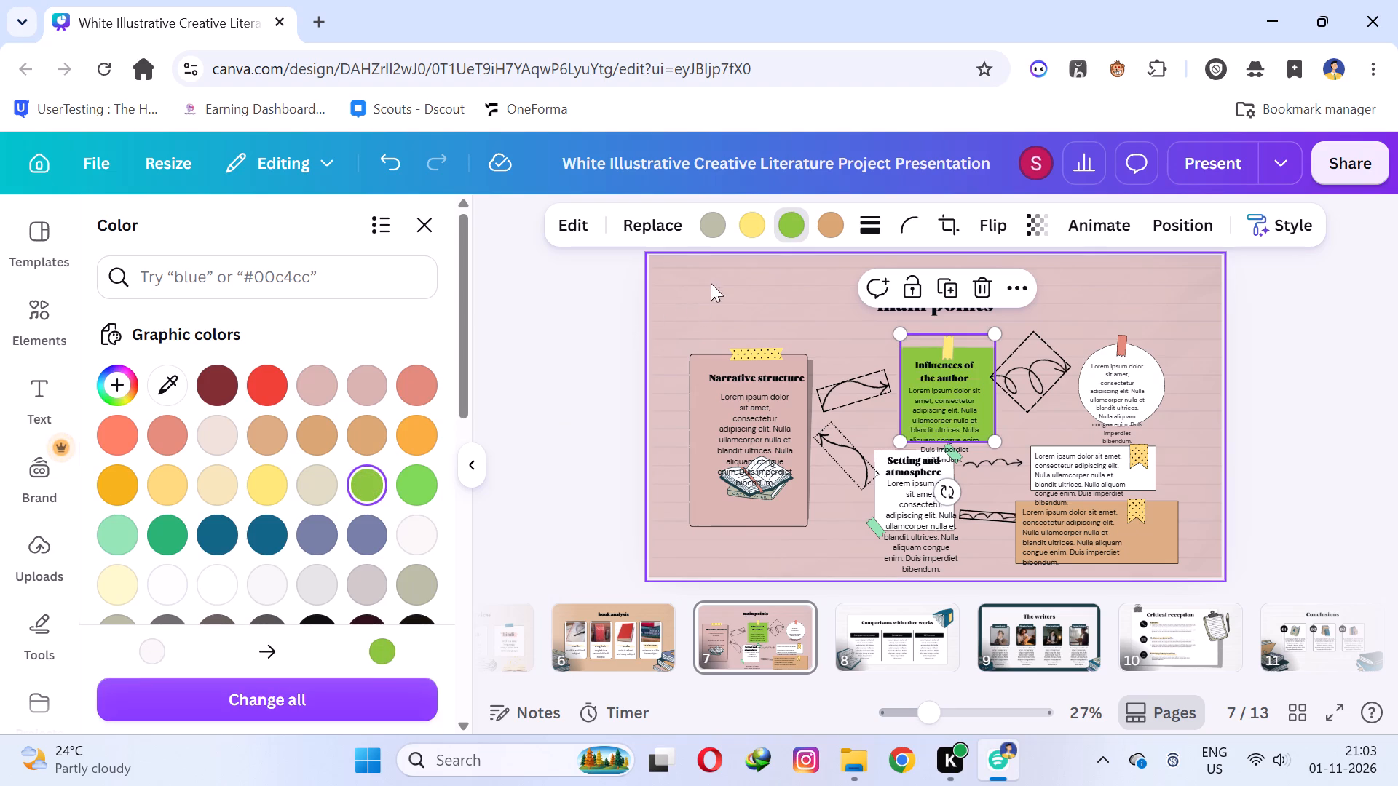
{"action": "left_click", "coordinate": [1330, 266]}
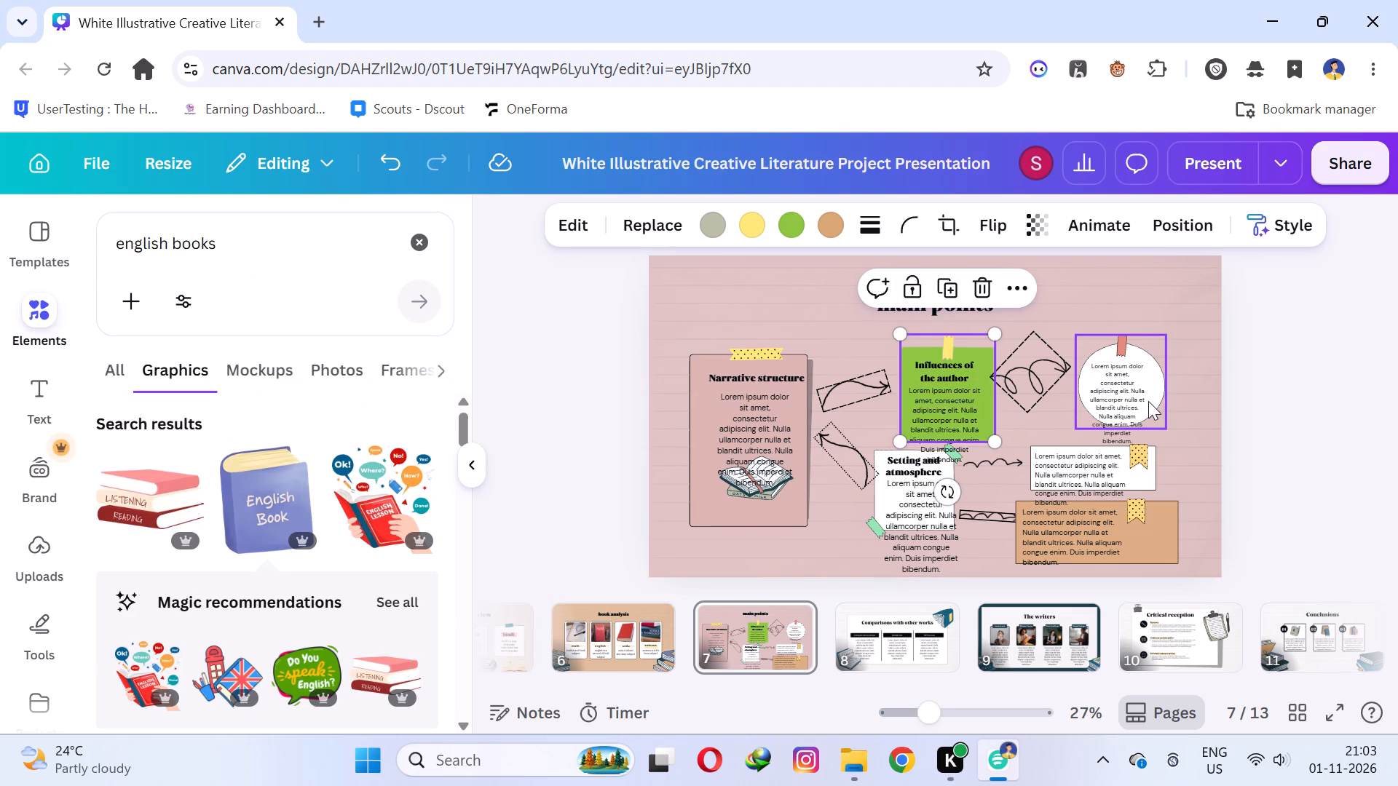
Recolour the circular note, making its ruled lines tan and its tape yellow.
{"action": "left_click", "coordinate": [1153, 380]}
{"action": "left_click", "coordinate": [788, 218]}
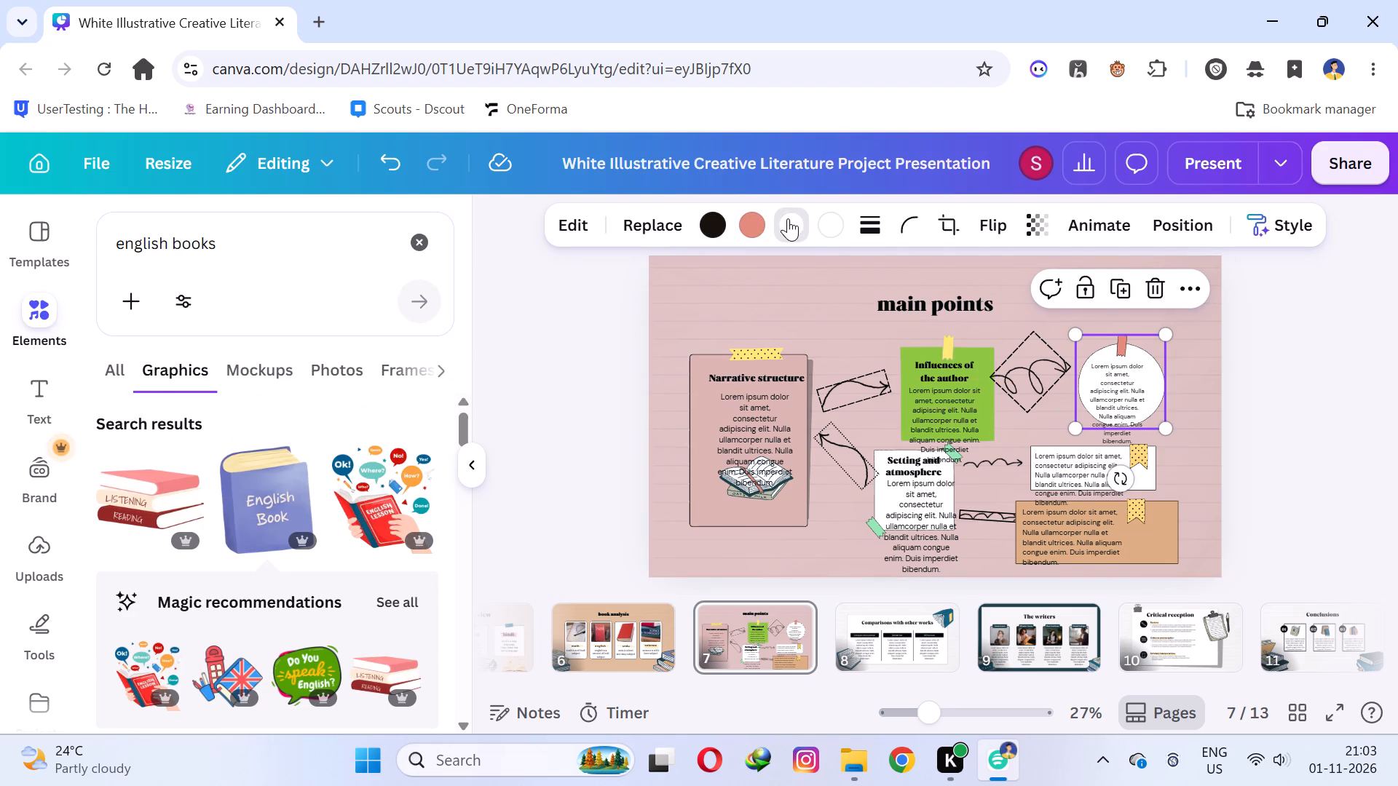
{"action": "left_click", "coordinate": [360, 448]}
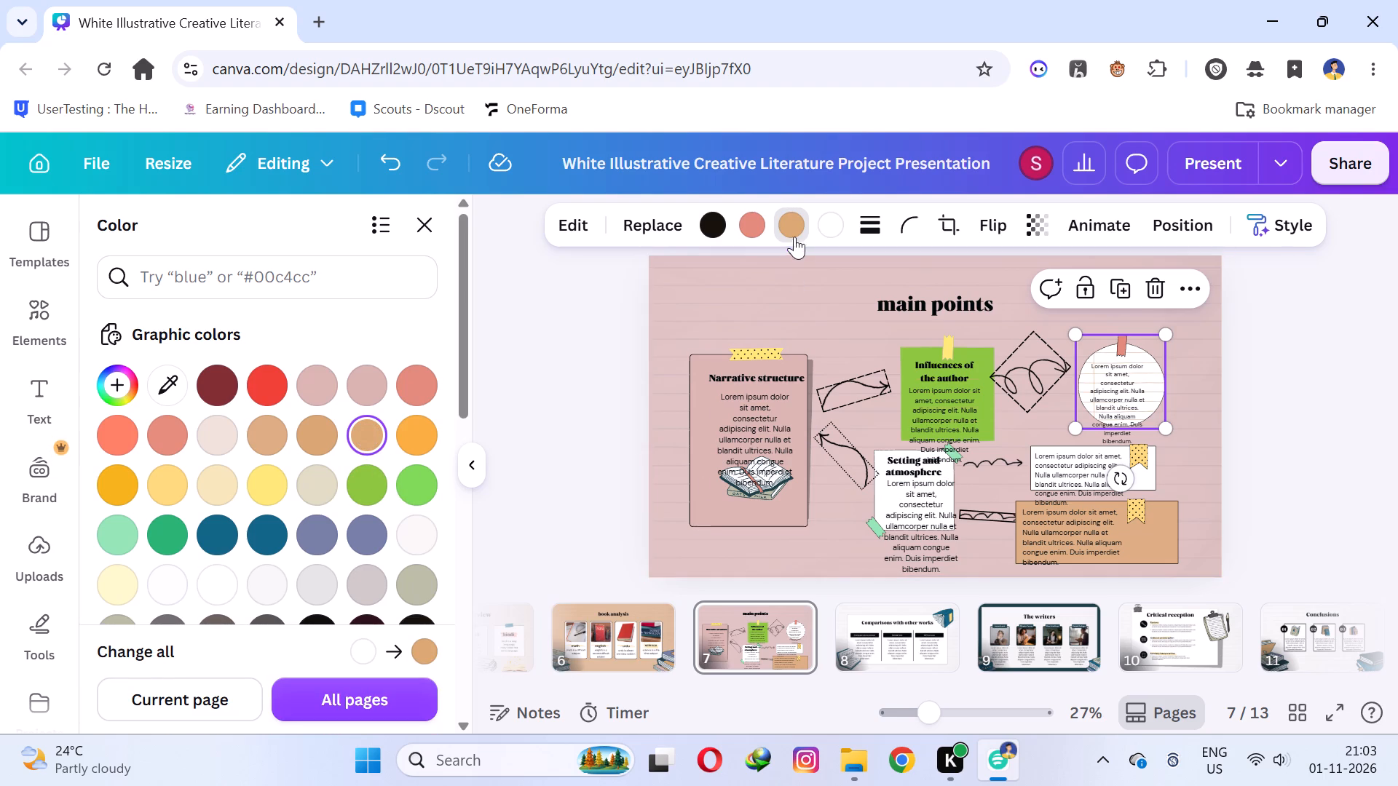
{"action": "left_click", "coordinate": [754, 221]}
{"action": "left_click", "coordinate": [283, 483]}
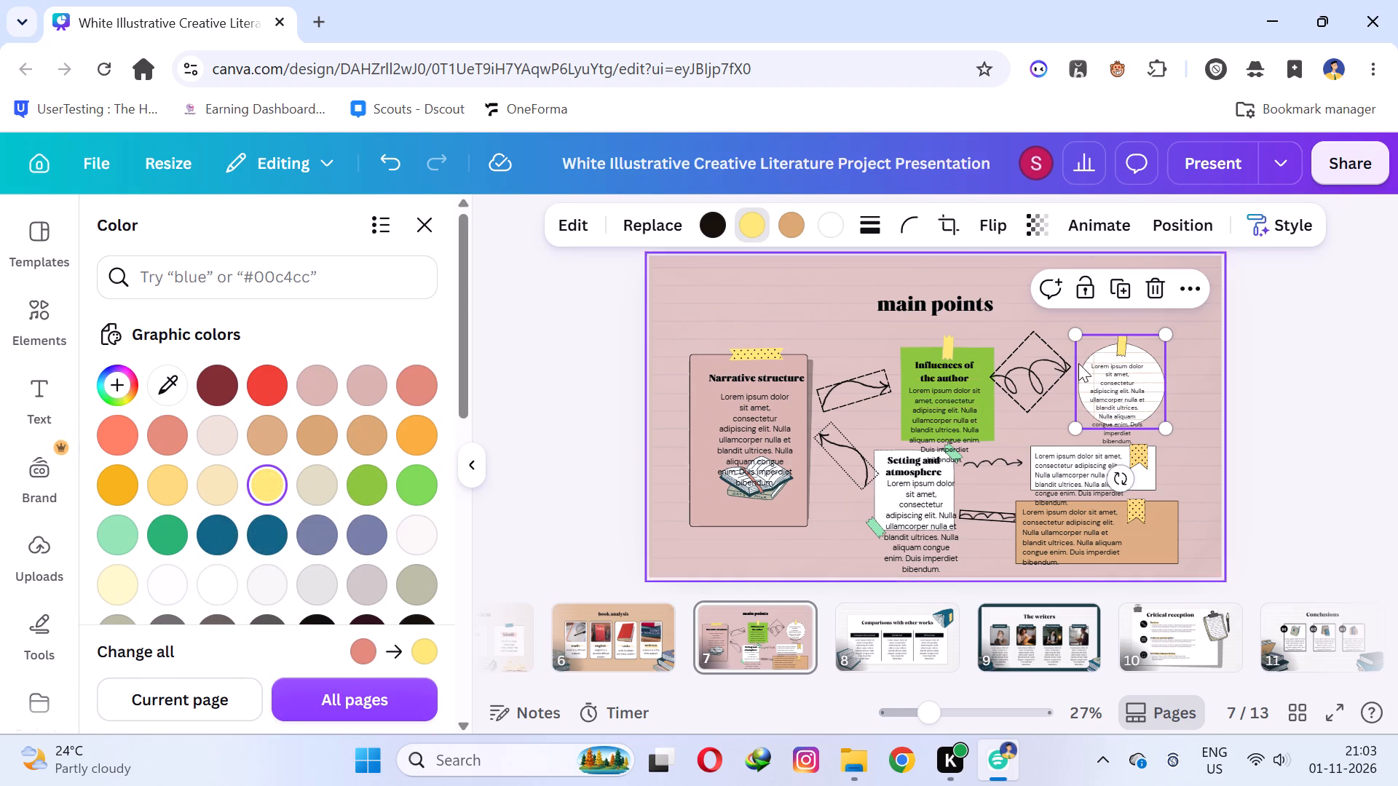
{"action": "left_click", "coordinate": [1097, 353]}
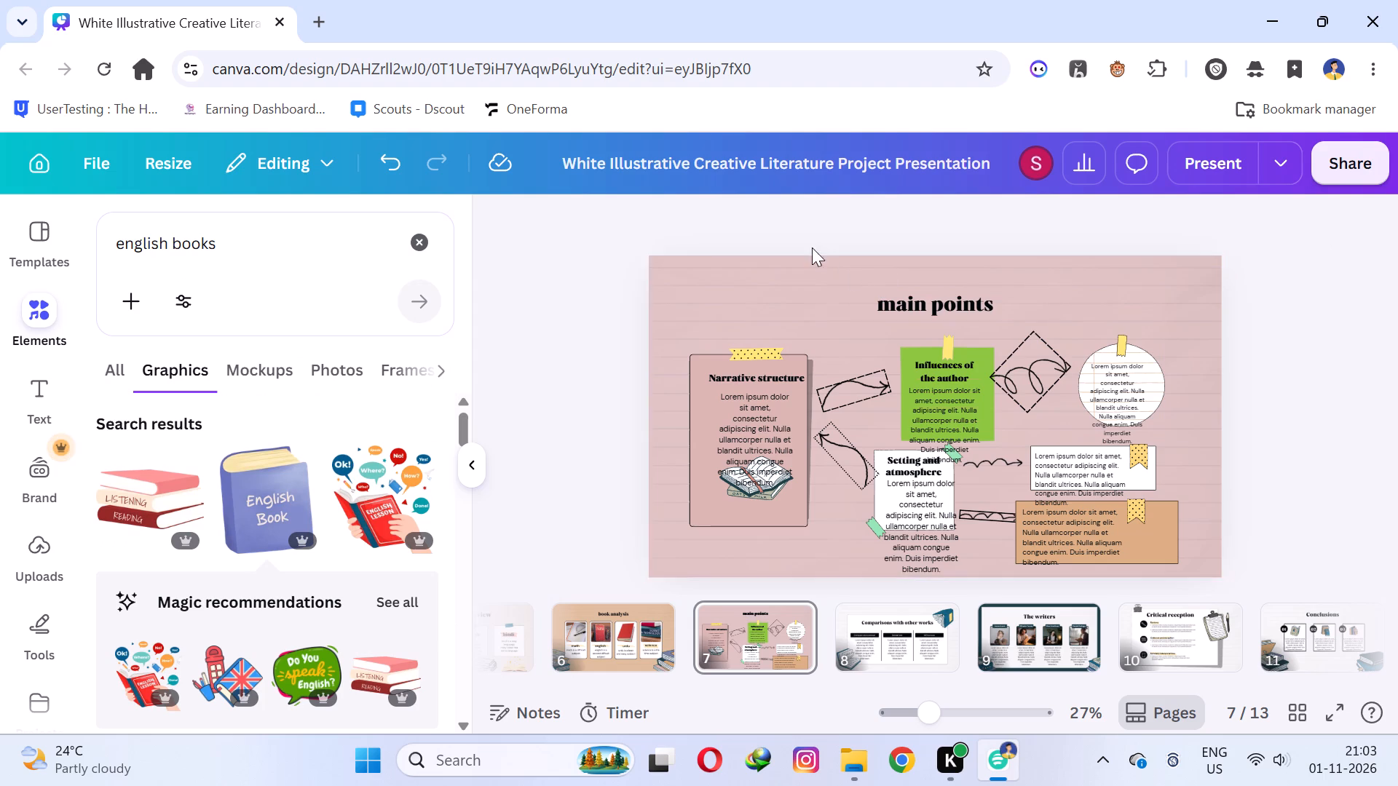
{"action": "left_click", "coordinate": [1391, 355]}
Apply the Bounce animation to the main points title.
{"action": "left_click", "coordinate": [934, 309]}
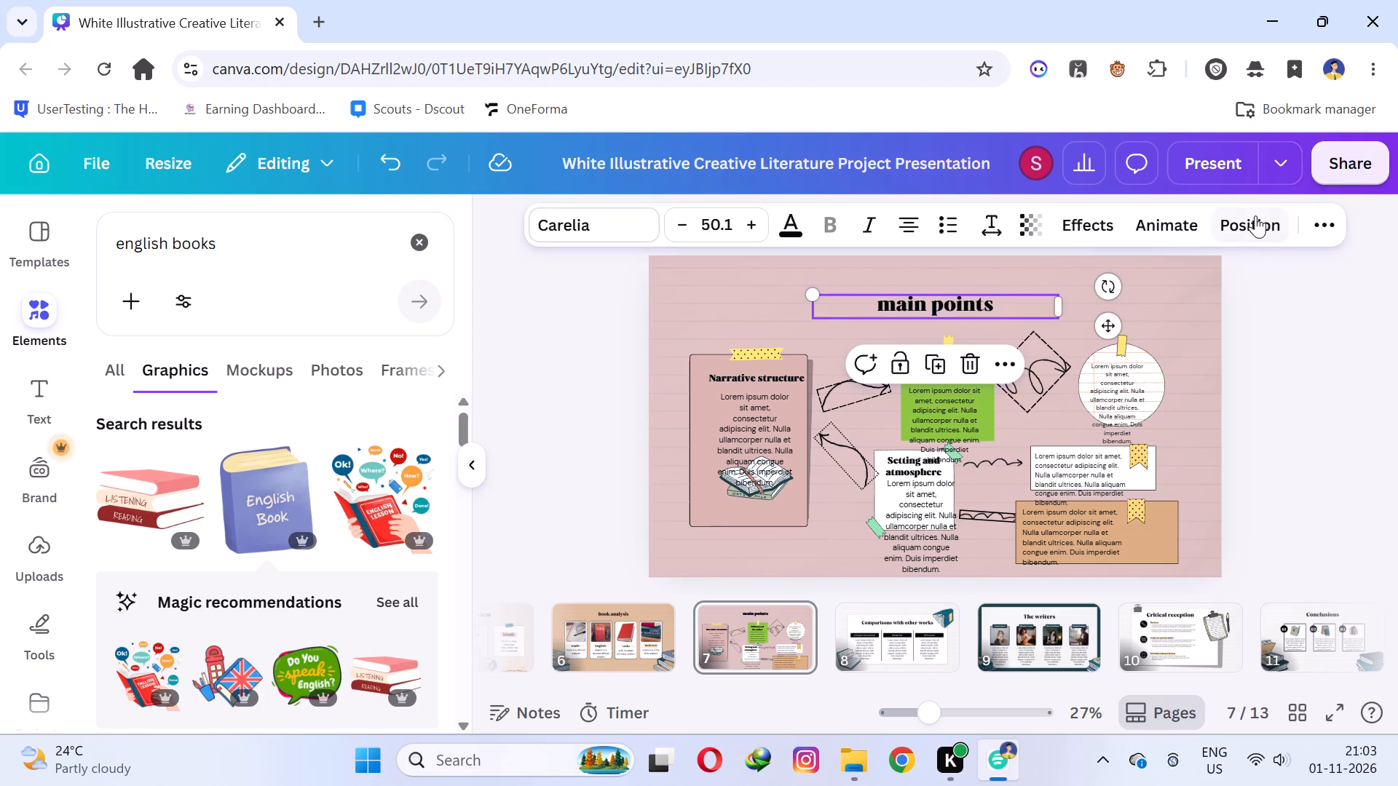
{"action": "left_click", "coordinate": [1145, 225]}
{"action": "scroll", "coordinate": [162, 485], "scroll_direction": "down", "scroll_amount": 2}
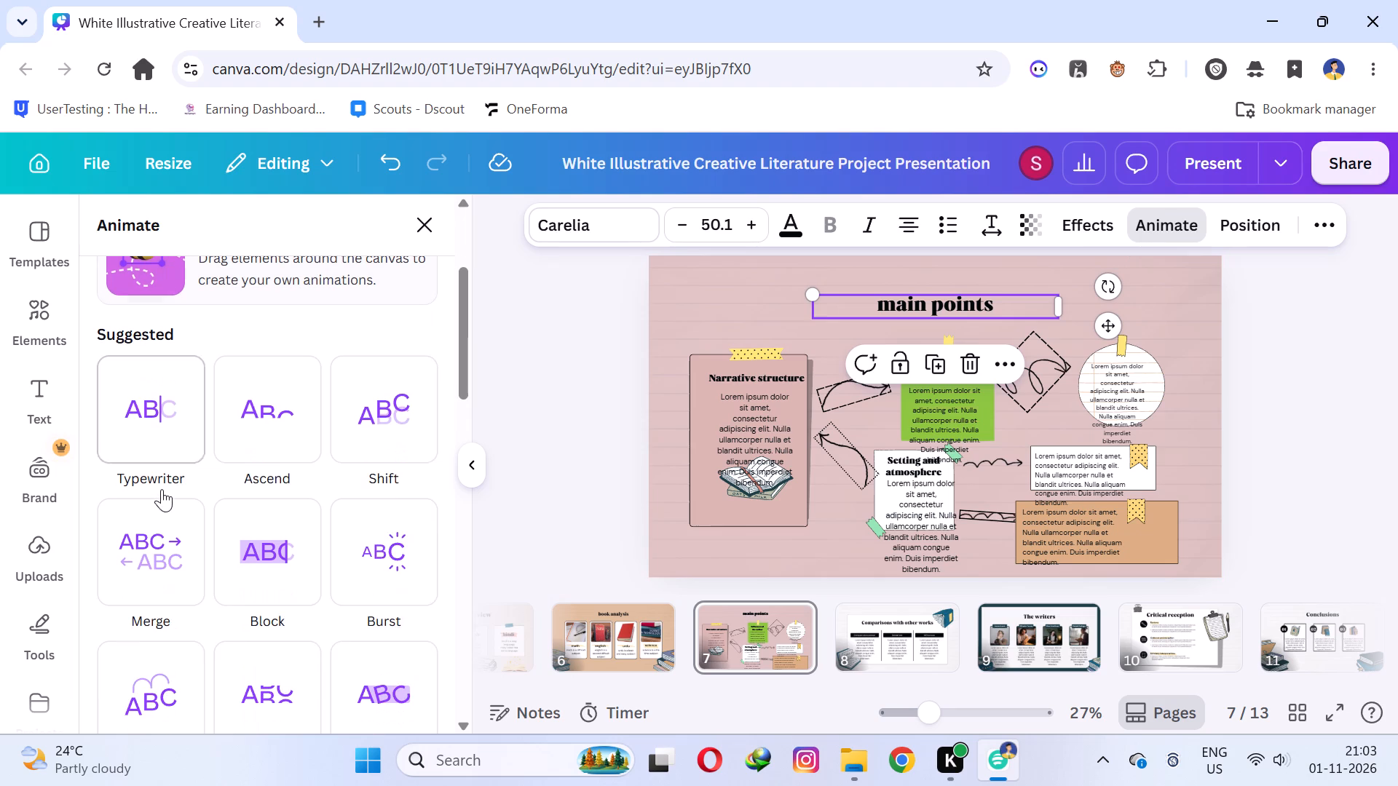
{"action": "scroll", "coordinate": [155, 592], "scroll_direction": "down", "scroll_amount": 1}
{"action": "left_click", "coordinate": [154, 588]}
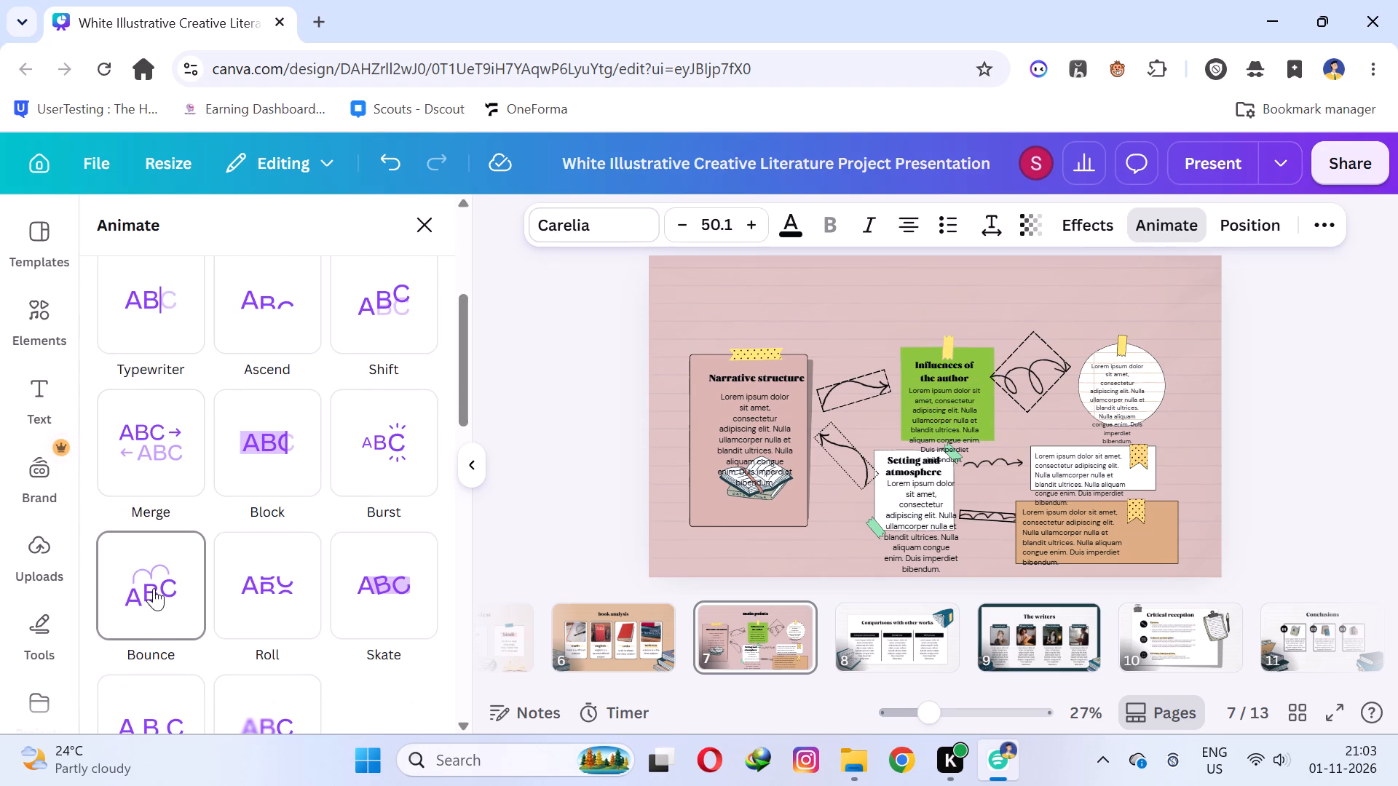
{"action": "left_click", "coordinate": [1370, 477]}
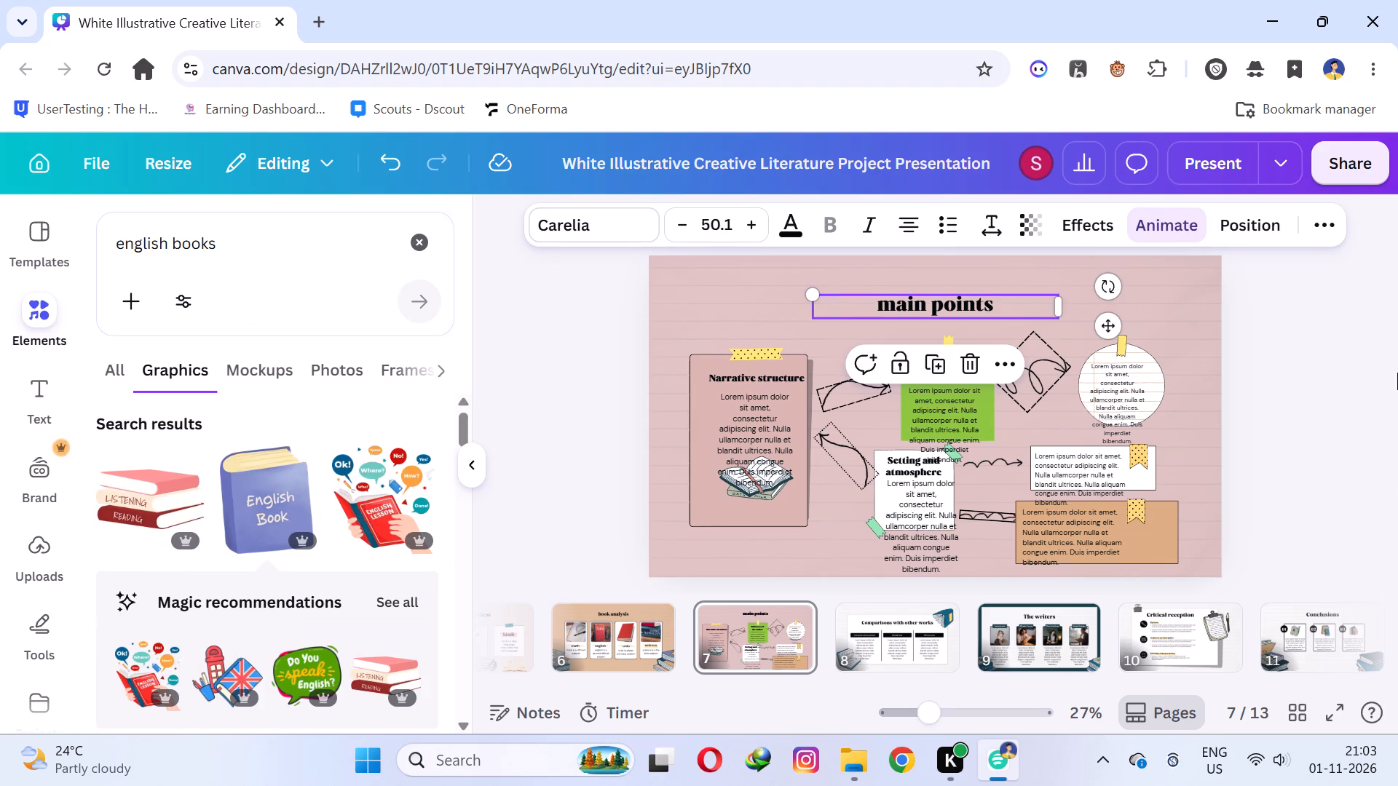
On slide 8, recolour the title "Comparisons with other works" bright cyan, choosing from the blue default colours.
{"action": "left_click", "coordinate": [876, 642]}
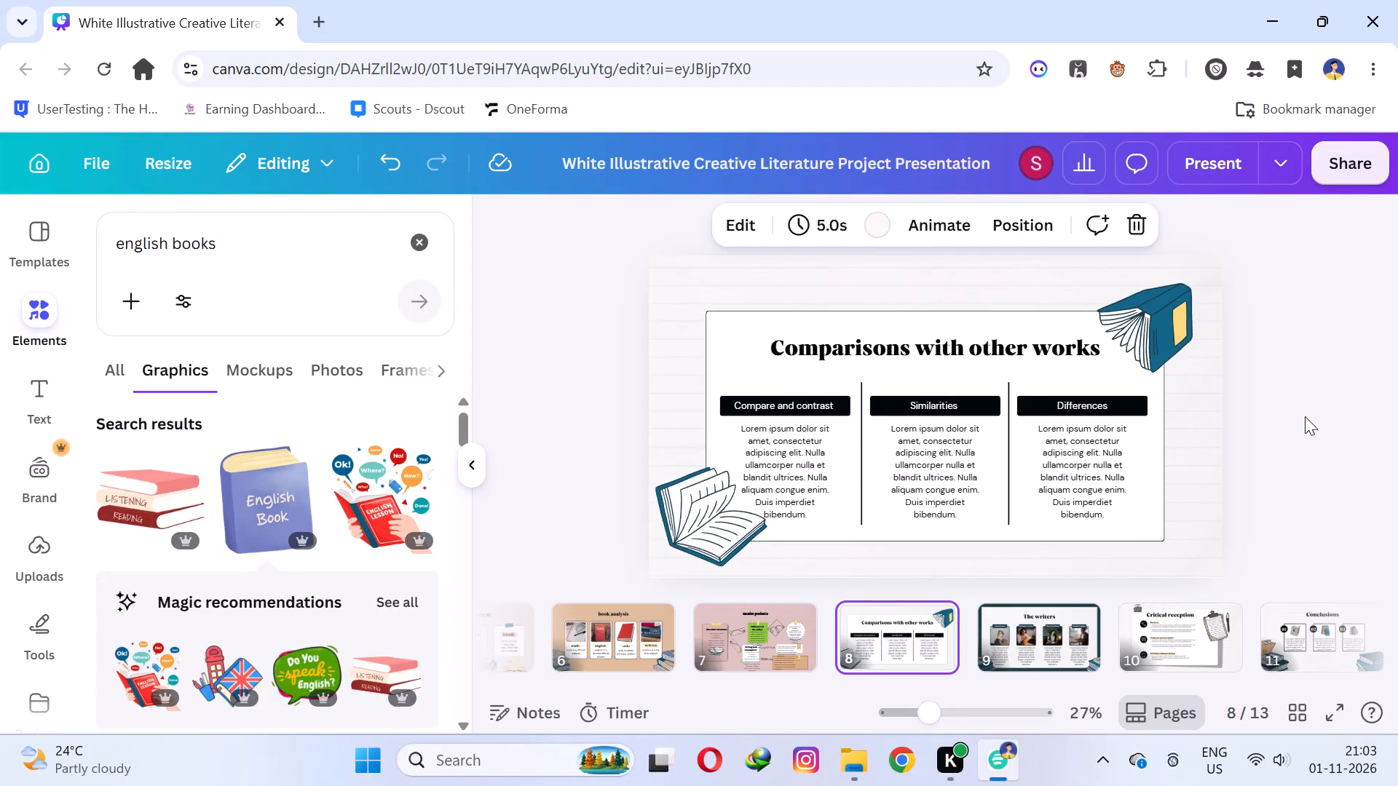
{"action": "left_click", "coordinate": [941, 349]}
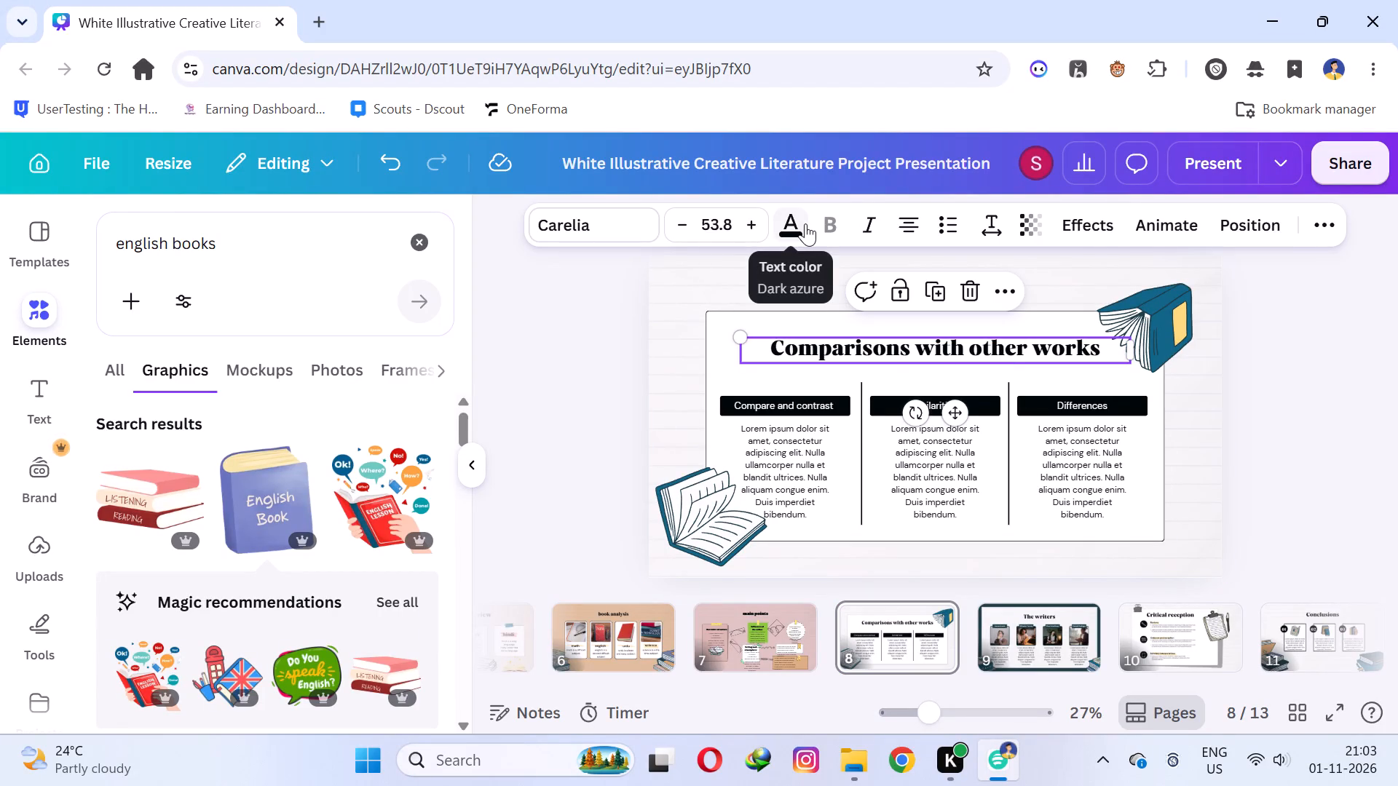
{"action": "left_click", "coordinate": [805, 223]}
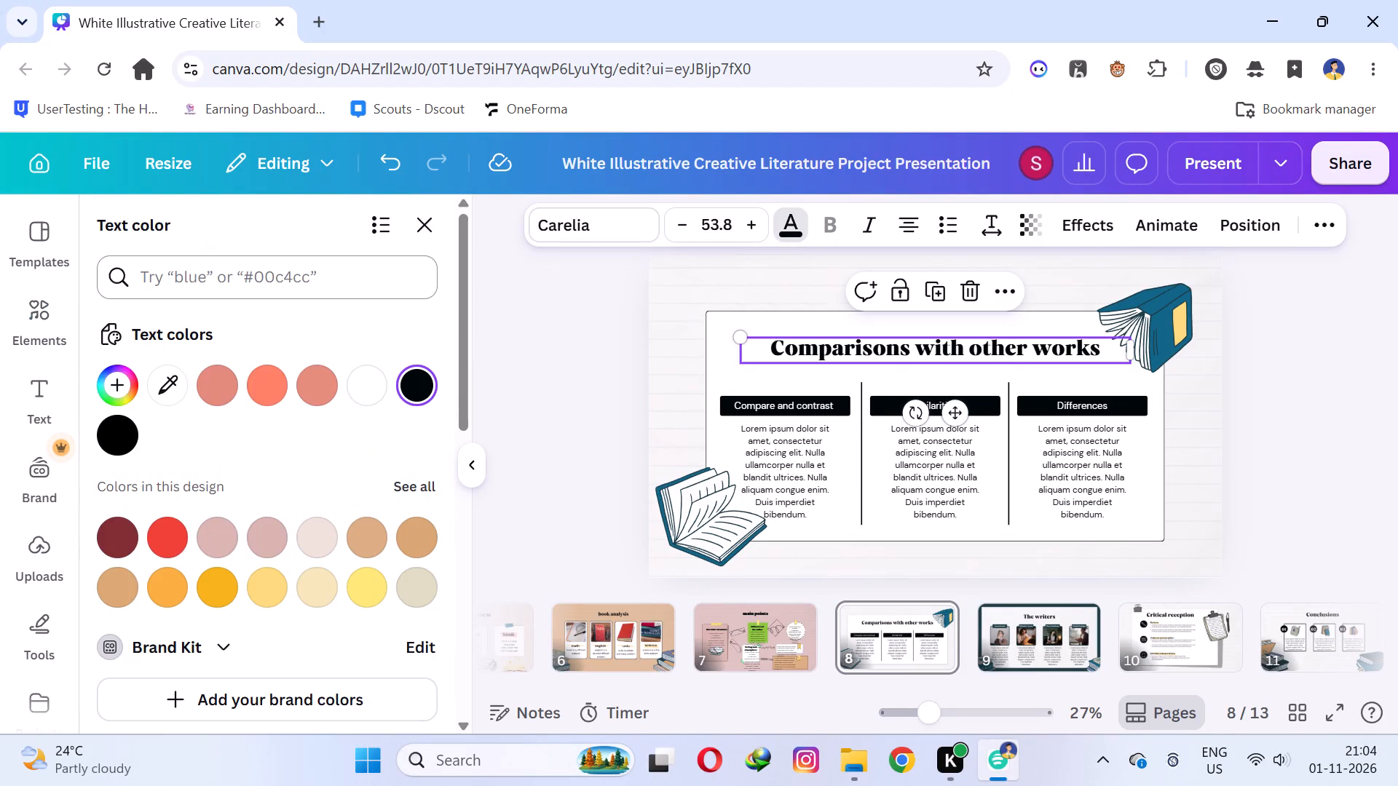
{"action": "left_click", "coordinate": [188, 275]}
{"action": "type", "text": "blur"}
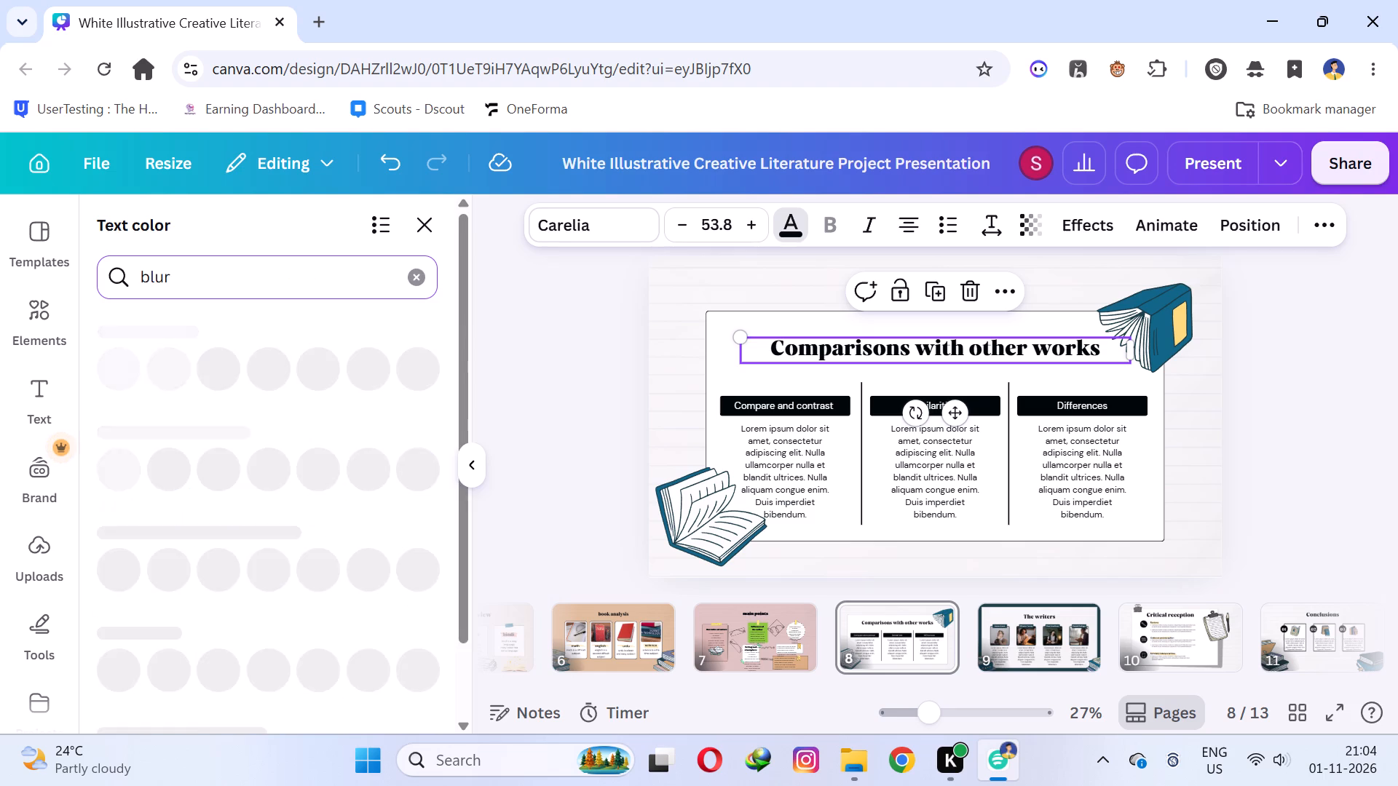
{"action": "key", "text": "BackSpace"}
{"action": "key", "text": "e"}
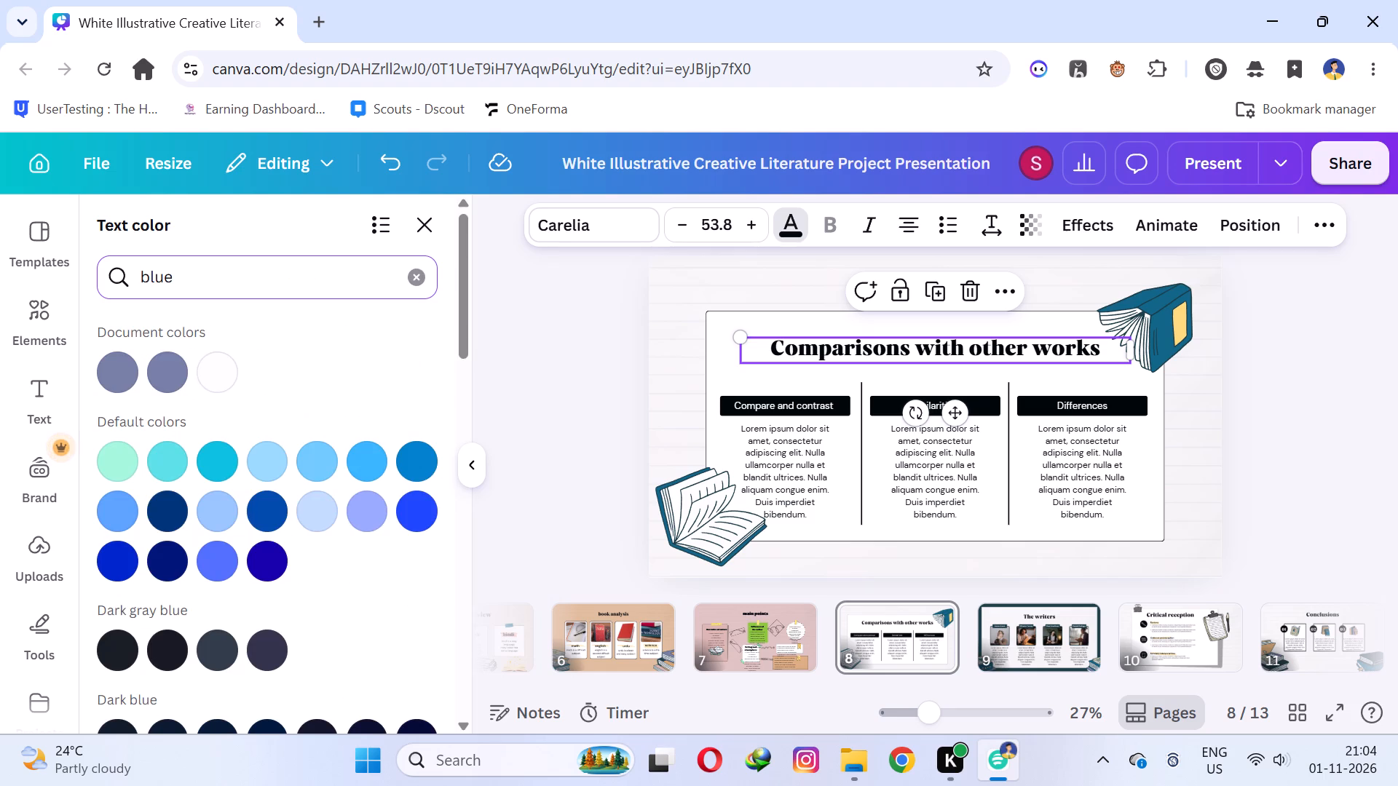
{"action": "left_click", "coordinate": [108, 370]}
{"action": "left_click", "coordinate": [160, 361]}
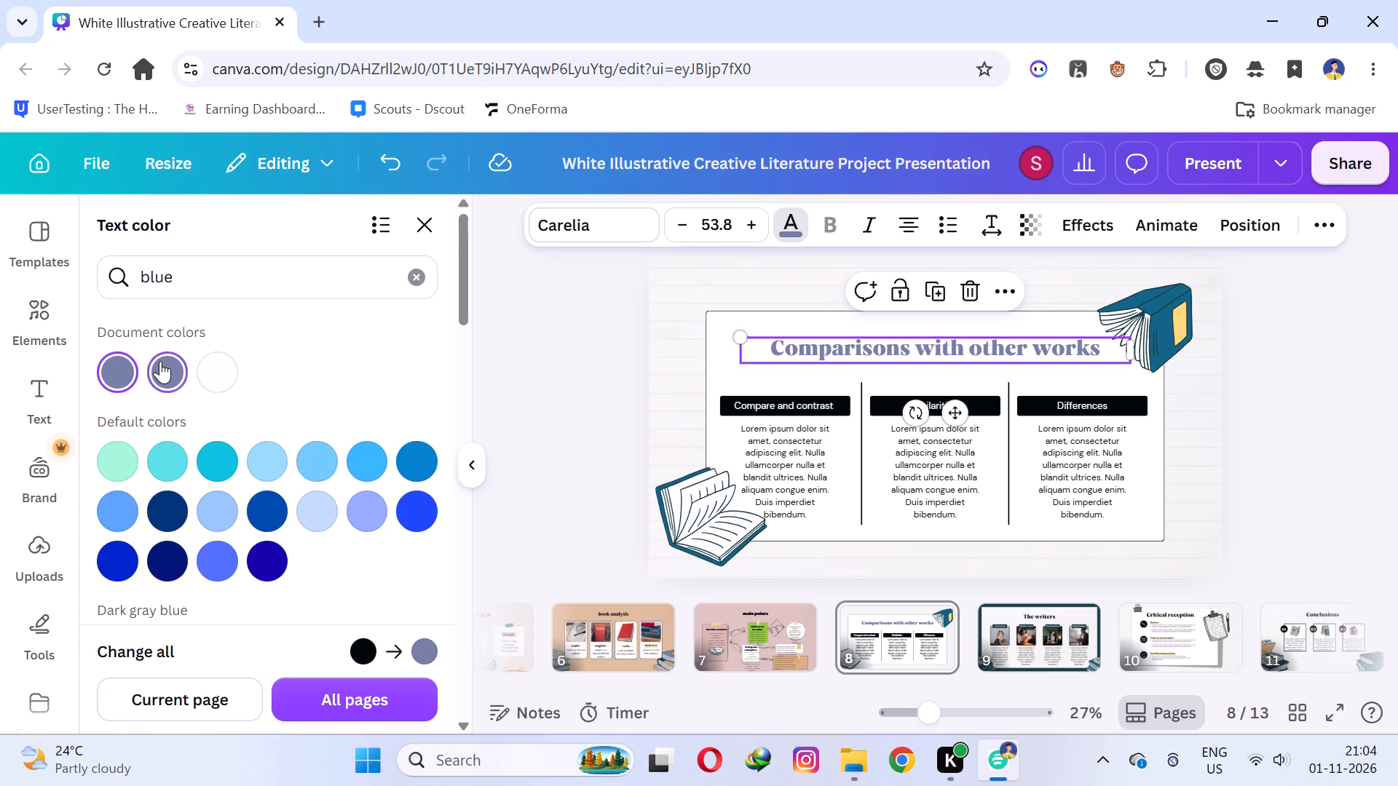
{"action": "left_click", "coordinate": [216, 370]}
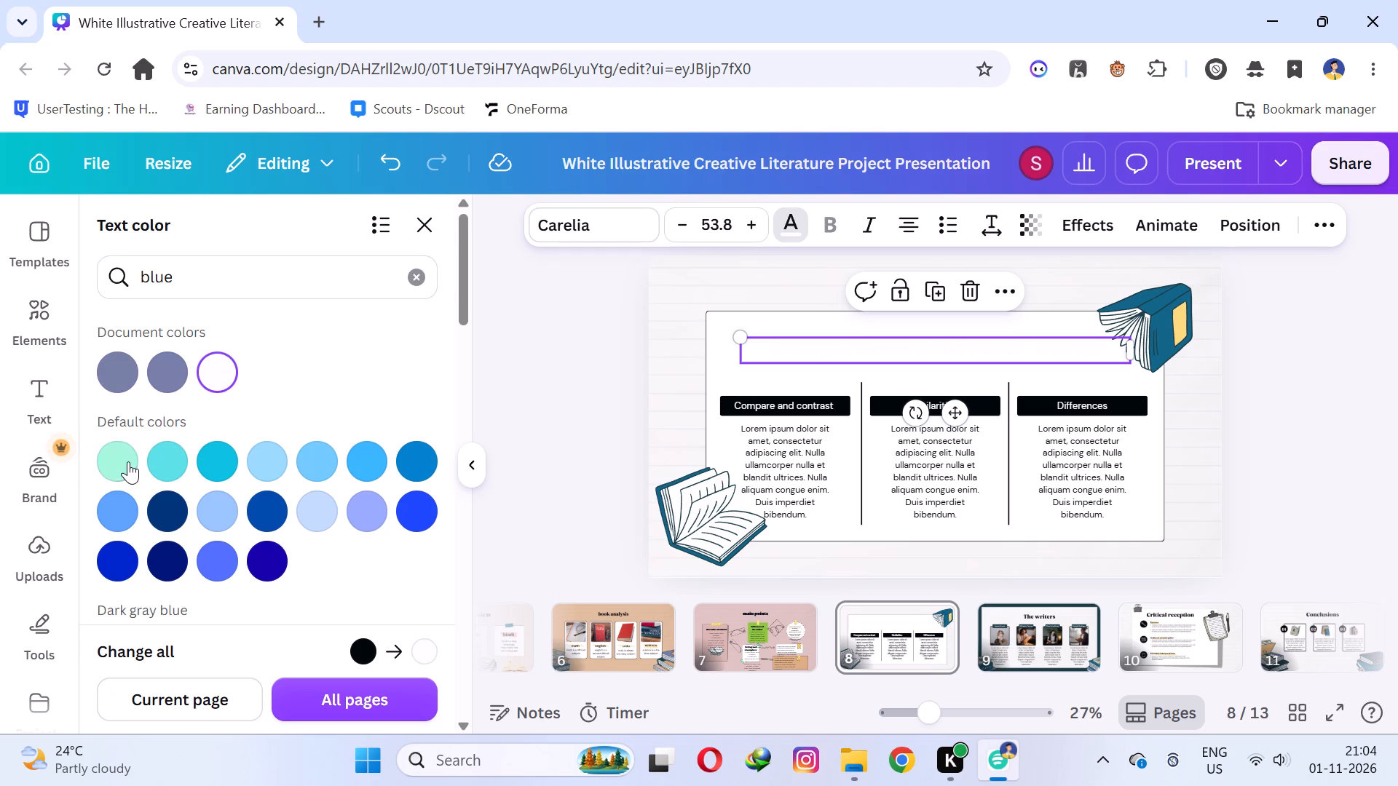
{"action": "left_click", "coordinate": [128, 461]}
{"action": "left_click", "coordinate": [205, 463]}
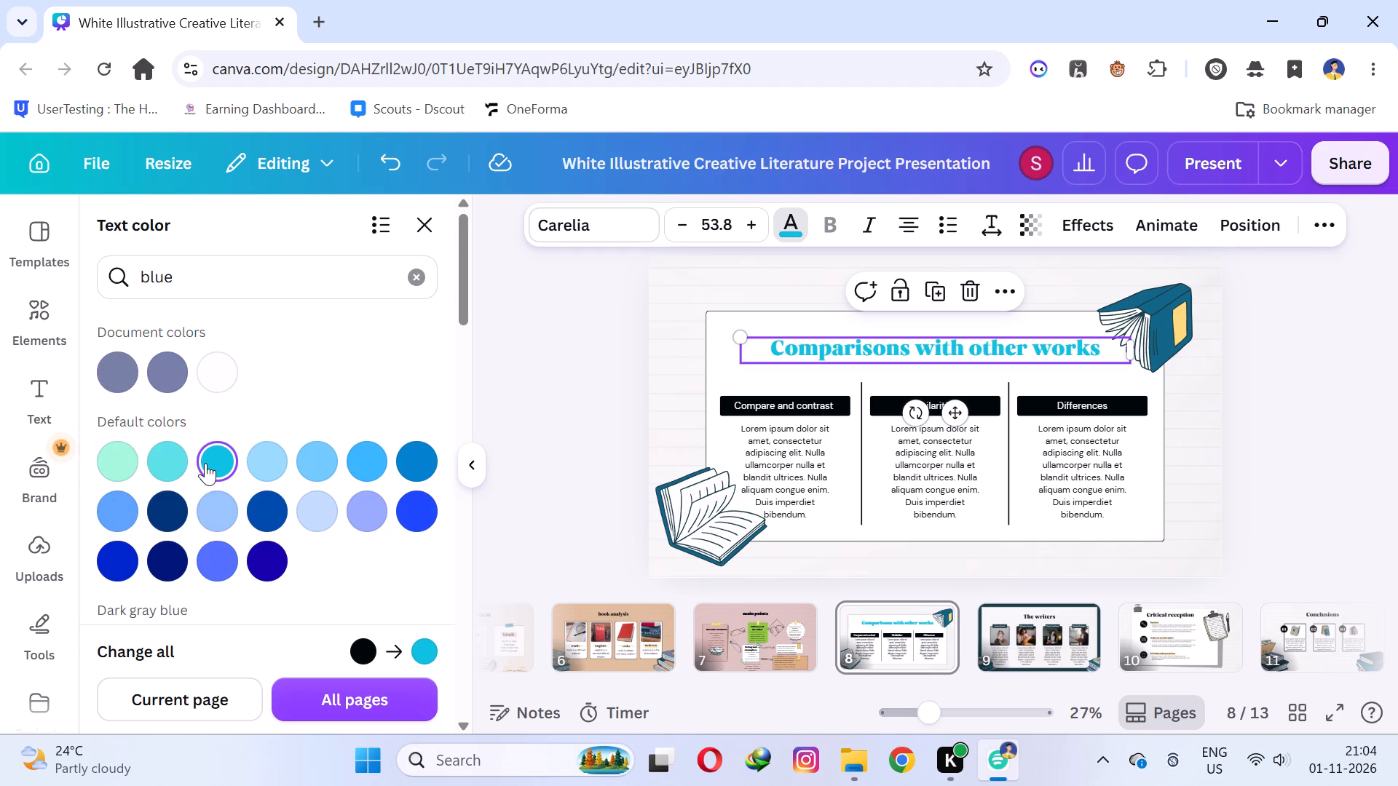
{"action": "left_click", "coordinate": [572, 339]}
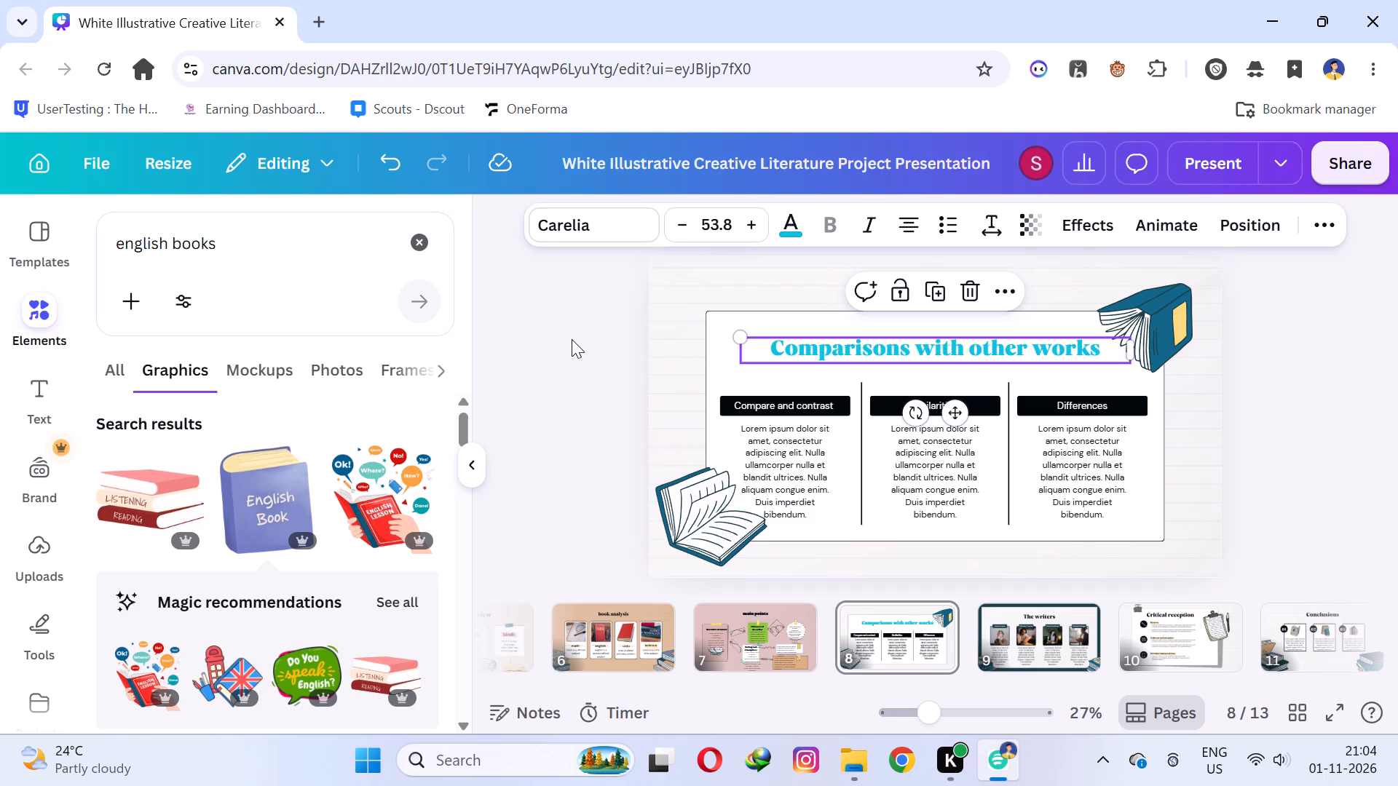
{"action": "left_click", "coordinate": [1349, 415]}
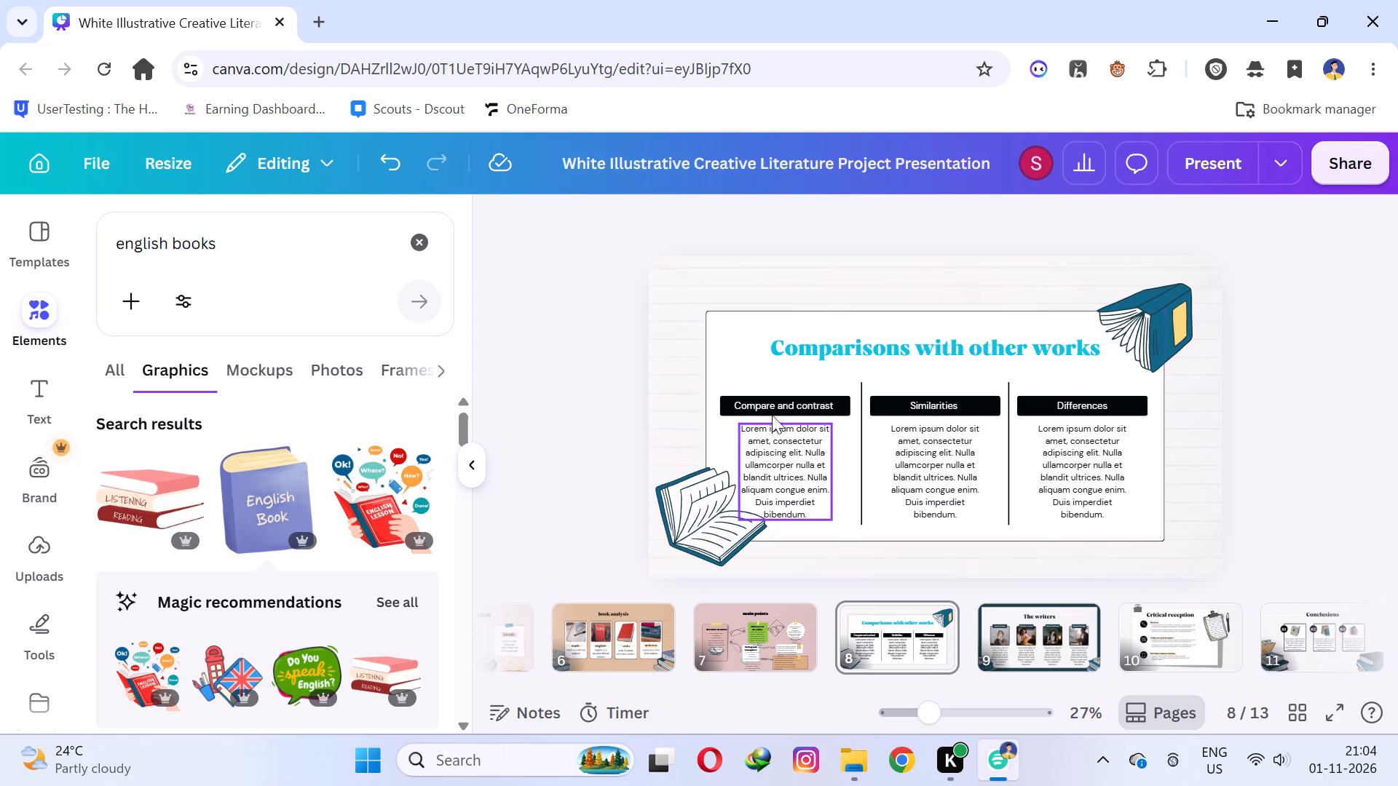
Replace the "Compare and contrast" column heading with "easy".
{"action": "double_click", "coordinate": [779, 402]}
{"action": "triple_click", "coordinate": [767, 402]}
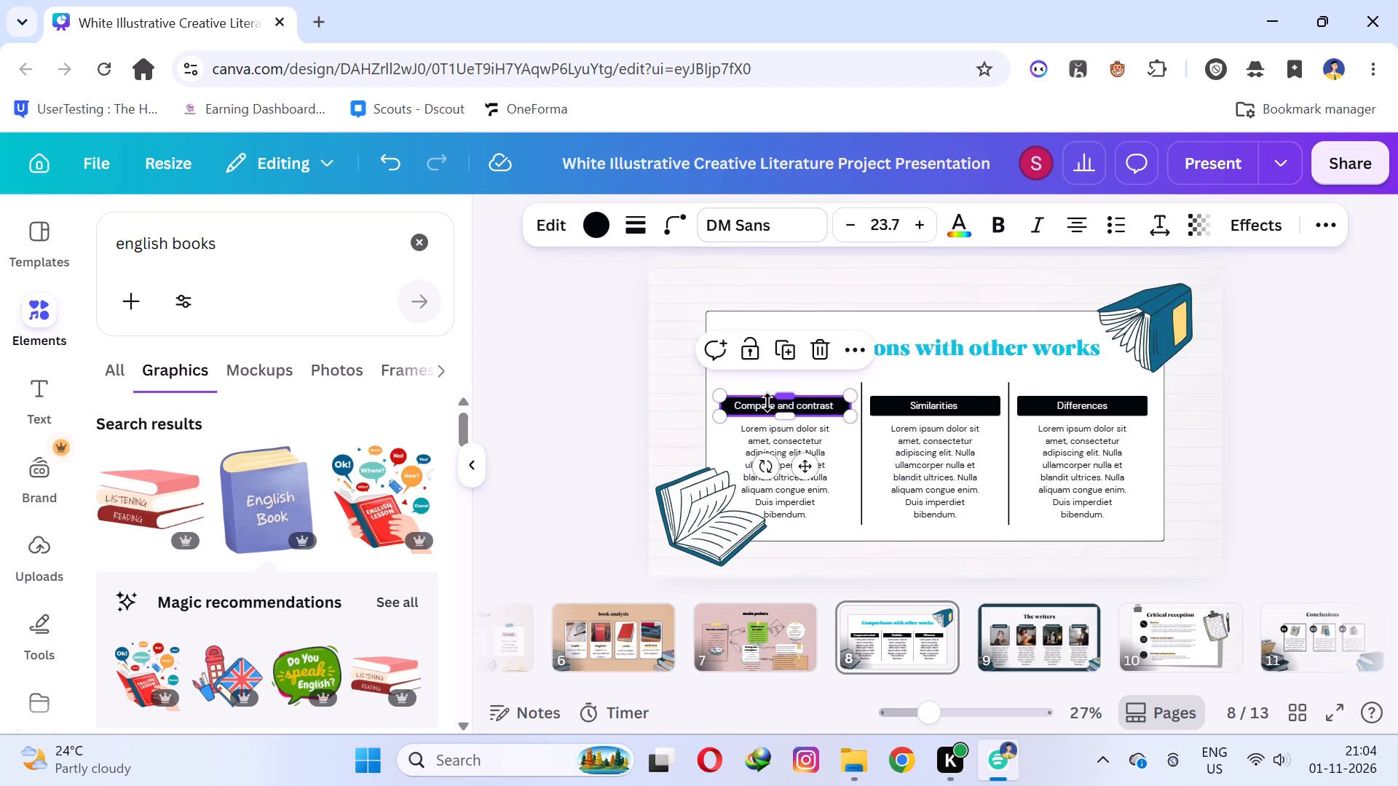
{"action": "triple_click", "coordinate": [816, 407]}
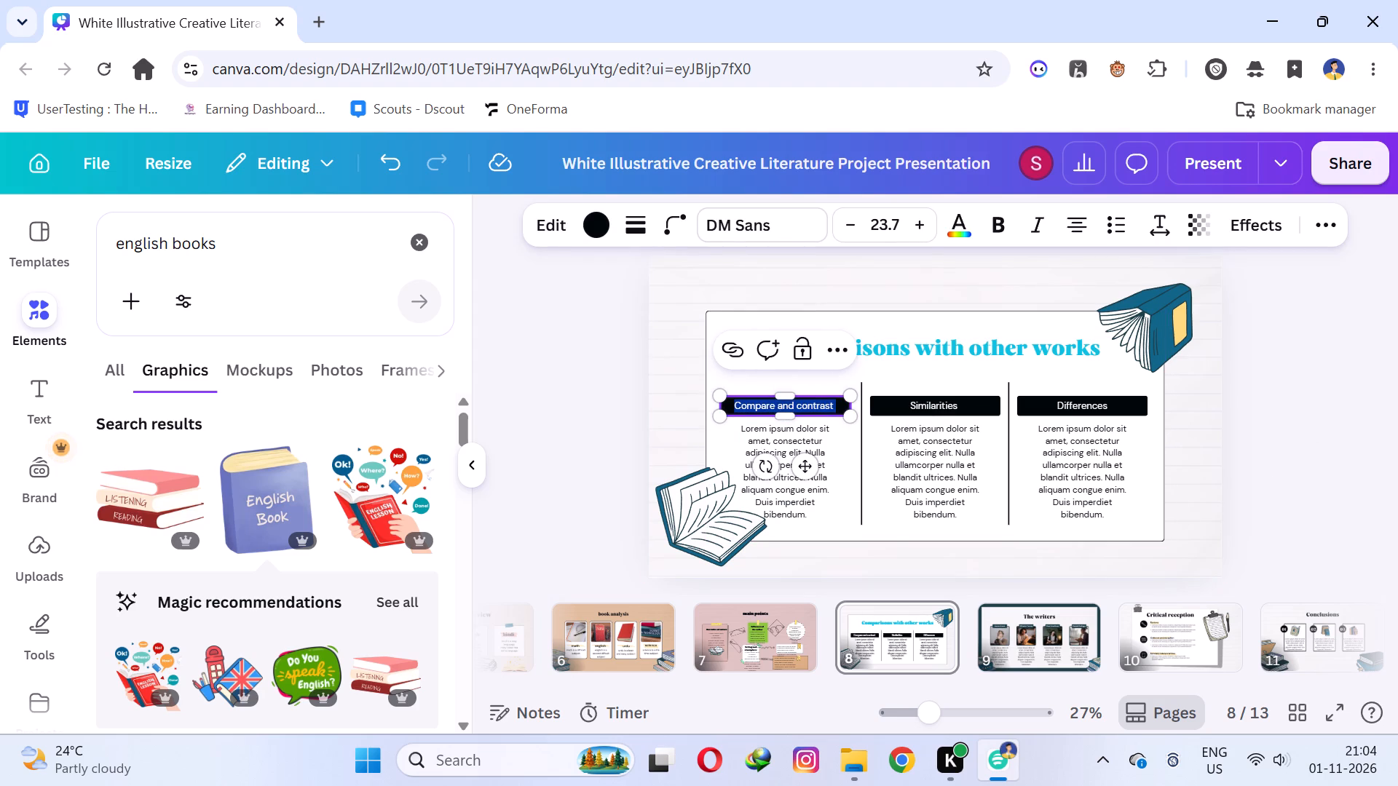
{"action": "type", "text": "easy"}
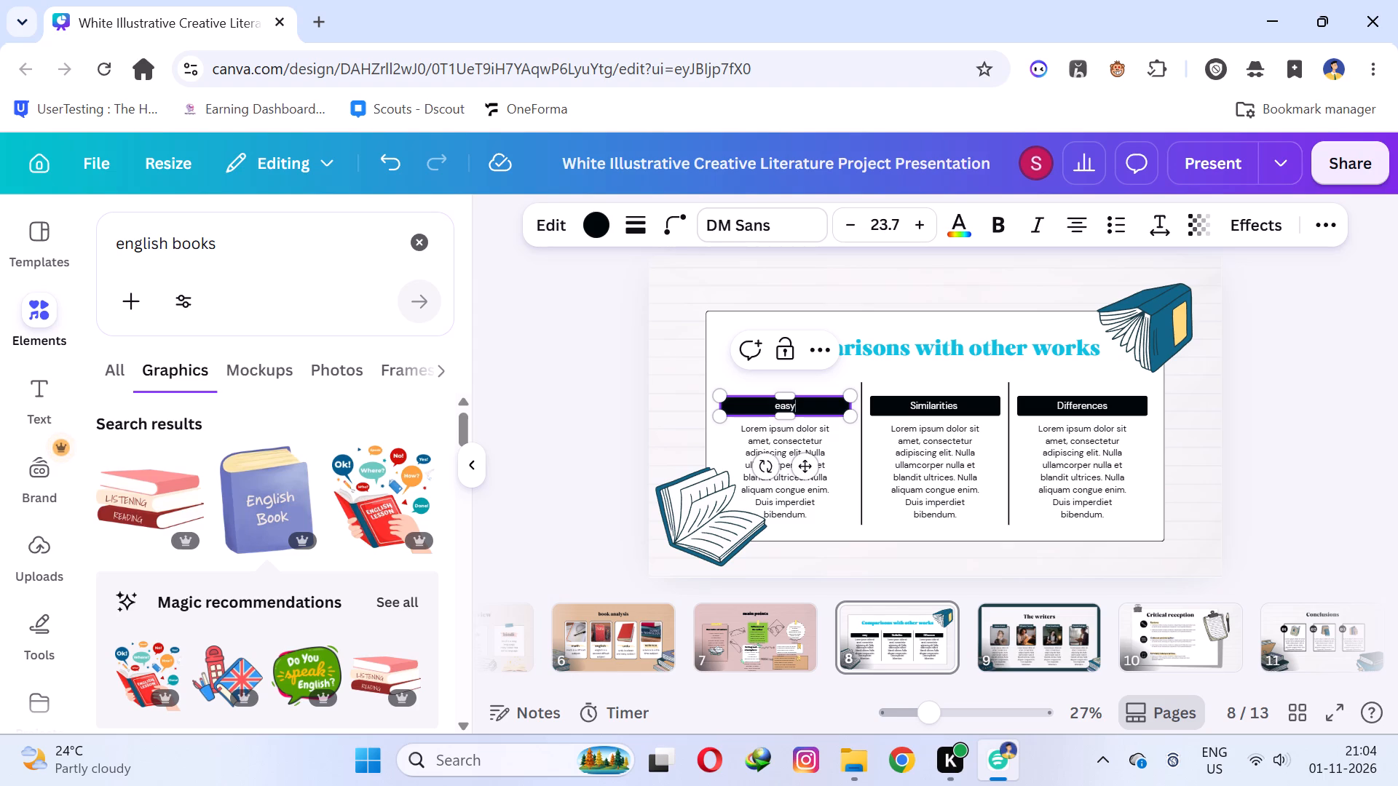
Replace the "Similarities" column heading with "normal".
{"action": "triple_click", "coordinate": [921, 408]}
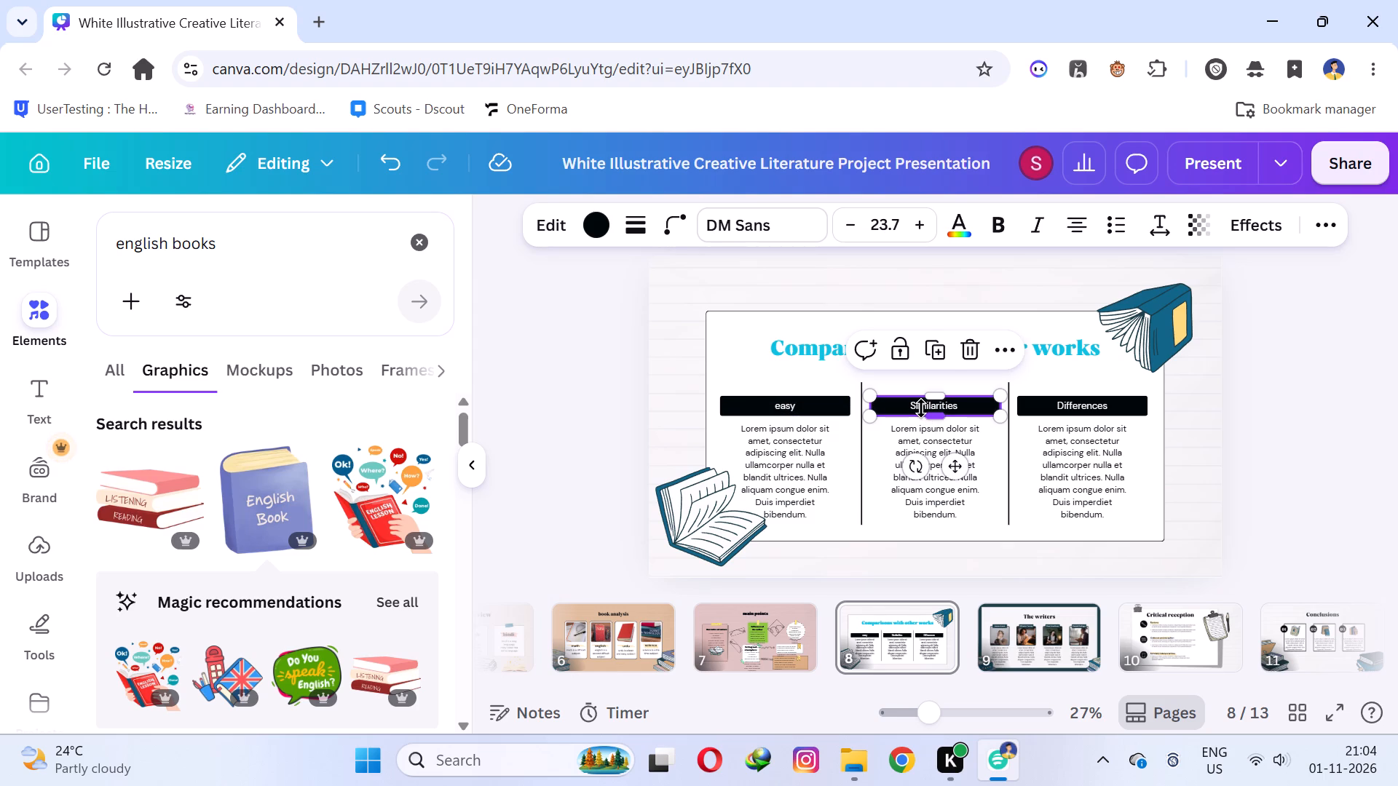
{"action": "key", "text": "n"}
{"action": "triple_click", "coordinate": [965, 408]}
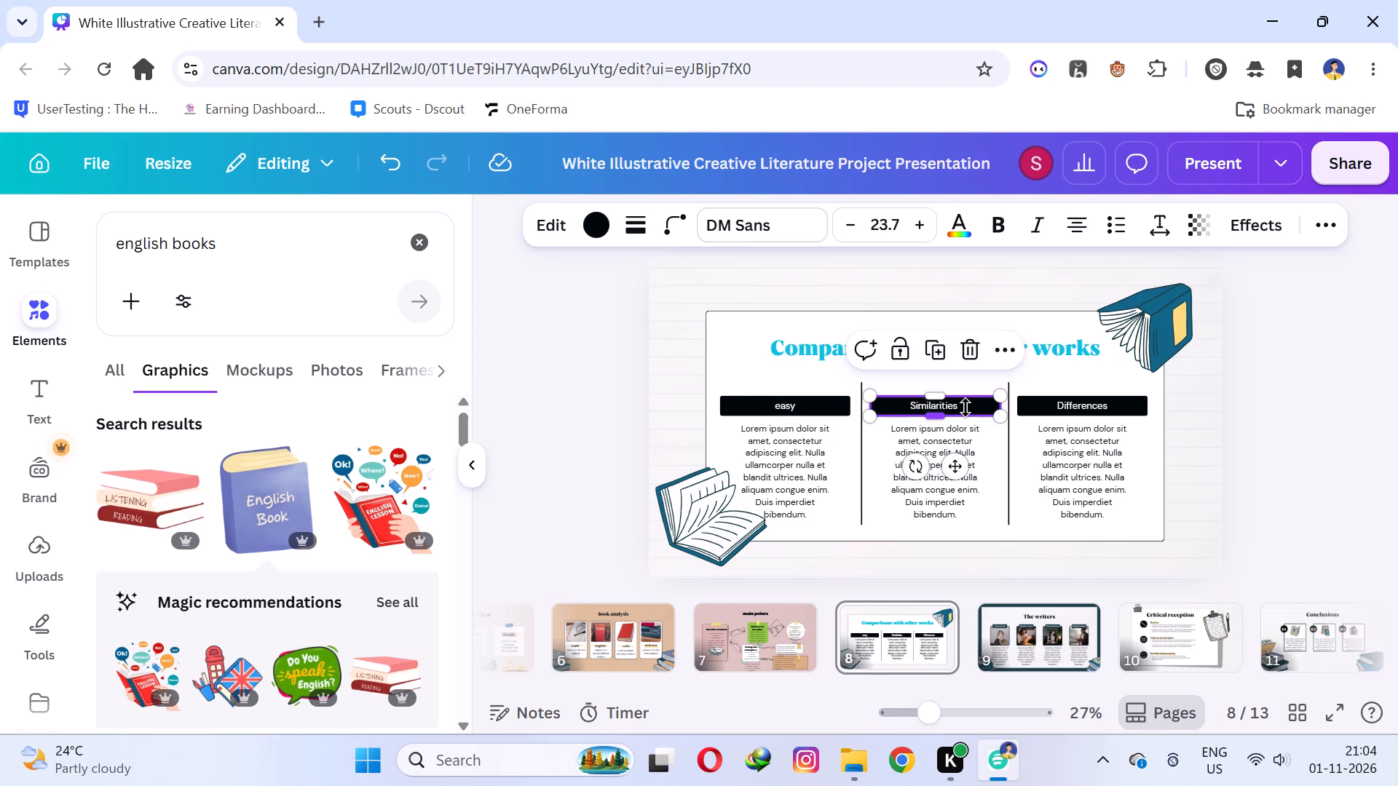
{"action": "left_click", "coordinate": [965, 408]}
{"action": "left_click", "coordinate": [1322, 437]}
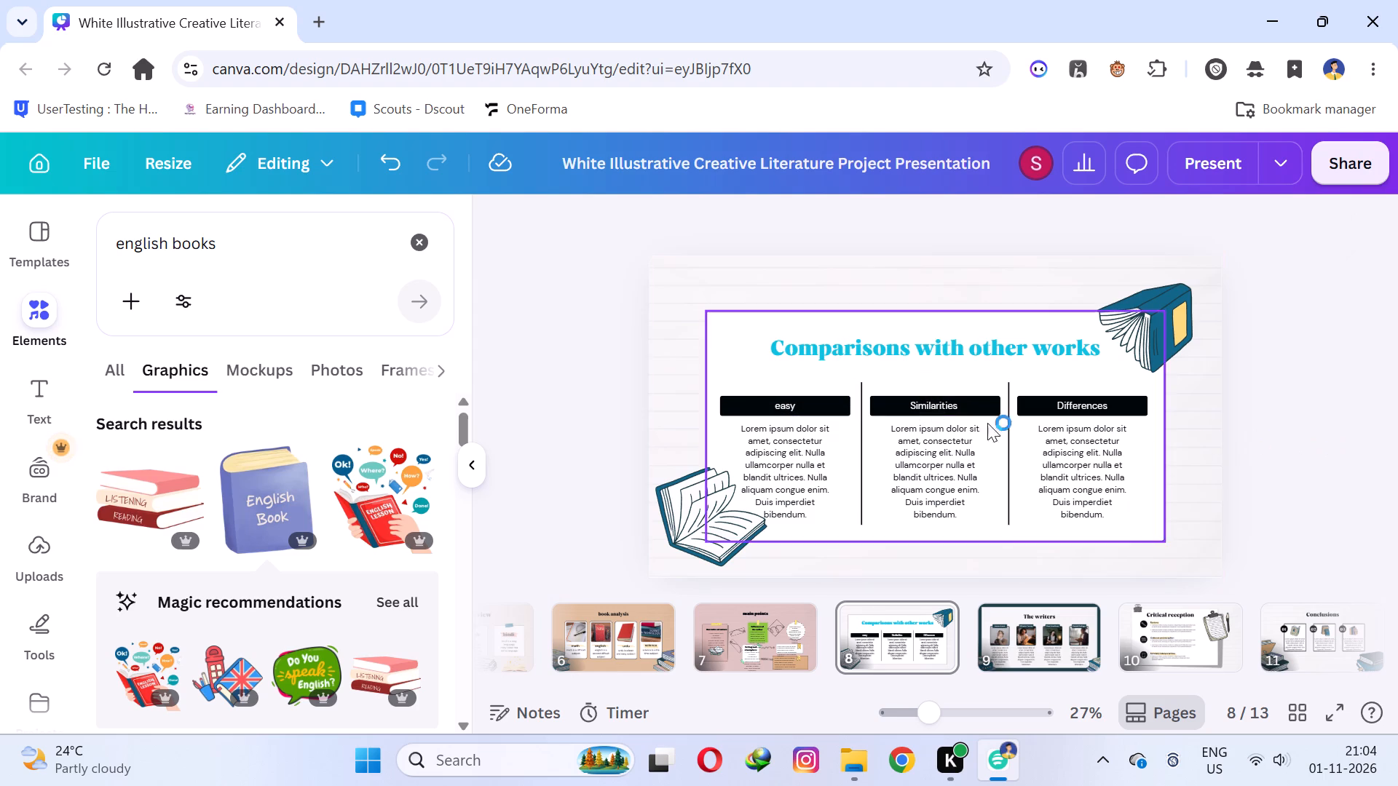
{"action": "triple_click", "coordinate": [931, 405]}
{"action": "left_click", "coordinate": [931, 405]}
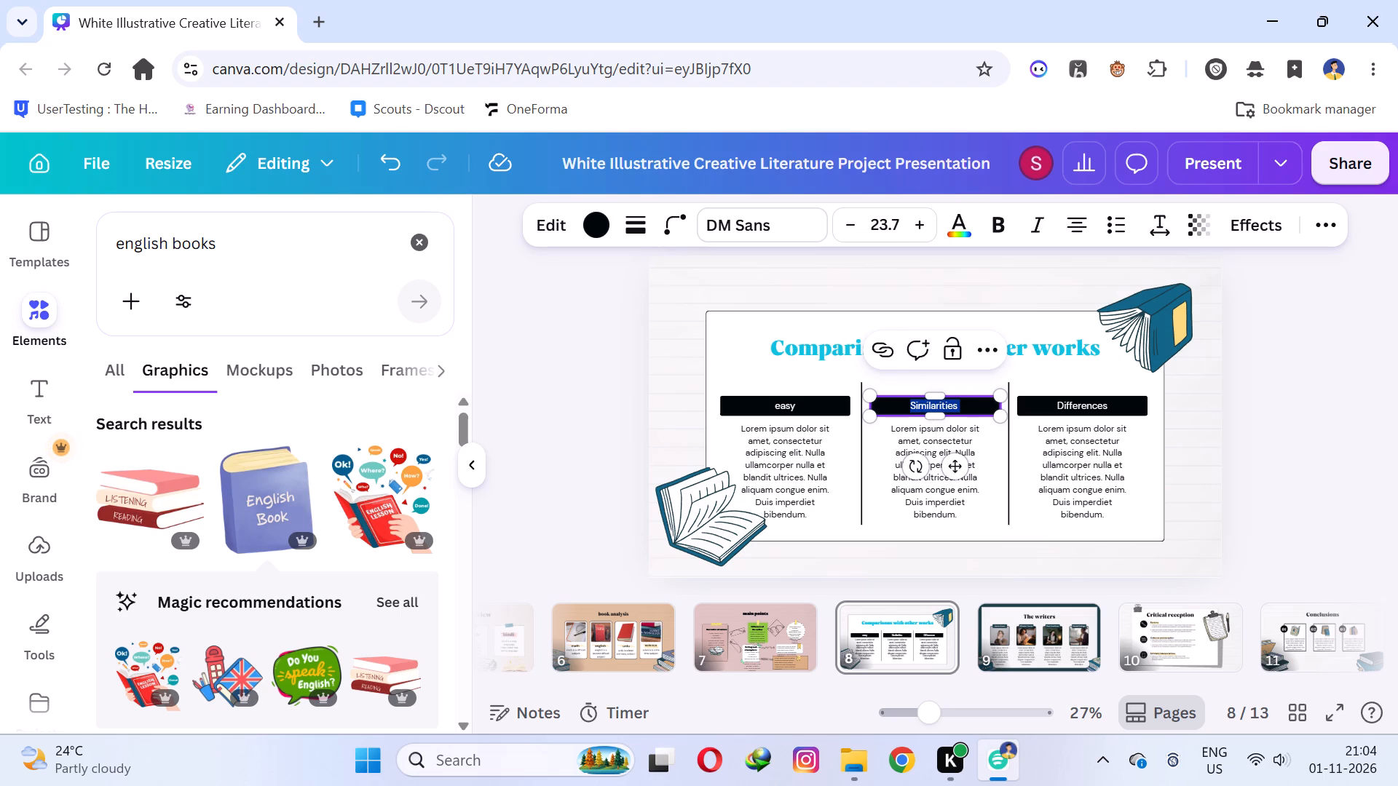
{"action": "type", "text": "normal"}
{"action": "left_click", "coordinate": [1276, 378]}
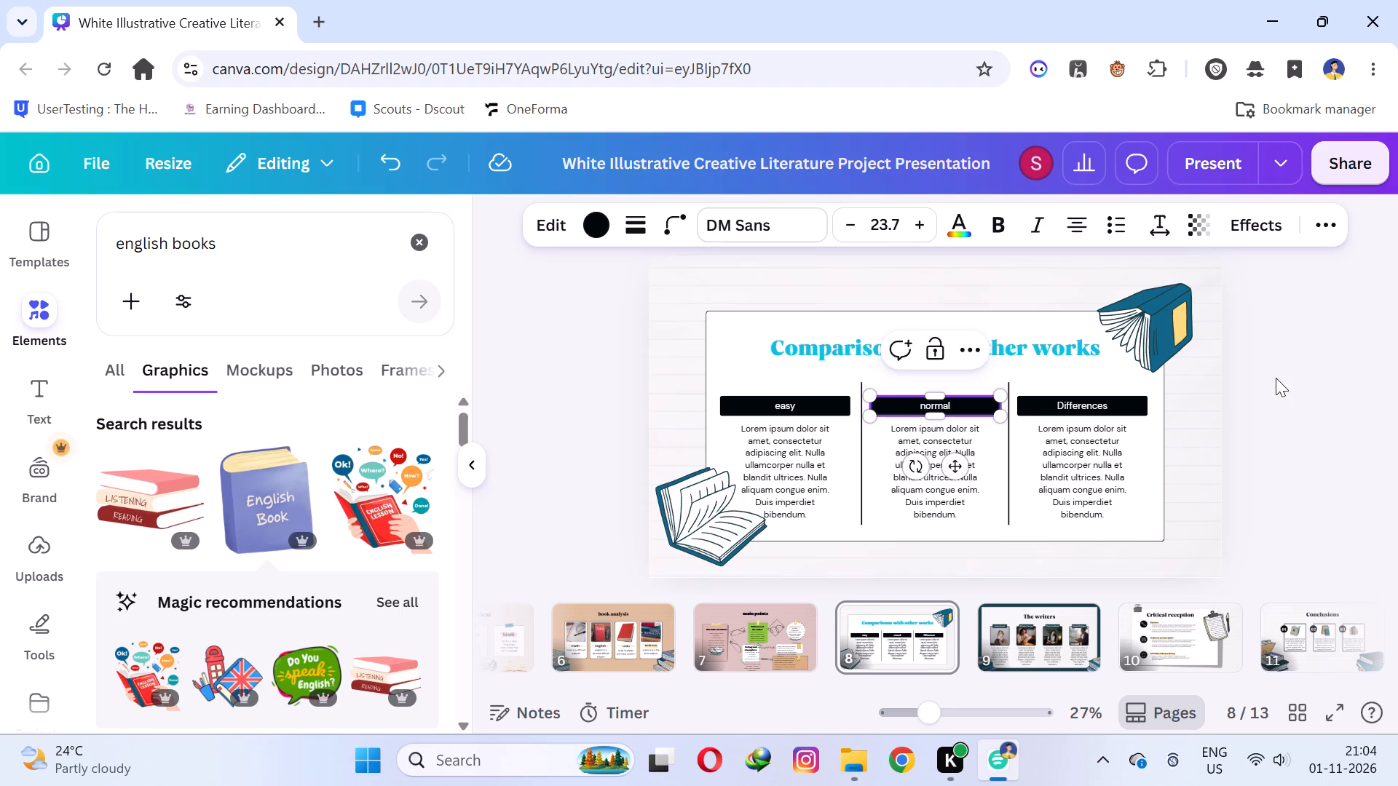
Replace the "Differences" column heading with "hard".
{"action": "triple_click", "coordinate": [1089, 405]}
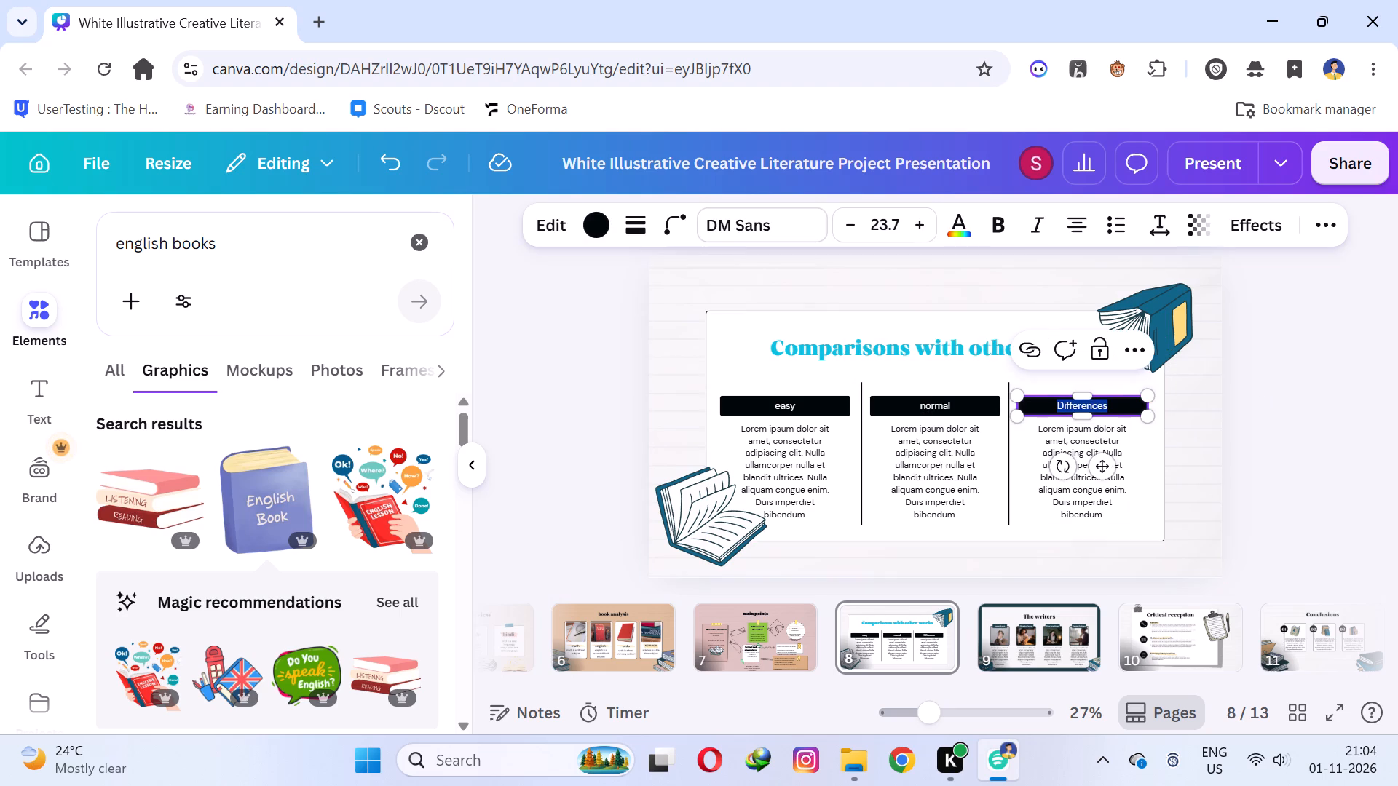
{"action": "type", "text": "hard"}
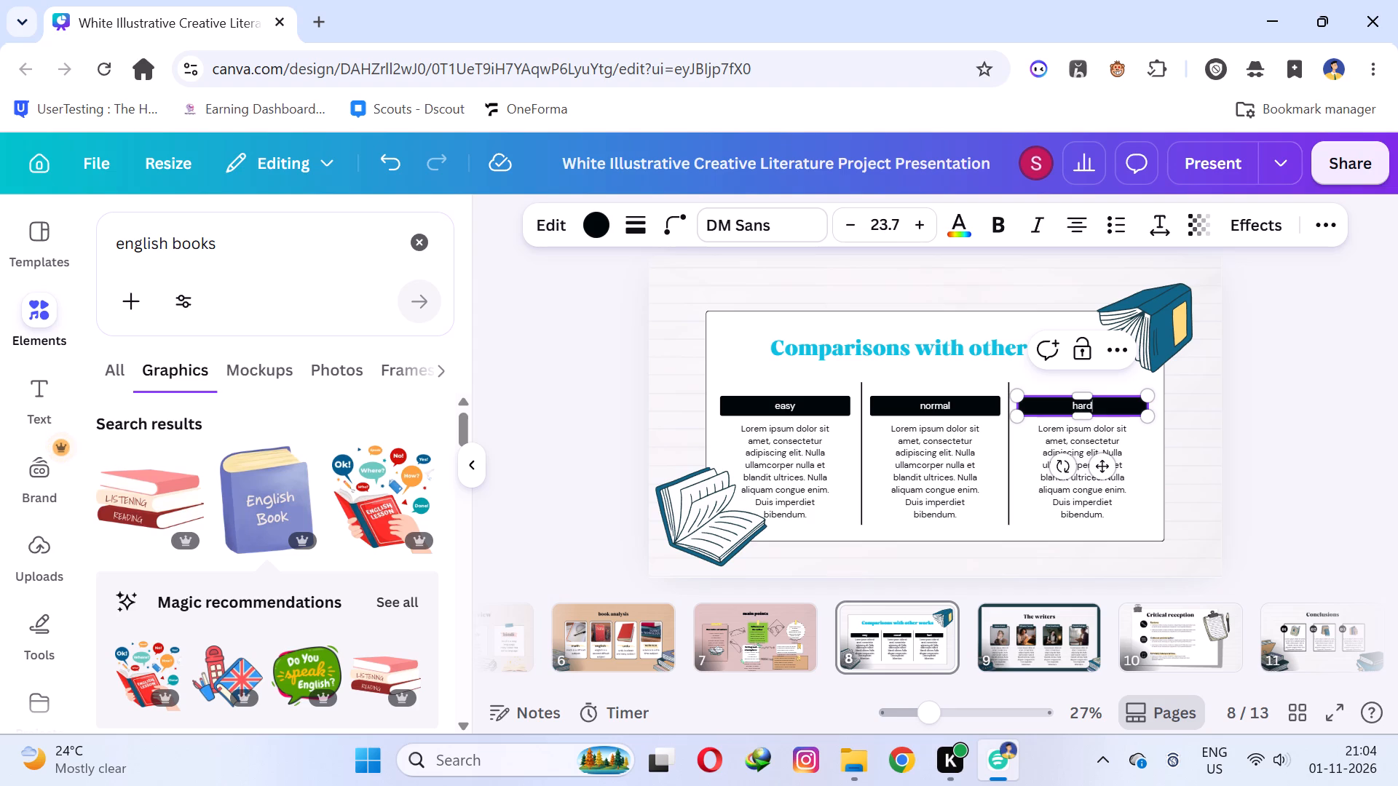
{"action": "left_click", "coordinate": [1305, 421]}
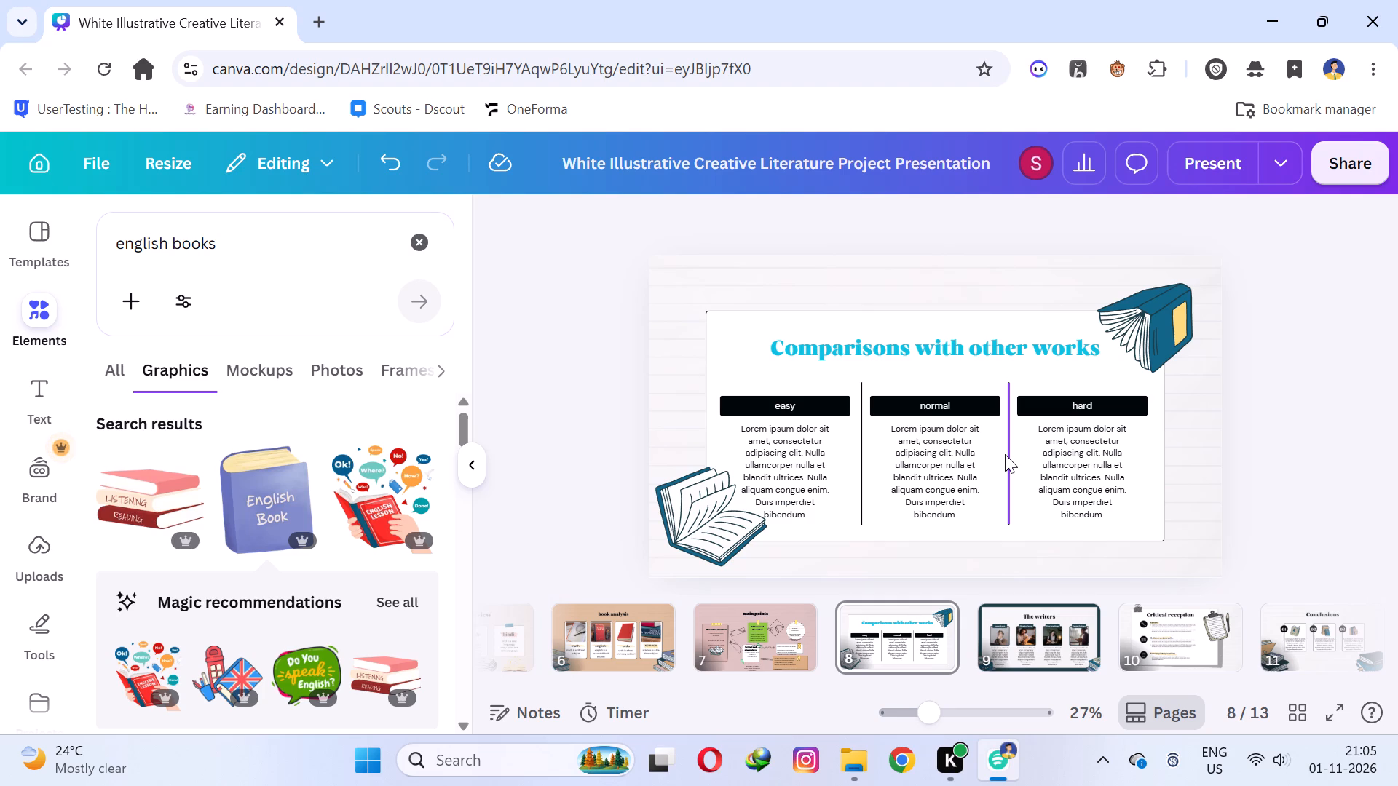
Apply the Wipe animation to the comparison frame, its two divider lines and the three heading bars together.
{"action": "left_click", "coordinate": [929, 353]}
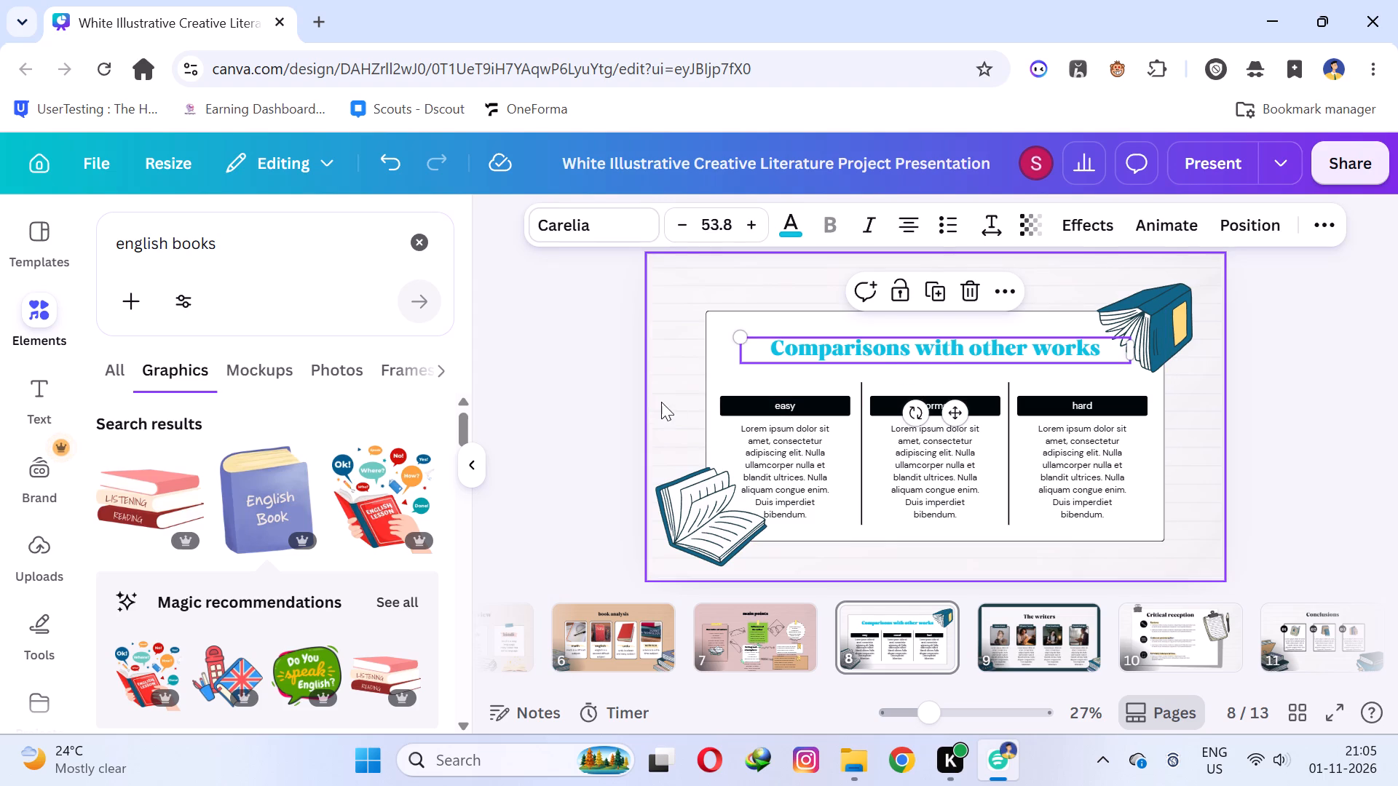
{"action": "left_click_drag", "start_coordinate": [662, 402], "coordinate": [1196, 410]}
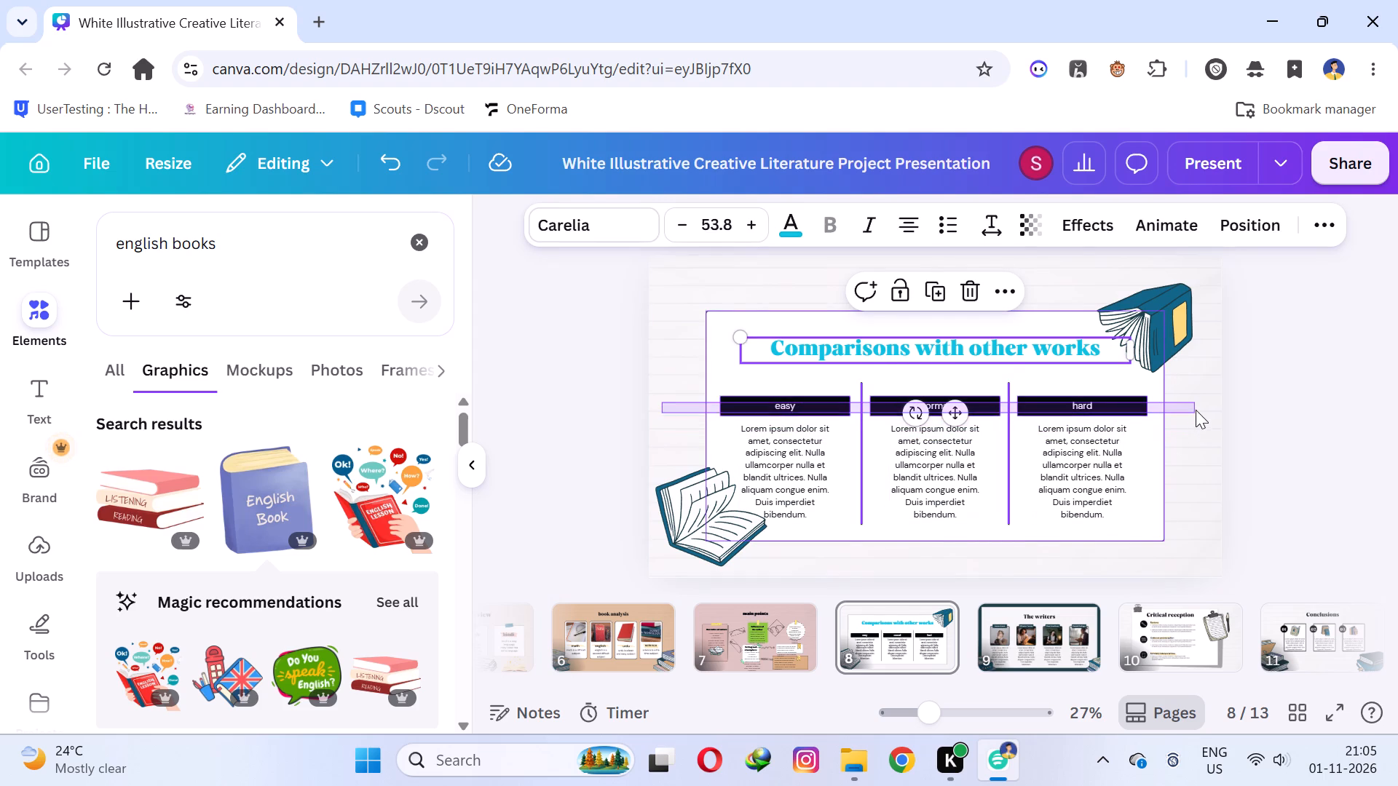
{"action": "left_click_drag", "start_coordinate": [1196, 410], "coordinate": [1196, 408]}
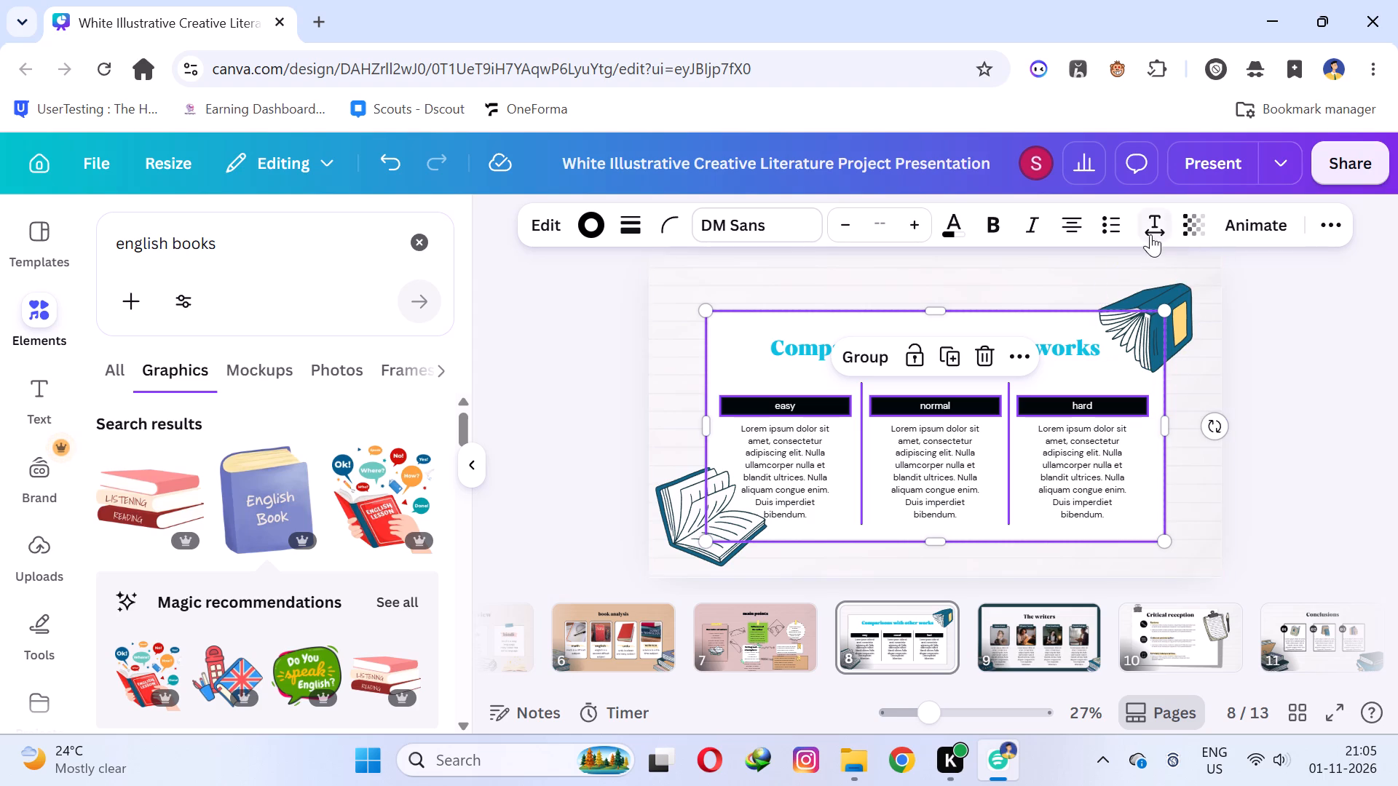
{"action": "left_click", "coordinate": [1239, 224]}
{"action": "scroll", "coordinate": [518, 392], "scroll_direction": "down", "scroll_amount": 2}
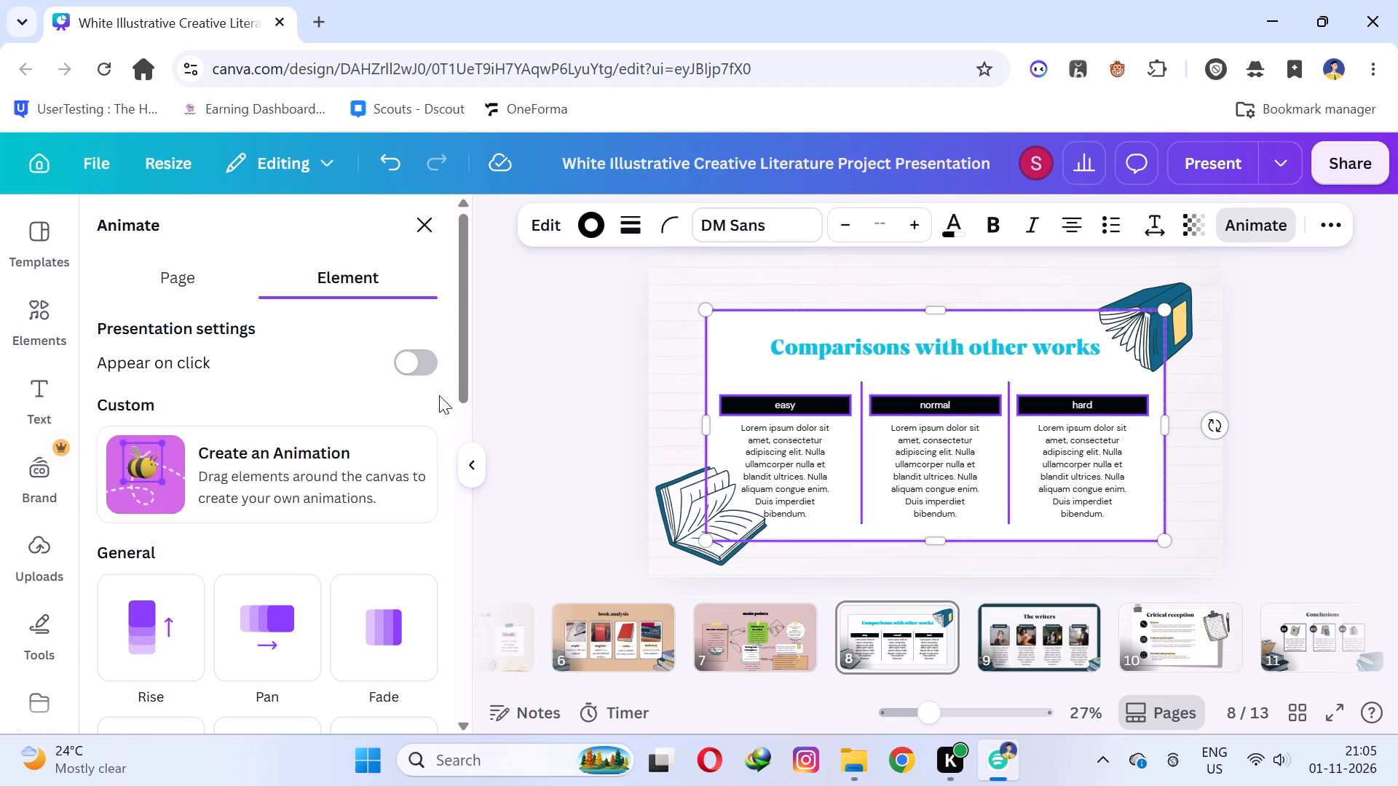
{"action": "scroll", "coordinate": [337, 549], "scroll_direction": "down", "scroll_amount": 2}
{"action": "left_click", "coordinate": [246, 560]}
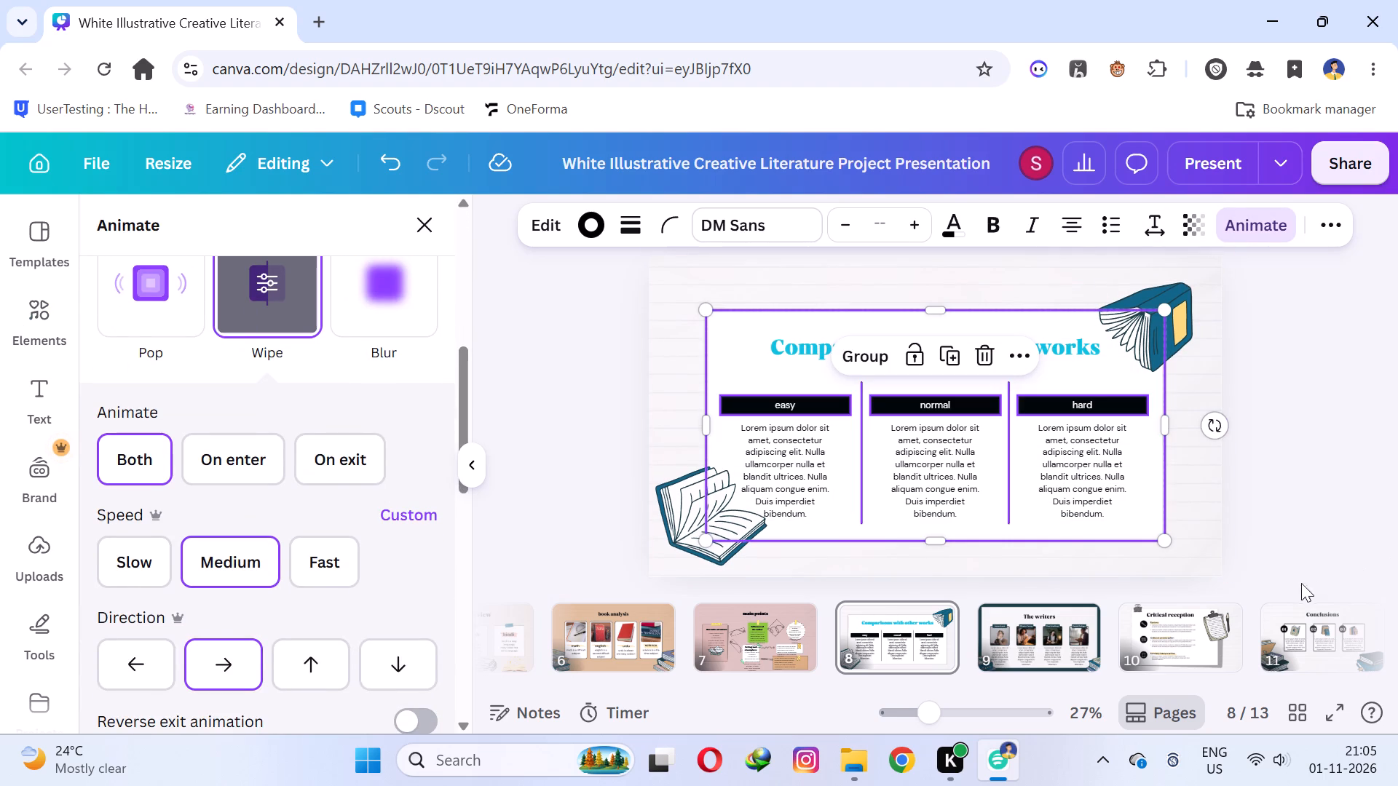
{"action": "left_click", "coordinate": [553, 418]}
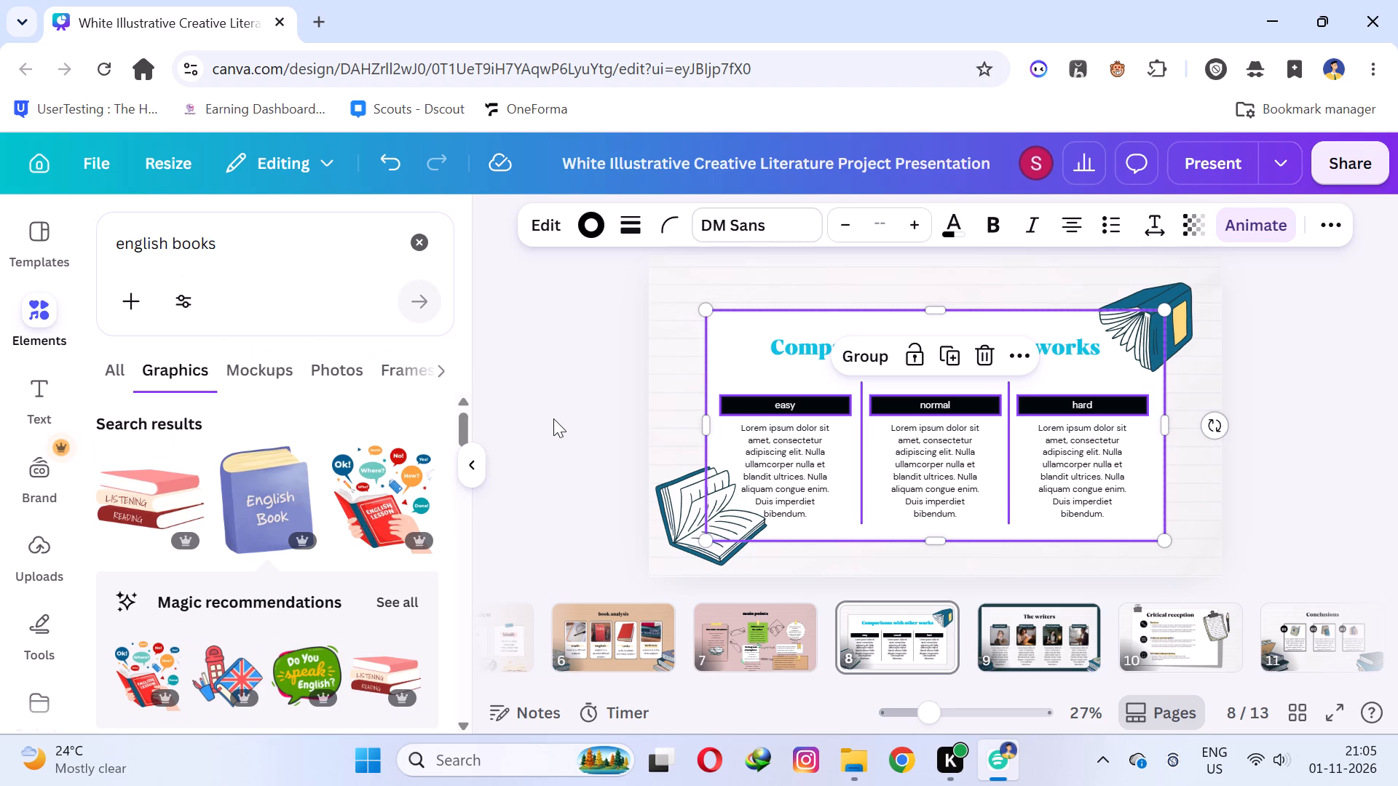
Duplicate the open book illustration and place the copy in the slide's lower-right corner.
{"action": "left_click", "coordinate": [684, 491]}
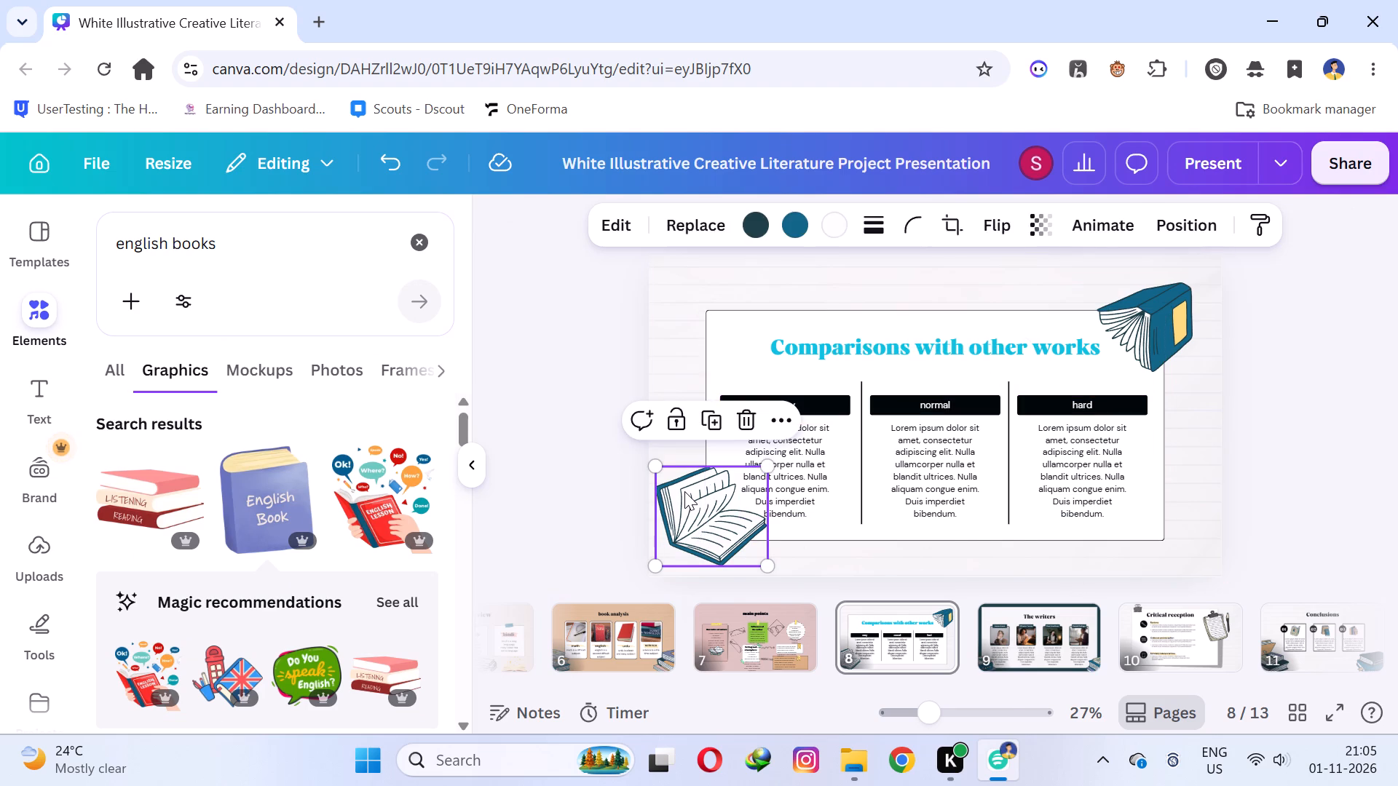
{"action": "right_click", "coordinate": [684, 491]}
{"action": "left_click", "coordinate": [783, 281]}
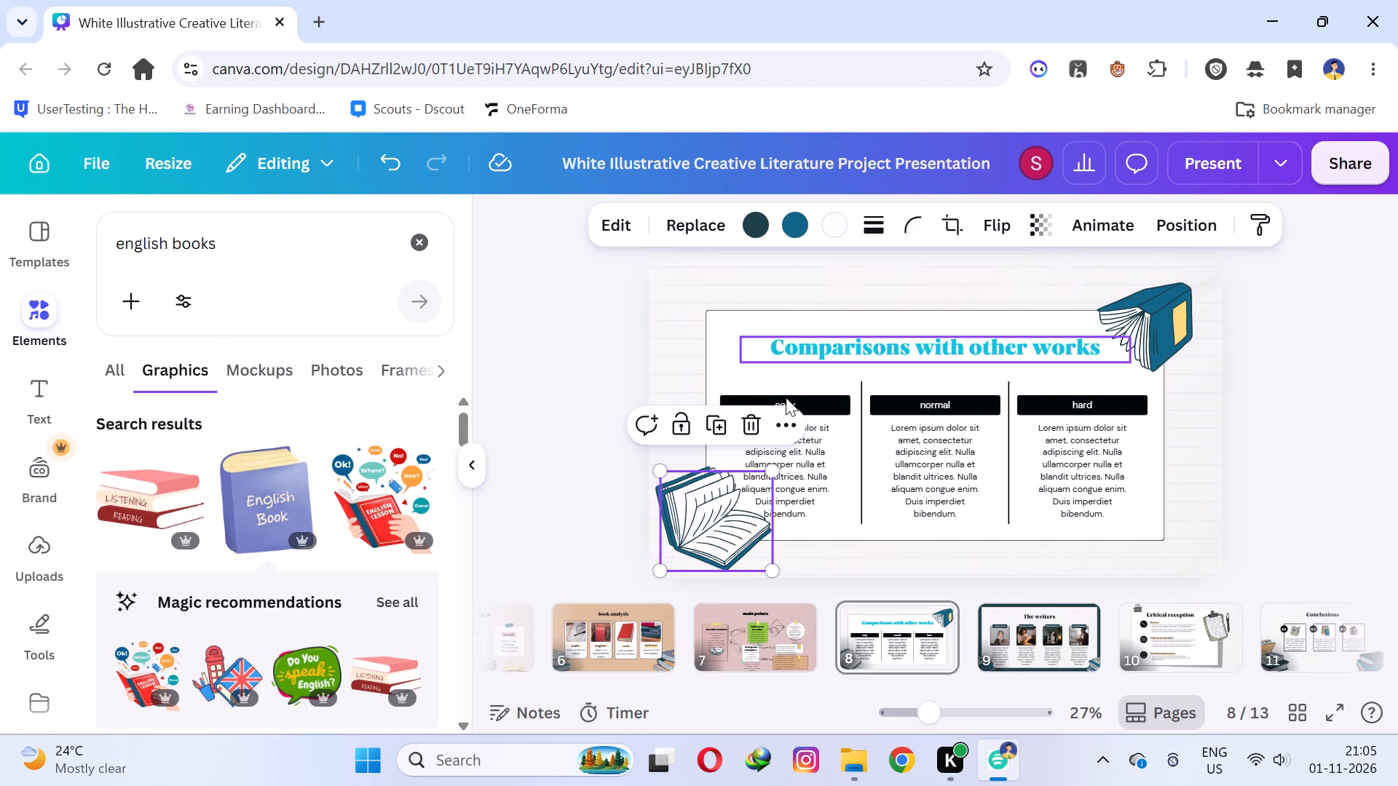
{"action": "left_click_drag", "start_coordinate": [721, 507], "coordinate": [1190, 501]}
{"action": "left_click", "coordinate": [1309, 456]}
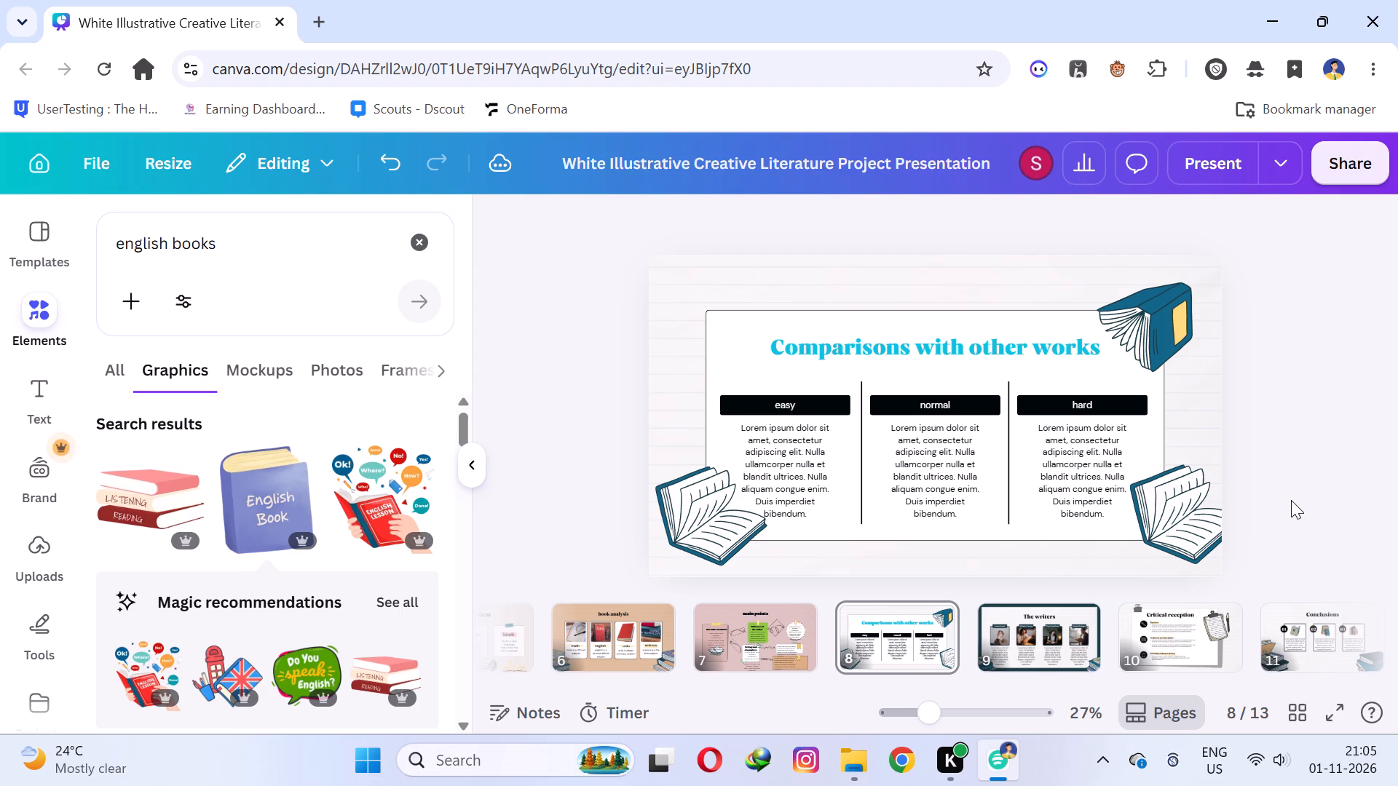
Duplicate the blue closed book illustration and place the copy in the slide's upper-left corner.
{"action": "left_click", "coordinate": [1161, 352]}
{"action": "right_click", "coordinate": [1161, 352]}
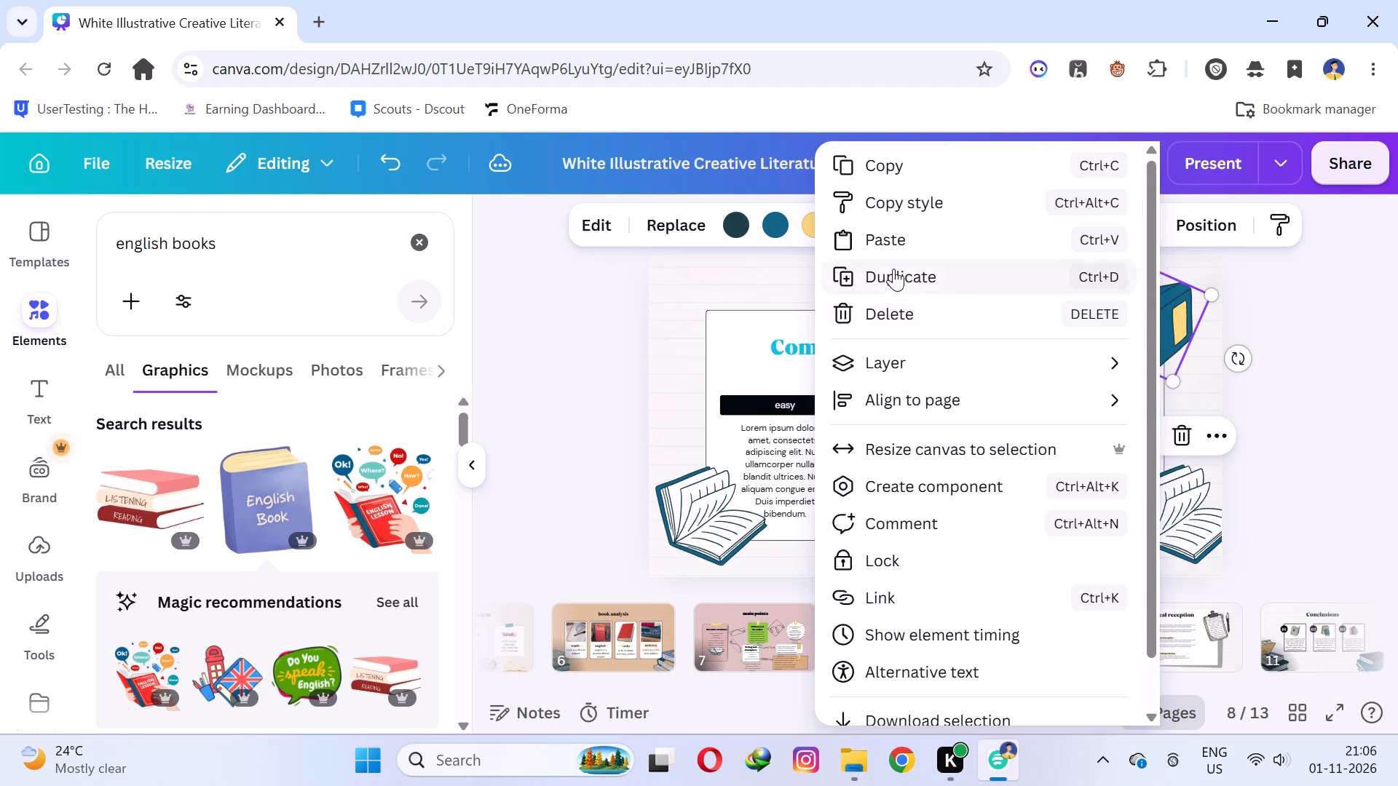
{"action": "left_click", "coordinate": [893, 269]}
{"action": "left_click_drag", "start_coordinate": [1135, 317], "coordinate": [669, 301]}
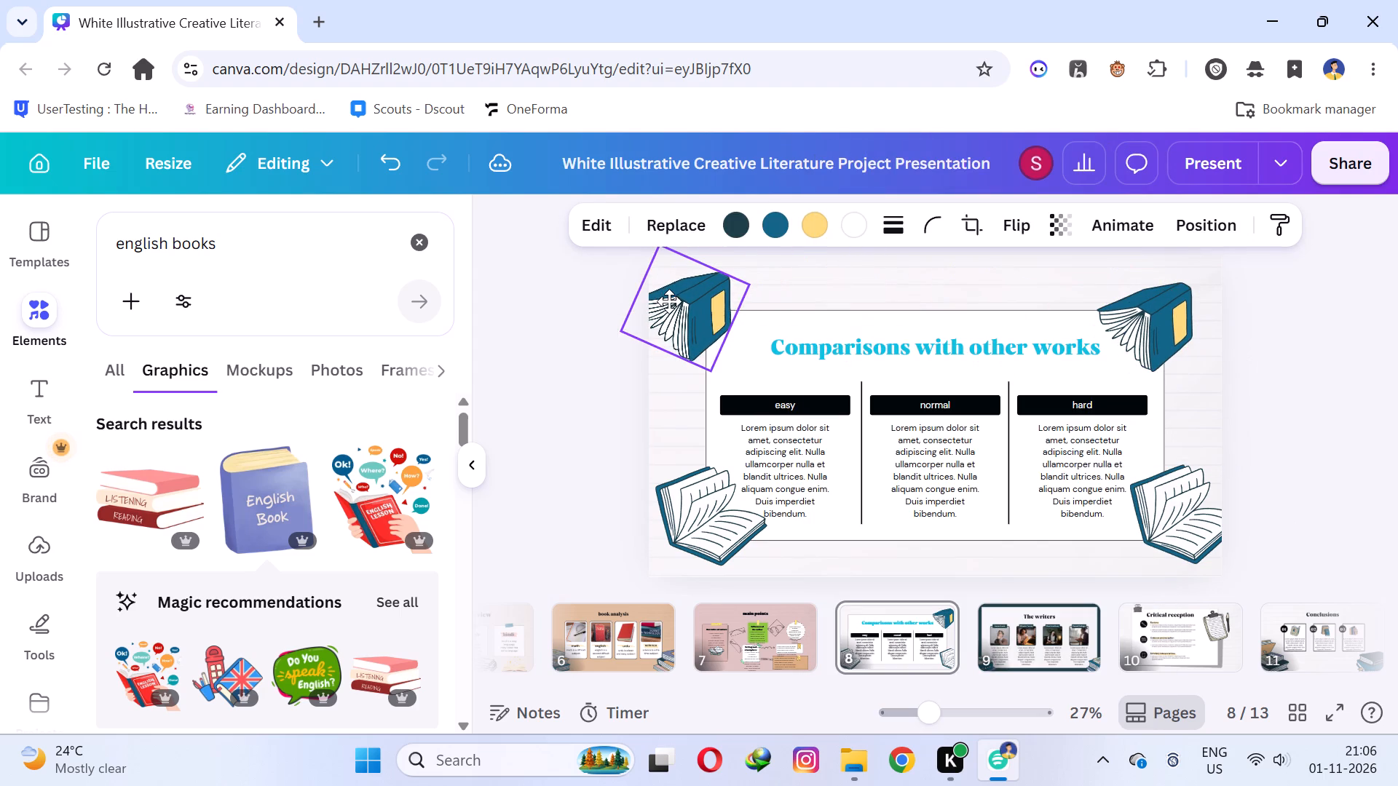
{"action": "left_click_drag", "start_coordinate": [669, 301], "coordinate": [680, 301]}
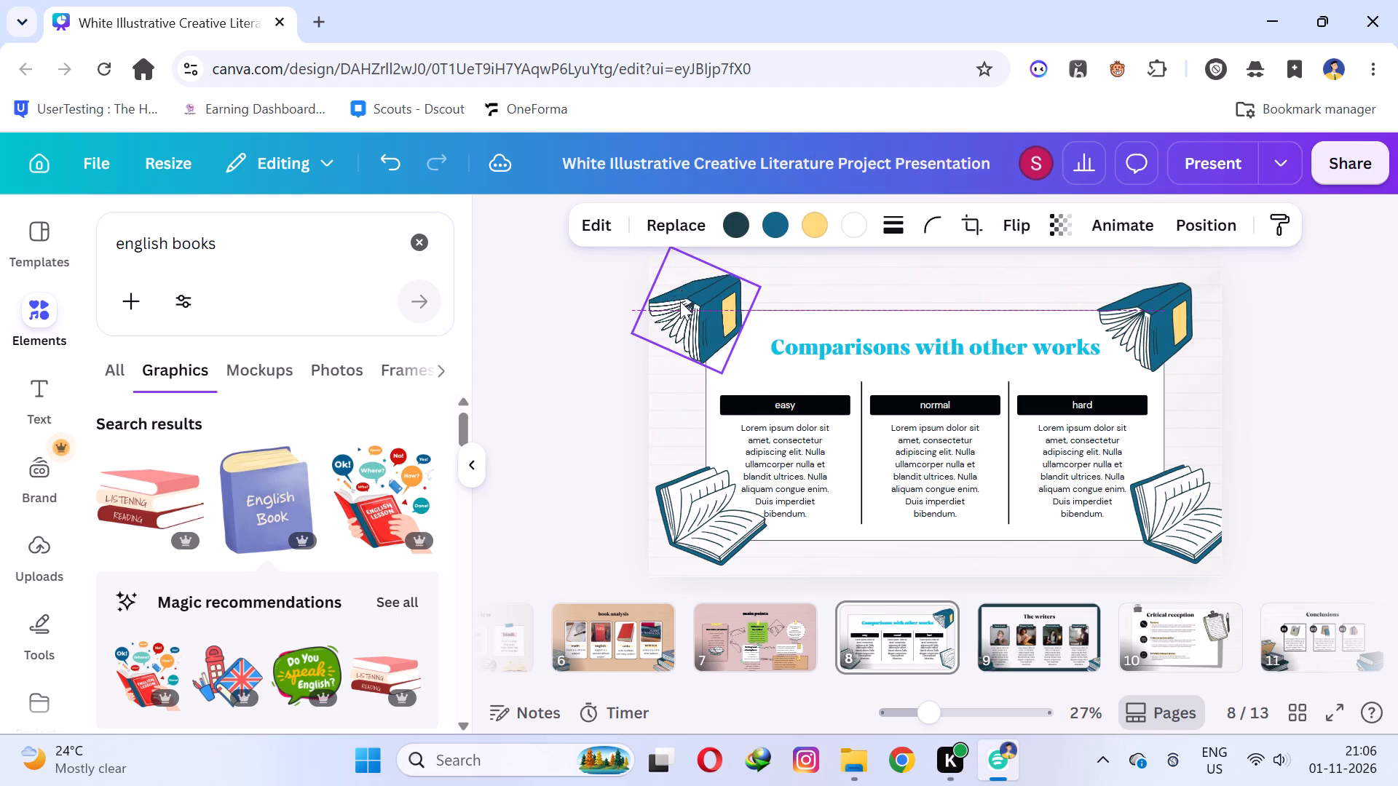
{"action": "left_click", "coordinate": [848, 292]}
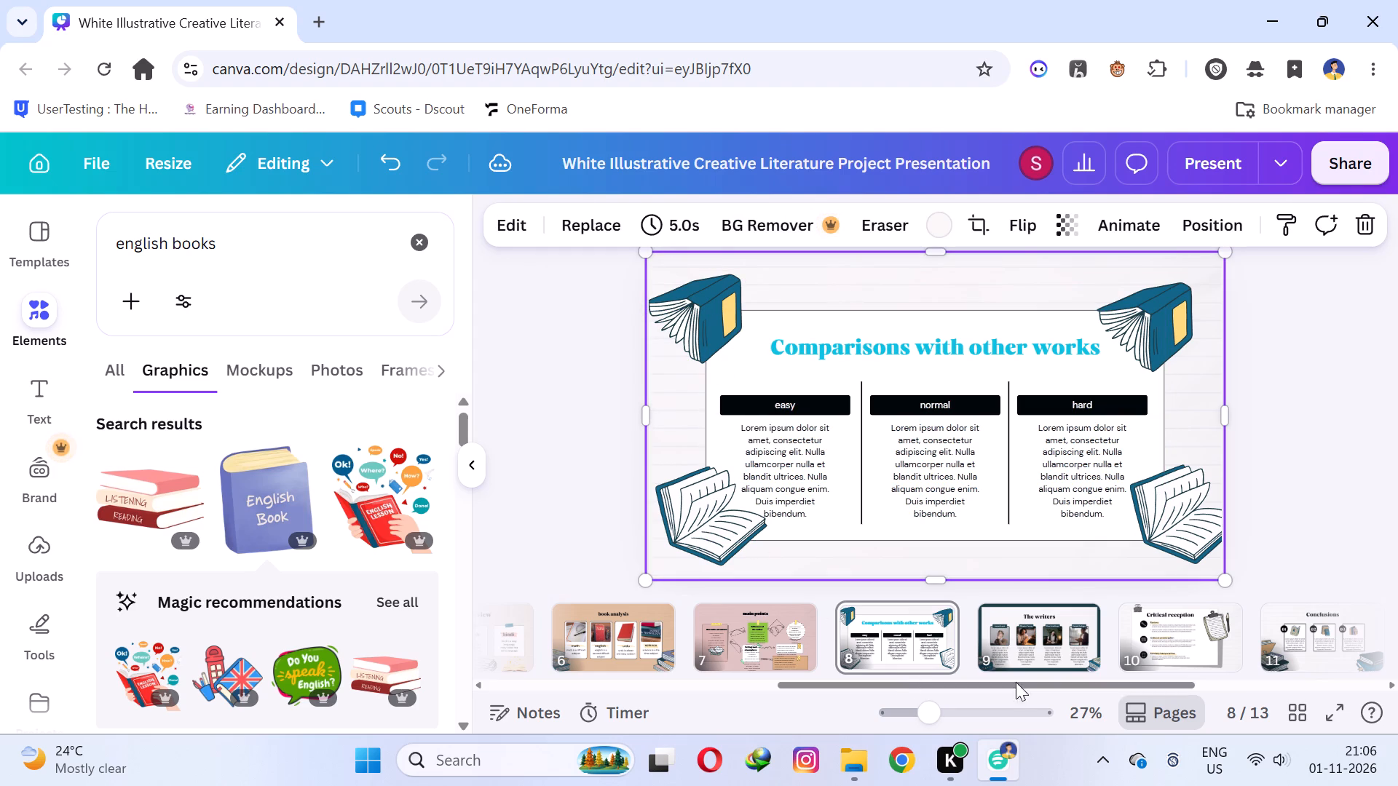
On slide 9, replace the first writer's portrait with the chin-holding Einstein-lookalike child photo found by searching "einsteen".
{"action": "left_click", "coordinate": [1046, 632]}
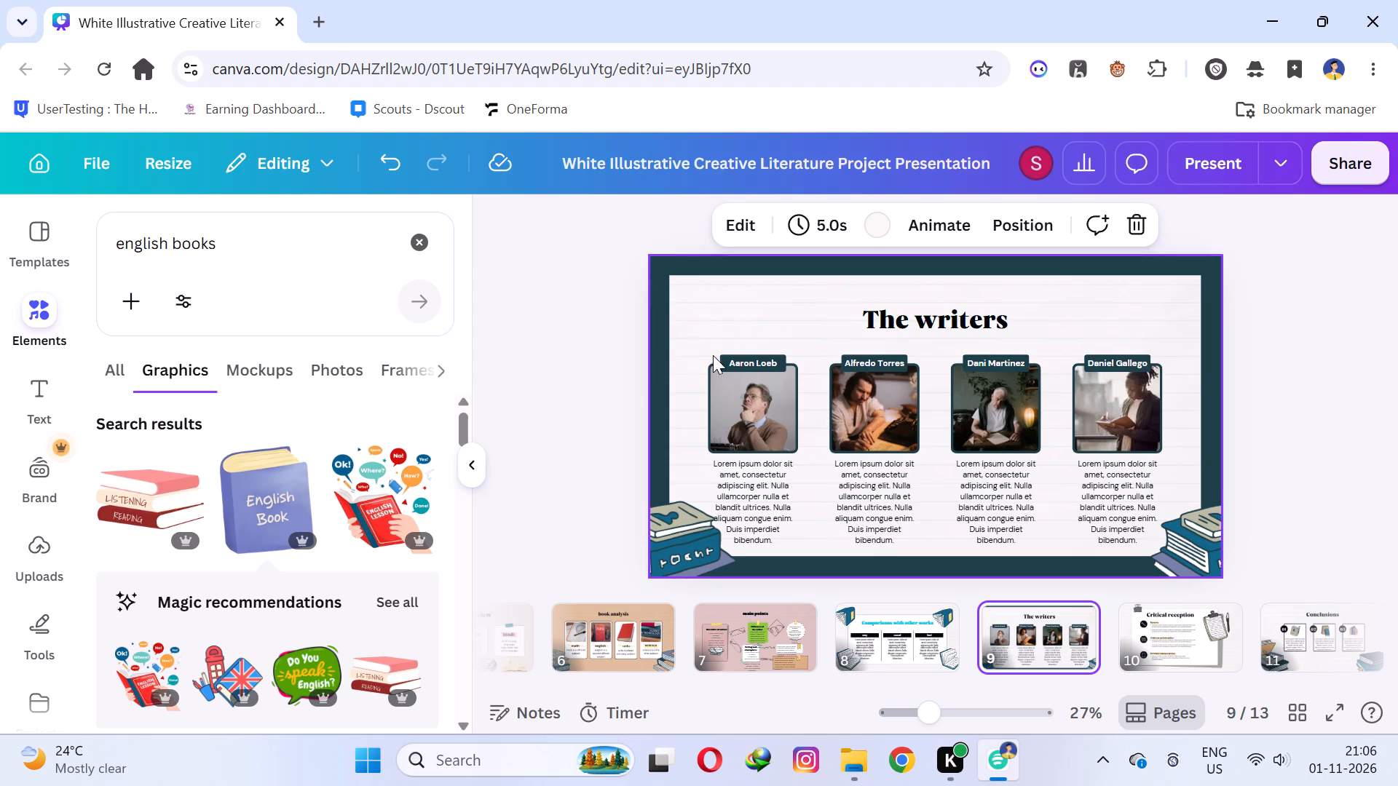
{"action": "left_click", "coordinate": [753, 397]}
{"action": "left_click", "coordinate": [601, 224]}
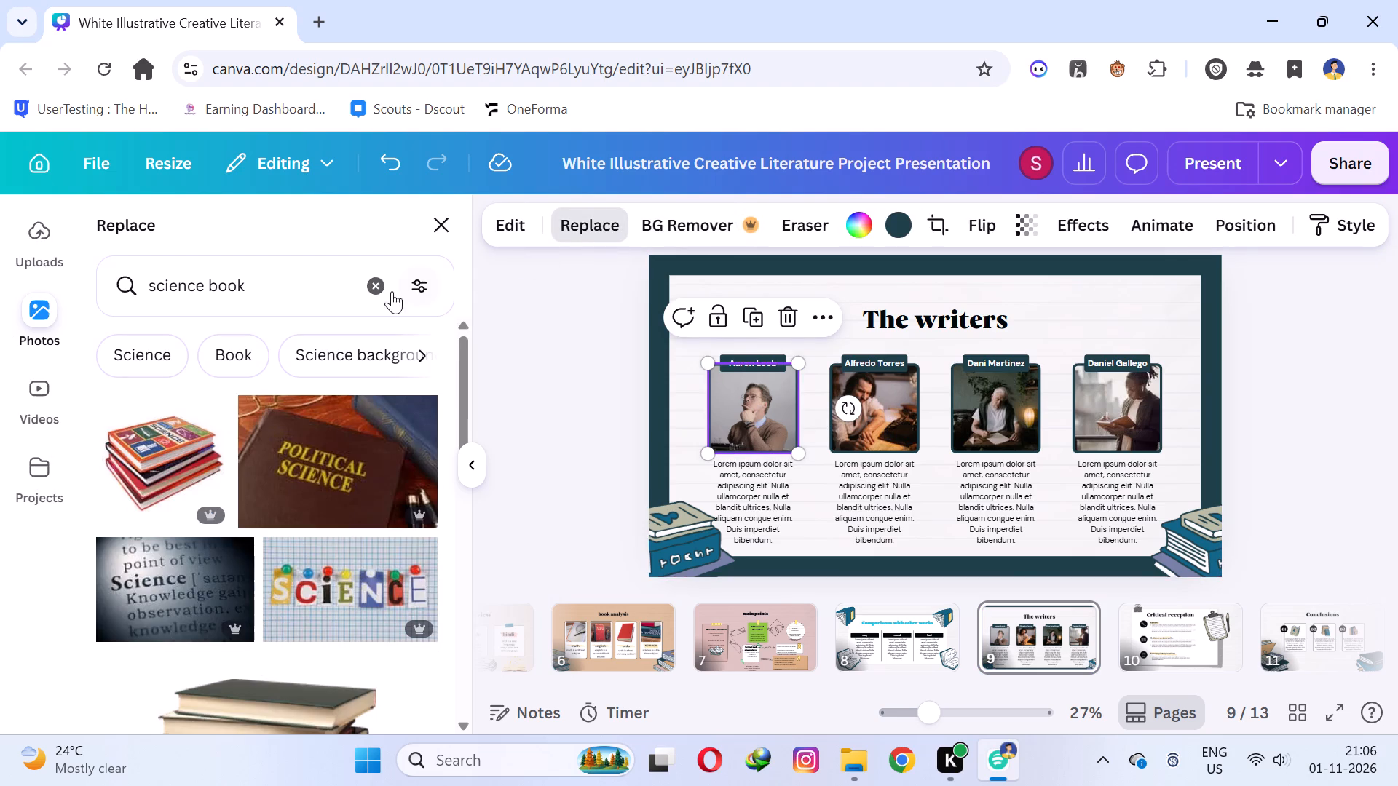
{"action": "left_click_drag", "start_coordinate": [301, 282], "coordinate": [0, 300]}
{"action": "type", "text": "einsteen"}
{"action": "key", "text": "Return"}
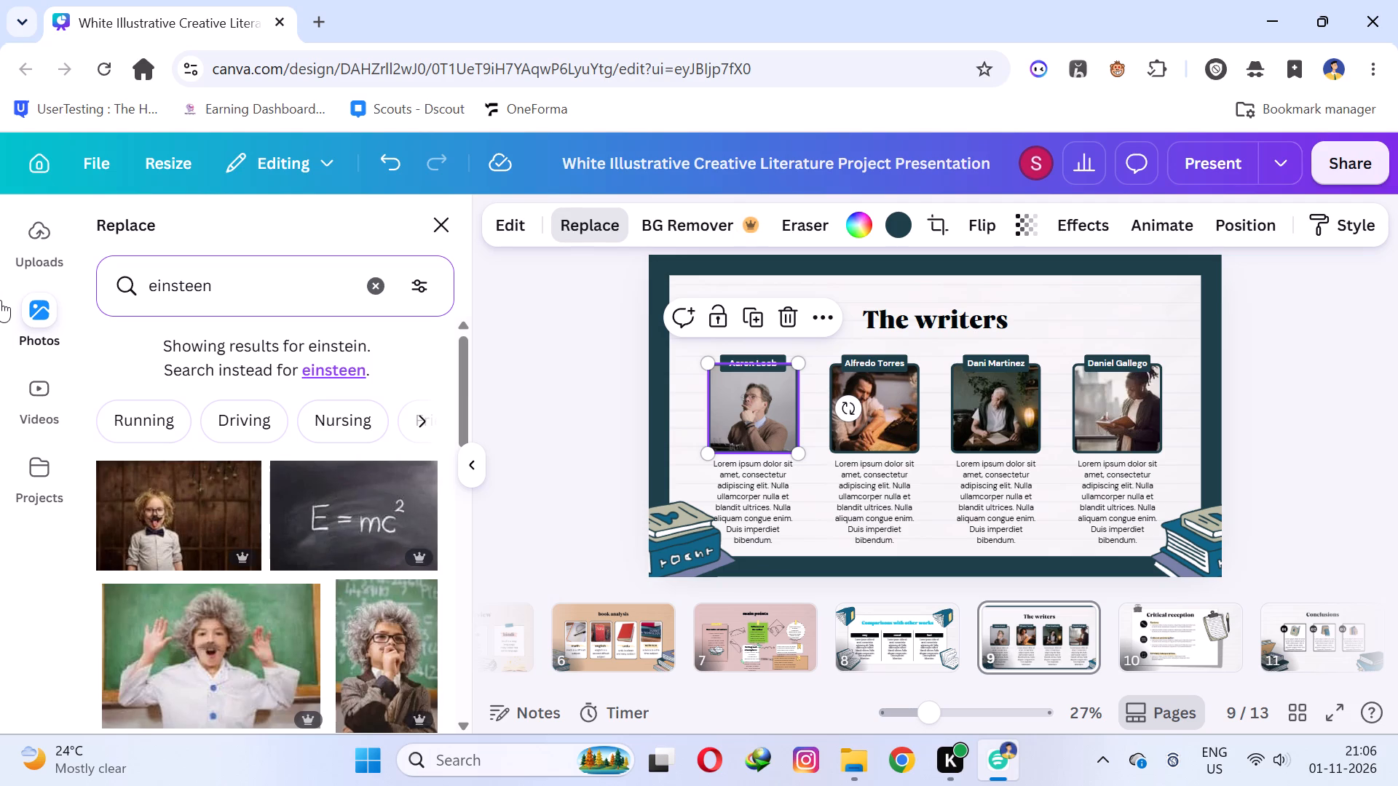
{"action": "scroll", "coordinate": [0, 438], "scroll_direction": "down", "scroll_amount": 2}
{"action": "scroll", "coordinate": [221, 585], "scroll_direction": "down", "scroll_amount": 2}
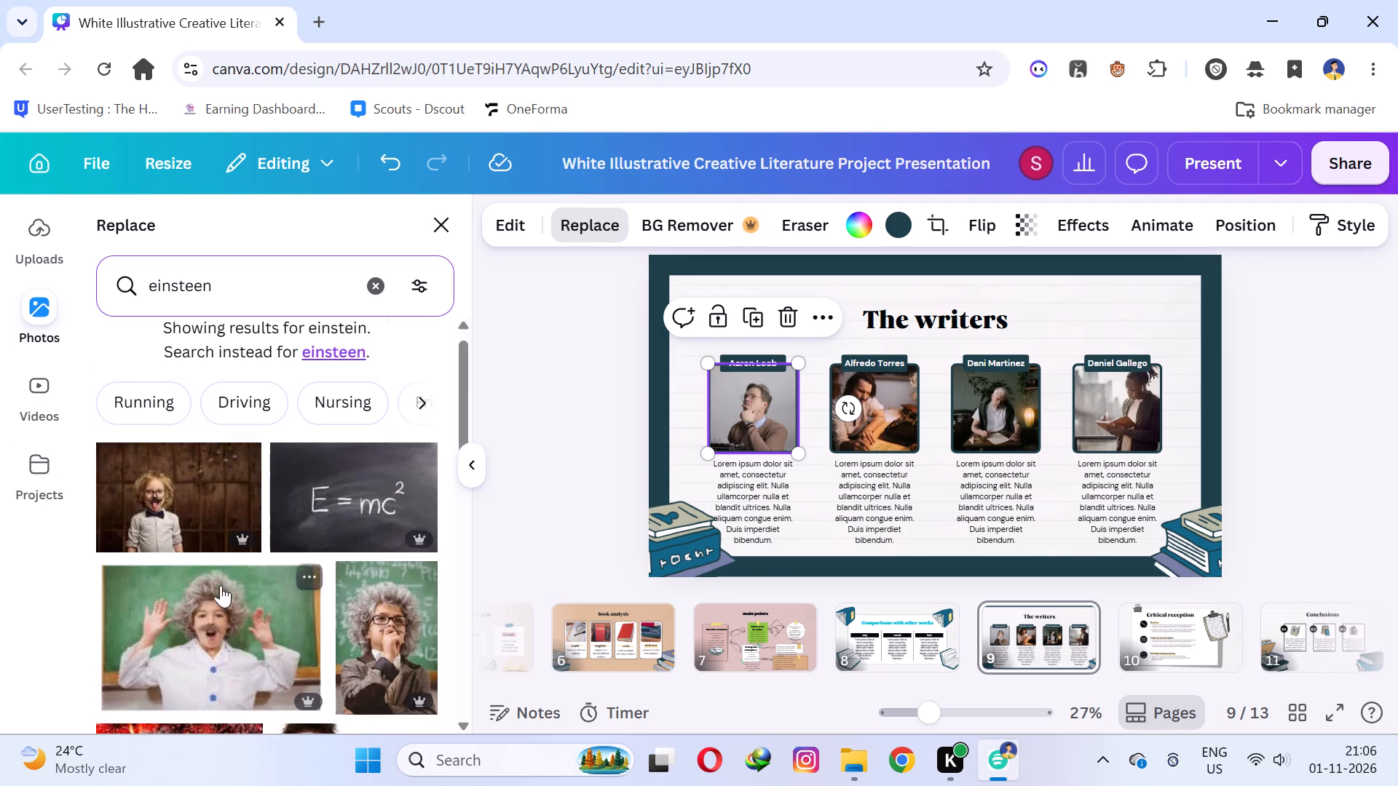
{"action": "scroll", "coordinate": [221, 585], "scroll_direction": "down", "scroll_amount": 3}
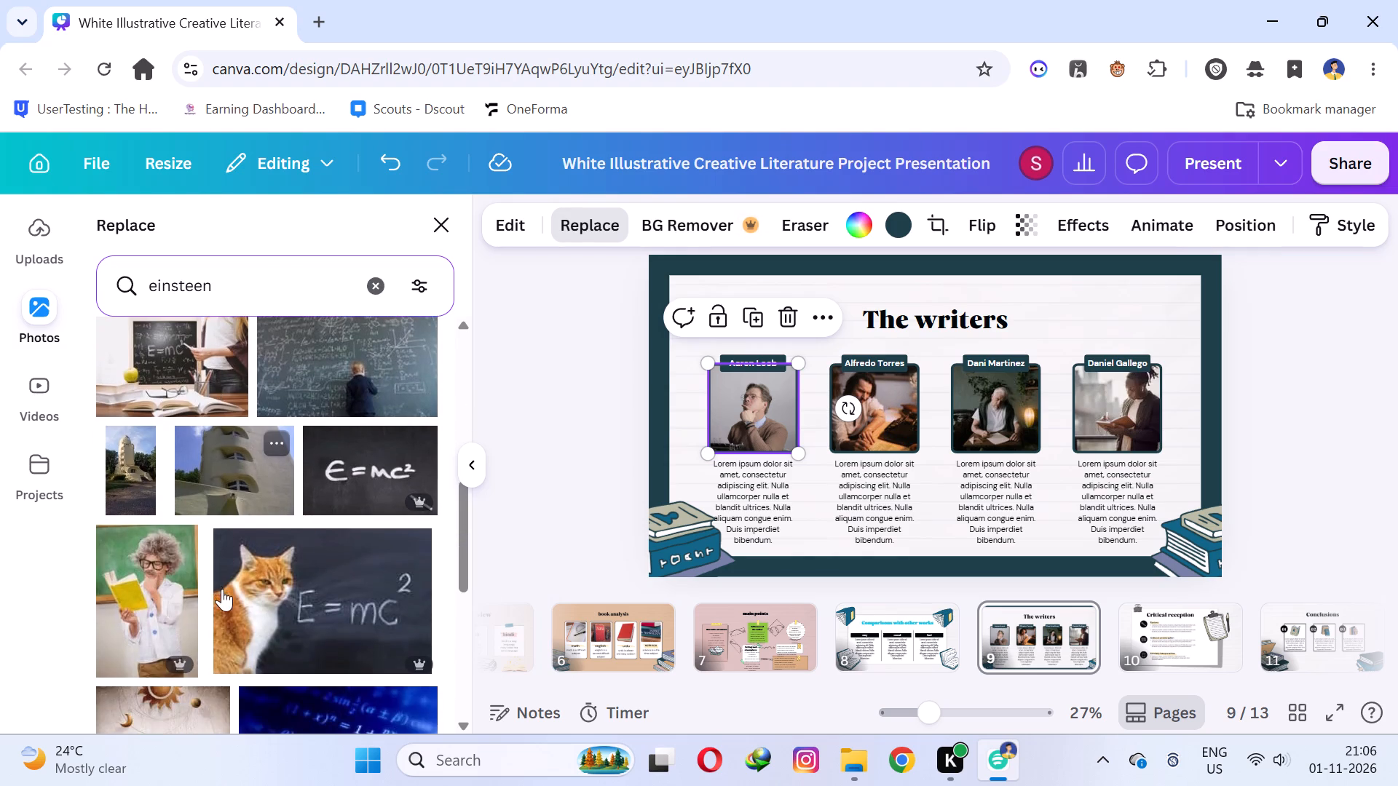
{"action": "scroll", "coordinate": [301, 670], "scroll_direction": "up", "scroll_amount": 5}
{"action": "scroll", "coordinate": [298, 653], "scroll_direction": "down", "scroll_amount": 1}
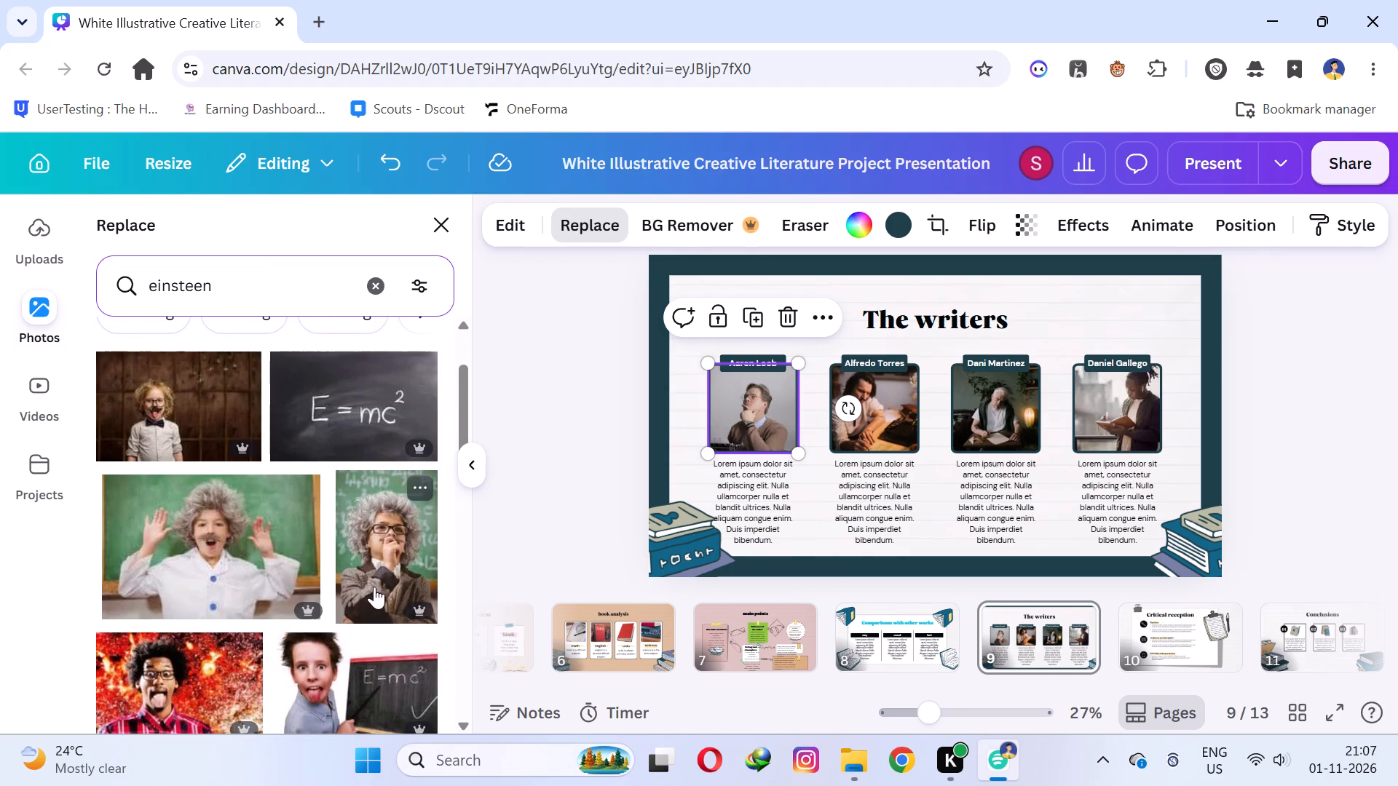
{"action": "left_click", "coordinate": [378, 579]}
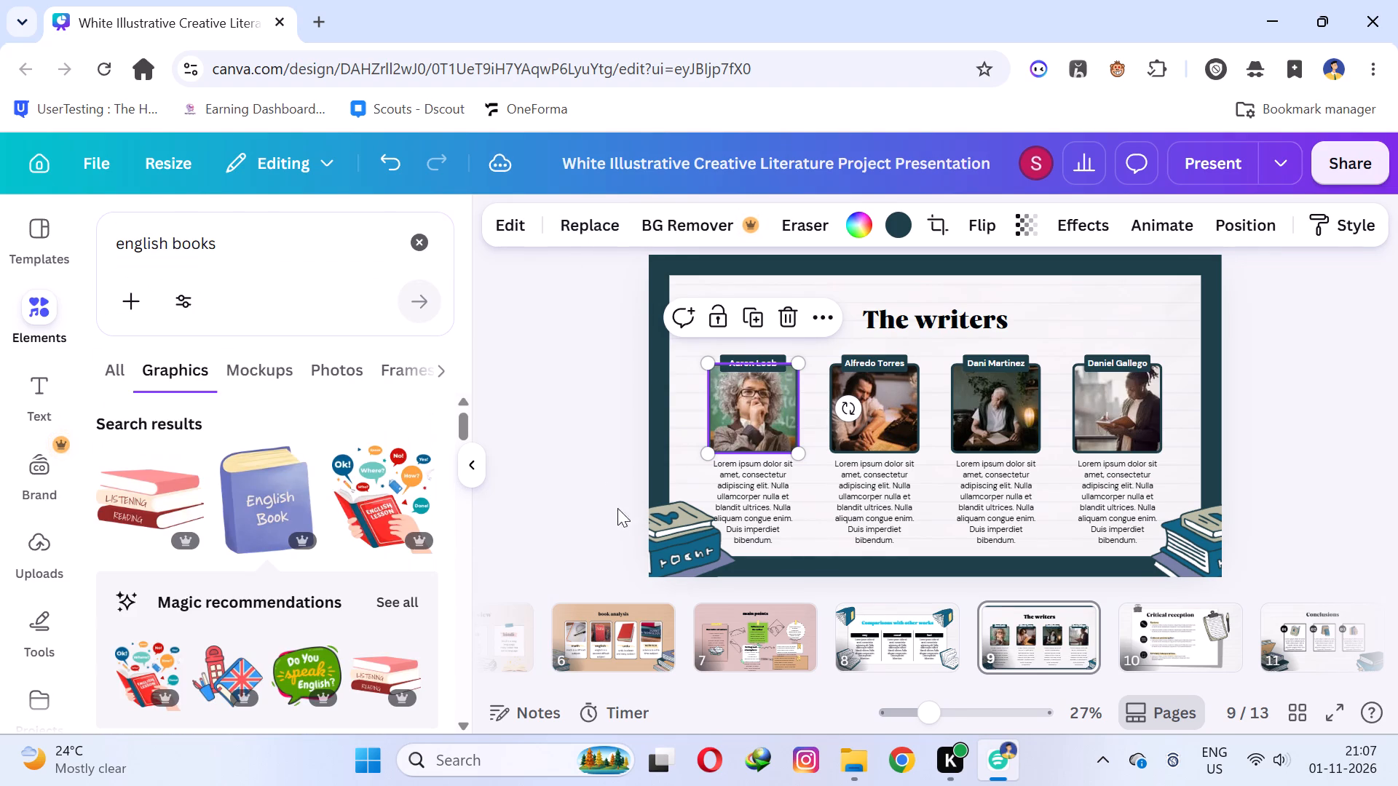
For the second writer's portrait, search the graphics for "dr.salim ali" and look through the results for a suitable picture.
{"action": "left_click", "coordinate": [889, 389]}
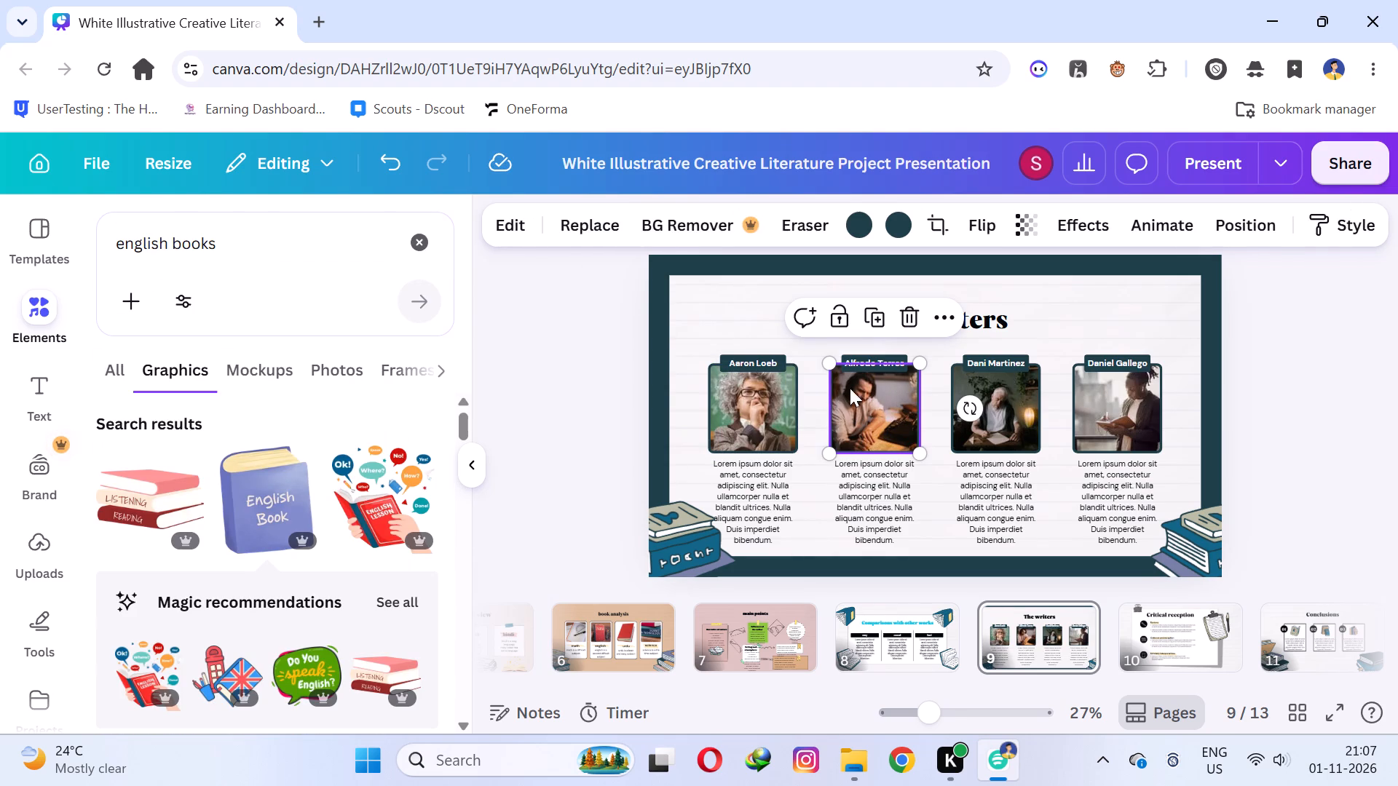
{"action": "left_click_drag", "start_coordinate": [306, 250], "coordinate": [0, 213]}
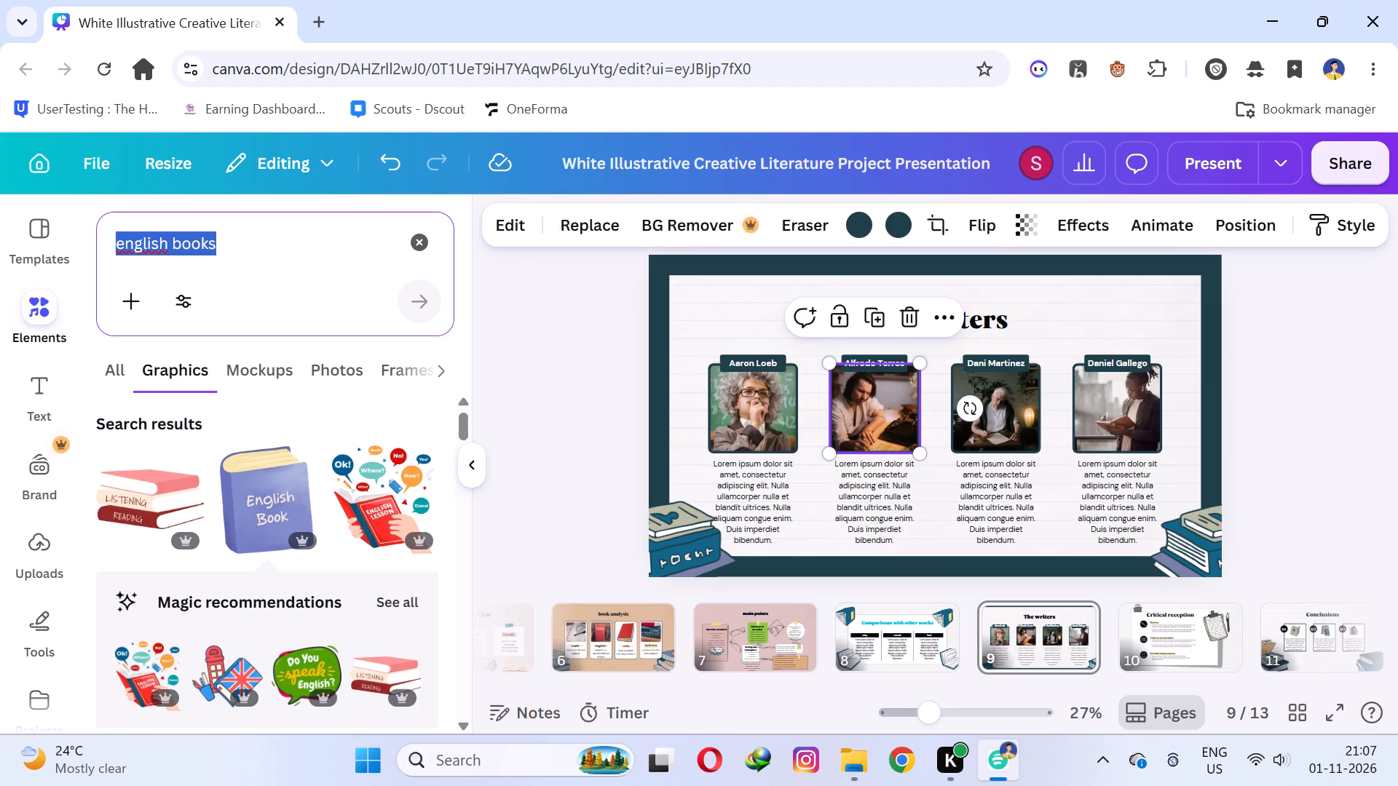
{"action": "type", "text": "ra"}
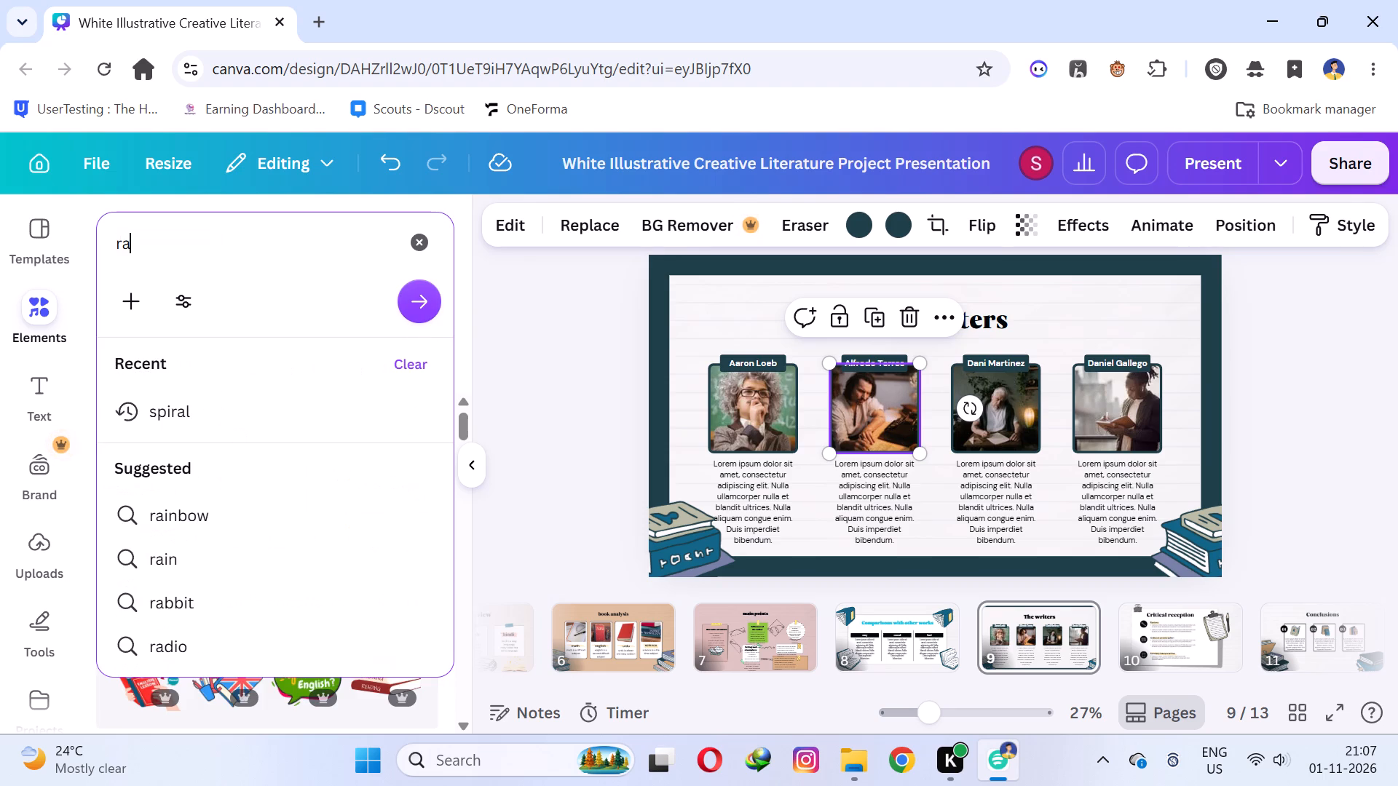
{"action": "key", "text": "BackSpace"}
{"action": "key", "text": "BackSpace"}
{"action": "key", "text": "BackSpace"}
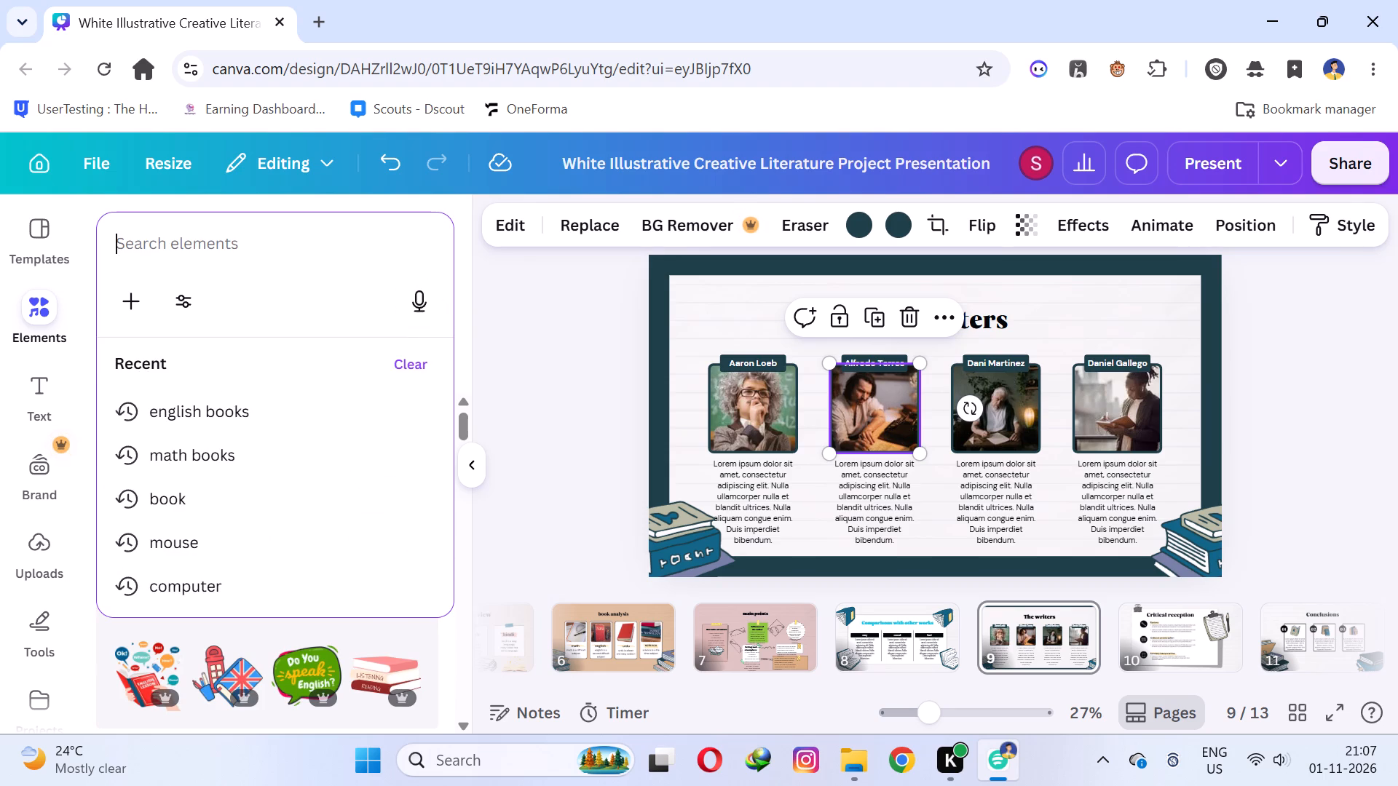
{"action": "type", "text": "dr"}
{"action": "type", "text": ".salim"}
{"action": "key", "text": "space"}
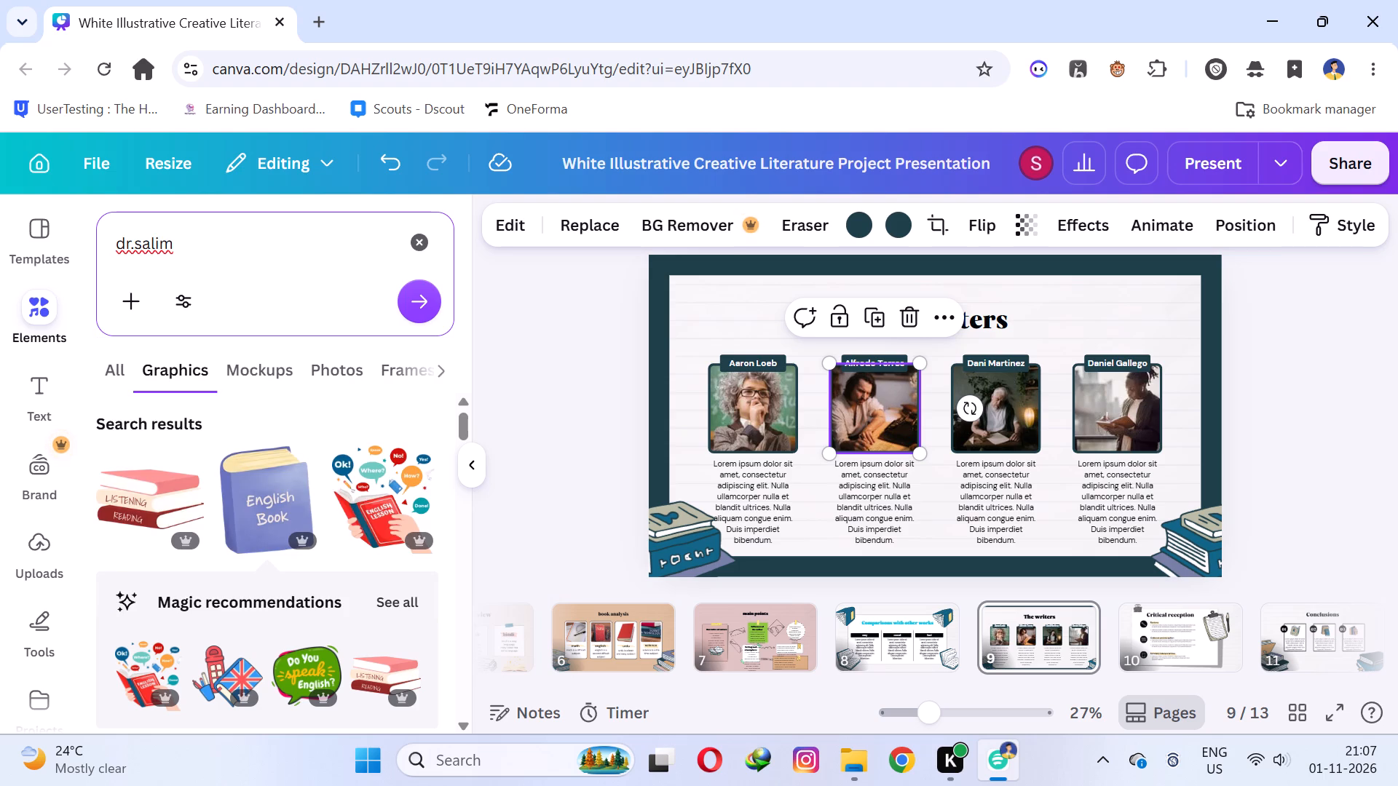
{"action": "type", "text": "ali"}
{"action": "key", "text": "Return"}
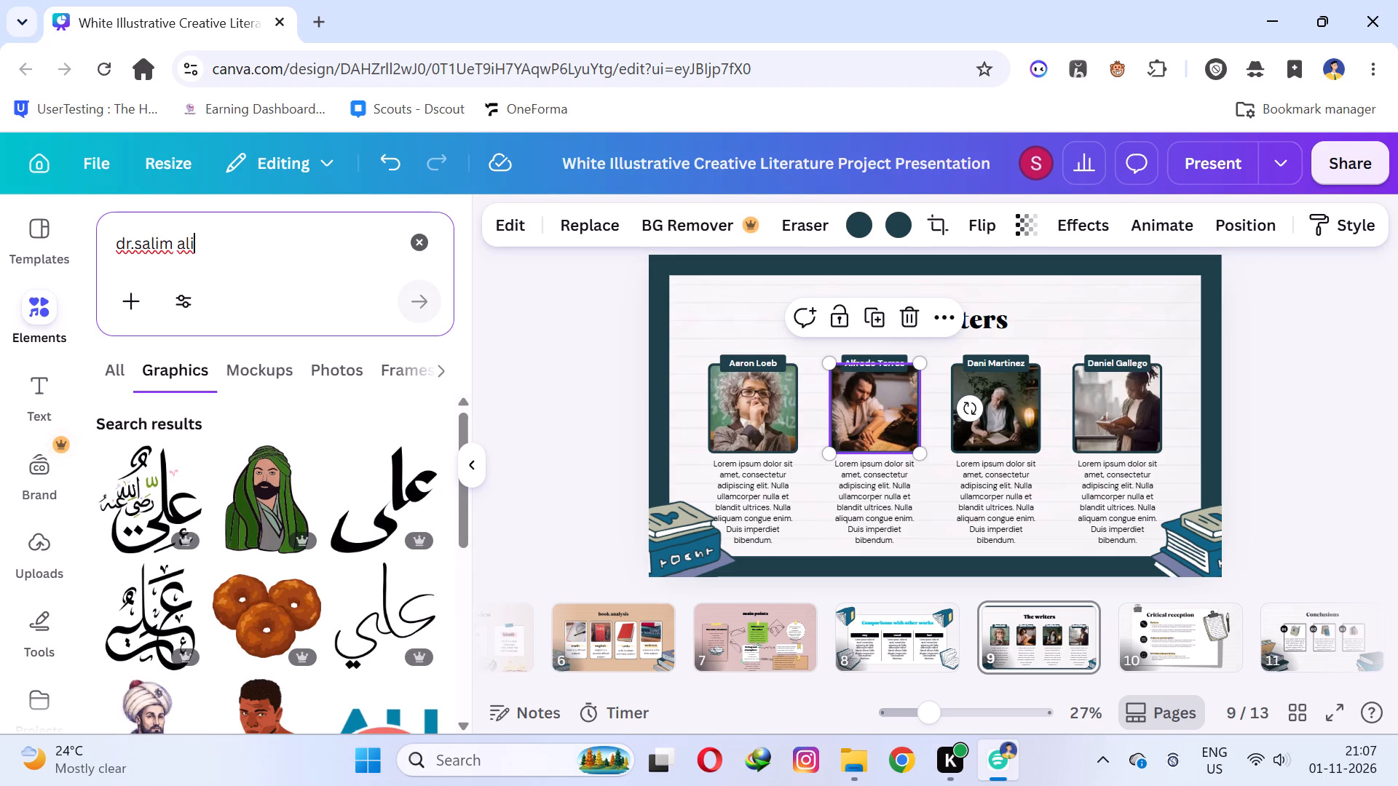
{"action": "scroll", "coordinate": [253, 531], "scroll_direction": "down", "scroll_amount": 3}
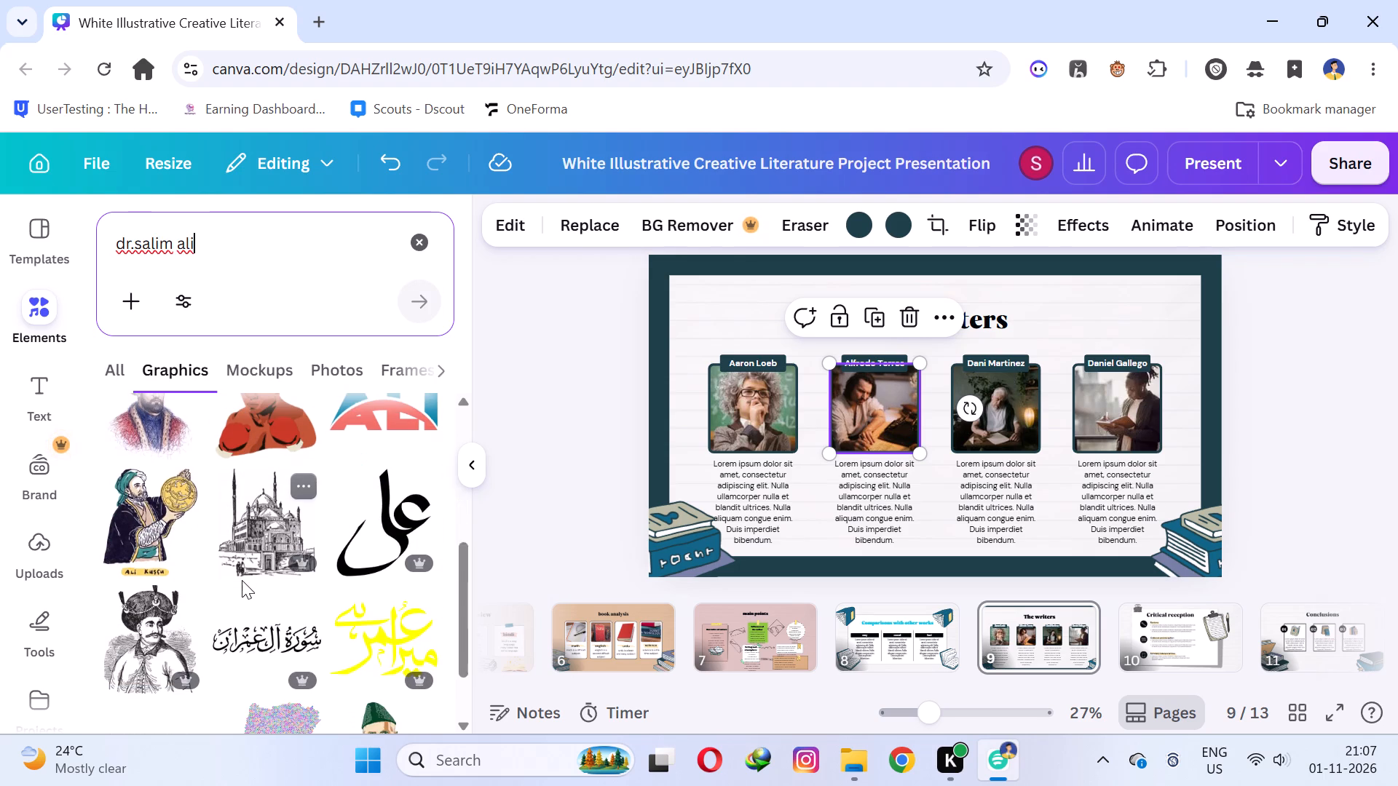
{"action": "scroll", "coordinate": [242, 580], "scroll_direction": "up", "scroll_amount": 1}
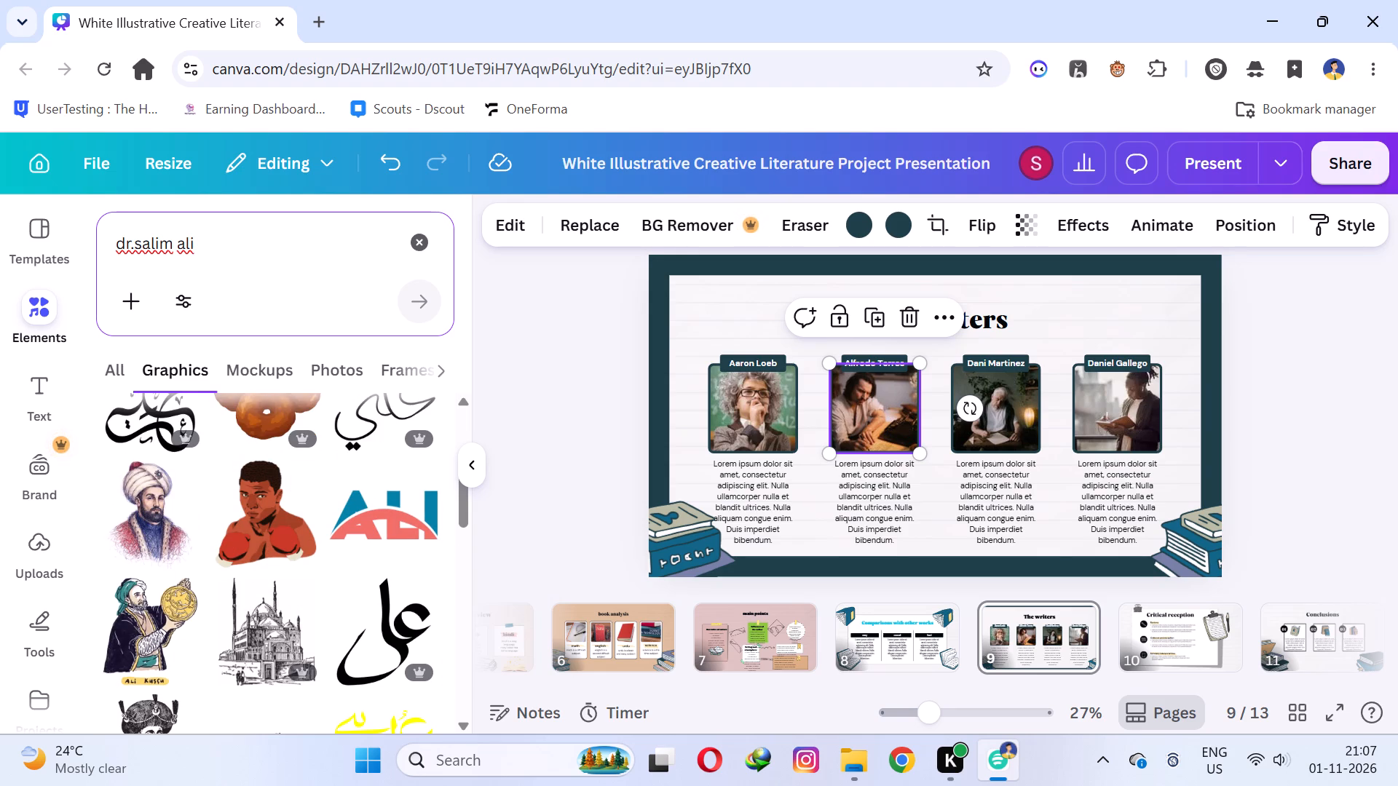
Search the graphics for "apj kalam" as an alternative picture for the second writer.
{"action": "left_click_drag", "start_coordinate": [217, 252], "coordinate": [68, 247]}
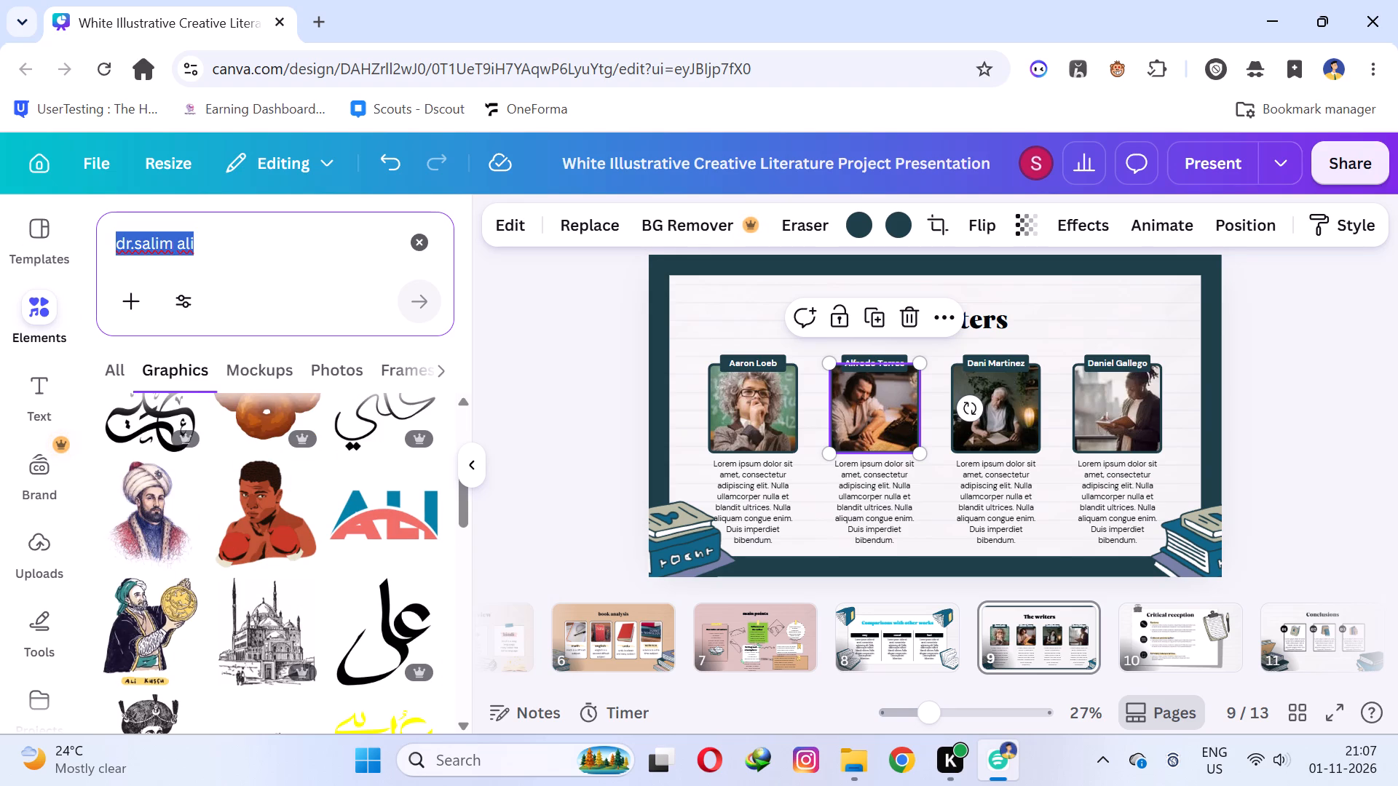
{"action": "key", "text": "BackSpace"}
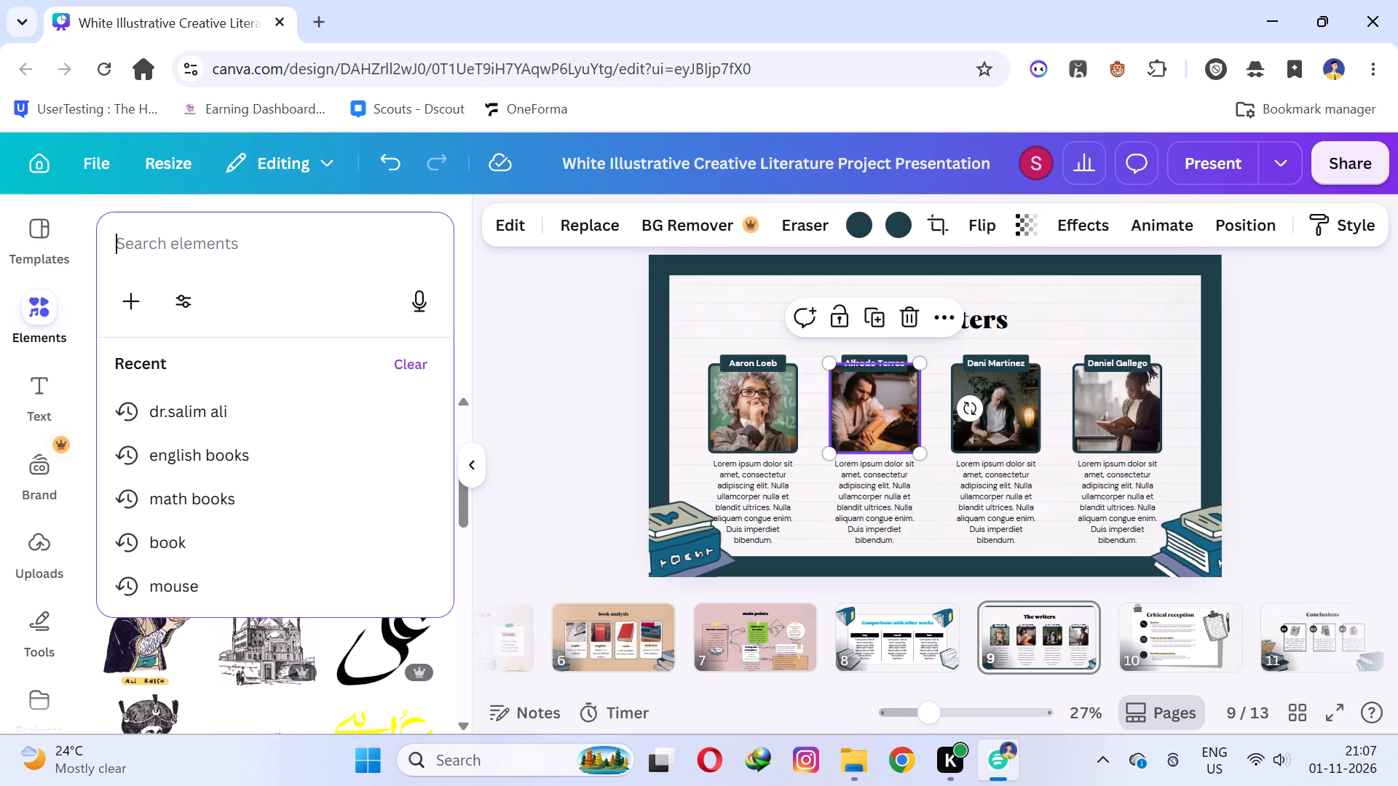
{"action": "type", "text": "apj kalma"}
{"action": "key", "text": "BackSpace"}
{"action": "key", "text": "BackSpace"}
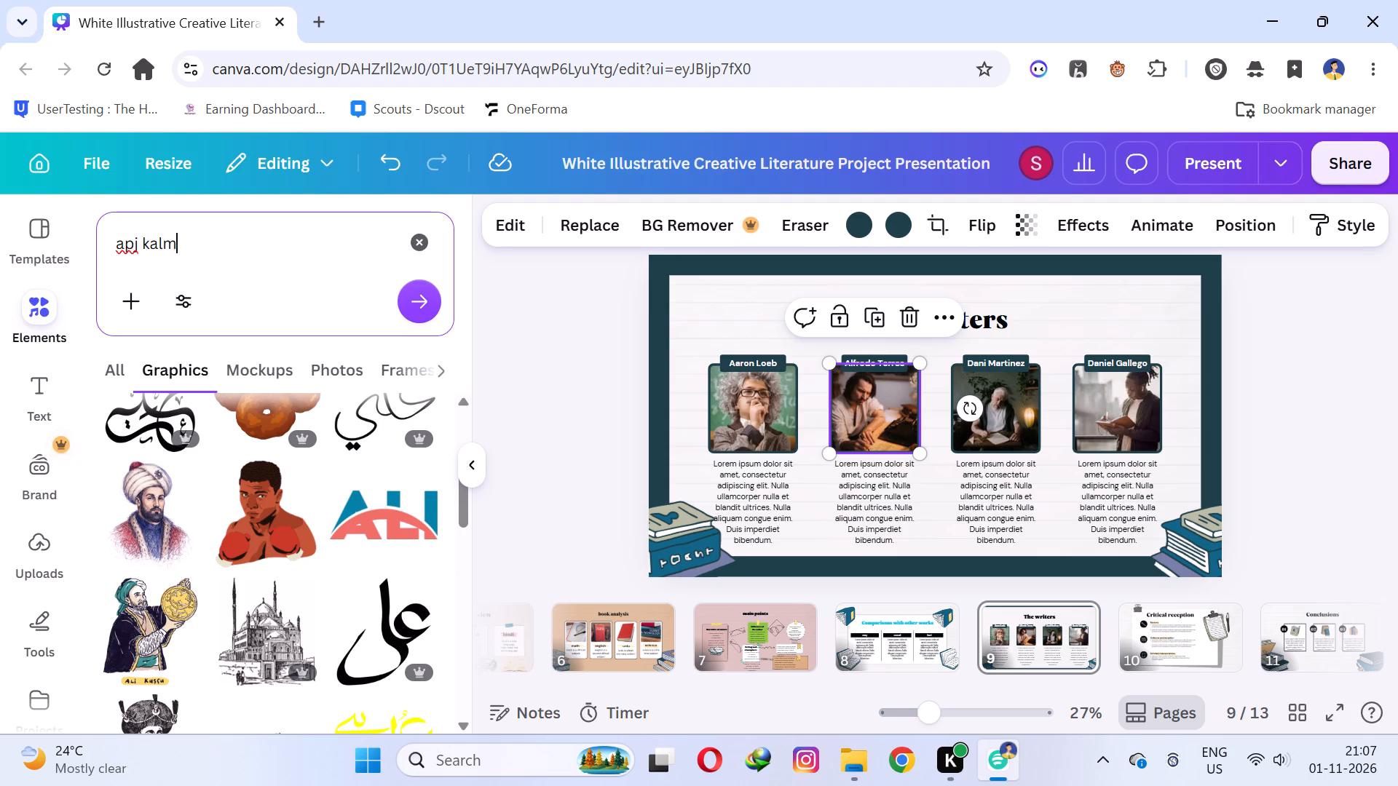
{"action": "key", "text": "BackSpace"}
{"action": "type", "text": "lam"}
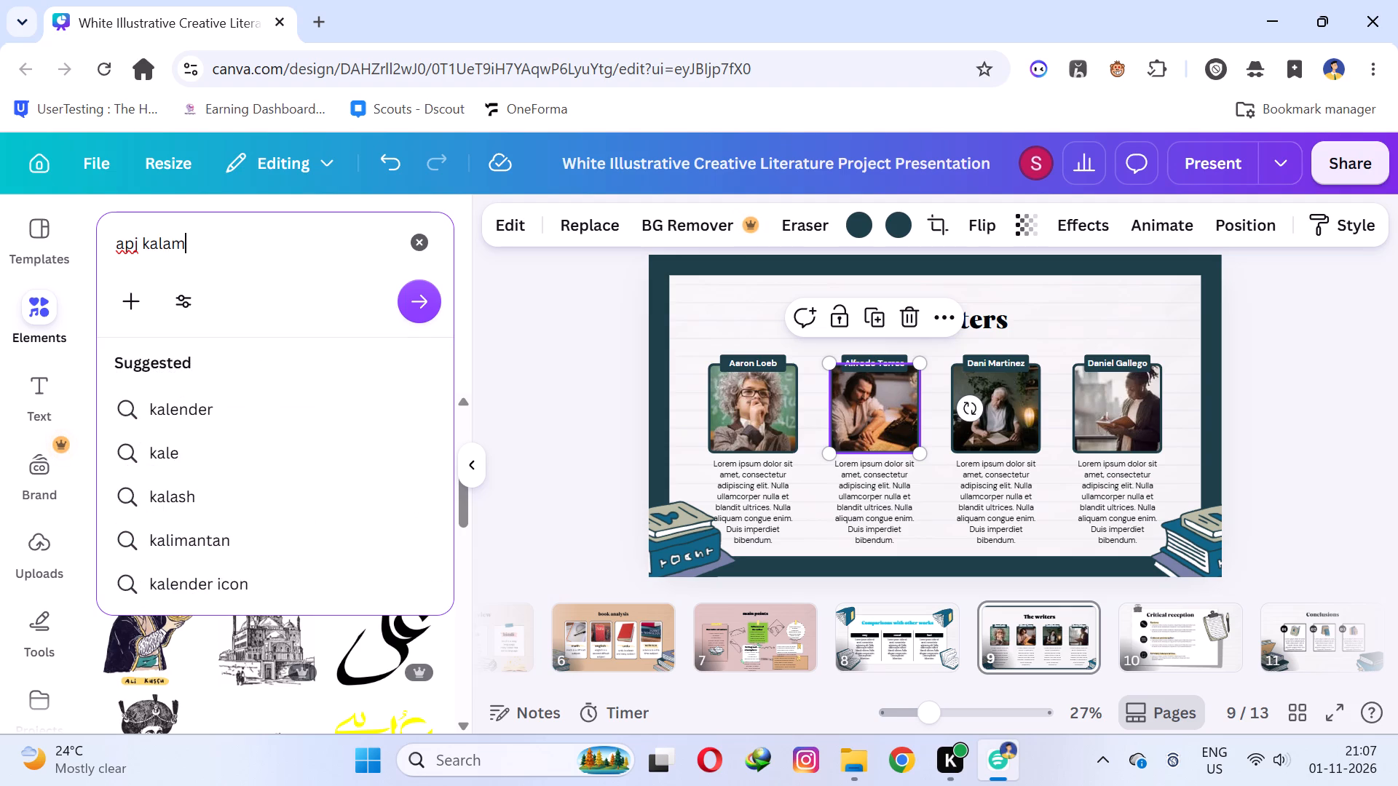
{"action": "key", "text": "Return"}
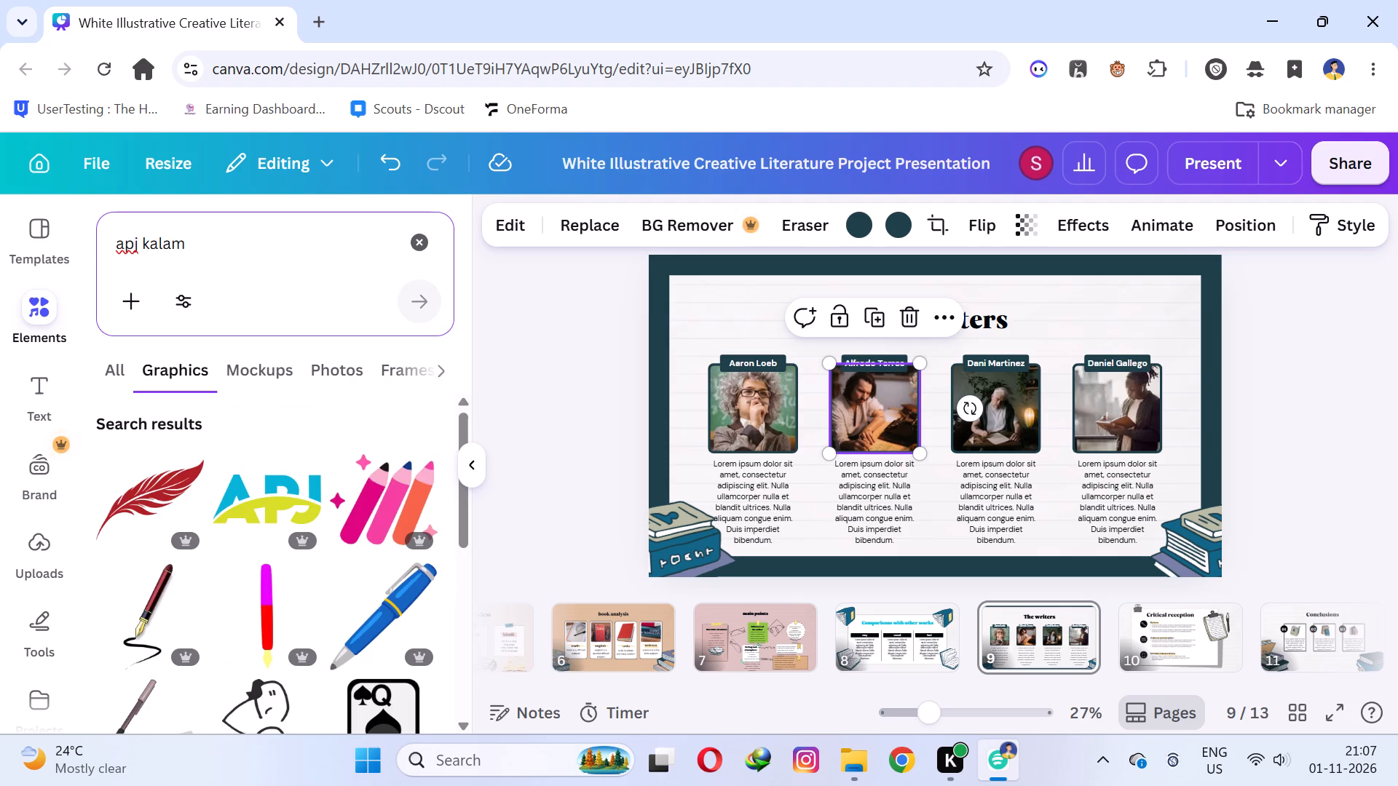
Search the graphics for "abdul kalam" and examine the results for a portrait suited to the second writer.
{"action": "left_click_drag", "start_coordinate": [244, 252], "coordinate": [0, 230]}
{"action": "type", "text": "abdul"}
{"action": "key", "text": "space"}
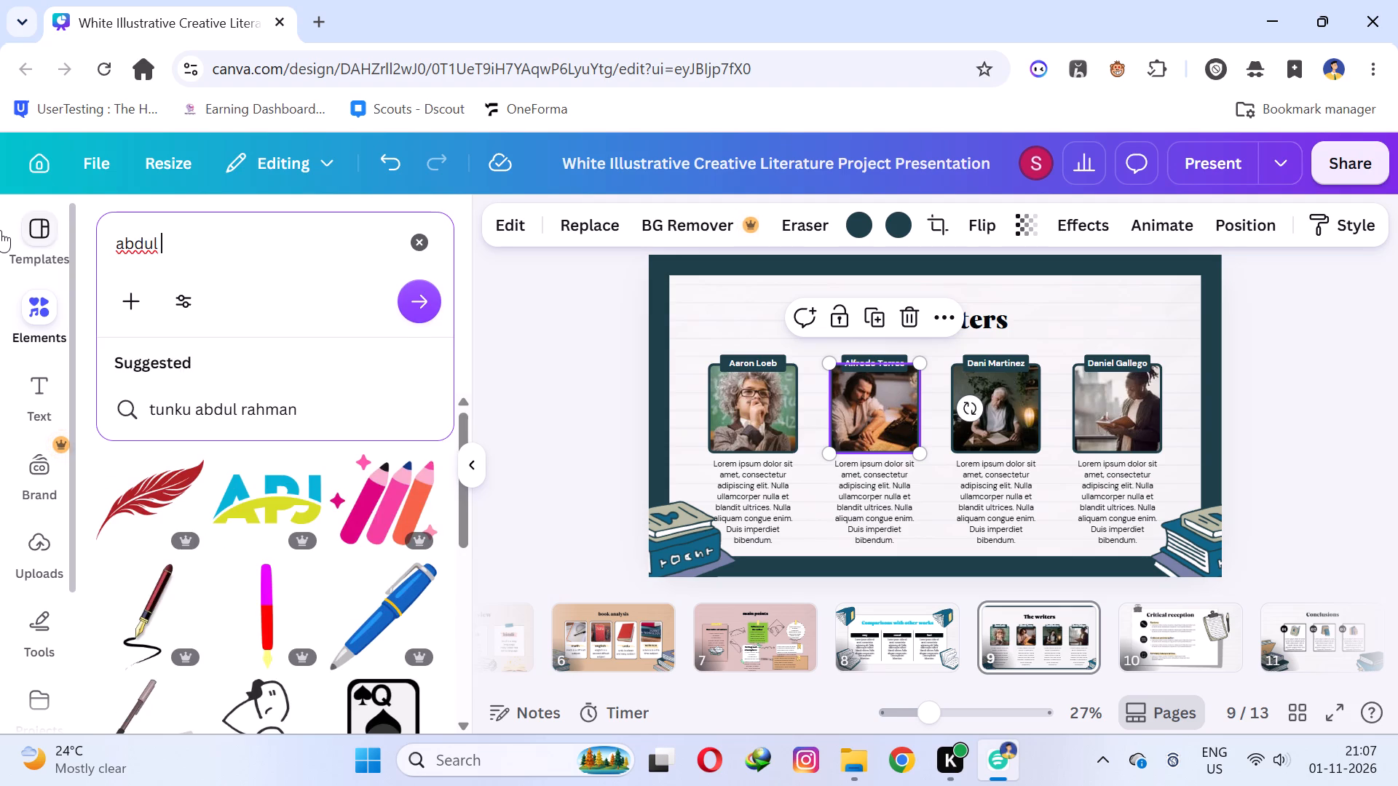
{"action": "type", "text": "kalam"}
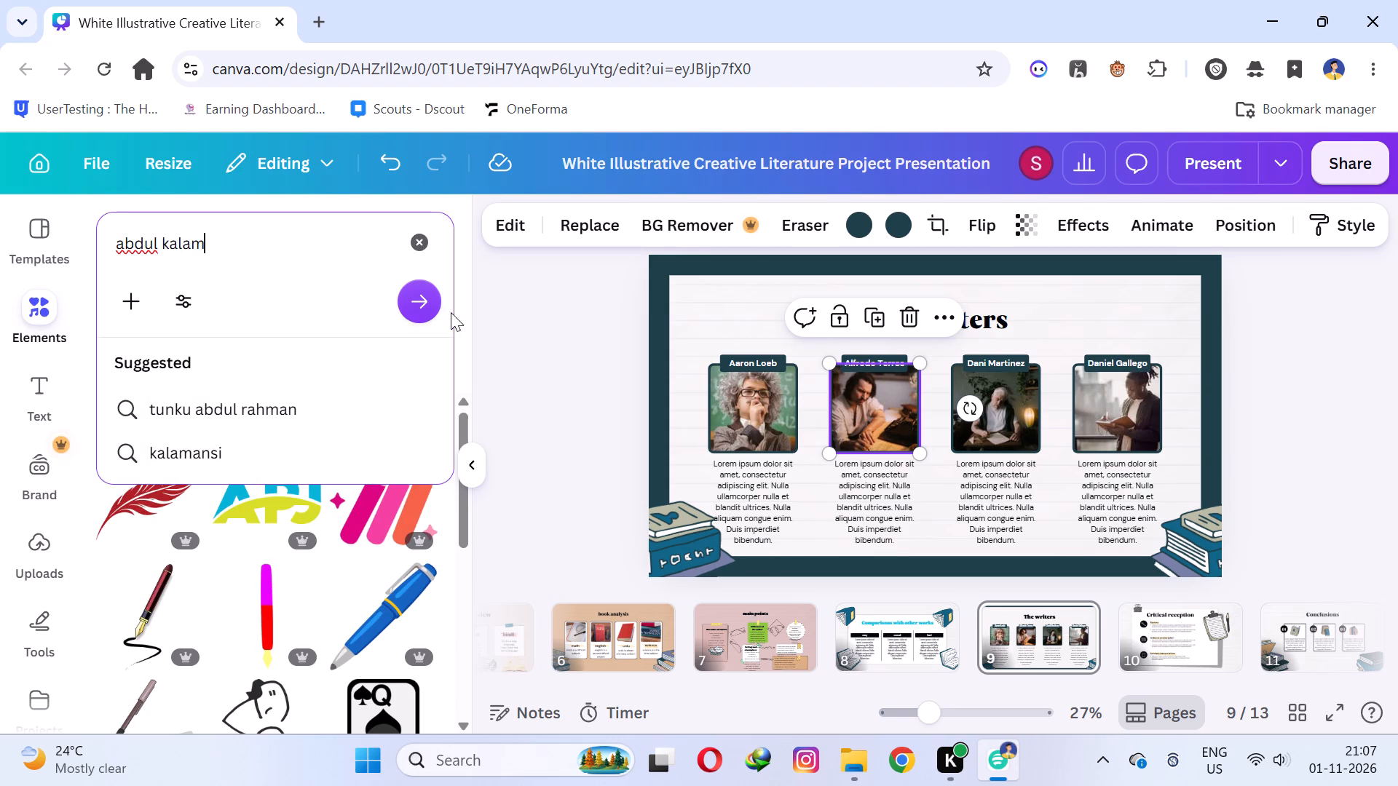
{"action": "left_click", "coordinate": [417, 303]}
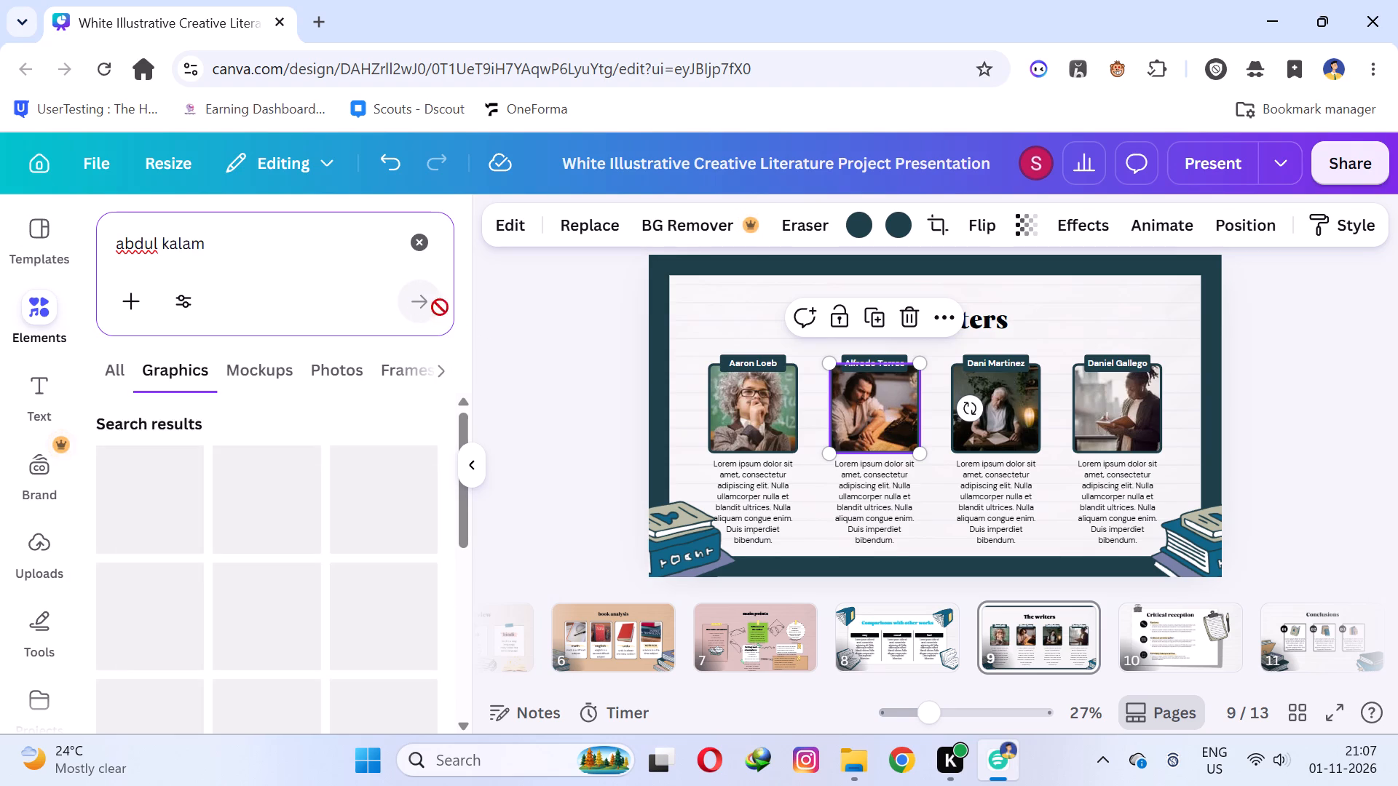
{"action": "scroll", "coordinate": [191, 465], "scroll_direction": "down", "scroll_amount": 1}
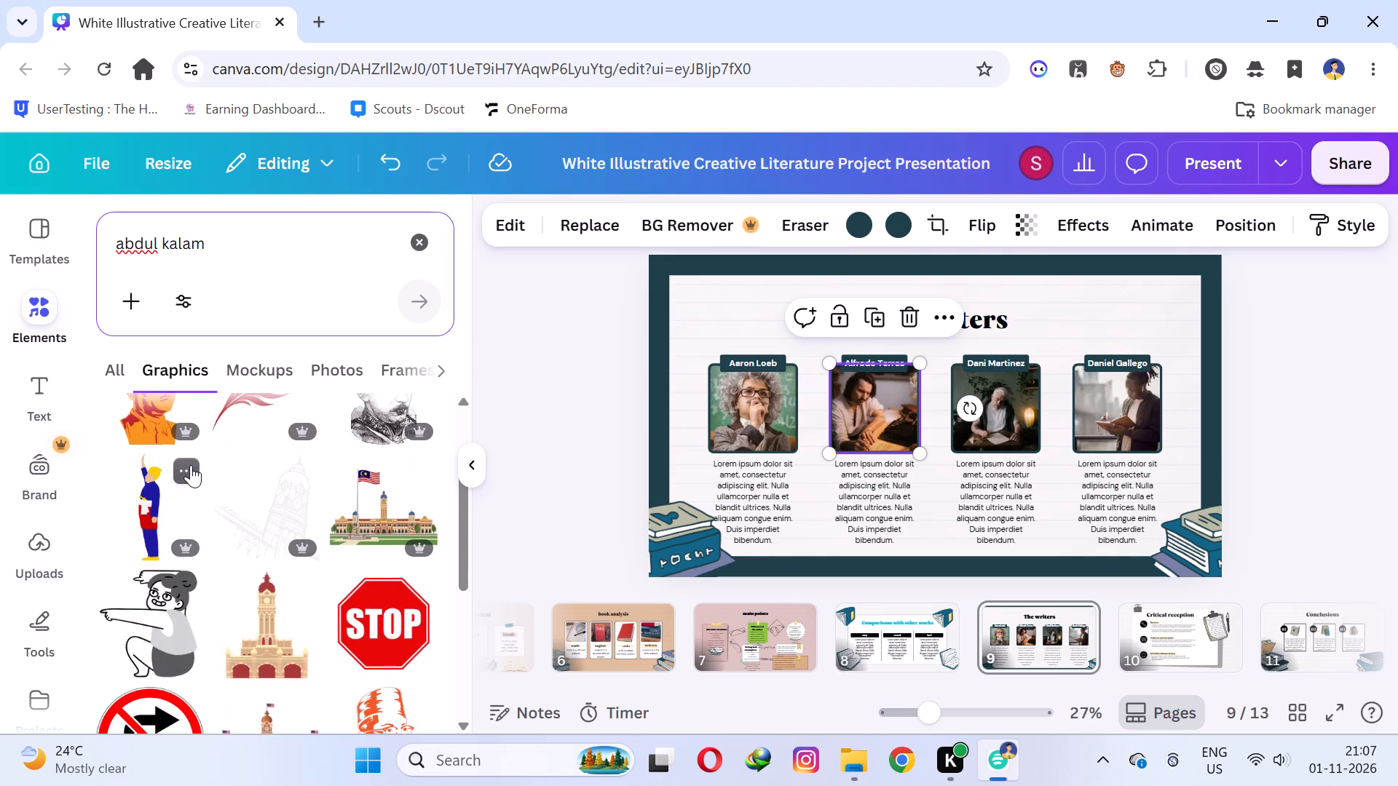
{"action": "scroll", "coordinate": [191, 465], "scroll_direction": "up", "scroll_amount": 1}
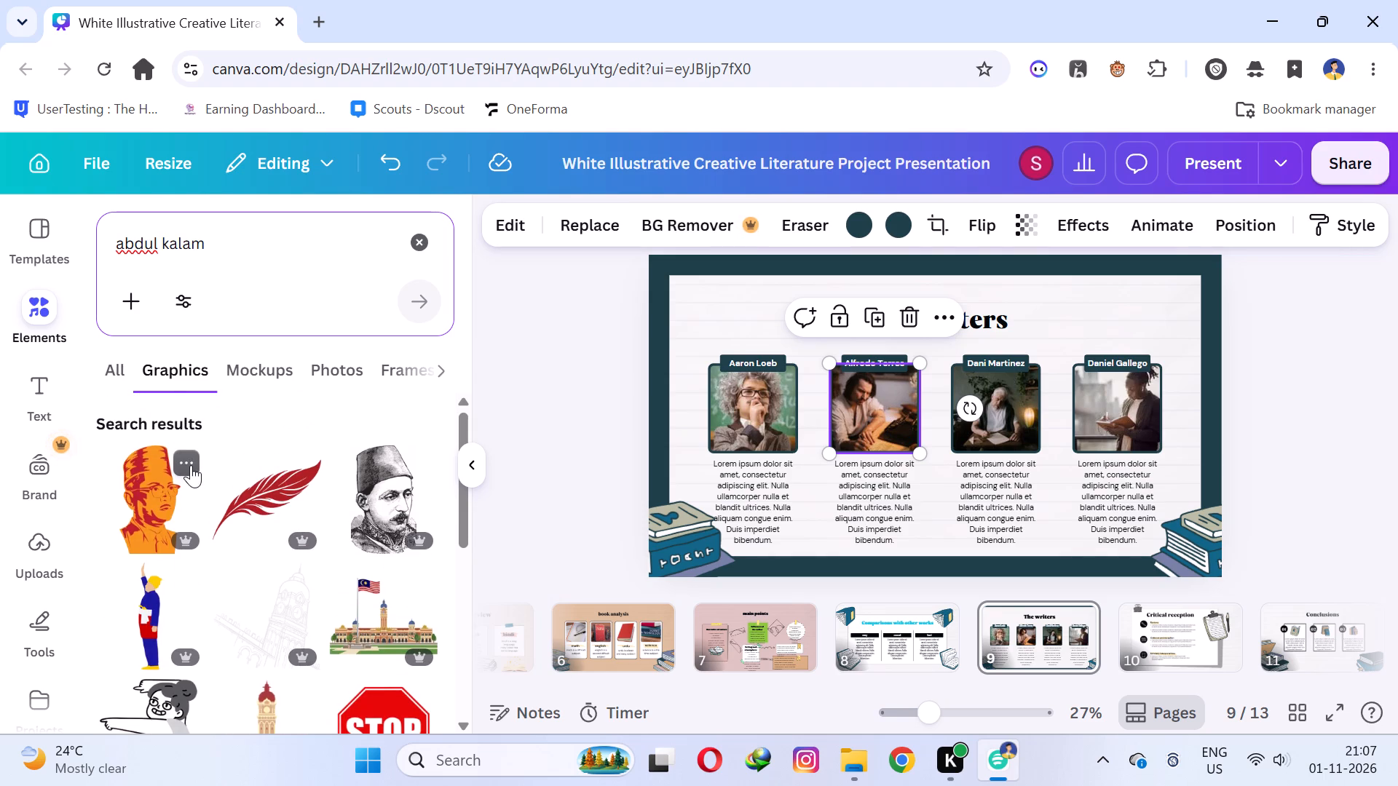
{"action": "scroll", "coordinate": [191, 465], "scroll_direction": "down", "scroll_amount": 3}
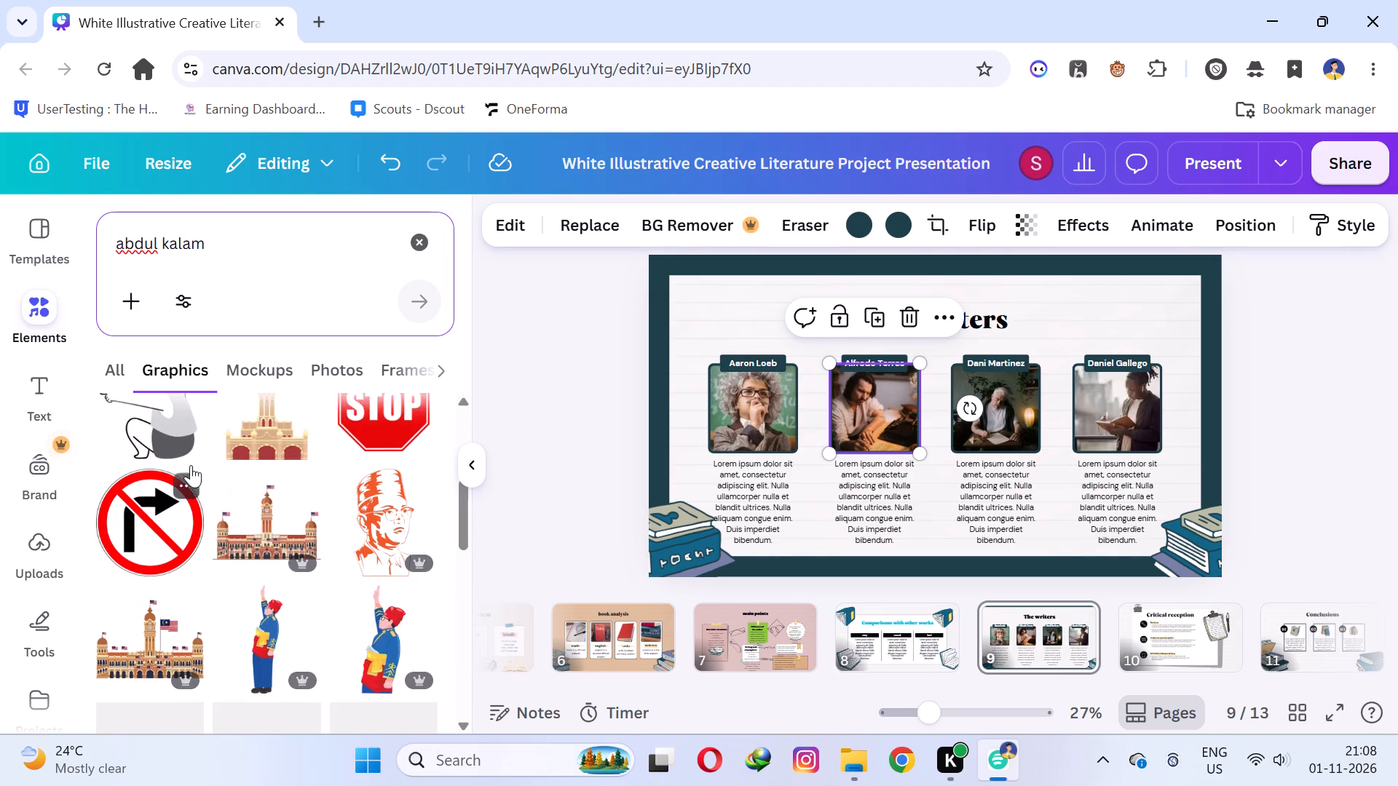
{"action": "scroll", "coordinate": [191, 465], "scroll_direction": "down", "scroll_amount": 2}
{"action": "scroll", "coordinate": [191, 465], "scroll_direction": "up", "scroll_amount": 1}
{"action": "scroll", "coordinate": [195, 467], "scroll_direction": "down", "scroll_amount": 1}
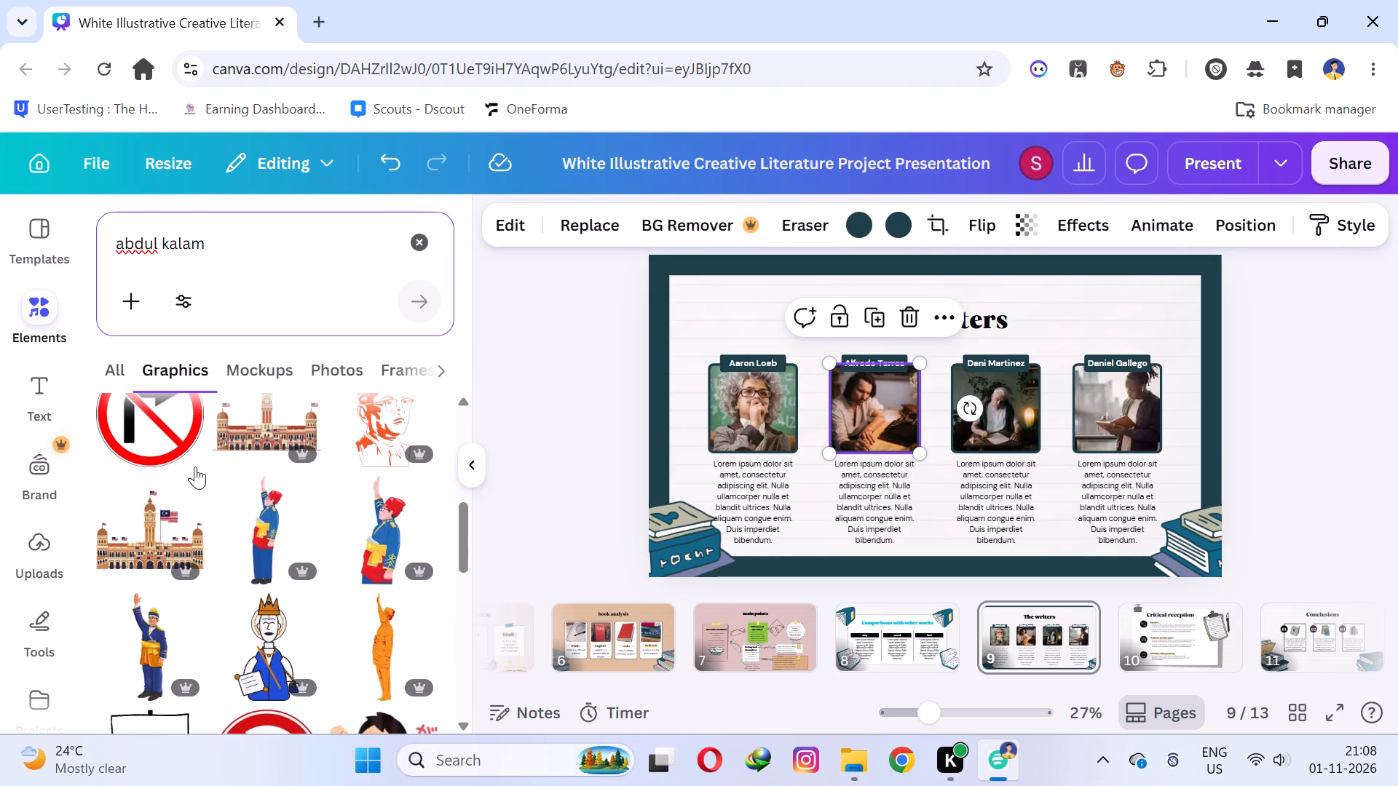
{"action": "scroll", "coordinate": [109, 533], "scroll_direction": "down", "scroll_amount": 3}
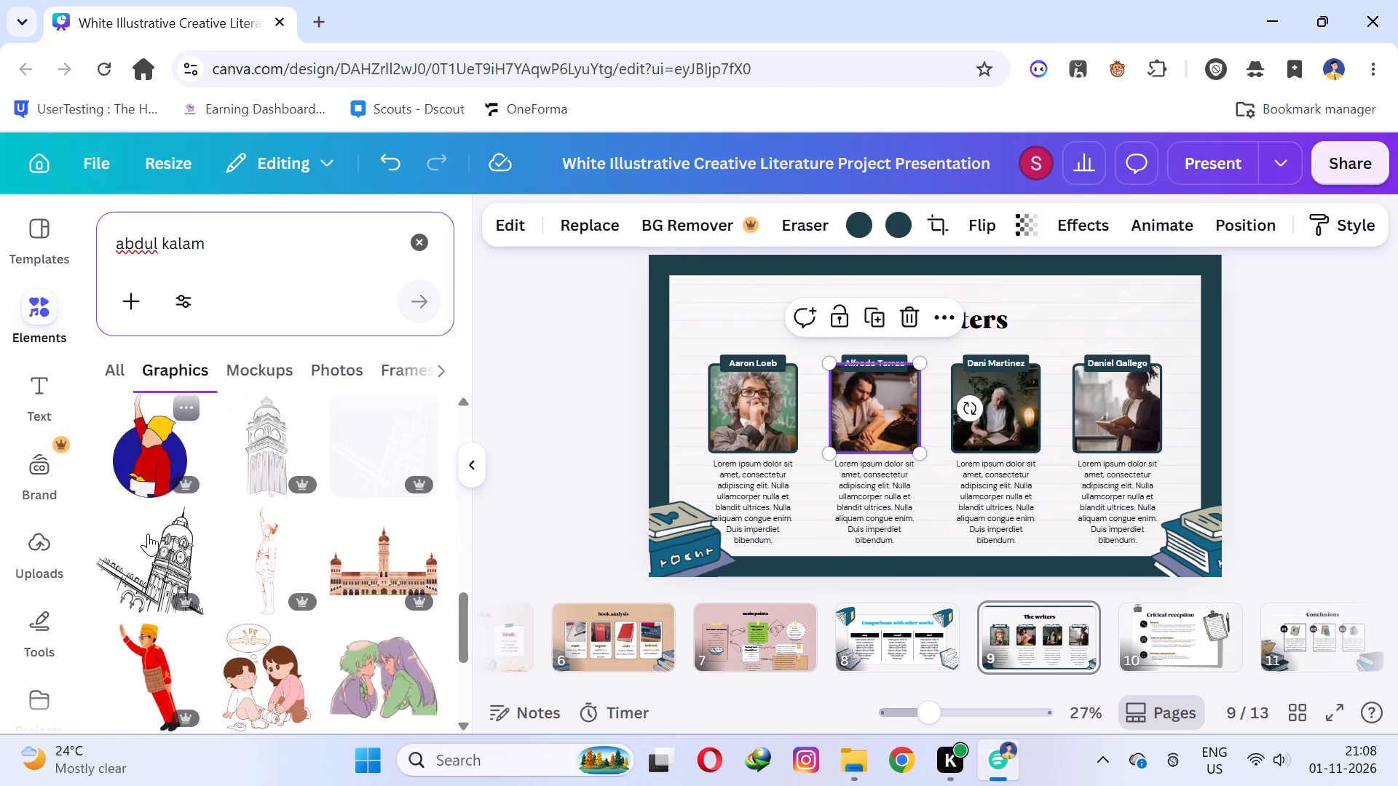
{"action": "scroll", "coordinate": [256, 538], "scroll_direction": "down", "scroll_amount": 5}
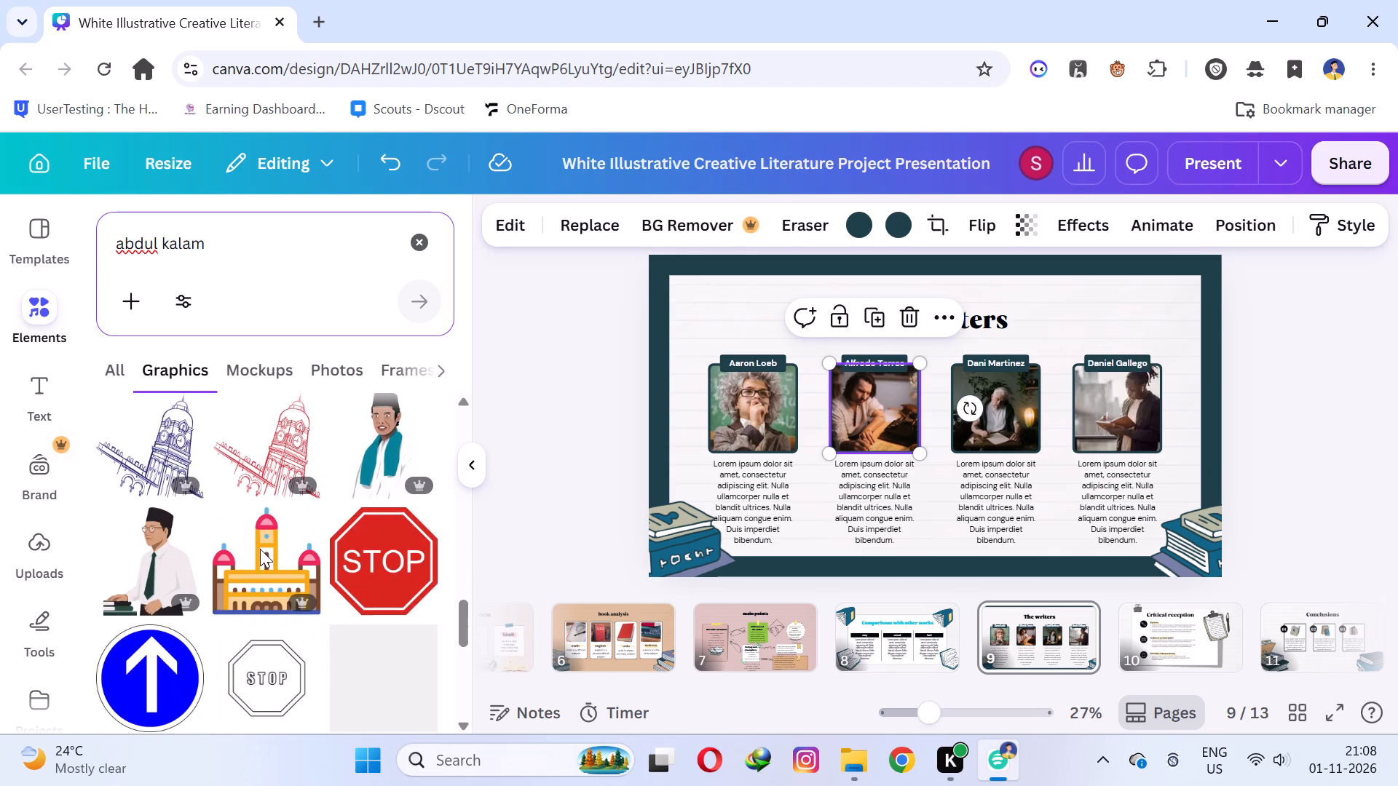
{"action": "scroll", "coordinate": [262, 542], "scroll_direction": "up", "scroll_amount": 8}
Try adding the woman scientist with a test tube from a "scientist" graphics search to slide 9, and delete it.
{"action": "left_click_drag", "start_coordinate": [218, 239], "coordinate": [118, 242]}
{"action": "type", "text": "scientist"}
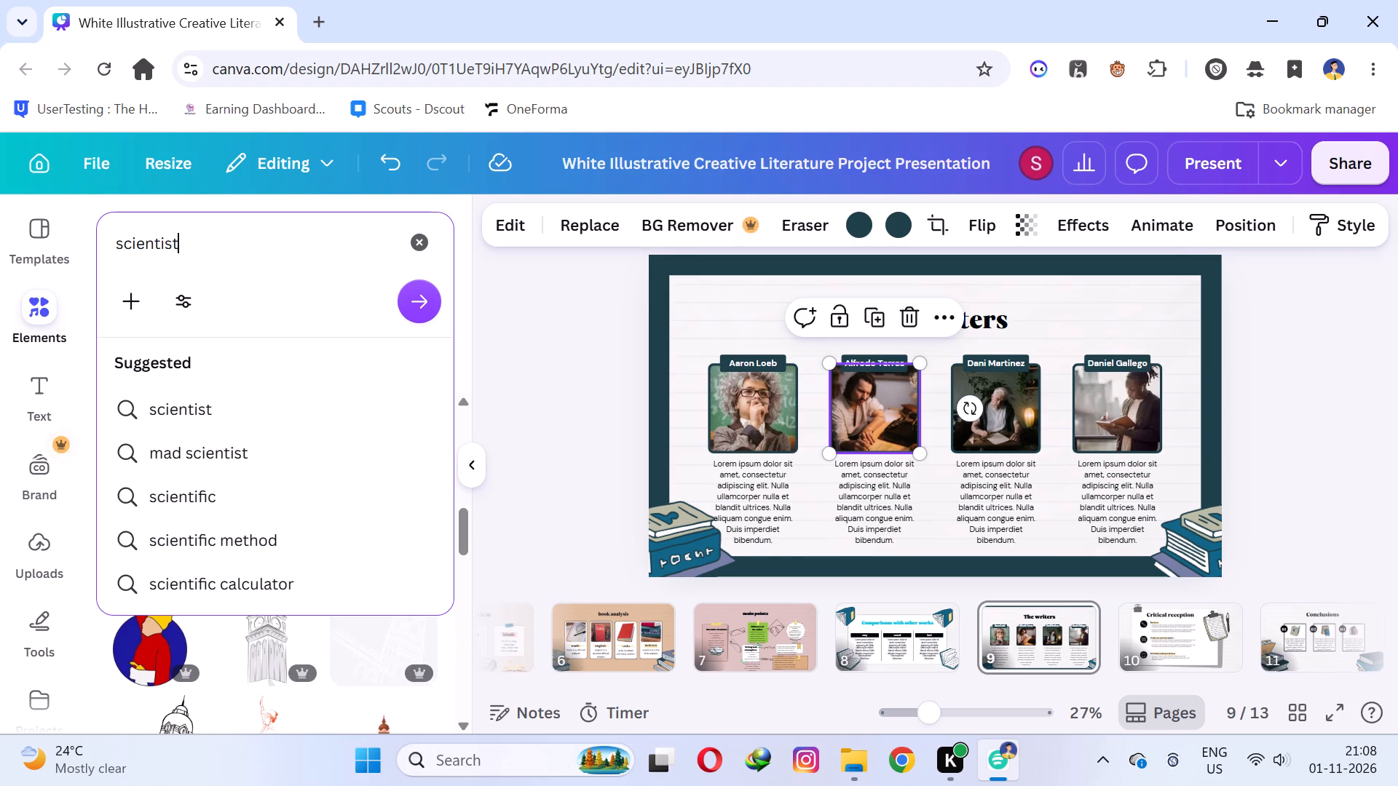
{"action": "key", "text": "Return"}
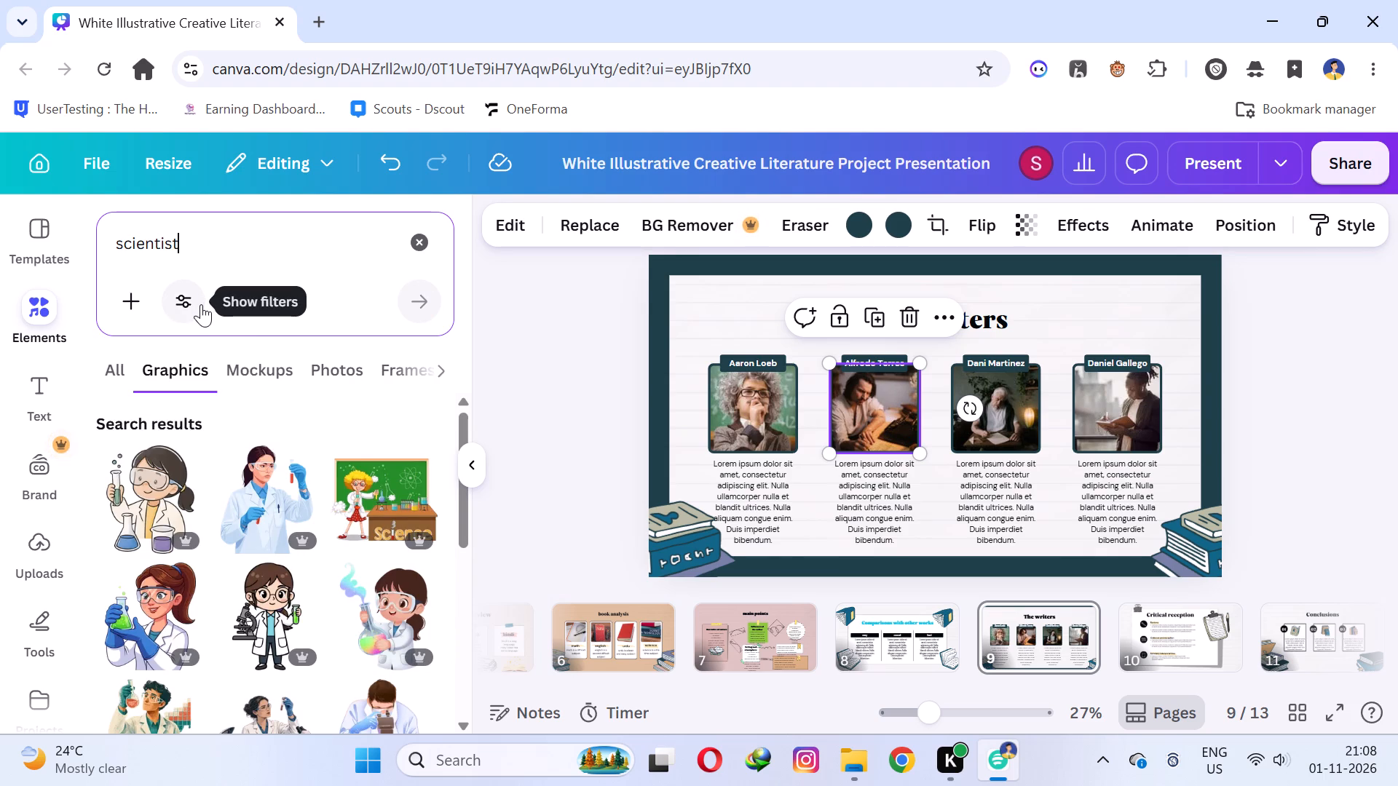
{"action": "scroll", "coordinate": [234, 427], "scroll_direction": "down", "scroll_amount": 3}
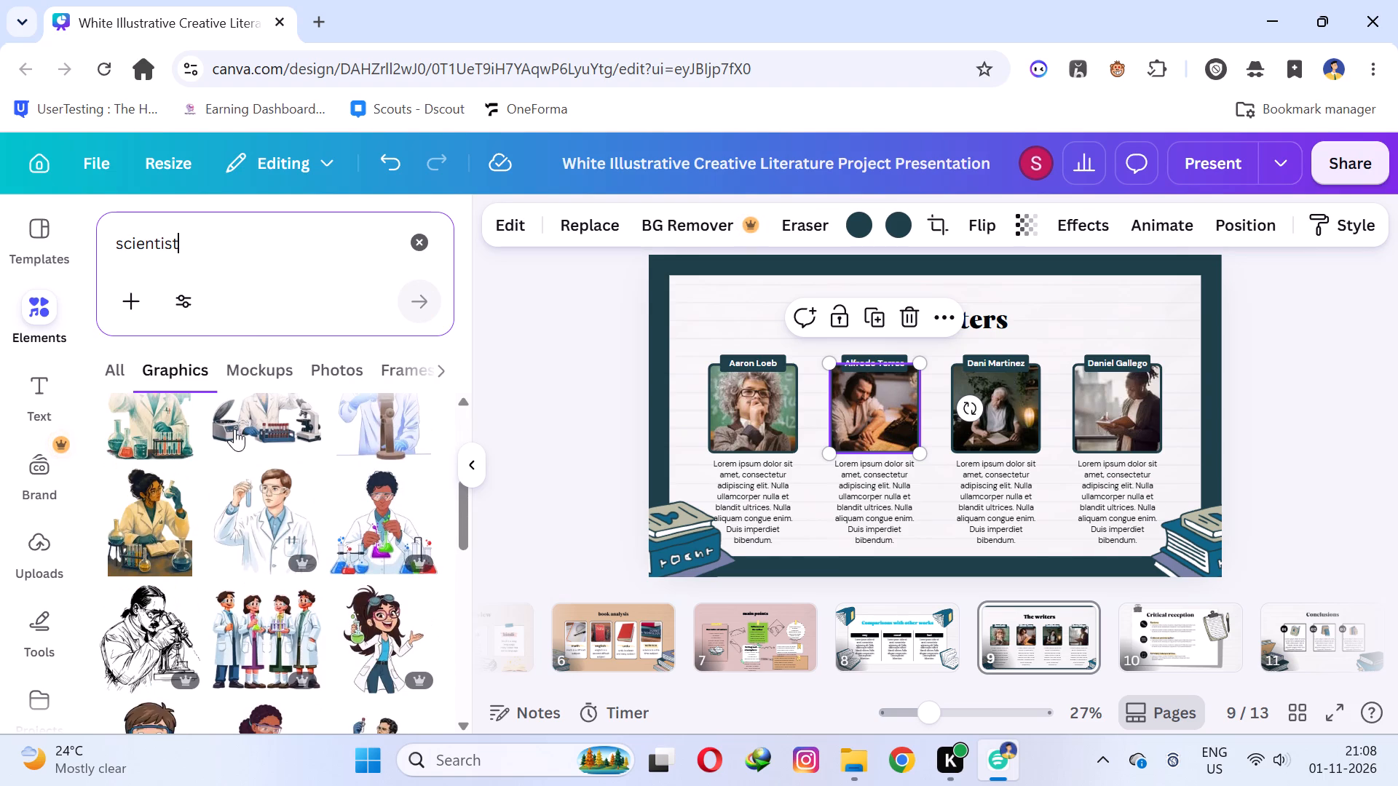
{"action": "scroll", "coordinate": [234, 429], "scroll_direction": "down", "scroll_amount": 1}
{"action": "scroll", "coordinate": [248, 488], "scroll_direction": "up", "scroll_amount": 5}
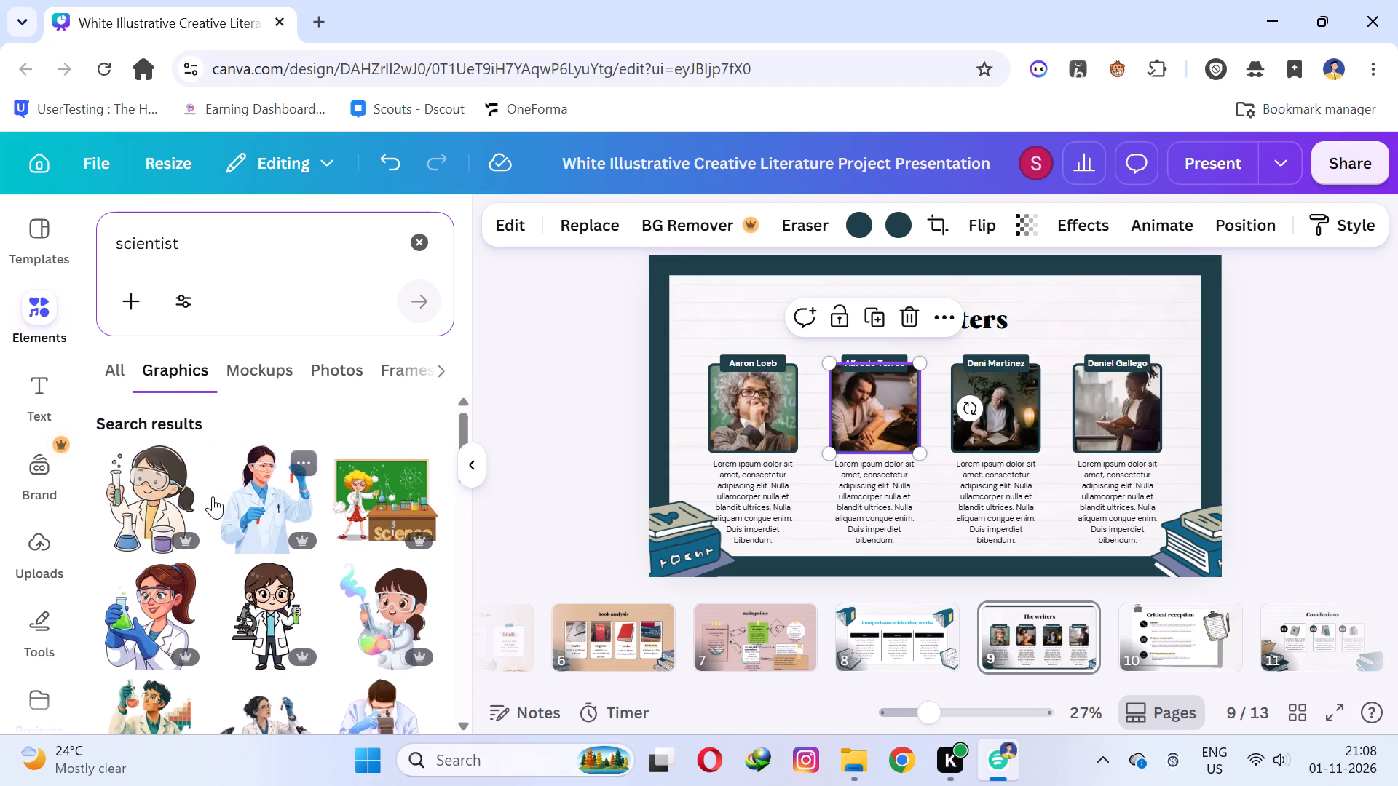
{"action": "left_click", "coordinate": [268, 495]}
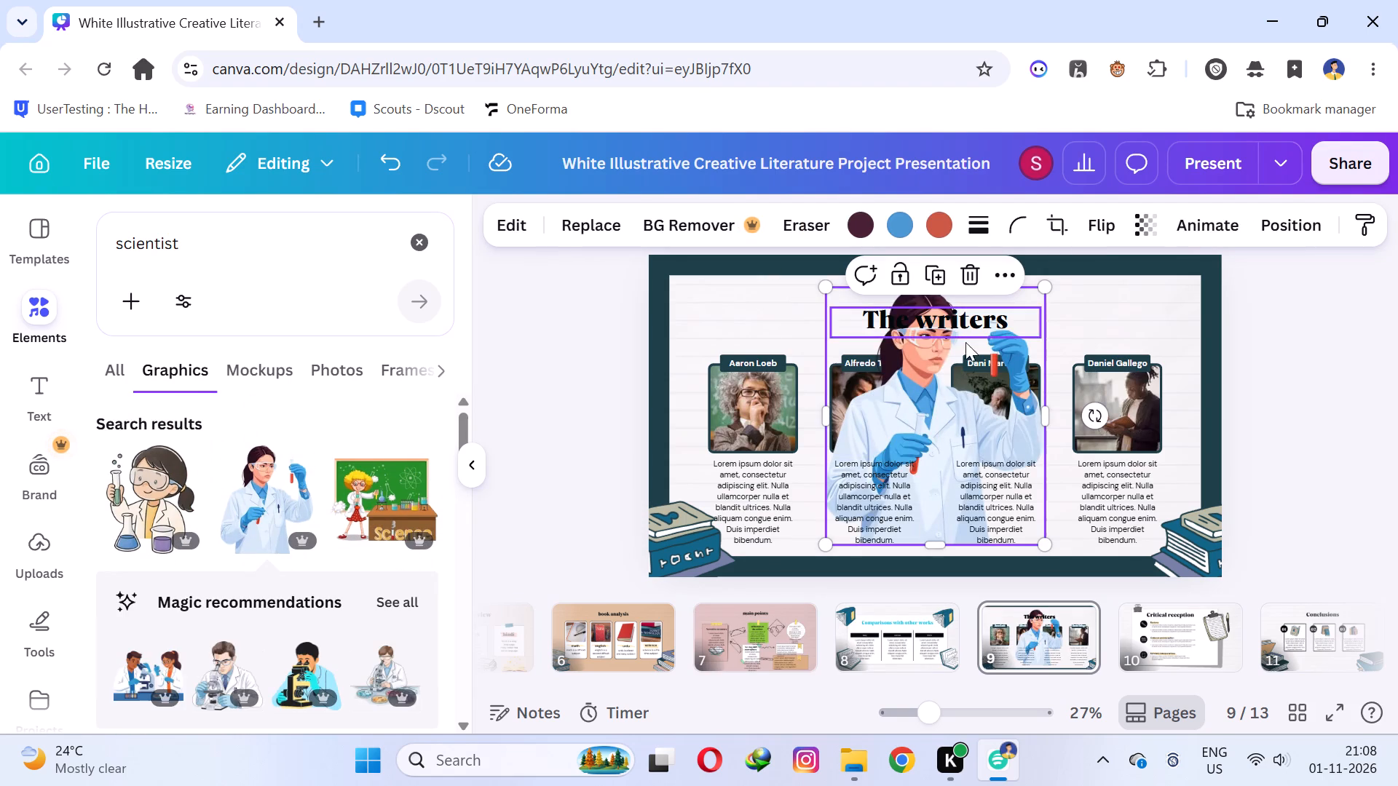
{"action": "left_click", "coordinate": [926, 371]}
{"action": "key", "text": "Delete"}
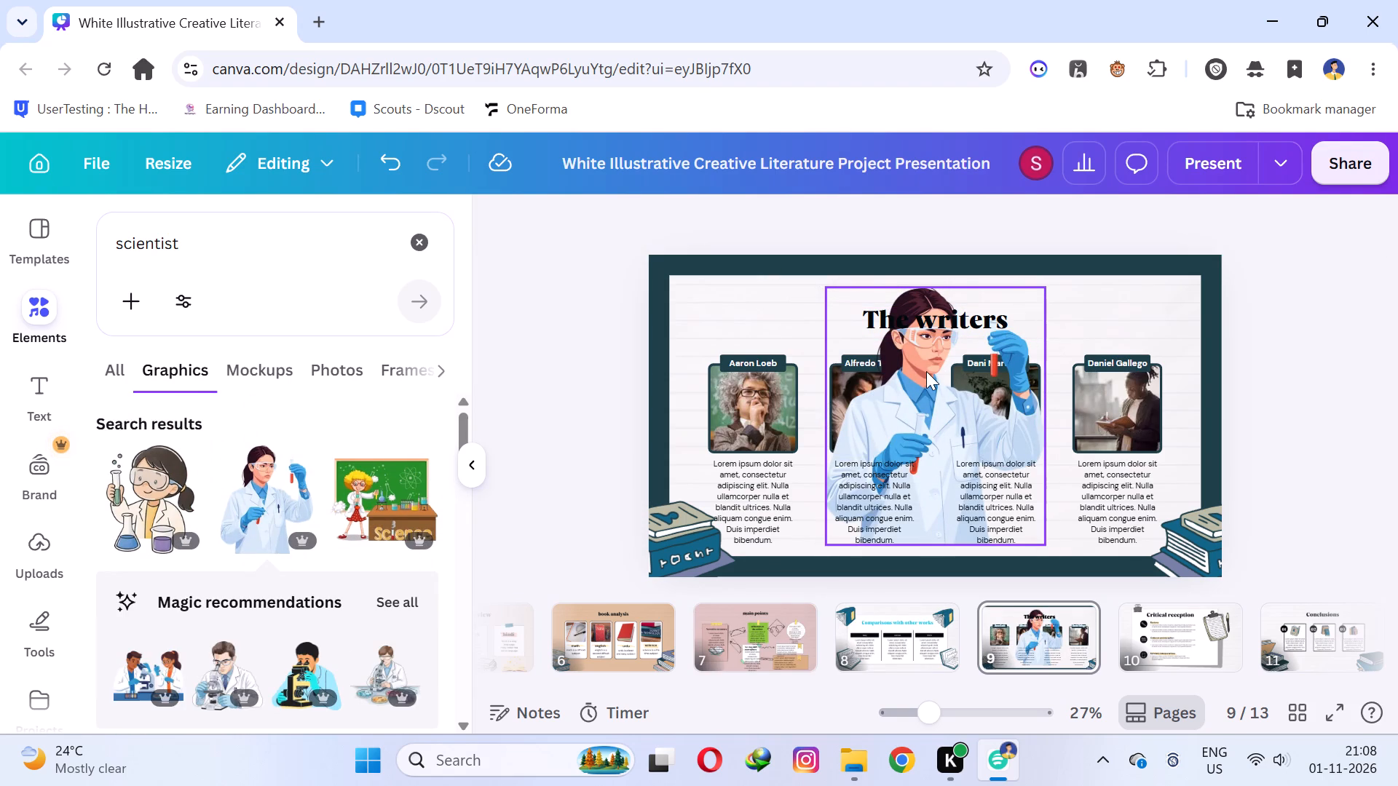
Delete the woman scientist graphic covering the middle of slide 9.
{"action": "left_click", "coordinate": [925, 385]}
{"action": "key", "text": "Delete"}
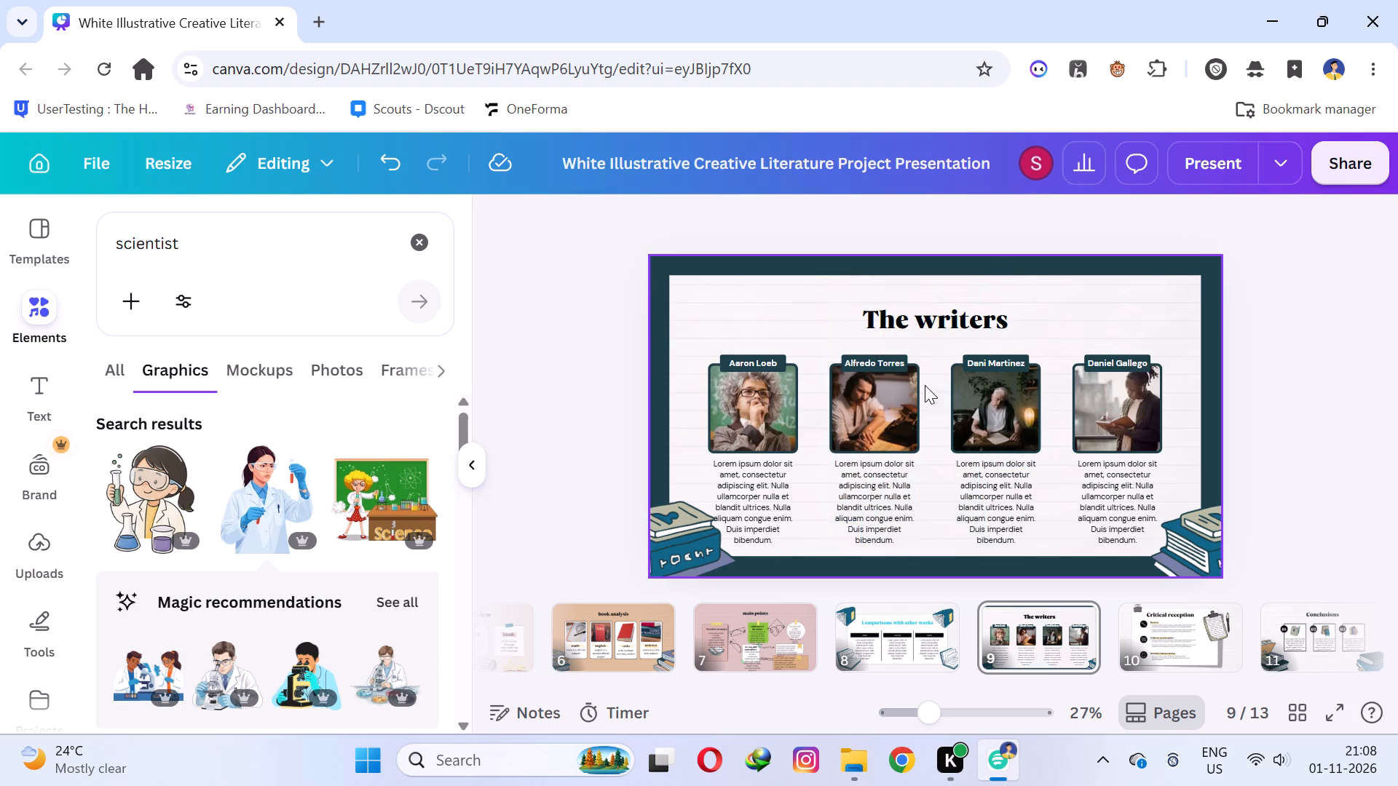
Replace the second writer's portrait with the E=mc² chalkboard photo from the "einsteen" photo results.
{"action": "left_click", "coordinate": [884, 416]}
{"action": "left_click", "coordinate": [616, 229]}
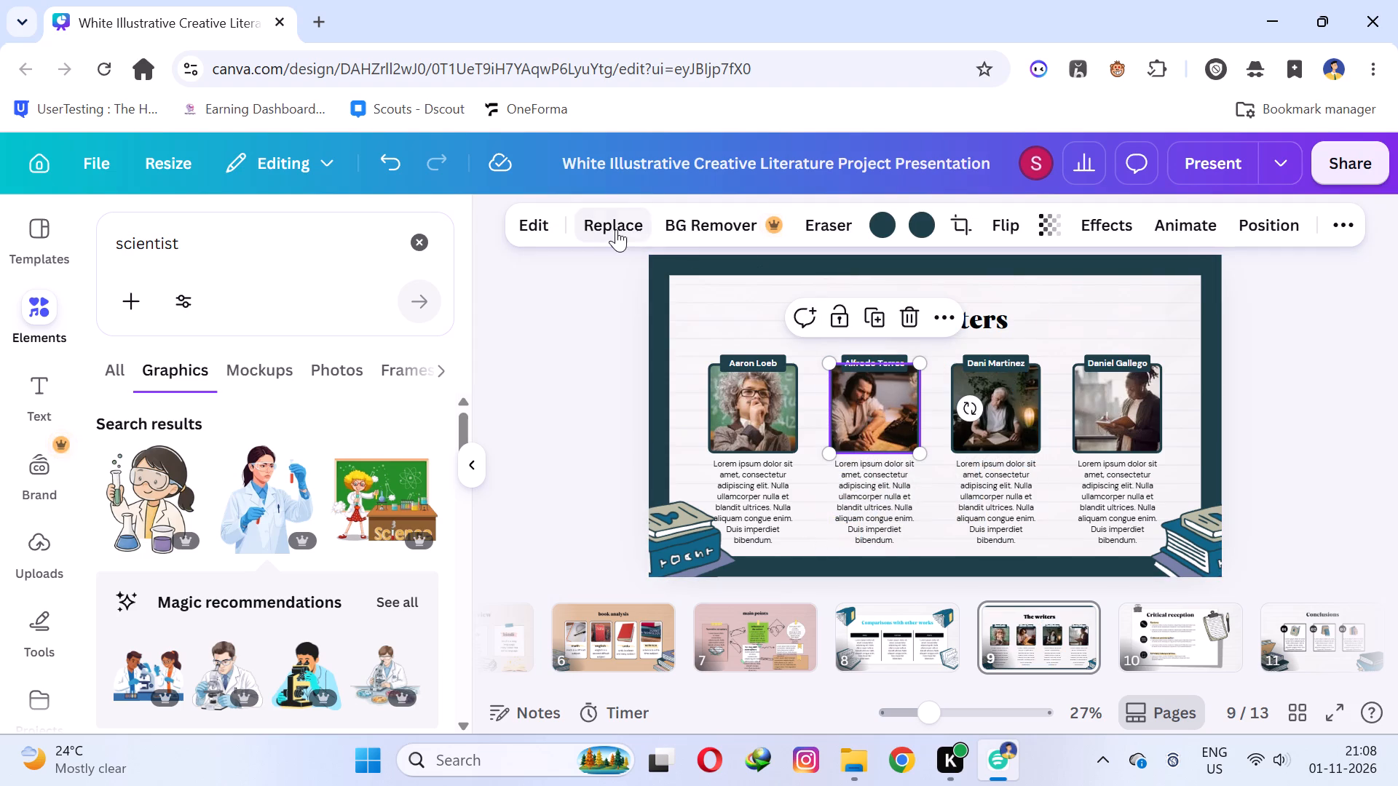
{"action": "scroll", "coordinate": [281, 434], "scroll_direction": "down", "scroll_amount": 2}
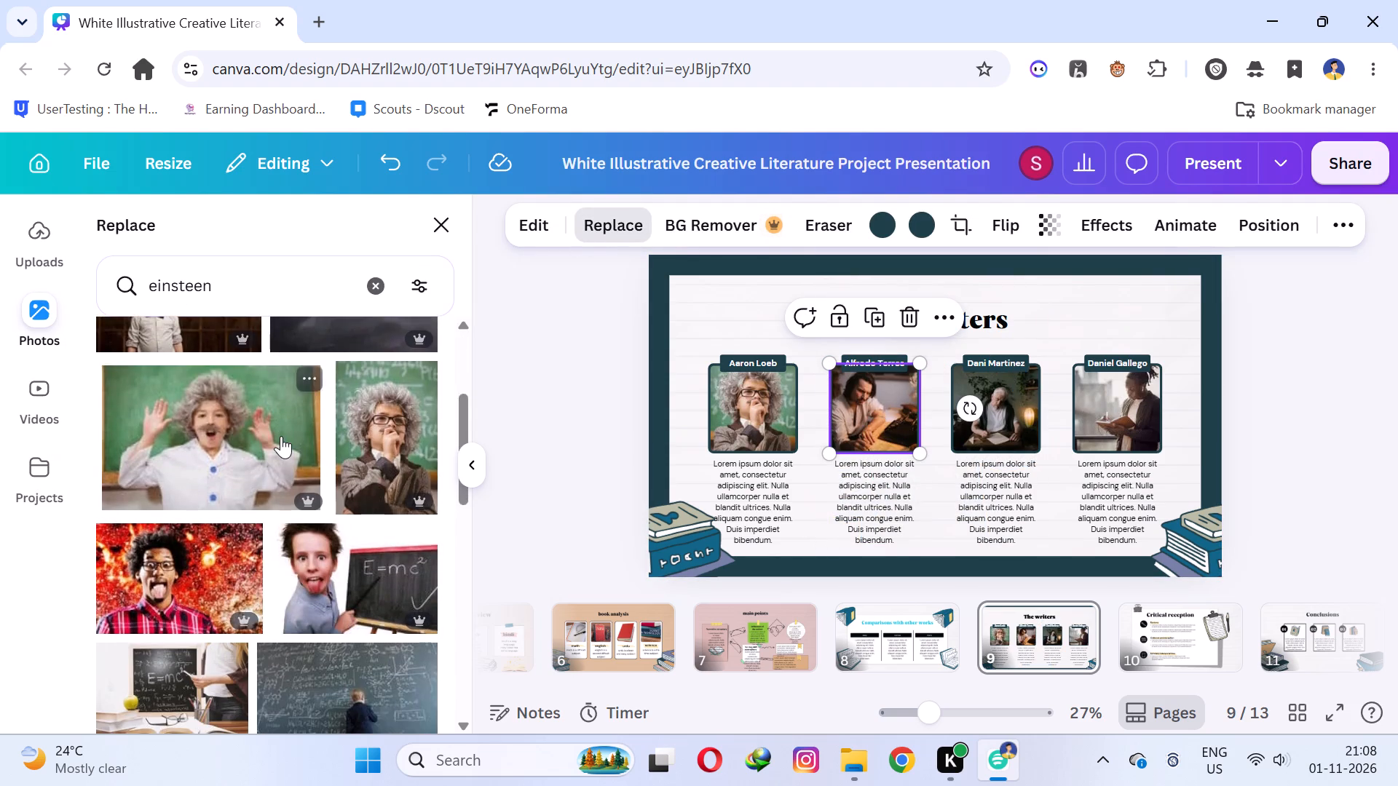
{"action": "scroll", "coordinate": [281, 436], "scroll_direction": "down", "scroll_amount": 4}
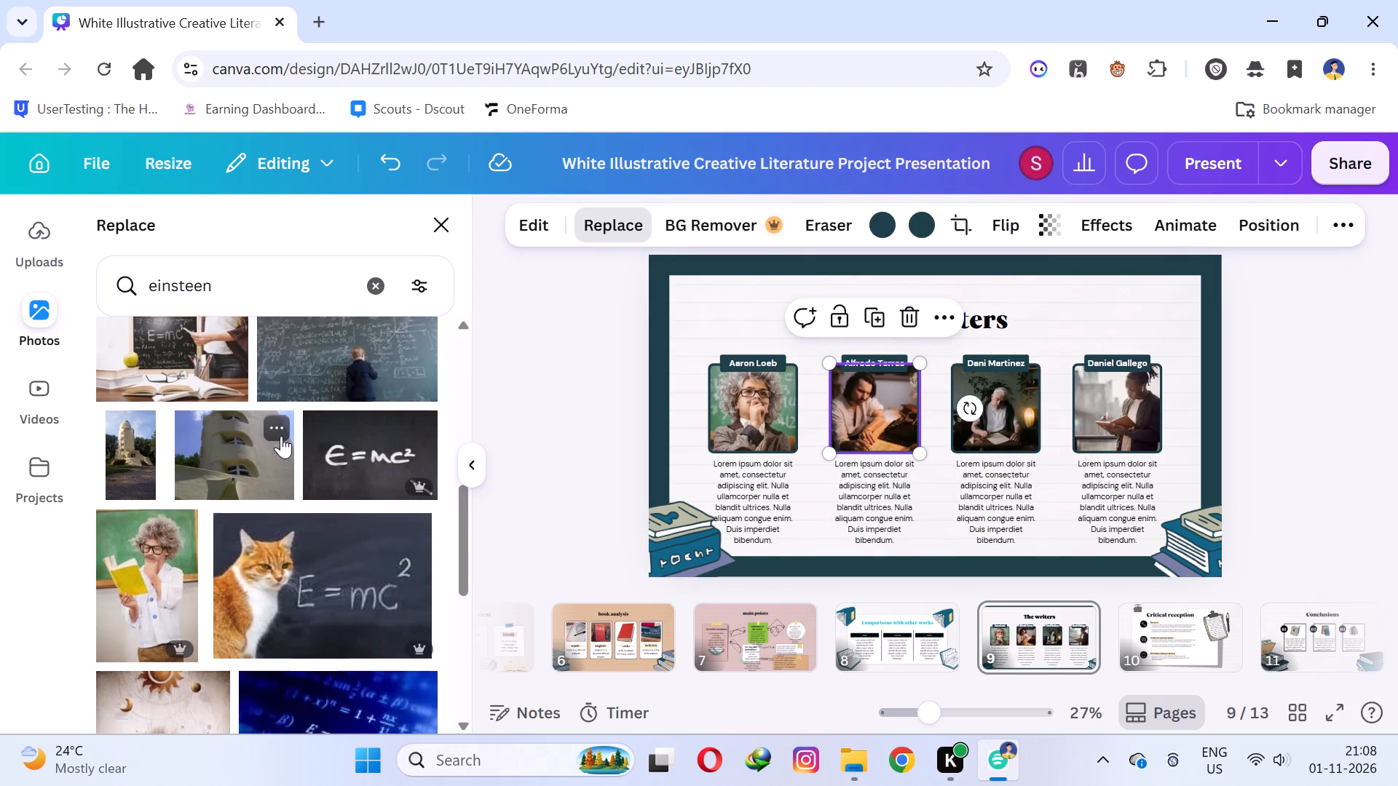
{"action": "left_click", "coordinate": [367, 362]}
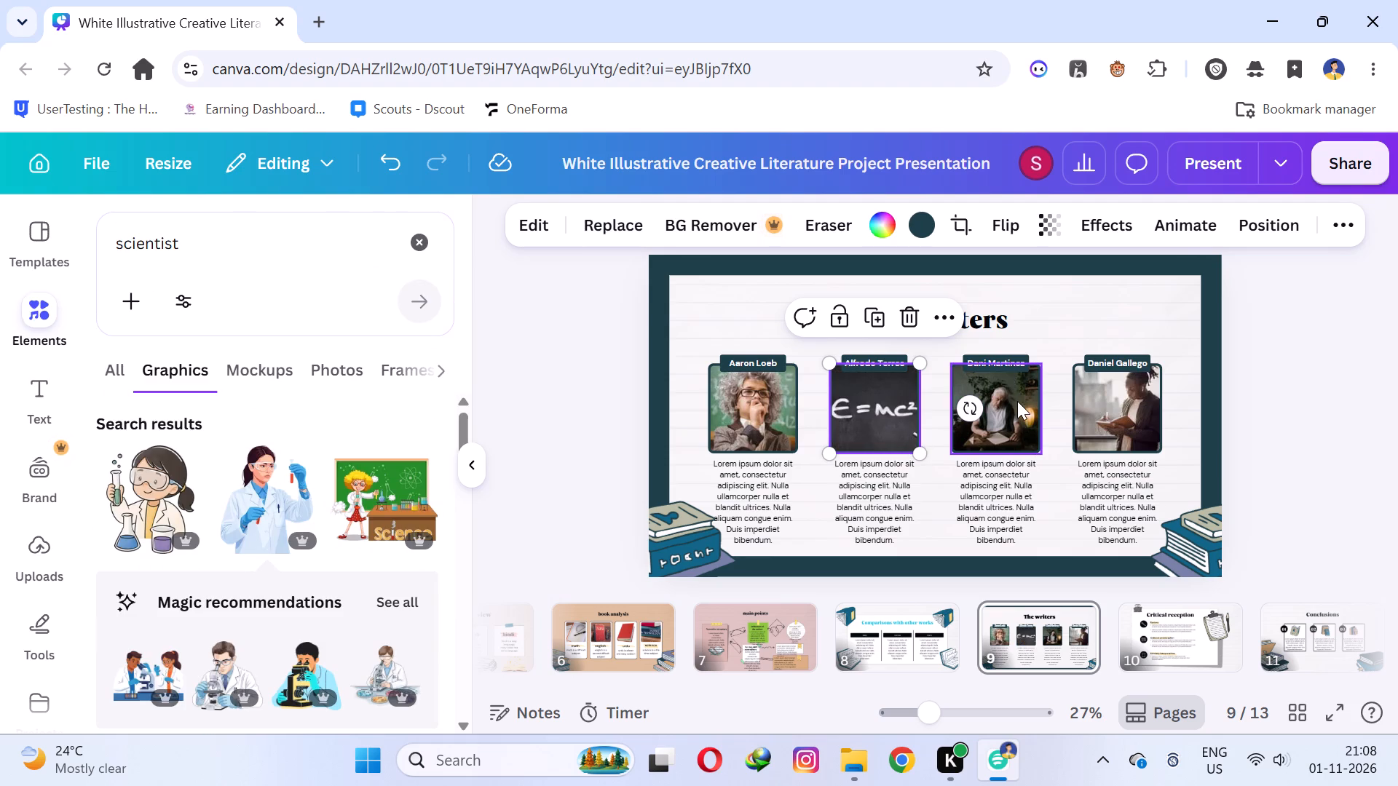
Replace the third writer's portrait with the blue photo of physics formulas from the "einsteen" photo results.
{"action": "left_click", "coordinate": [1017, 401]}
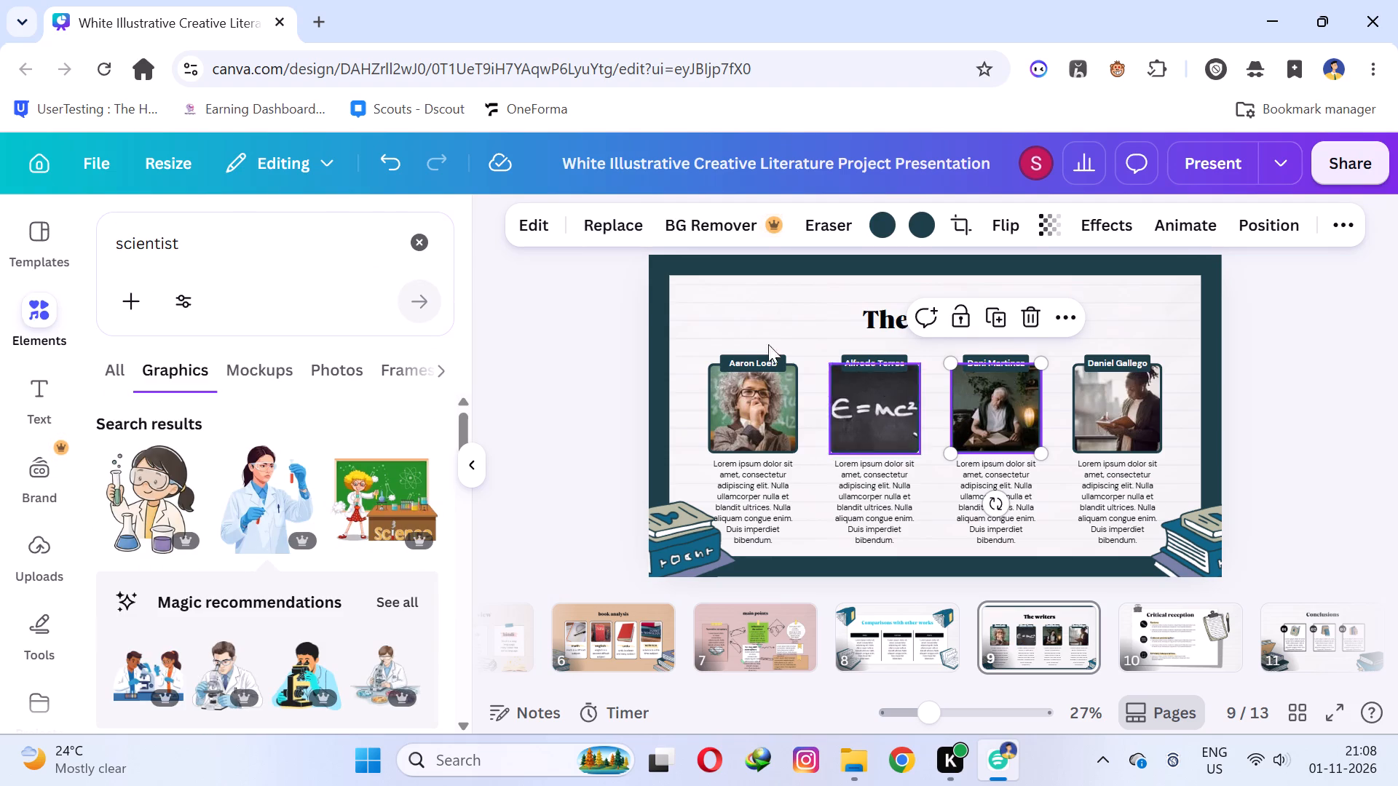
{"action": "left_click", "coordinate": [743, 302]}
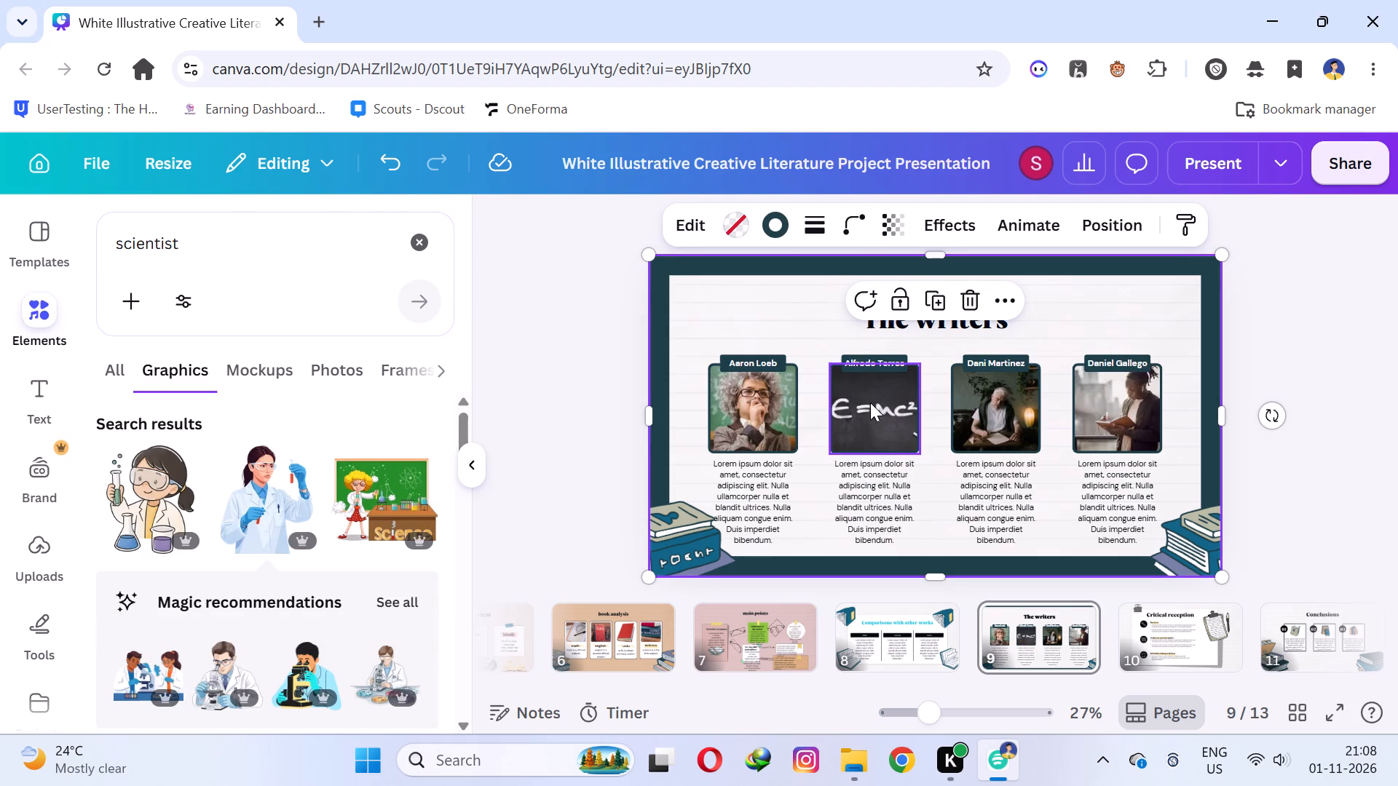
{"action": "left_click", "coordinate": [1008, 401]}
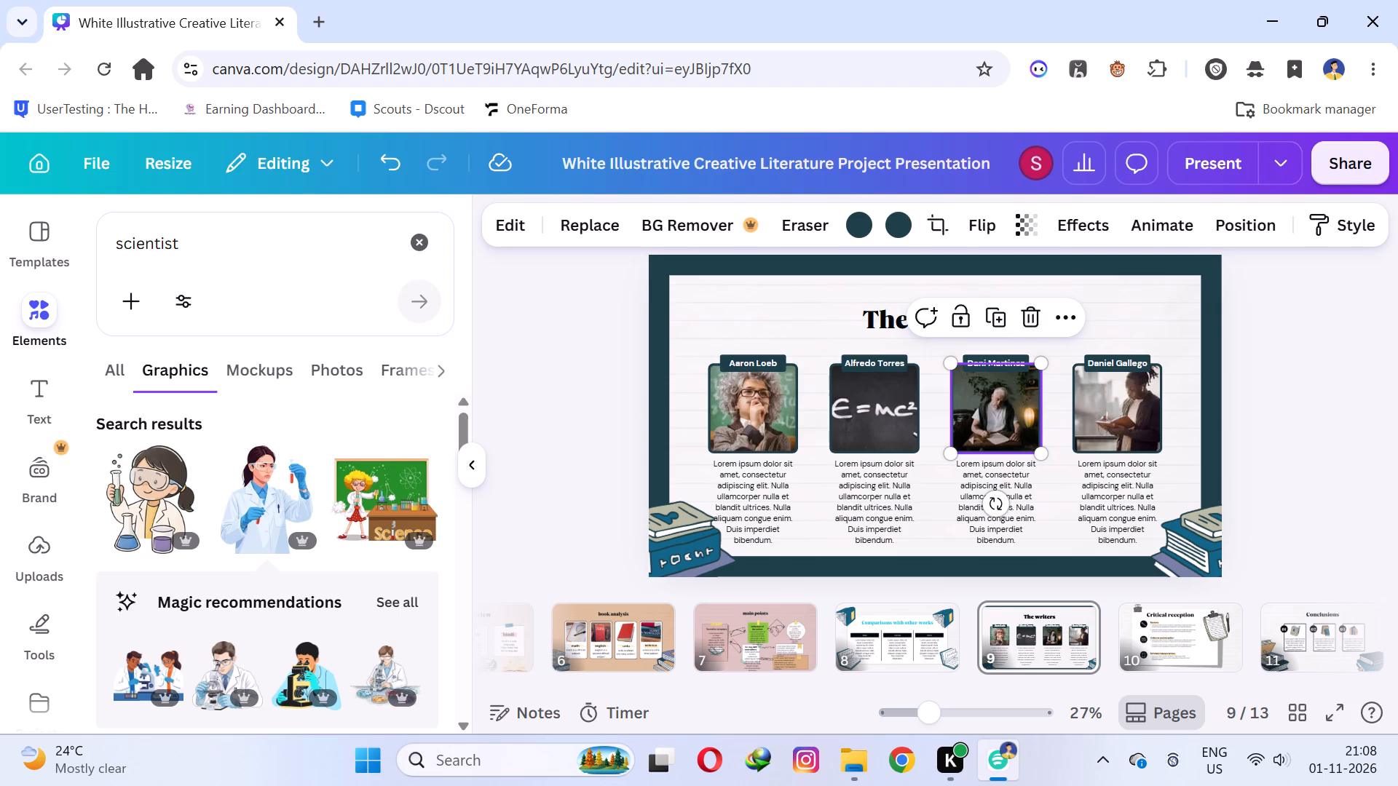
{"action": "left_click", "coordinate": [584, 234]}
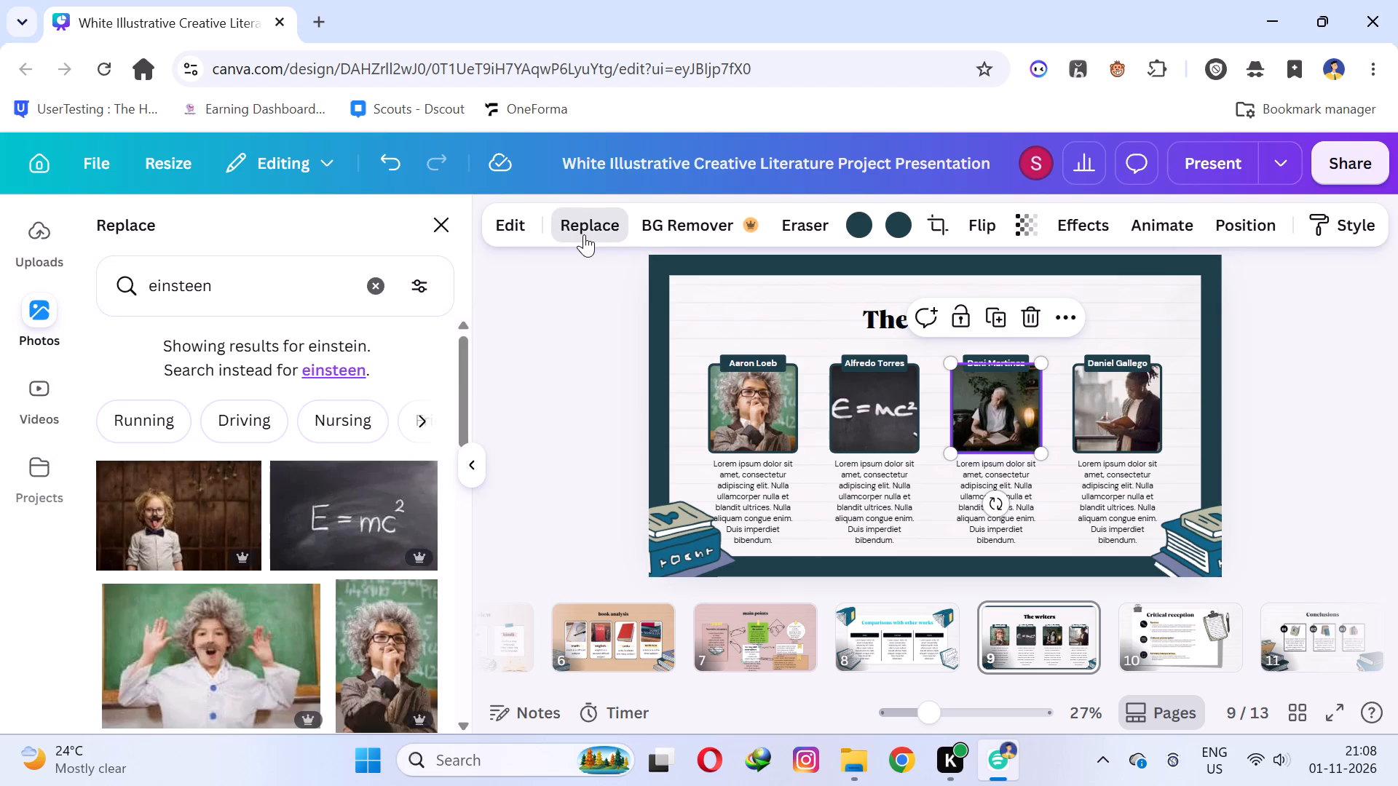
{"action": "scroll", "coordinate": [348, 392], "scroll_direction": "down", "scroll_amount": 3}
{"action": "scroll", "coordinate": [317, 450], "scroll_direction": "down", "scroll_amount": 6}
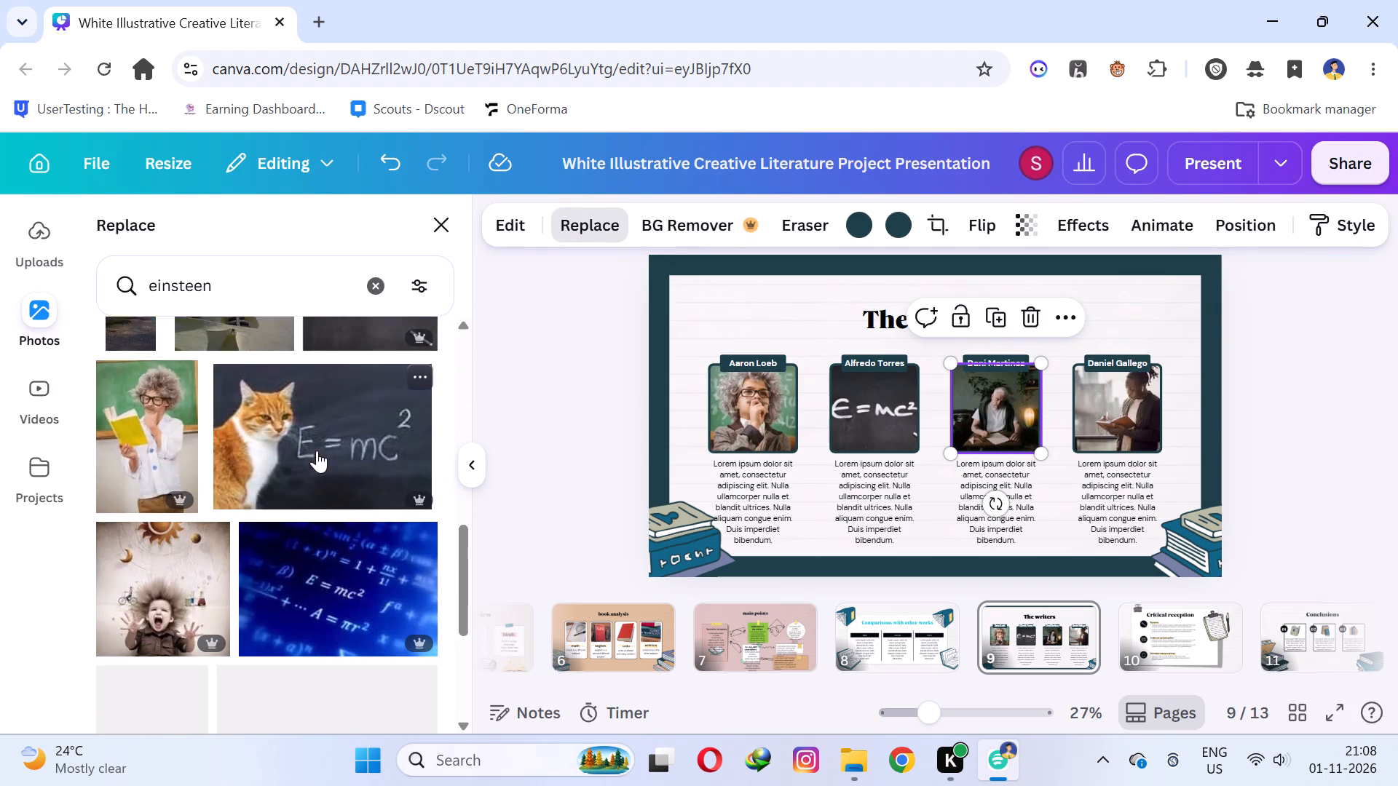
{"action": "scroll", "coordinate": [317, 450], "scroll_direction": "down", "scroll_amount": 2}
{"action": "scroll", "coordinate": [317, 450], "scroll_direction": "up", "scroll_amount": 4}
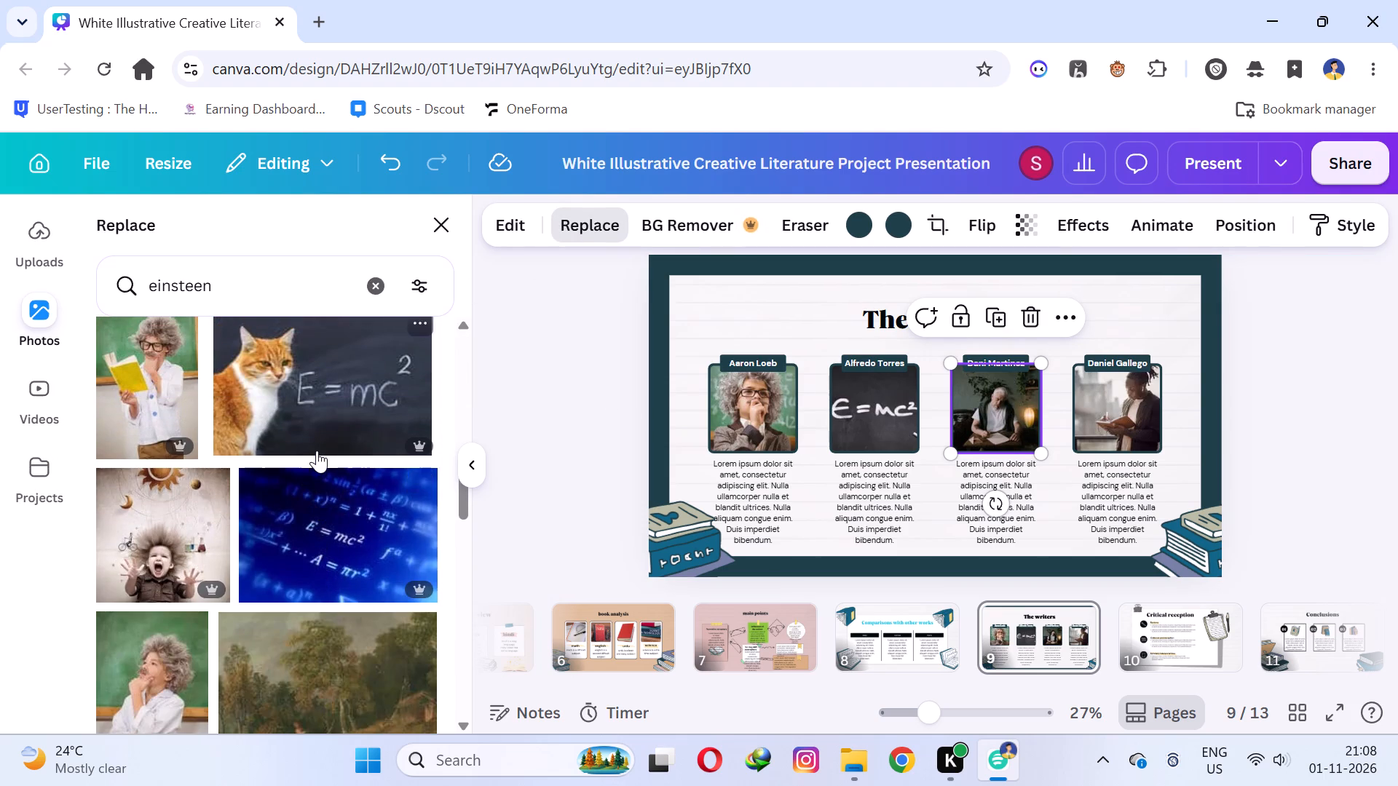
{"action": "left_click", "coordinate": [294, 525]}
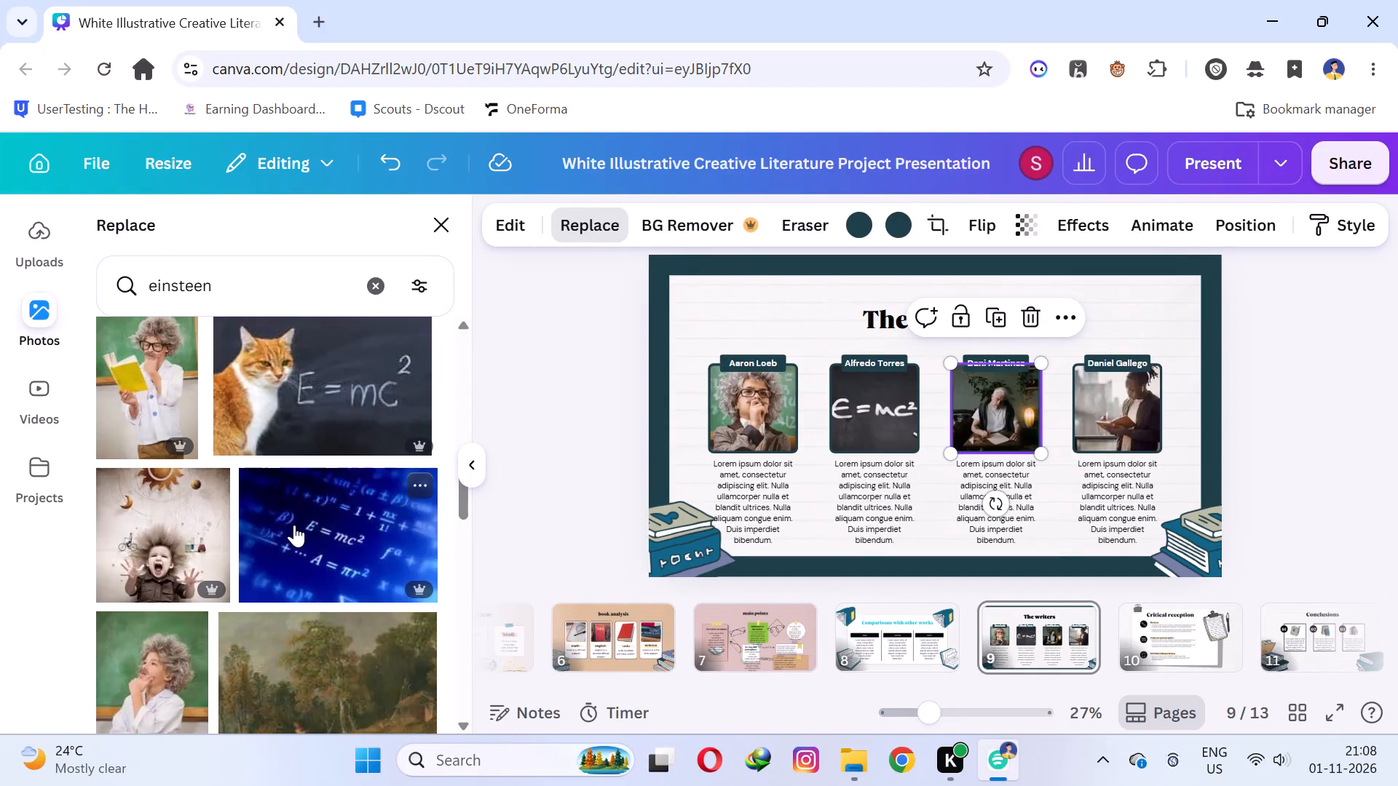
Replace the fourth writer's portrait with the photo of a boy in a blue shirt against a blackboard from the "einsteen" results.
{"action": "left_click", "coordinate": [1126, 425]}
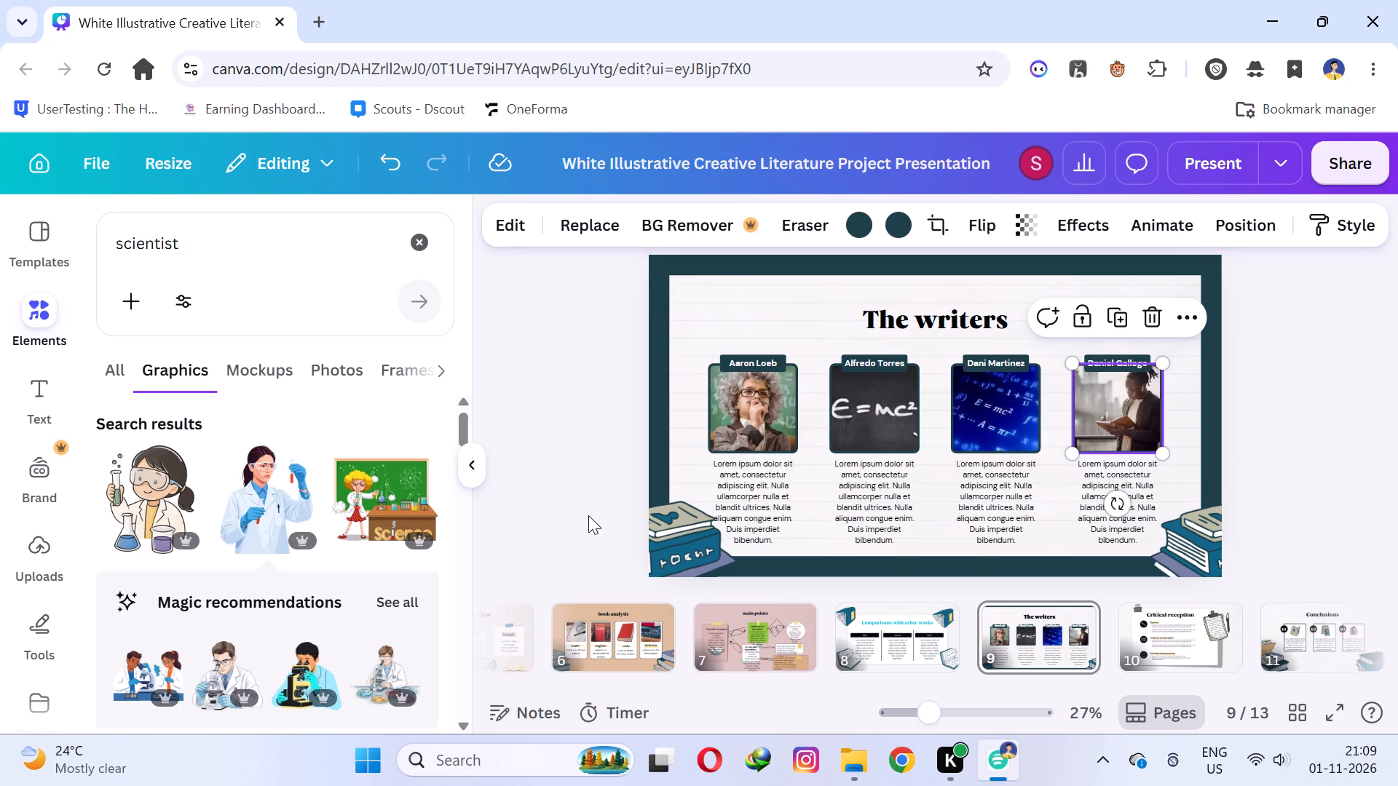
{"action": "scroll", "coordinate": [236, 514], "scroll_direction": "down", "scroll_amount": 7}
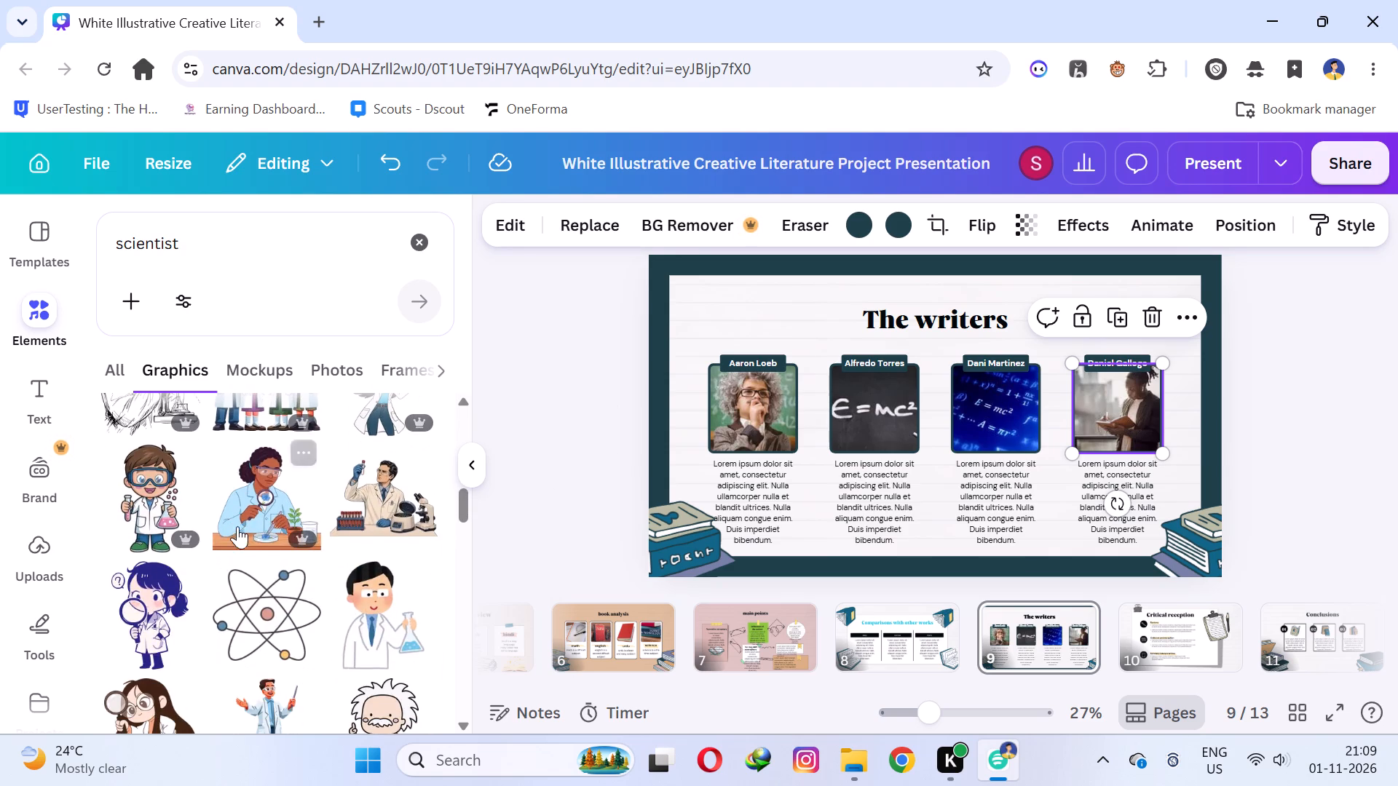
{"action": "left_click", "coordinate": [1110, 395]}
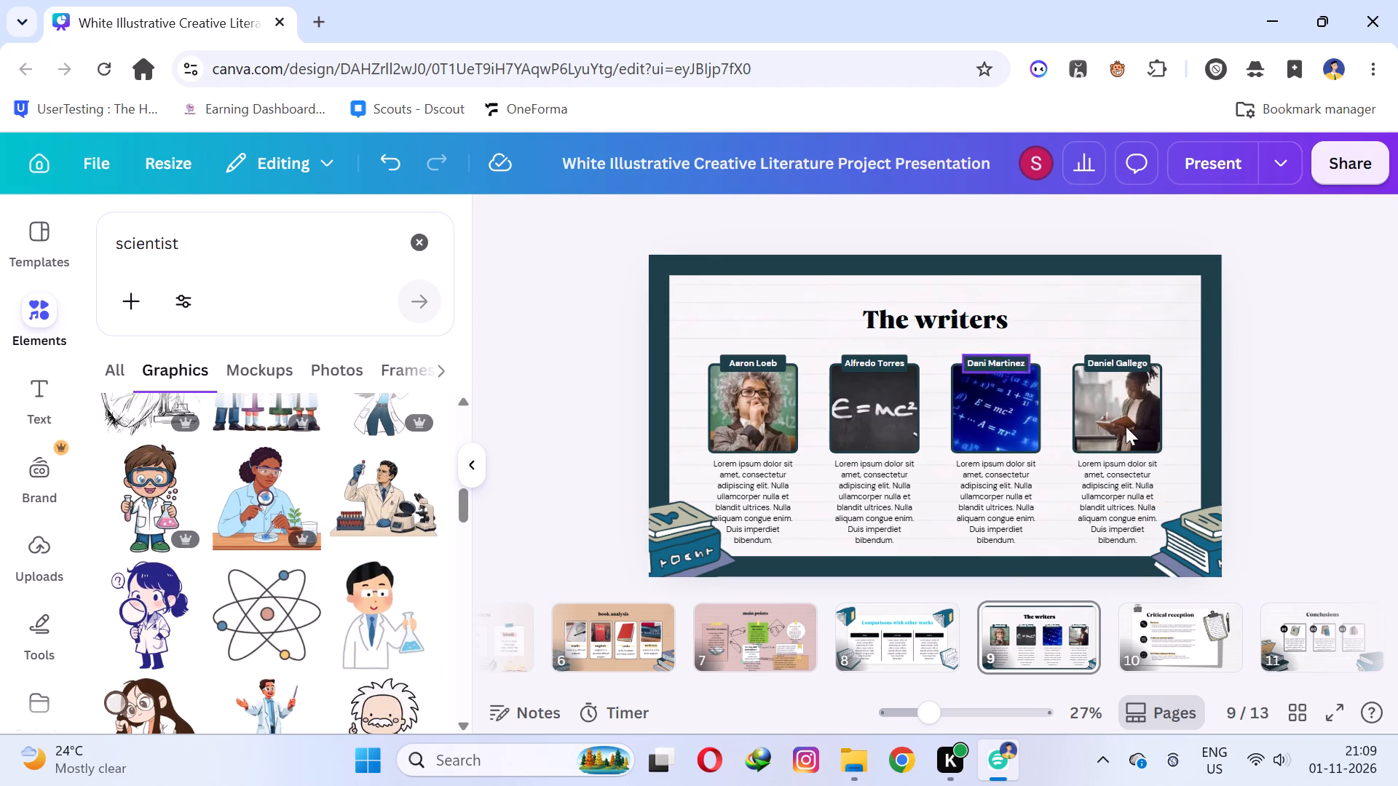
{"action": "left_click", "coordinate": [1136, 410]}
{"action": "left_click", "coordinate": [584, 224]}
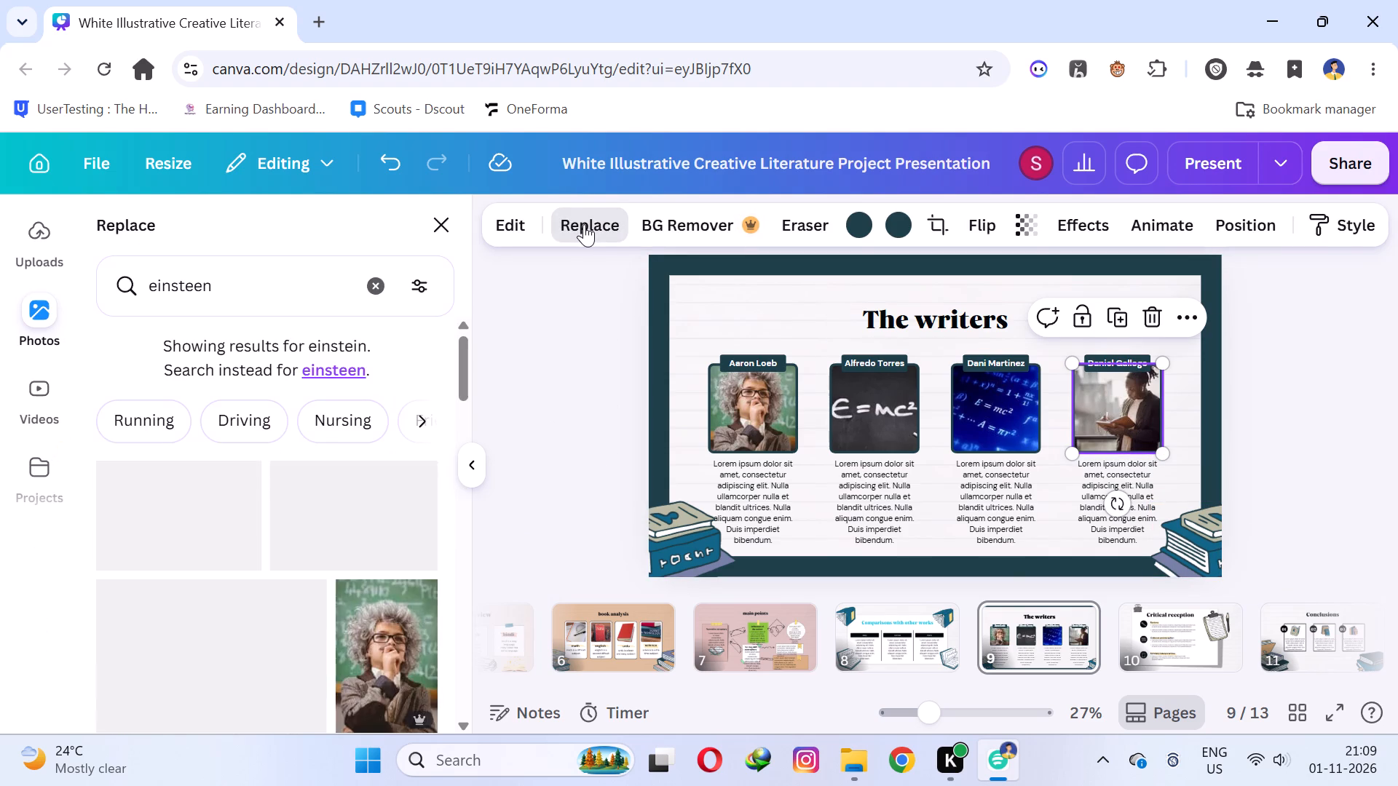
{"action": "scroll", "coordinate": [397, 458], "scroll_direction": "down", "scroll_amount": 10}
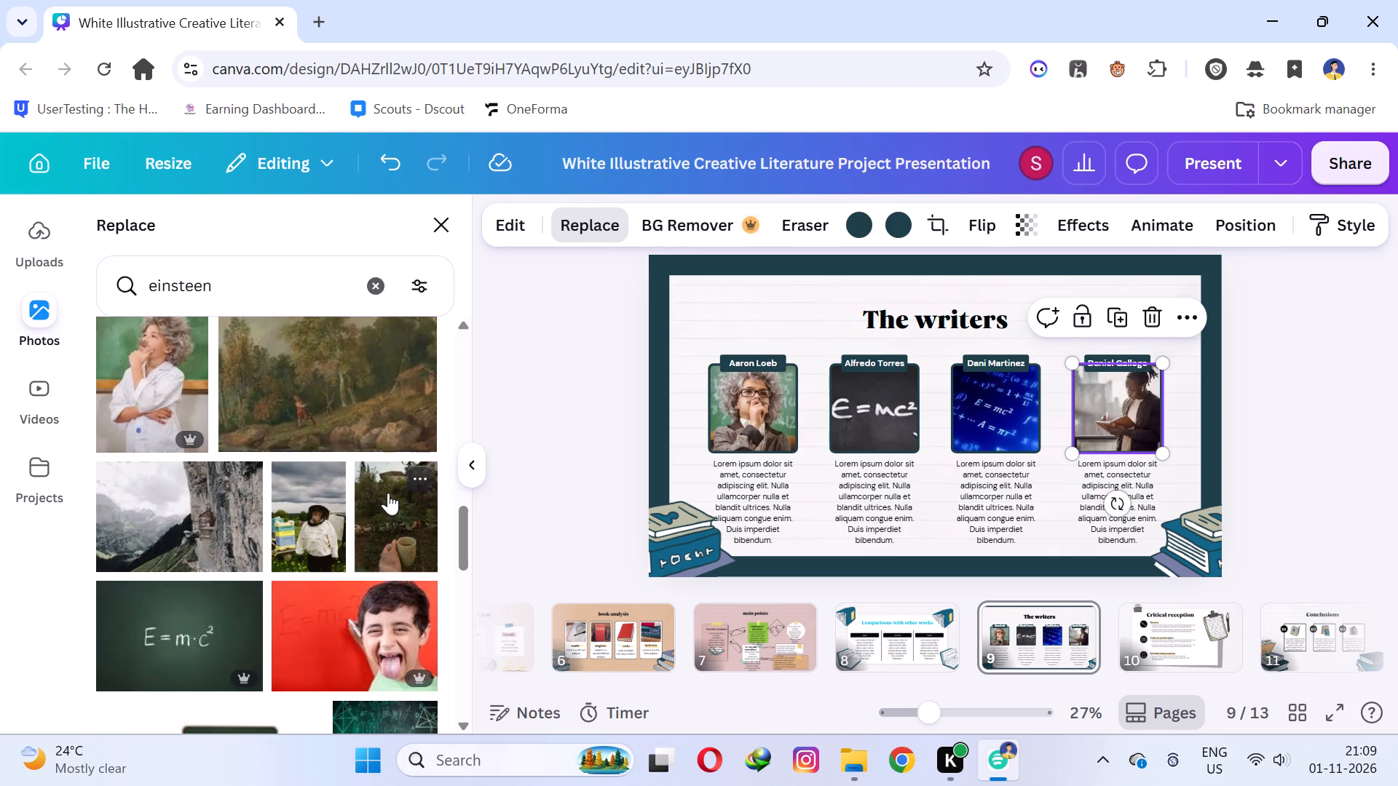
{"action": "scroll", "coordinate": [388, 493], "scroll_direction": "down", "scroll_amount": 5}
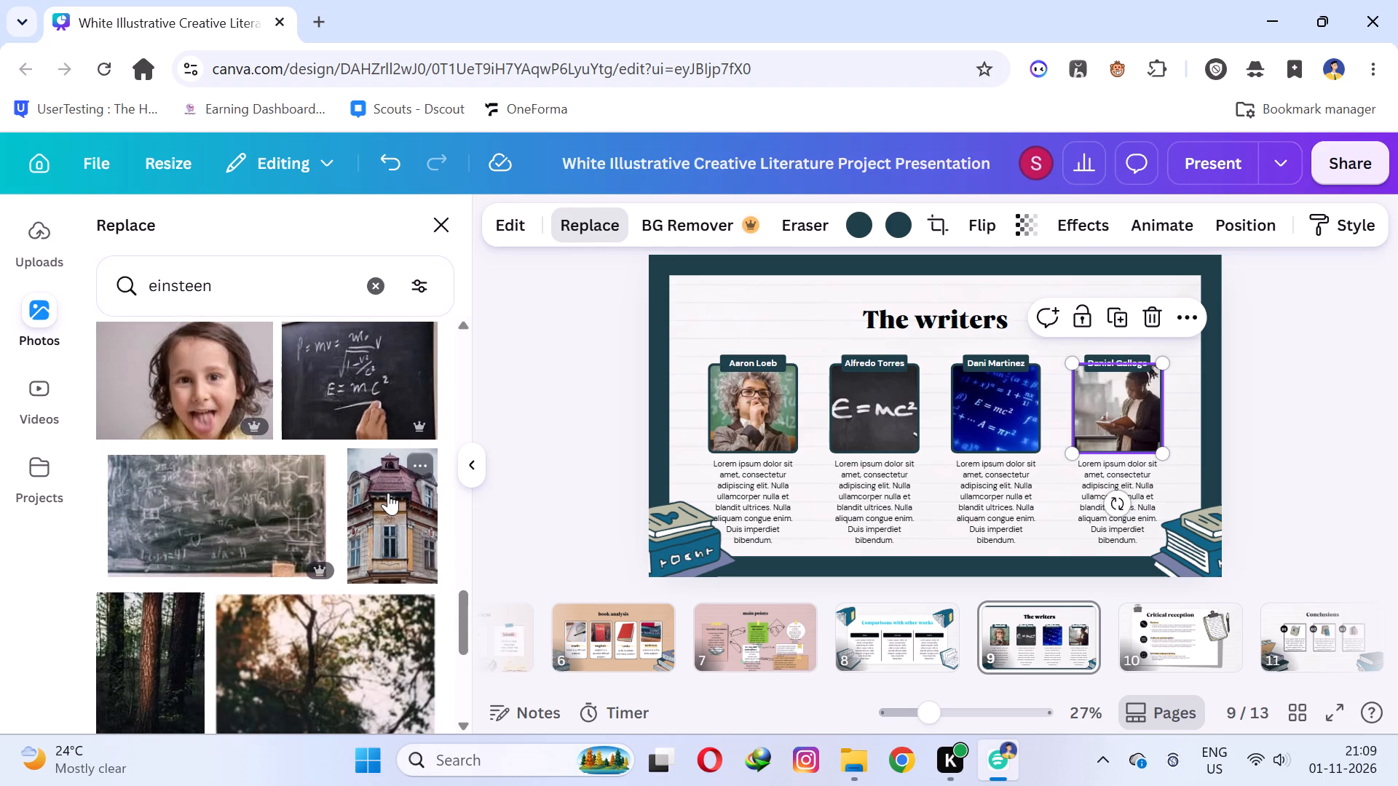
{"action": "scroll", "coordinate": [388, 493], "scroll_direction": "down", "scroll_amount": 3}
{"action": "scroll", "coordinate": [221, 517], "scroll_direction": "down", "scroll_amount": 1}
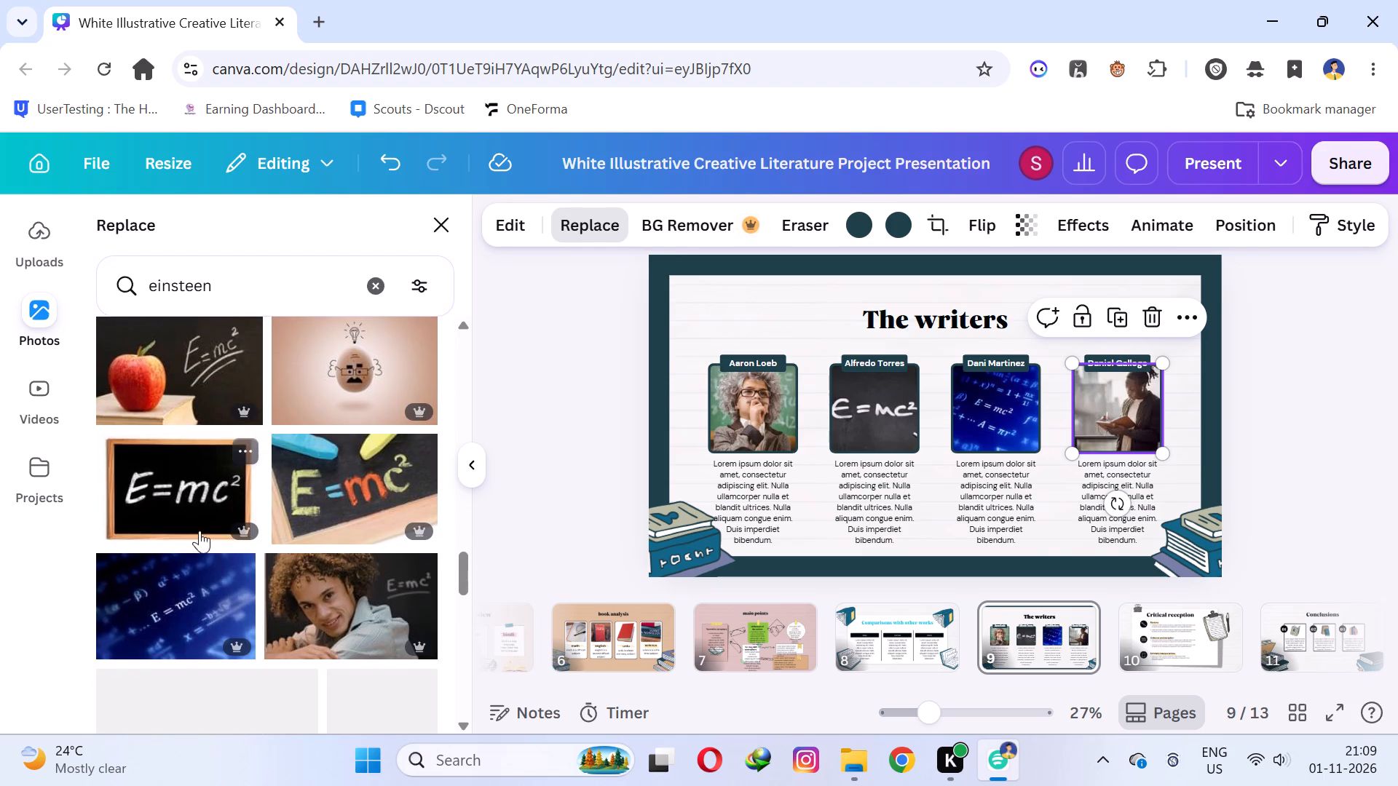
{"action": "scroll", "coordinate": [165, 549], "scroll_direction": "down", "scroll_amount": 4}
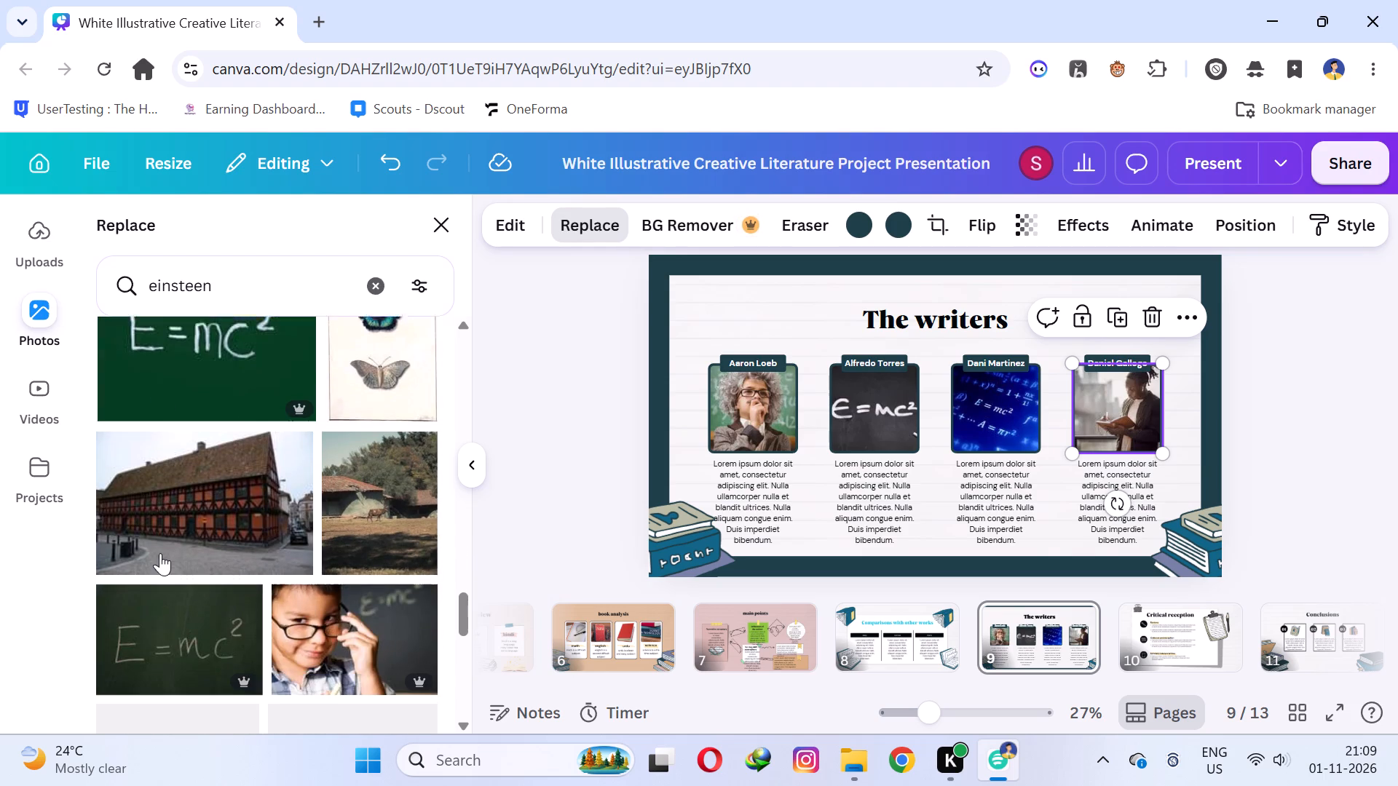
{"action": "scroll", "coordinate": [160, 553], "scroll_direction": "down", "scroll_amount": 6}
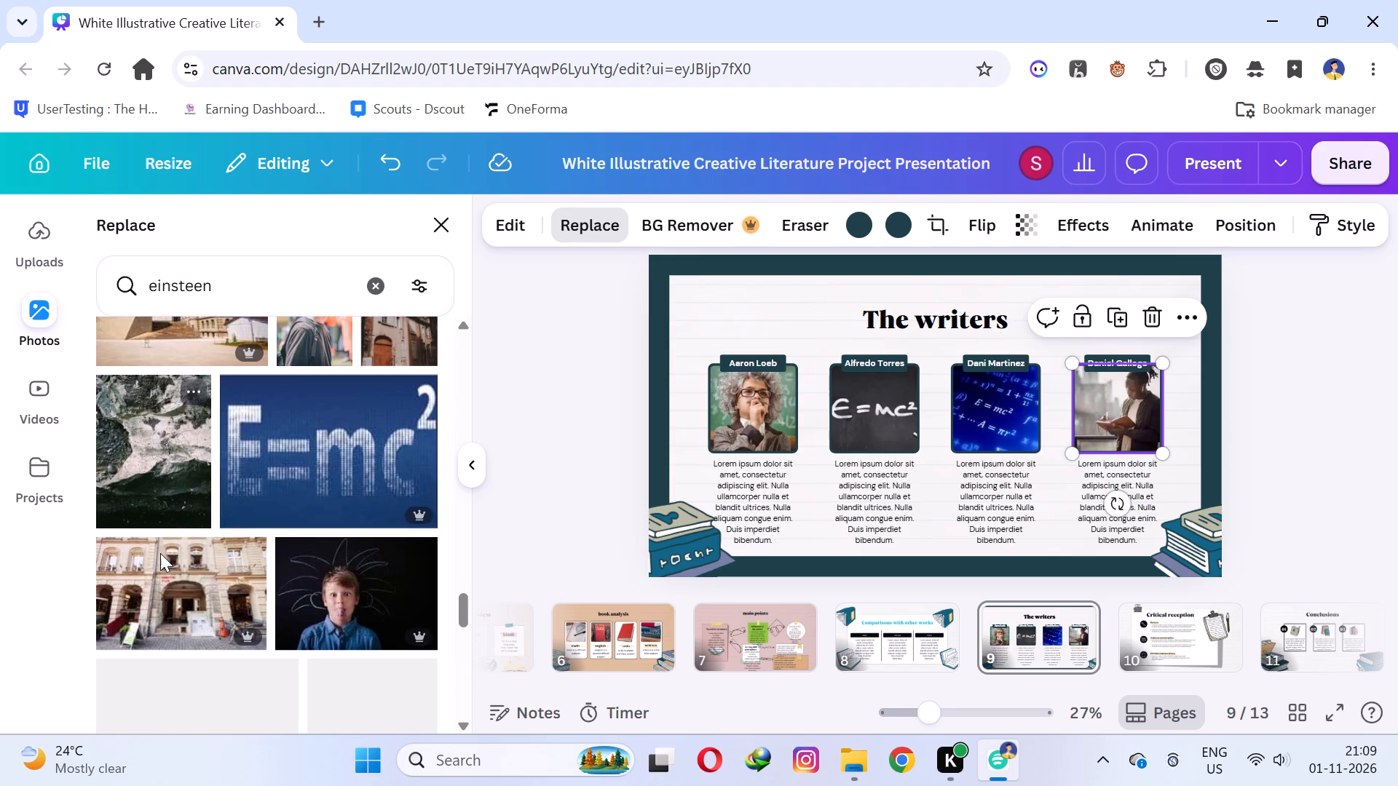
{"action": "scroll", "coordinate": [160, 553], "scroll_direction": "down", "scroll_amount": 1}
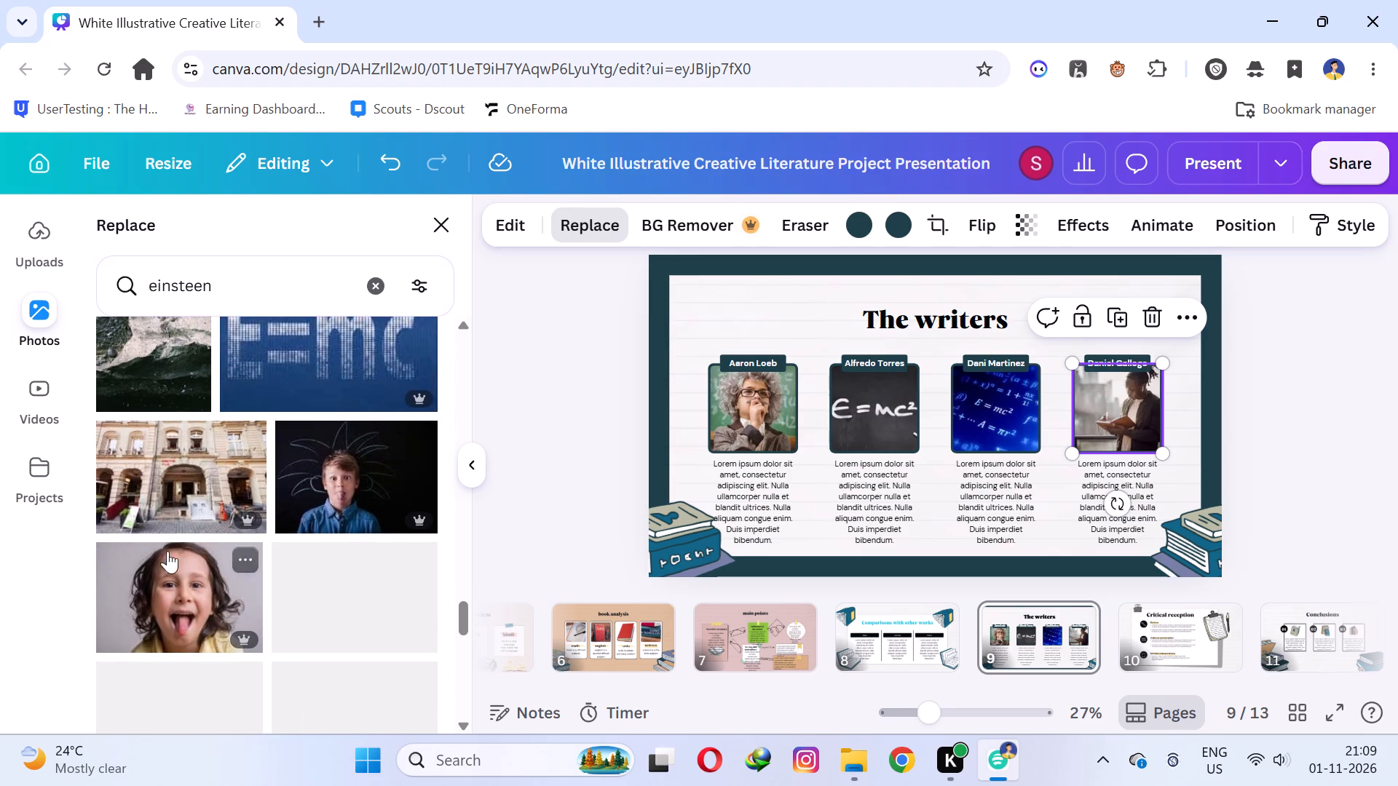
{"action": "left_click", "coordinate": [406, 501]}
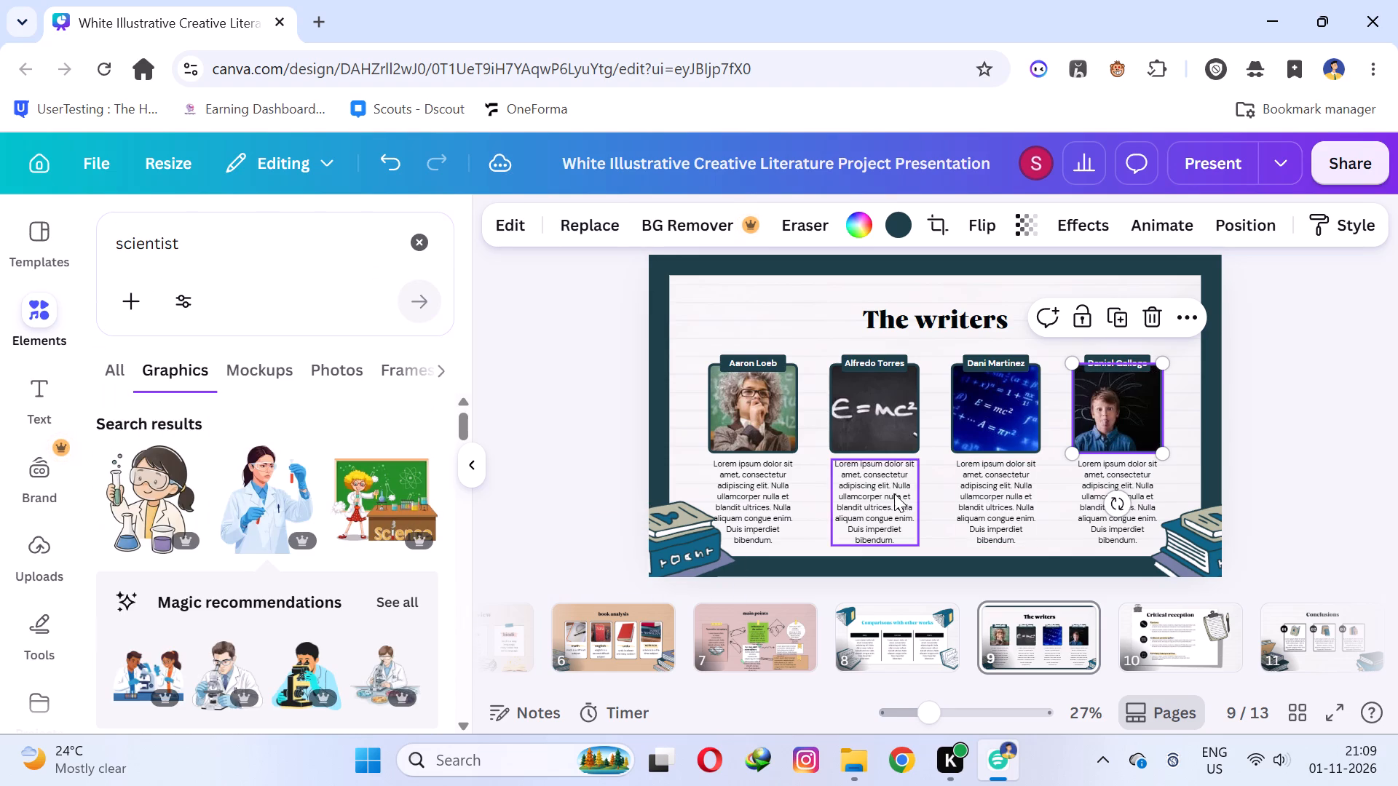
{"action": "left_click", "coordinate": [1322, 458]}
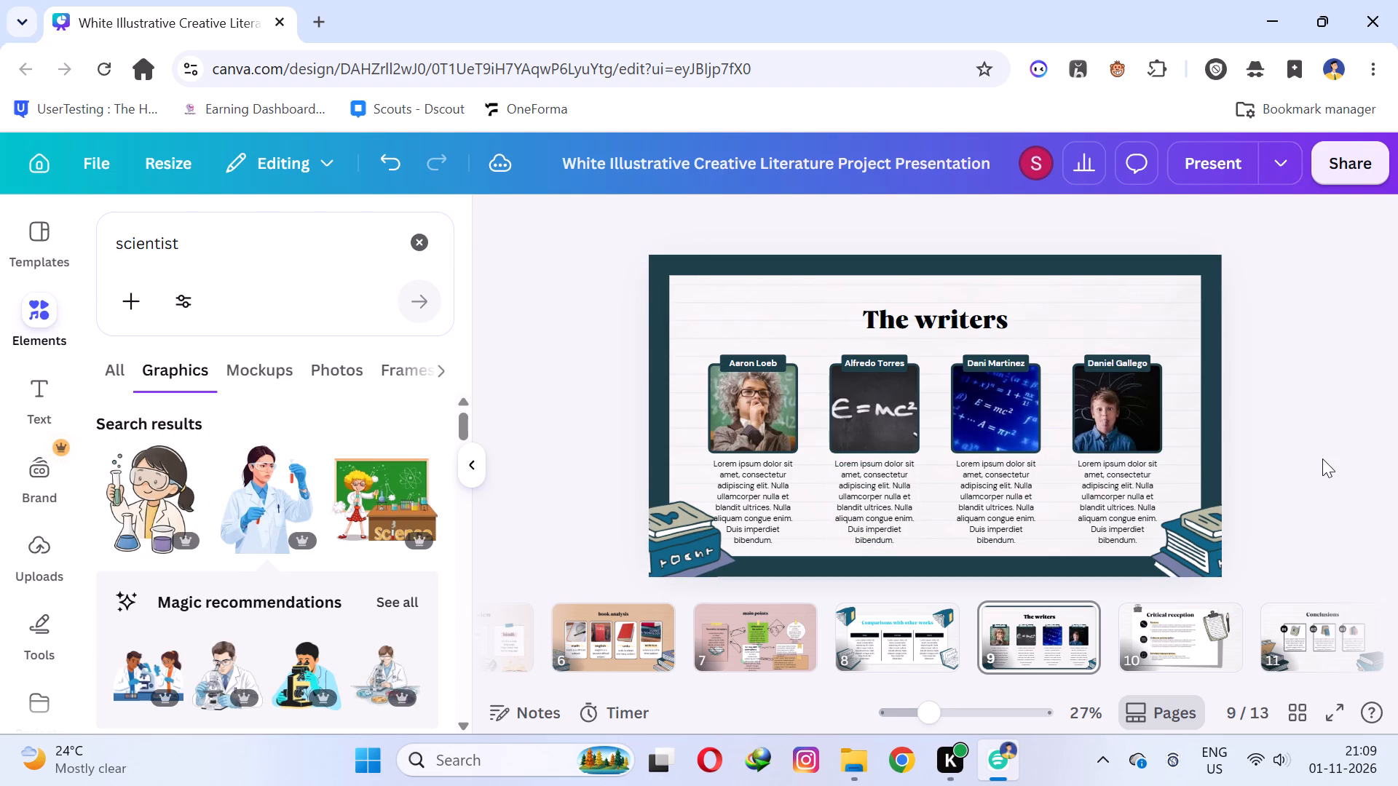
Apply the Block animation to the title "The writers" on slide 9.
{"action": "left_click", "coordinate": [925, 311]}
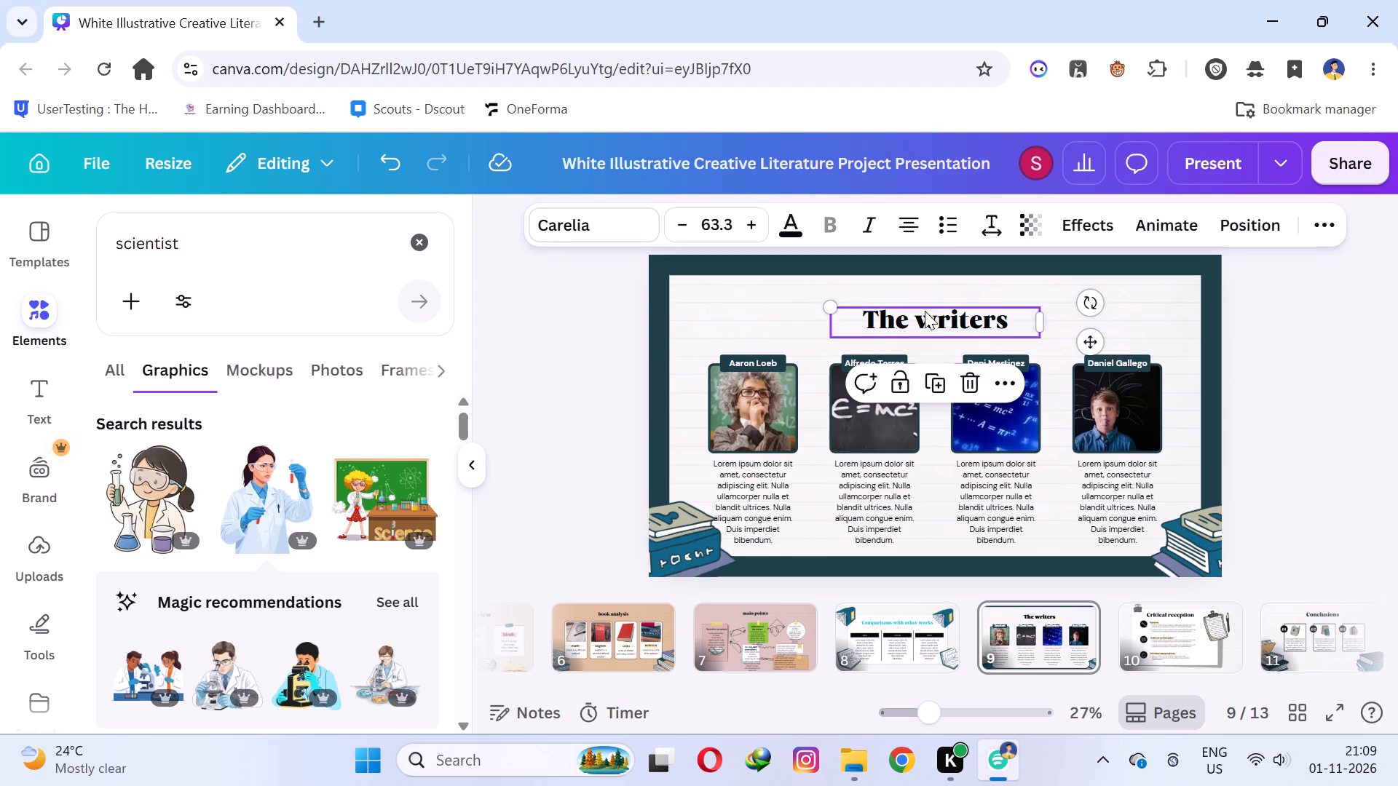
{"action": "left_click", "coordinate": [1137, 225]}
{"action": "scroll", "coordinate": [443, 419], "scroll_direction": "down", "scroll_amount": 1}
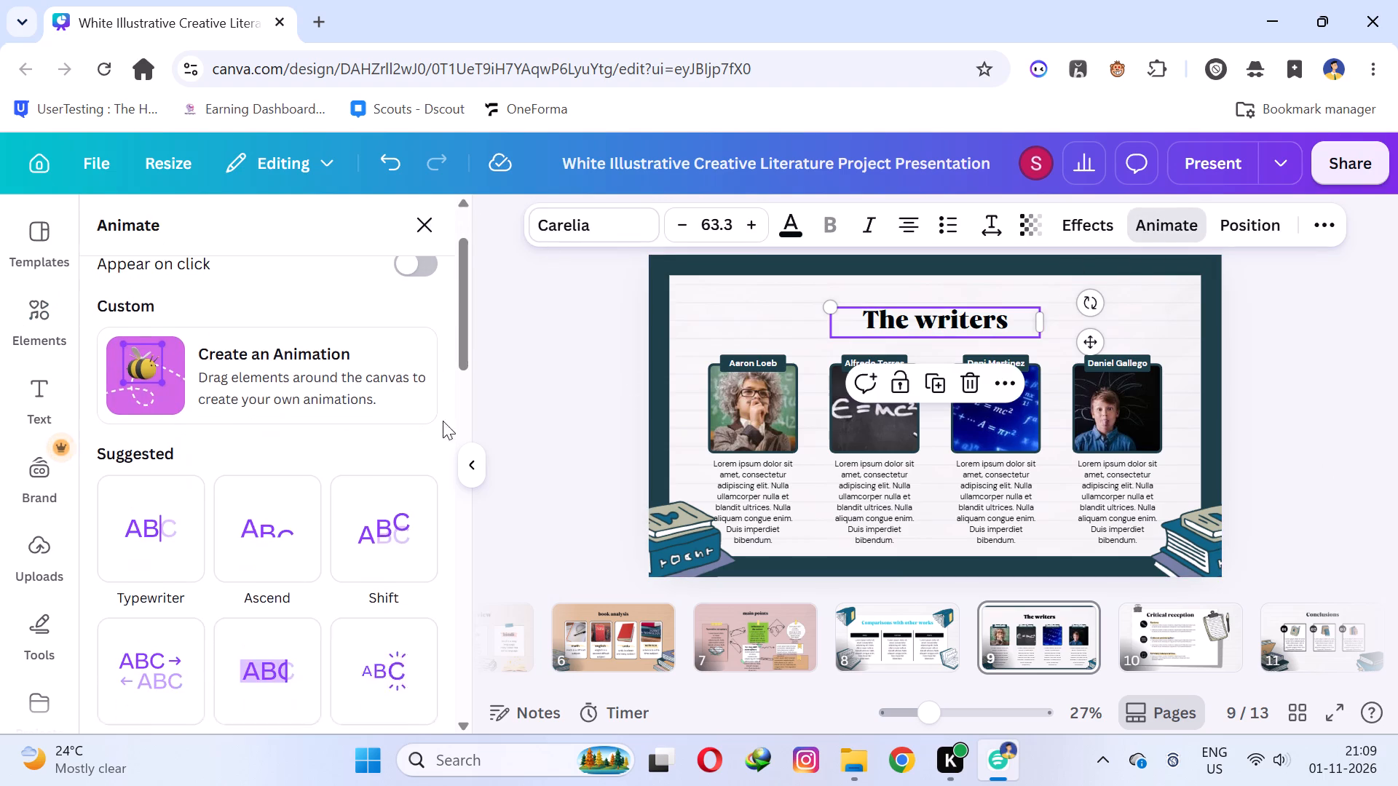
{"action": "left_click", "coordinate": [300, 662]}
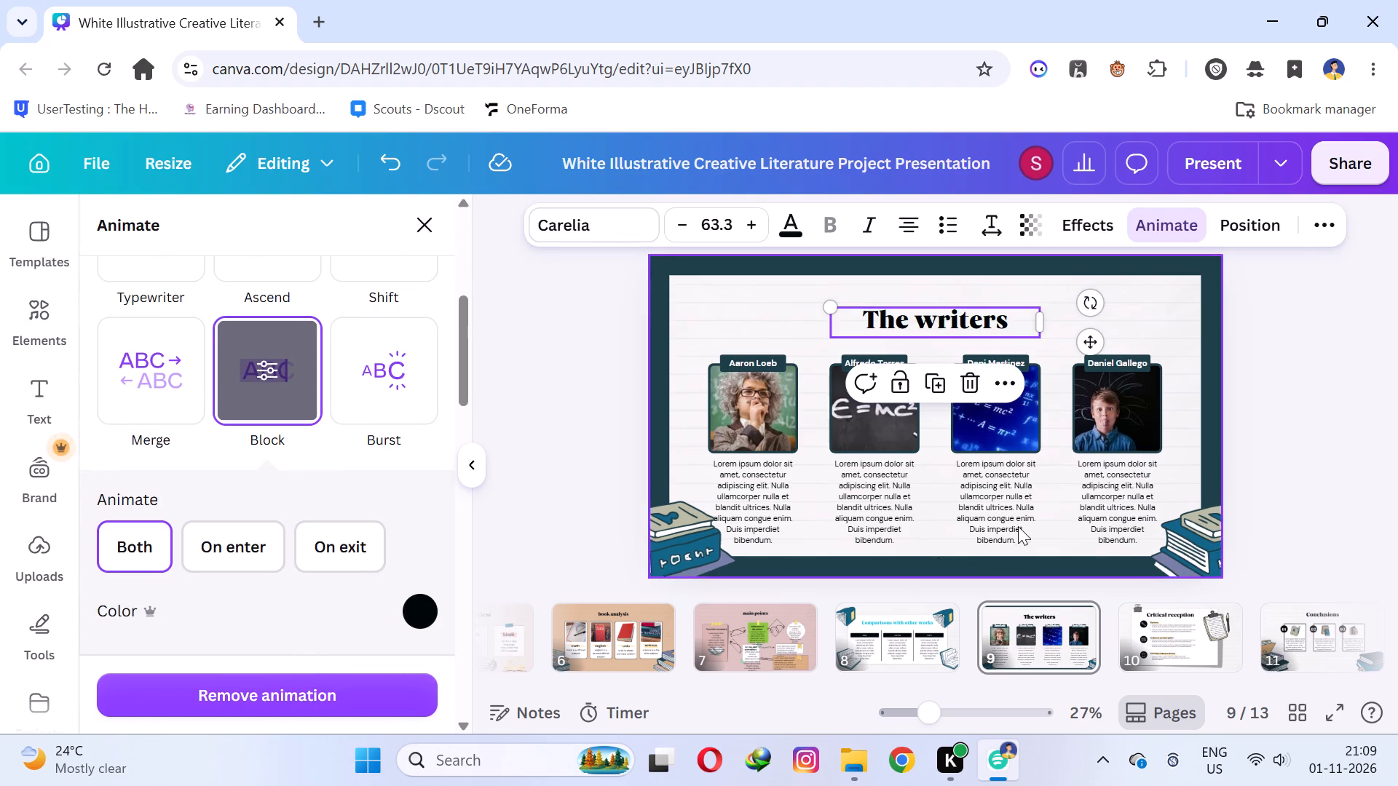
{"action": "left_click", "coordinate": [1397, 418]}
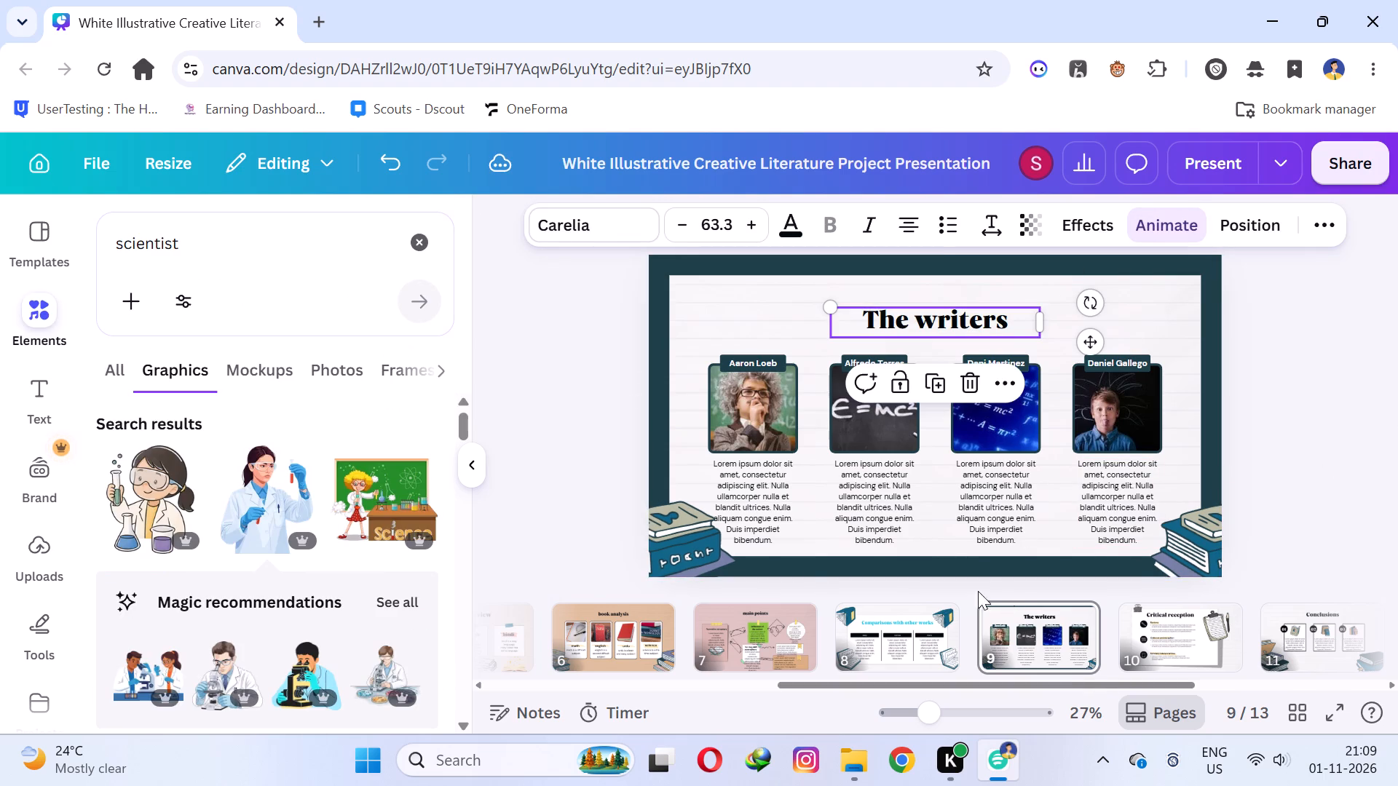
Duplicate the book stack in slide 9's lower-left corner and place the copy in the slide's upper-left corner.
{"action": "left_click", "coordinate": [696, 545]}
{"action": "right_click", "coordinate": [696, 545]}
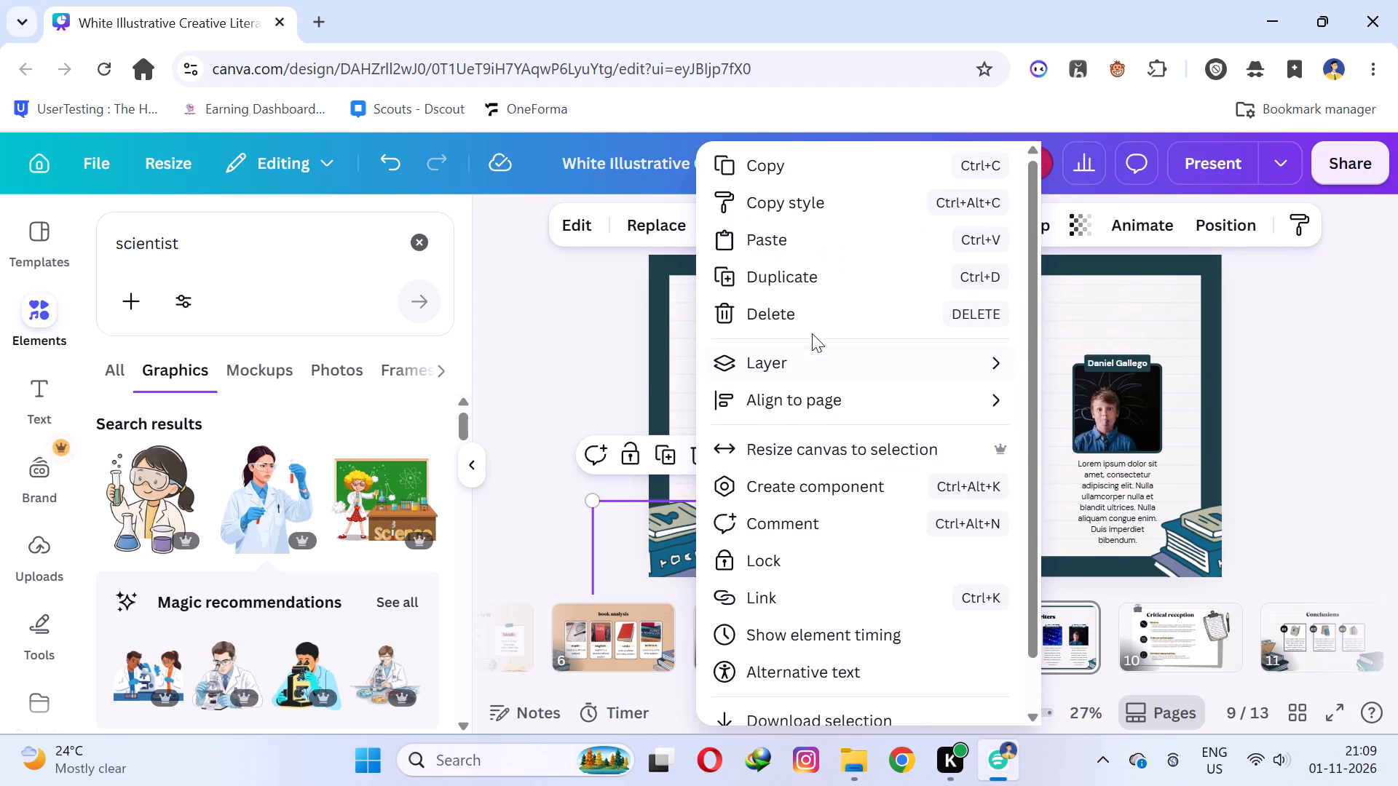
{"action": "left_click", "coordinate": [802, 279]}
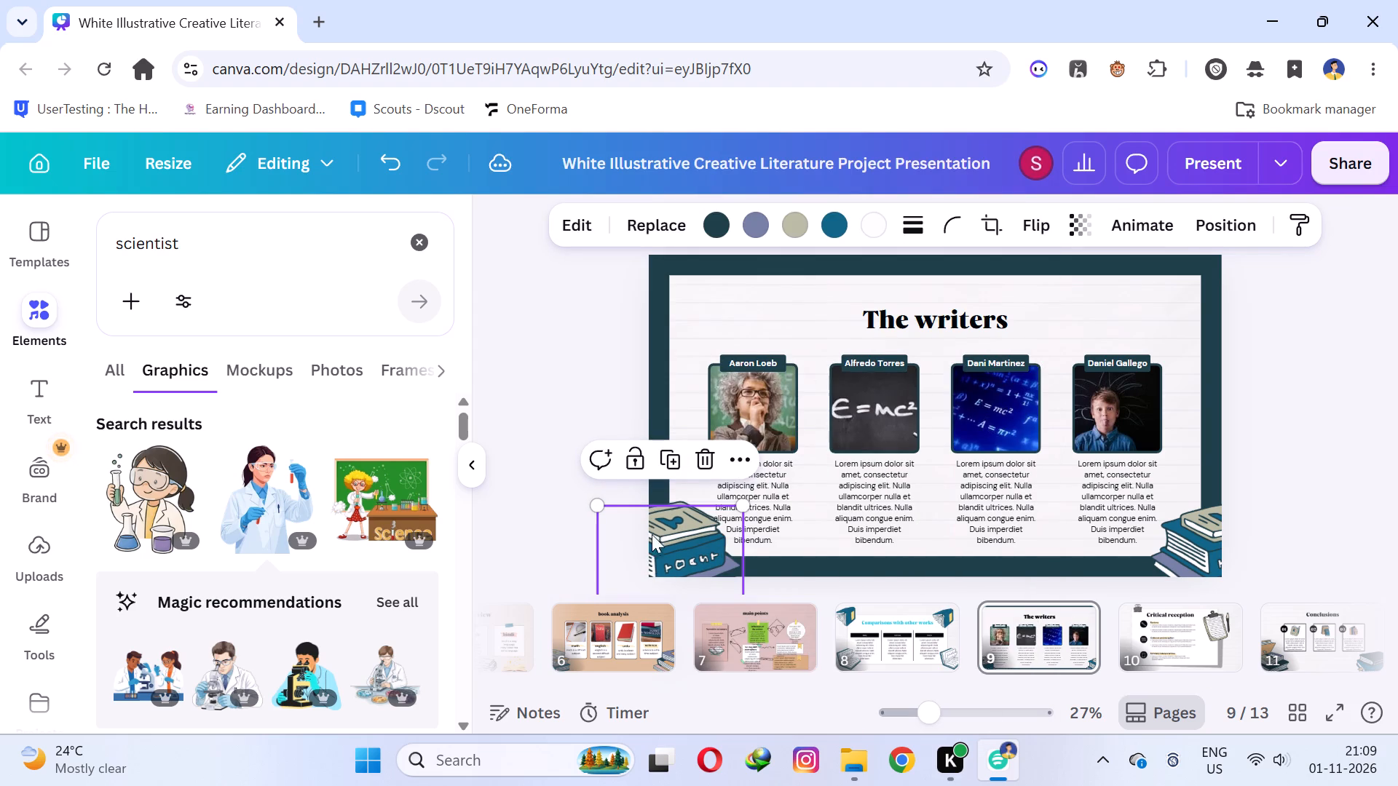
{"action": "left_click_drag", "start_coordinate": [674, 534], "coordinate": [674, 271]}
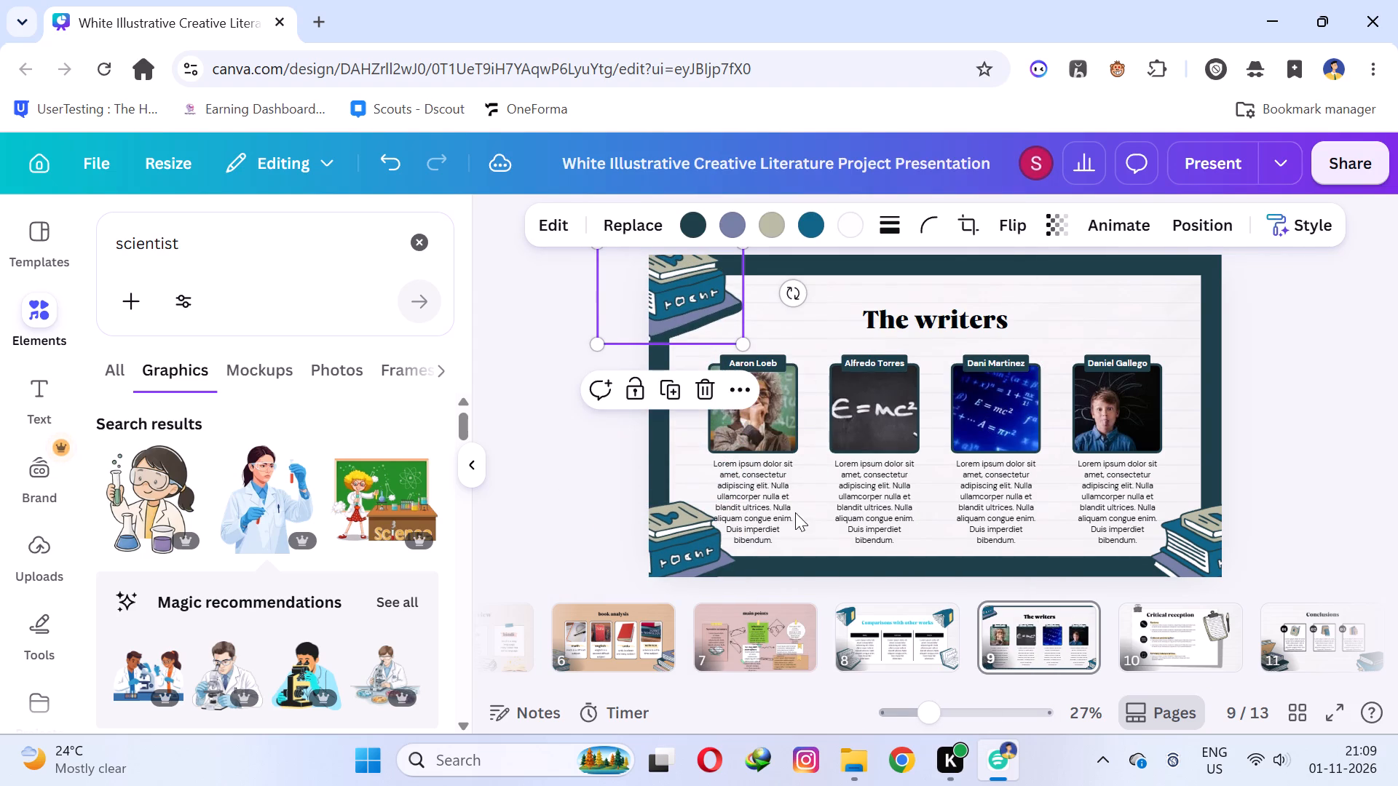
Duplicate the book stack in slide 9's lower-right corner and place the copy in the slide's upper-right corner.
{"action": "left_click", "coordinate": [1204, 523]}
{"action": "right_click", "coordinate": [1204, 523]}
{"action": "left_click", "coordinate": [977, 277]}
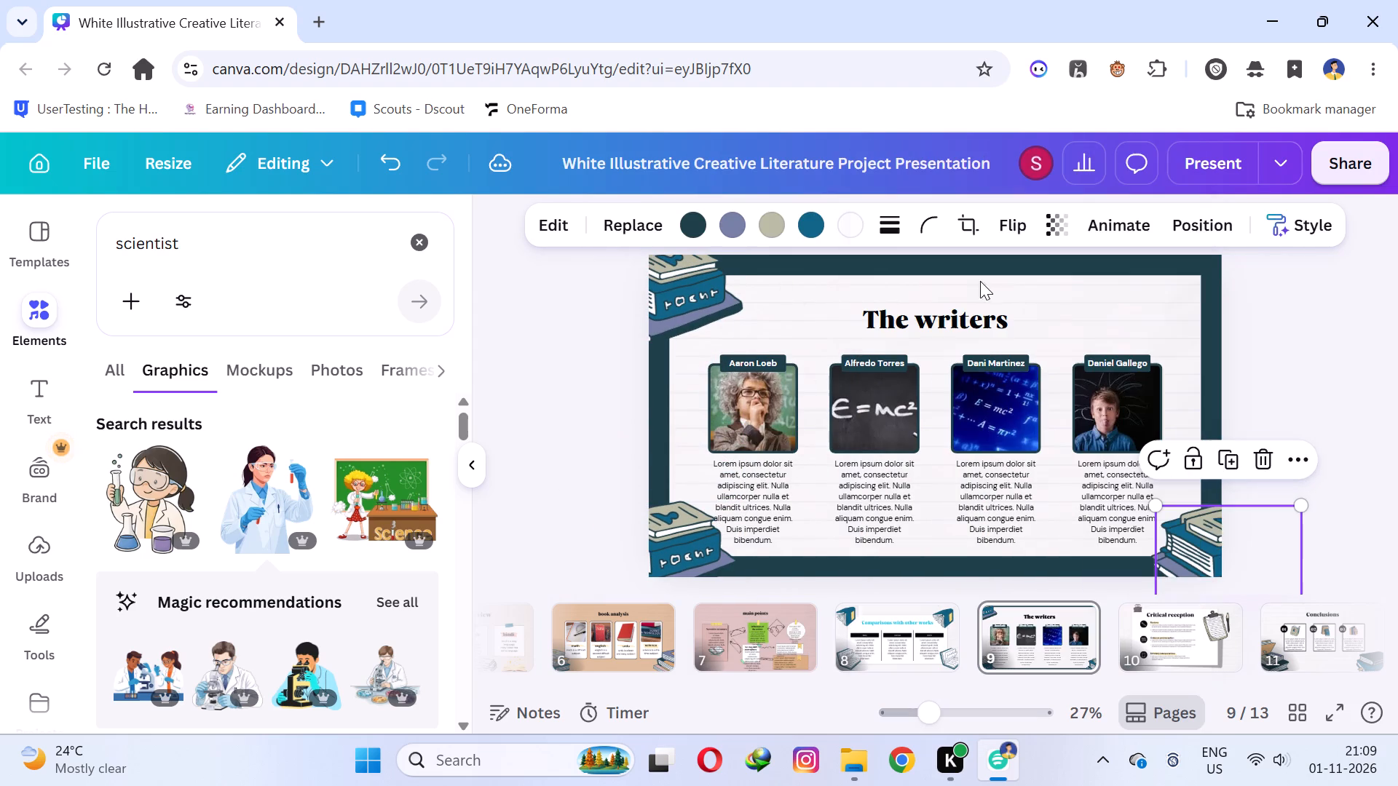
{"action": "left_click_drag", "start_coordinate": [1199, 551], "coordinate": [1187, 289]}
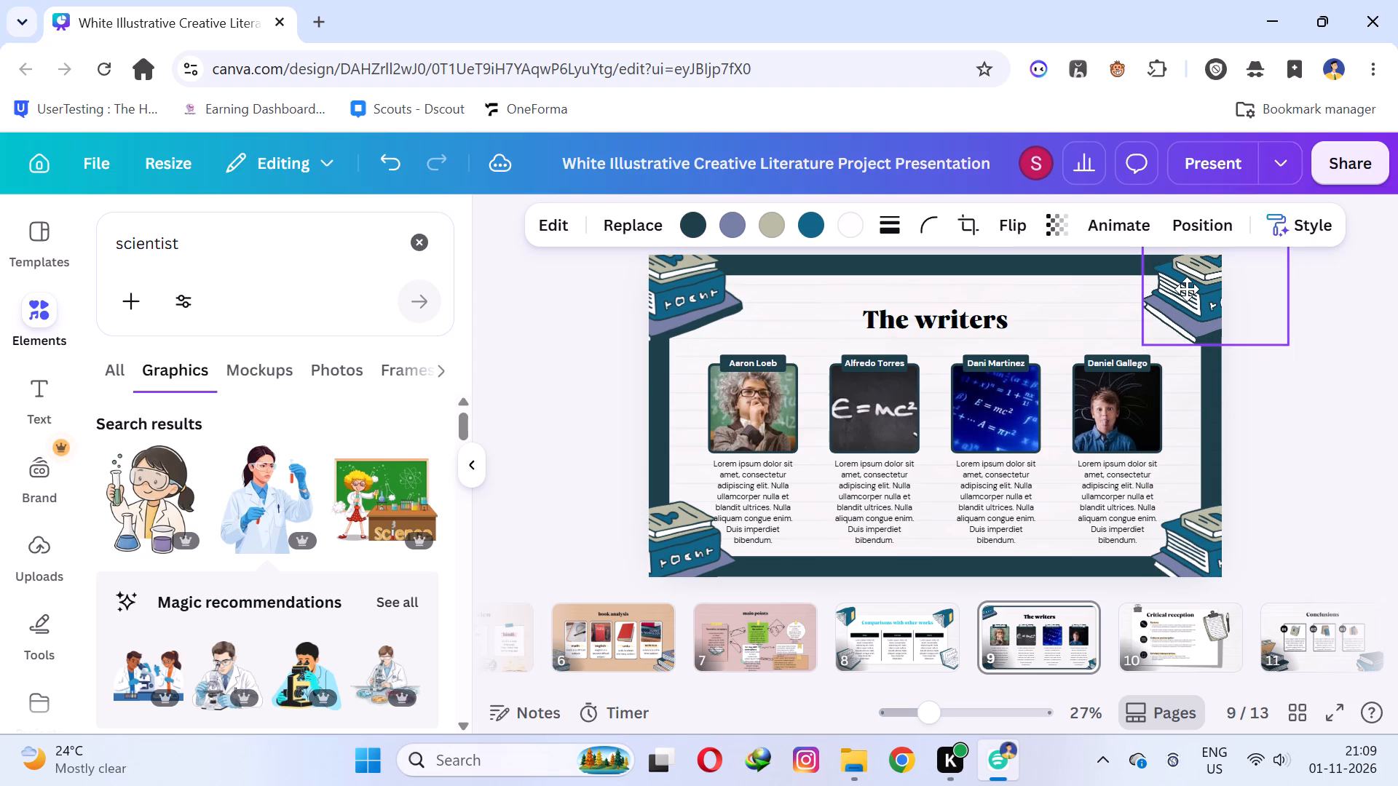
{"action": "left_click_drag", "start_coordinate": [1187, 289], "coordinate": [1187, 287]}
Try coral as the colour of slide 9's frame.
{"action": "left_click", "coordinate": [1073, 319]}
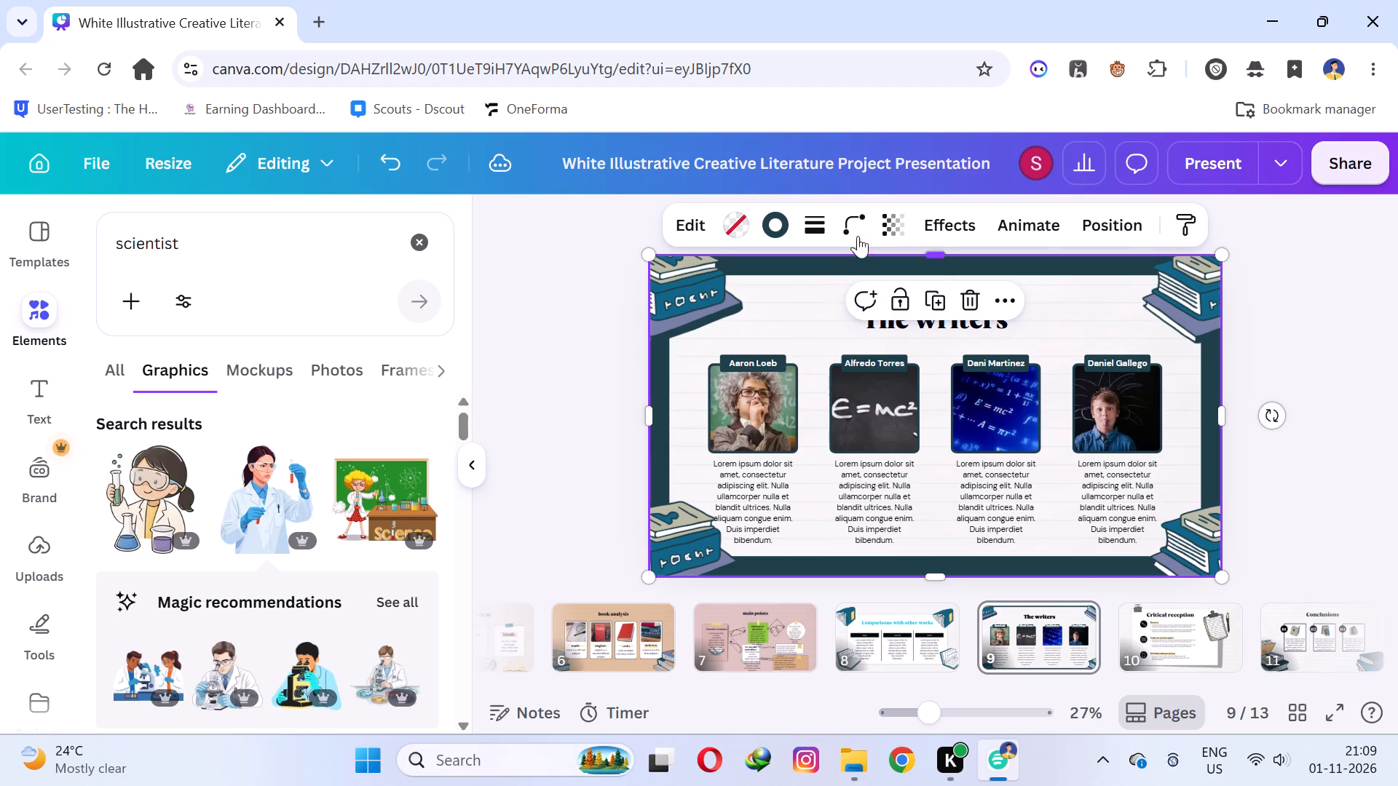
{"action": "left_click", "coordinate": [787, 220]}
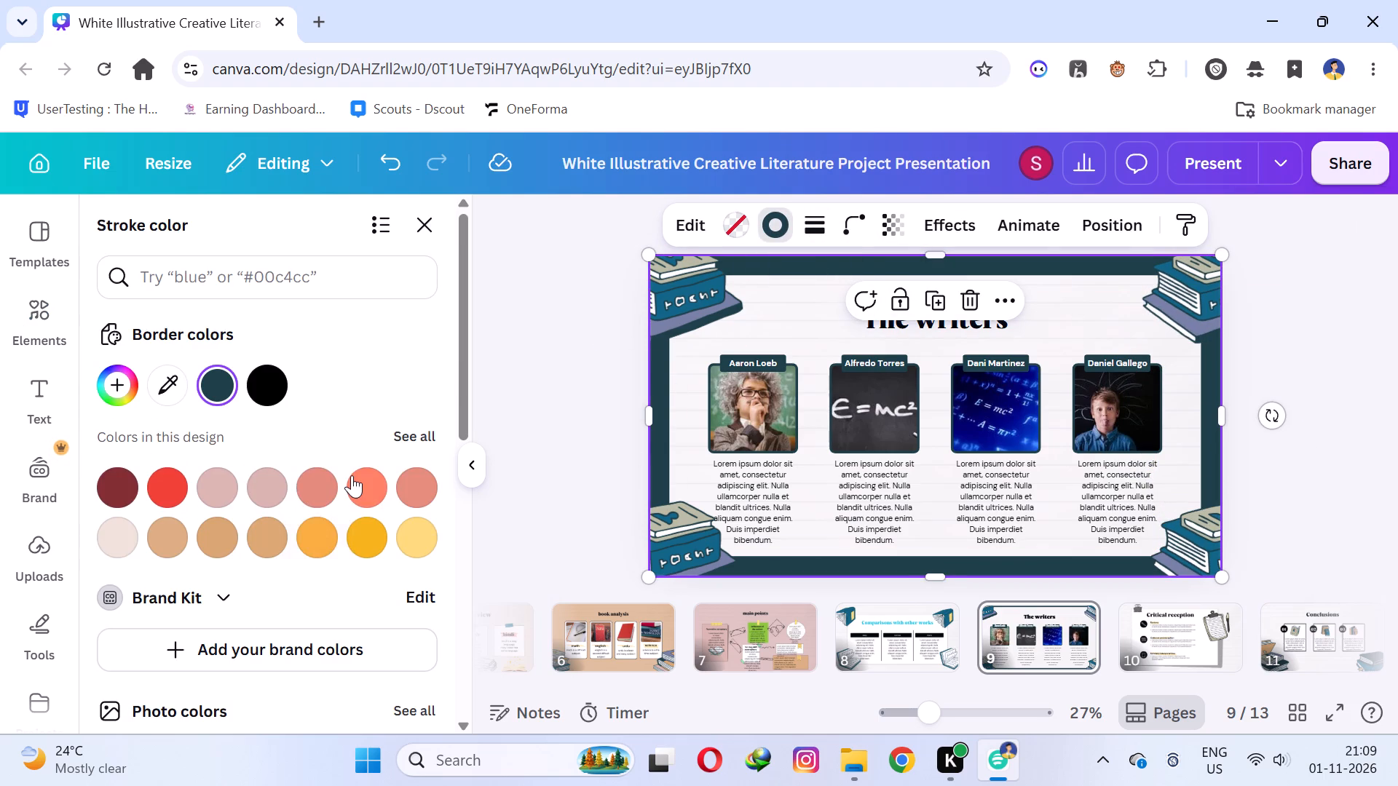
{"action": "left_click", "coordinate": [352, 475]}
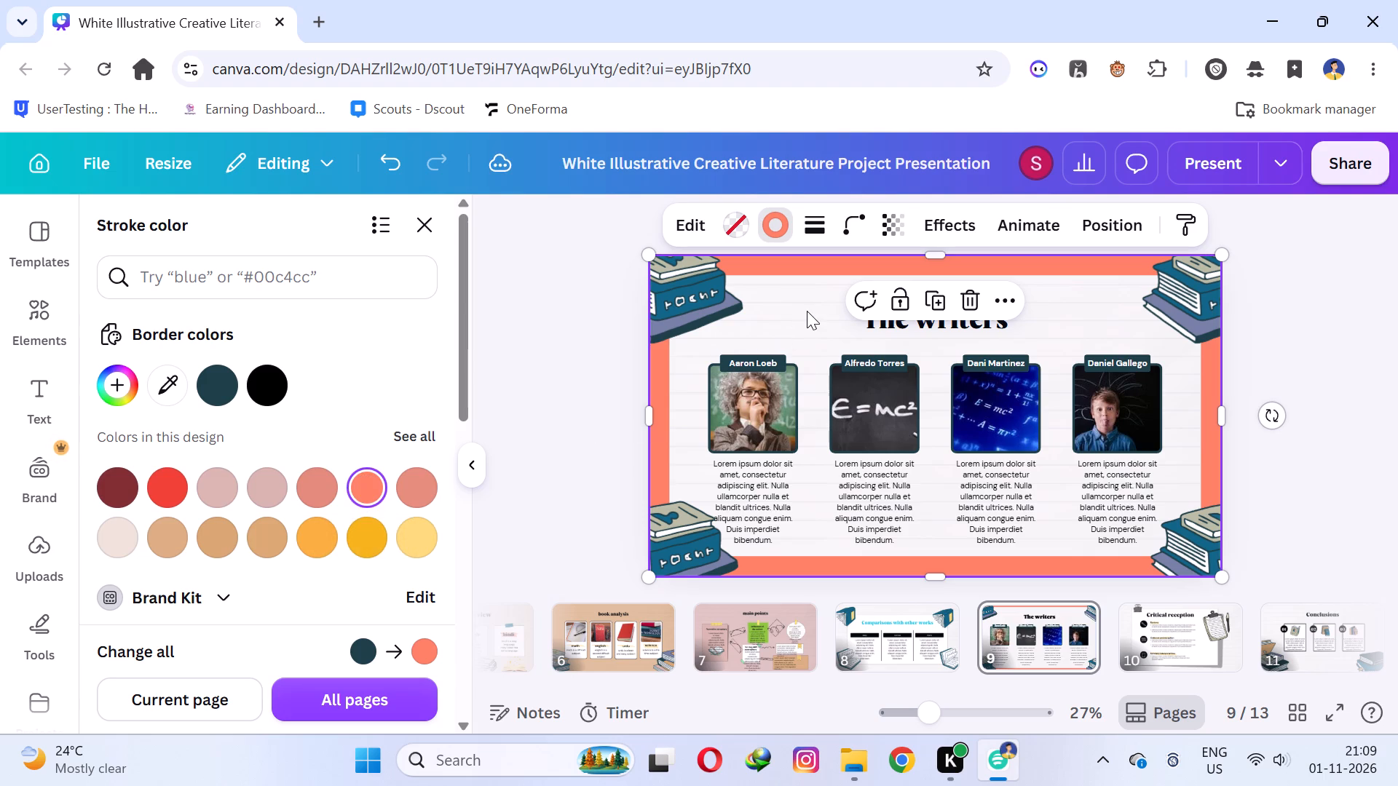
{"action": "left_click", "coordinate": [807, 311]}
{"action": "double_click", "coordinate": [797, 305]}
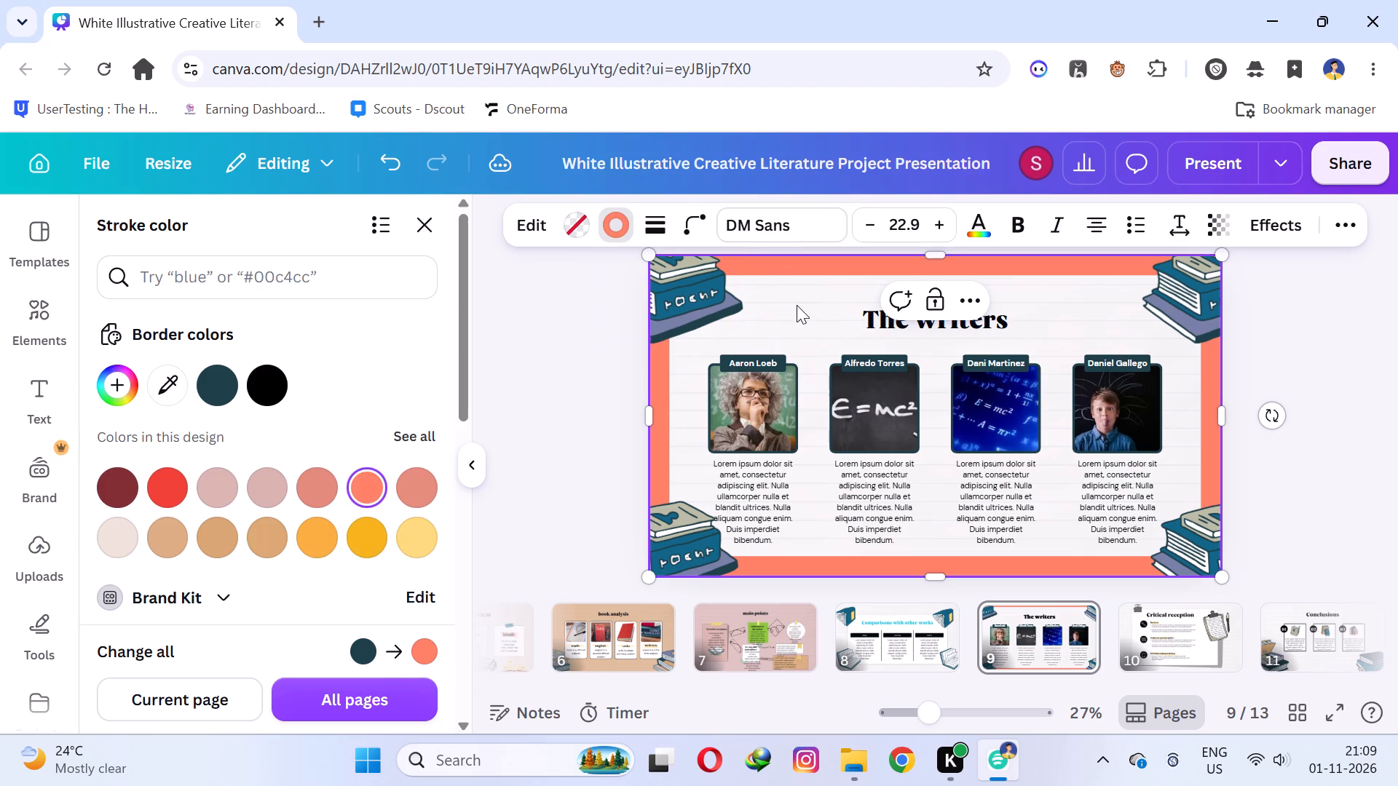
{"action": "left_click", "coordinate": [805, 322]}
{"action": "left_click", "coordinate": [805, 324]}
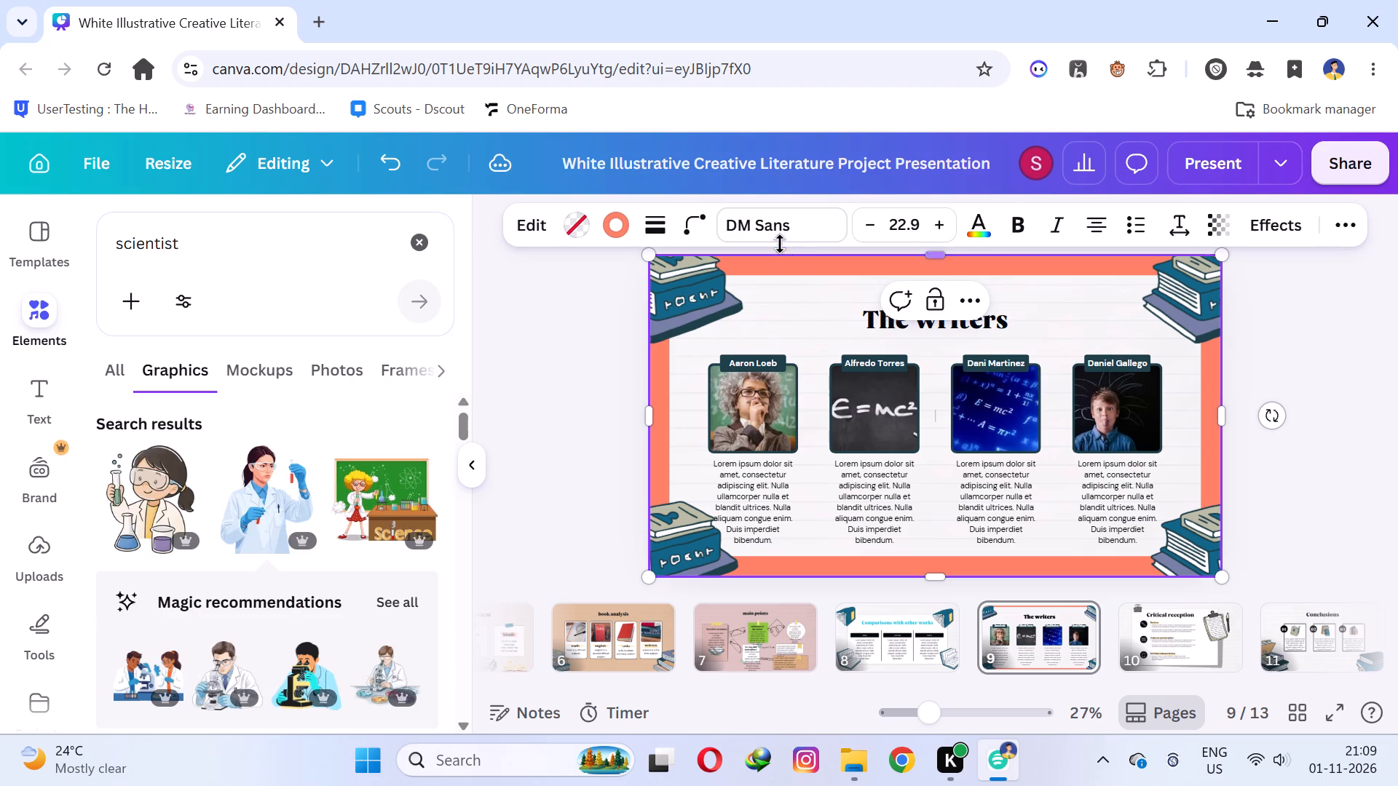
Set slide 9's frame colour to the golden yellow already used in the design.
{"action": "left_click", "coordinate": [629, 221]}
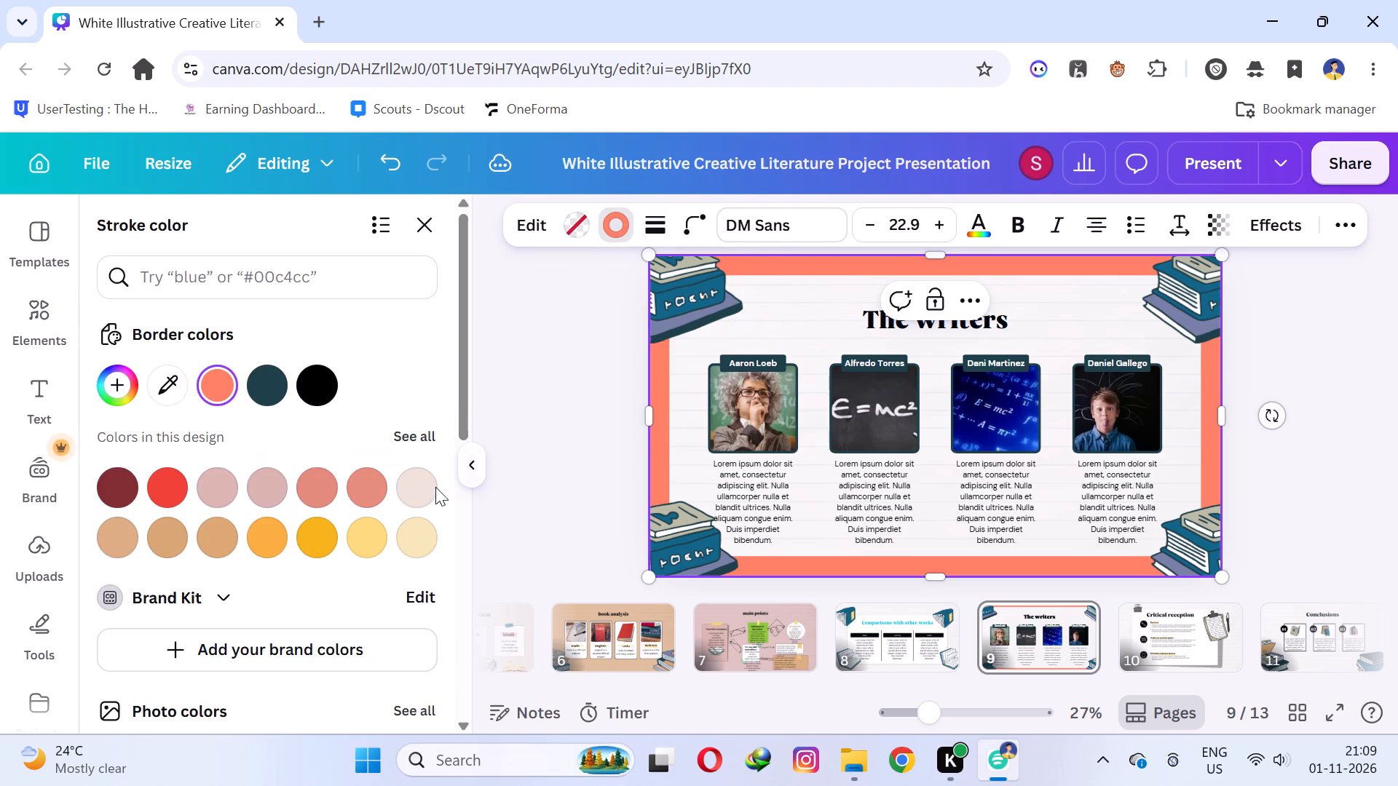
{"action": "left_click", "coordinate": [327, 525]}
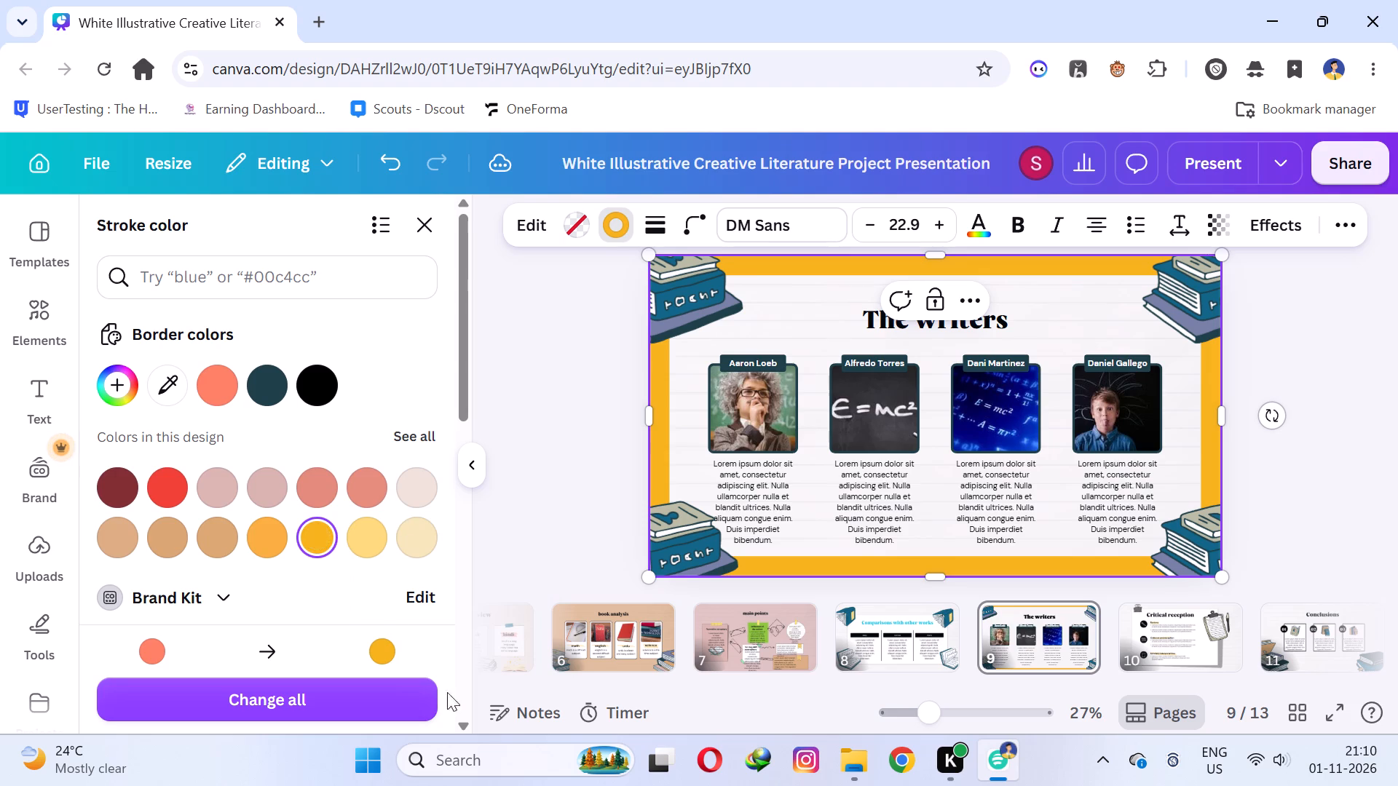
{"action": "left_click", "coordinate": [1368, 373]}
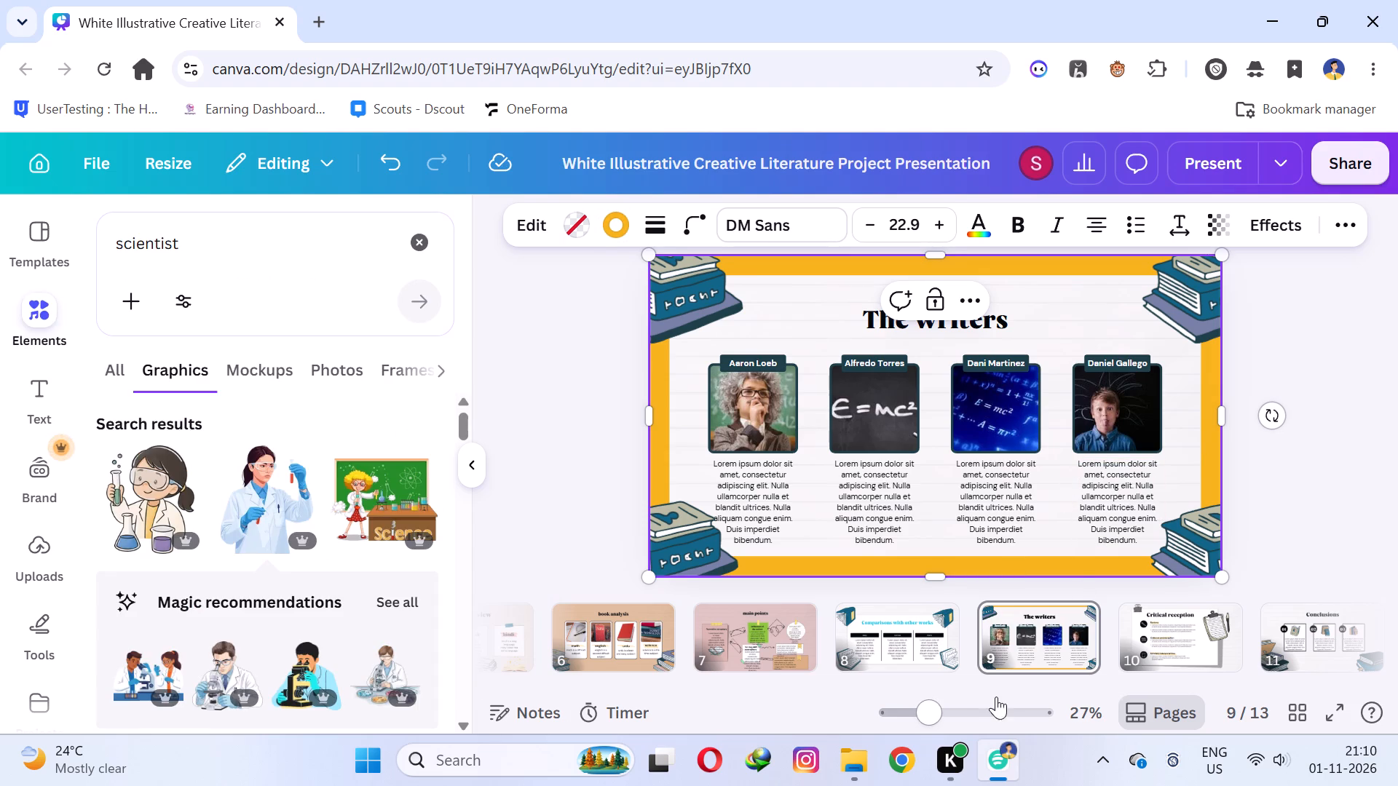
On slide 10, enlarge the title "Critical reception" slightly to font size 65.7.
{"action": "left_click", "coordinate": [1156, 621]}
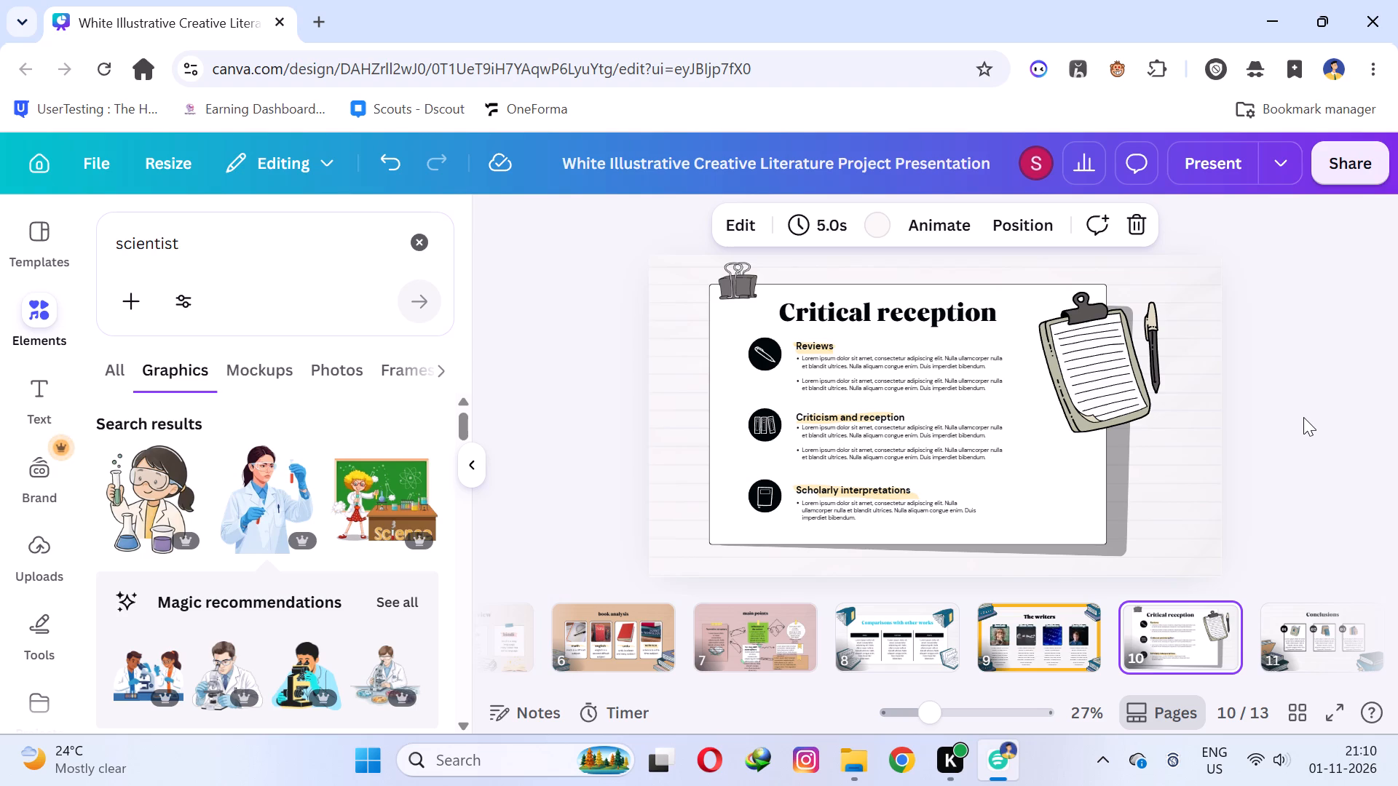
{"action": "left_click", "coordinate": [899, 309]}
{"action": "left_click_drag", "start_coordinate": [1027, 331], "coordinate": [1043, 343]}
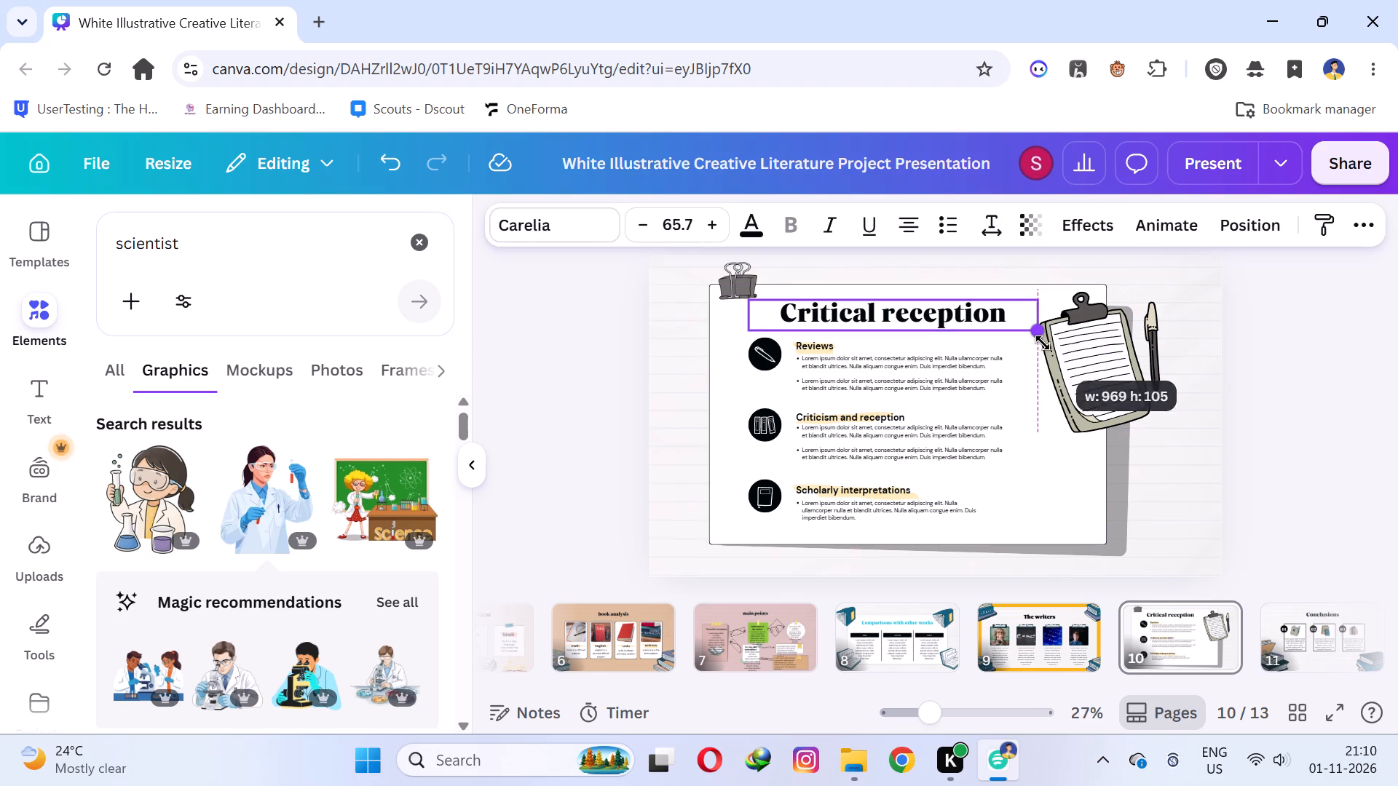
{"action": "left_click_drag", "start_coordinate": [1043, 343], "coordinate": [1043, 344]}
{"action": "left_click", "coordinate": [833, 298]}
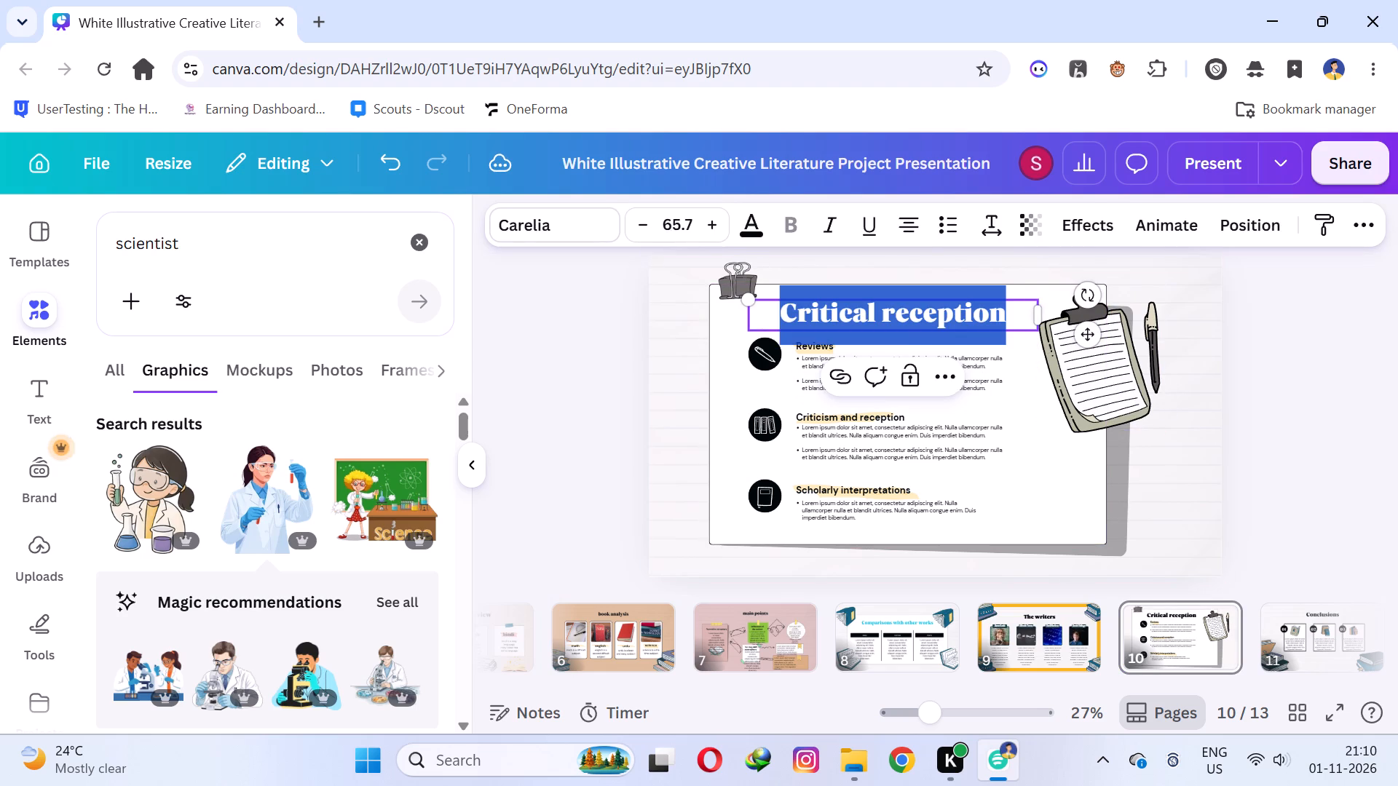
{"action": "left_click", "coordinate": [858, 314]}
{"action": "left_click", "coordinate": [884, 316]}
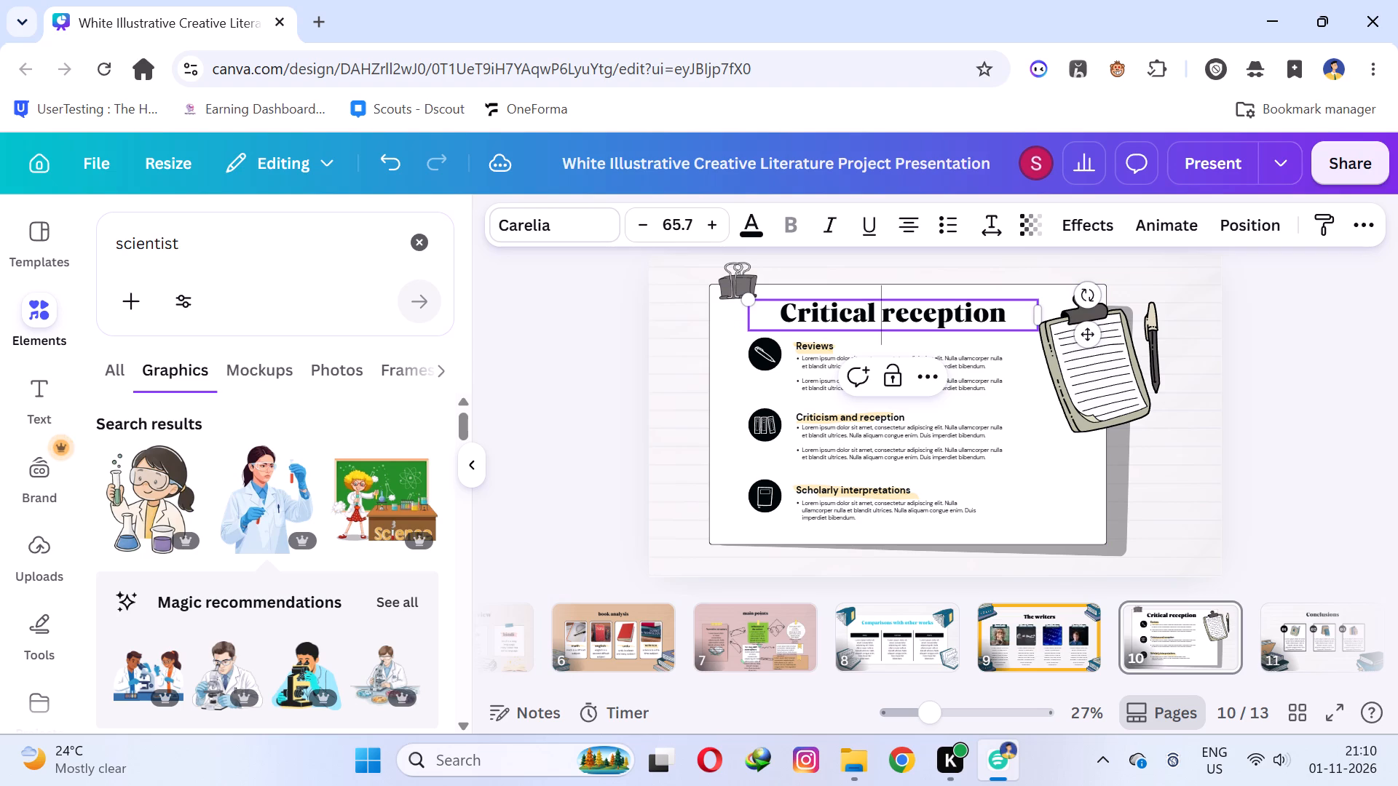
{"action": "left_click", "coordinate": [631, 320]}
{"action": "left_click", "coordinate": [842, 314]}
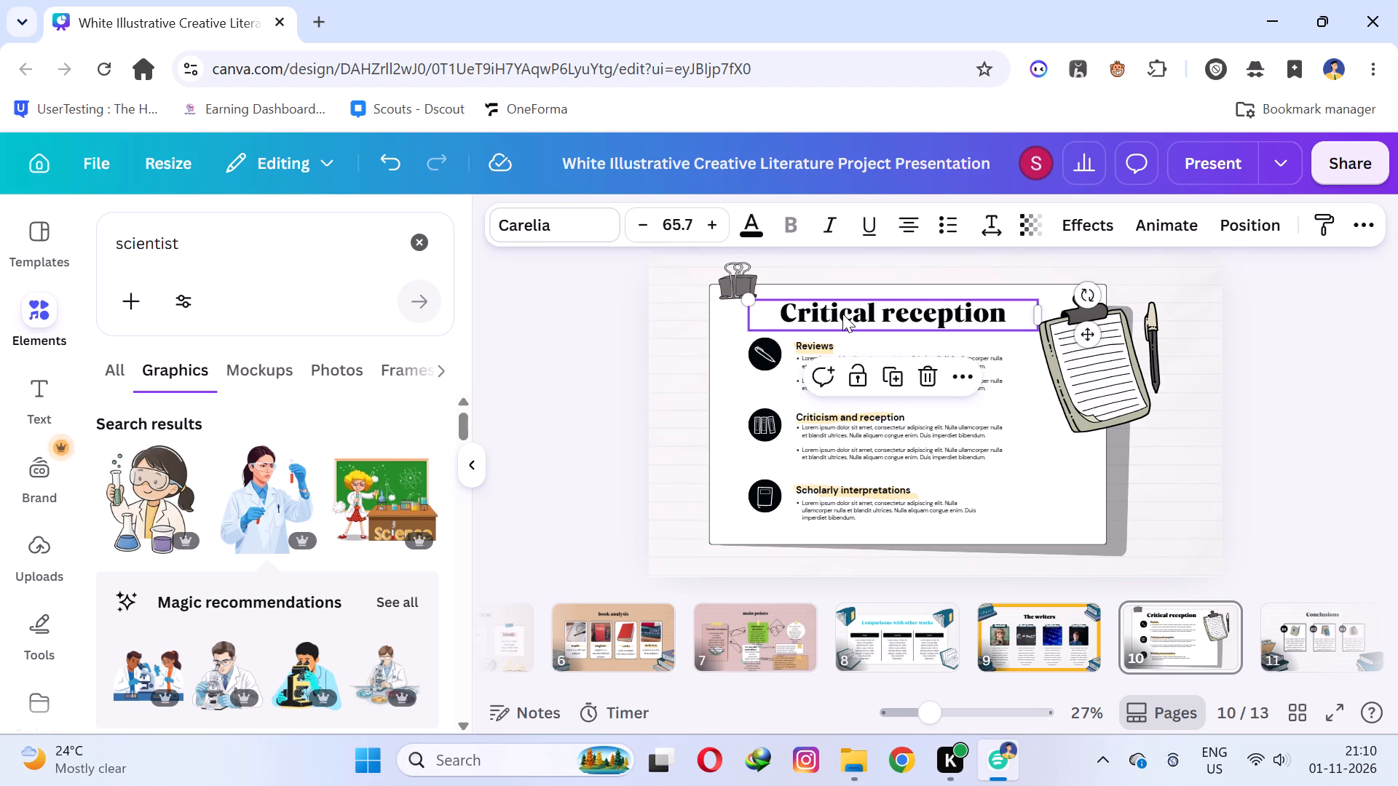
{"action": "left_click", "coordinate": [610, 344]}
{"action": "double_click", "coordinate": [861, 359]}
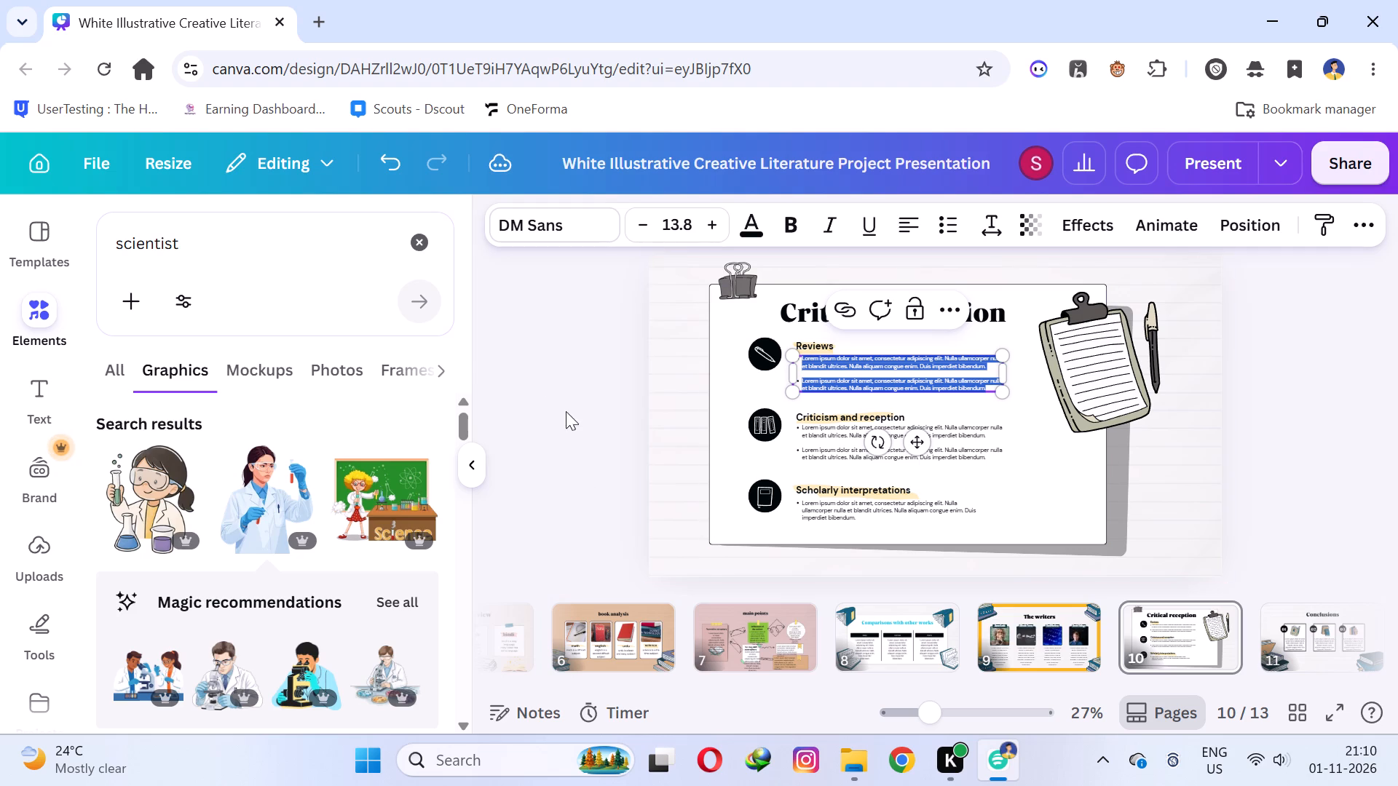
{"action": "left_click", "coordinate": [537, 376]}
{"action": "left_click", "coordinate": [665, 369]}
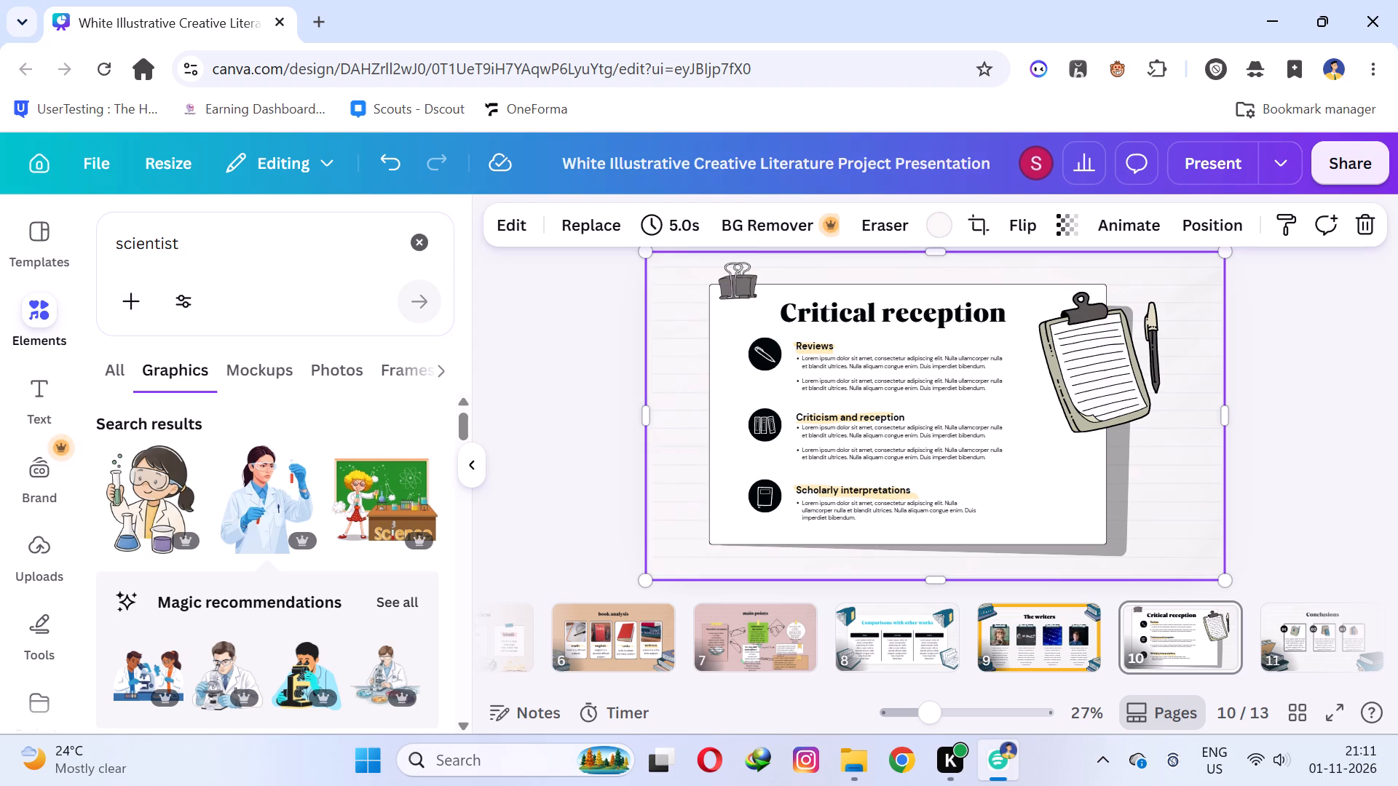
Search the graphics for "pen icon" and add the blue fountain pen with a signature to slide 10.
{"action": "left_click_drag", "start_coordinate": [237, 237], "coordinate": [0, 232]}
{"action": "key", "text": "p"}
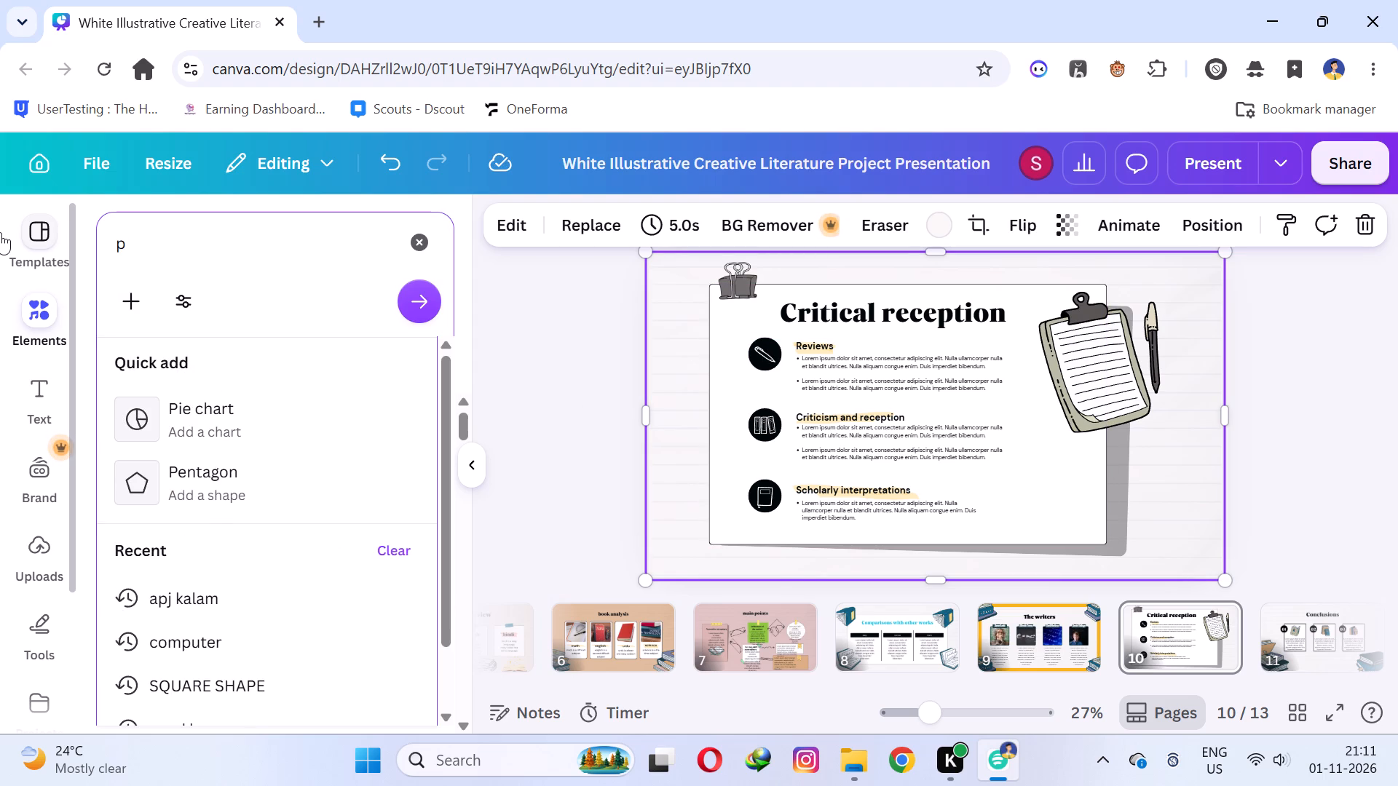
{"action": "type", "text": "en icon"}
{"action": "key", "text": "Return"}
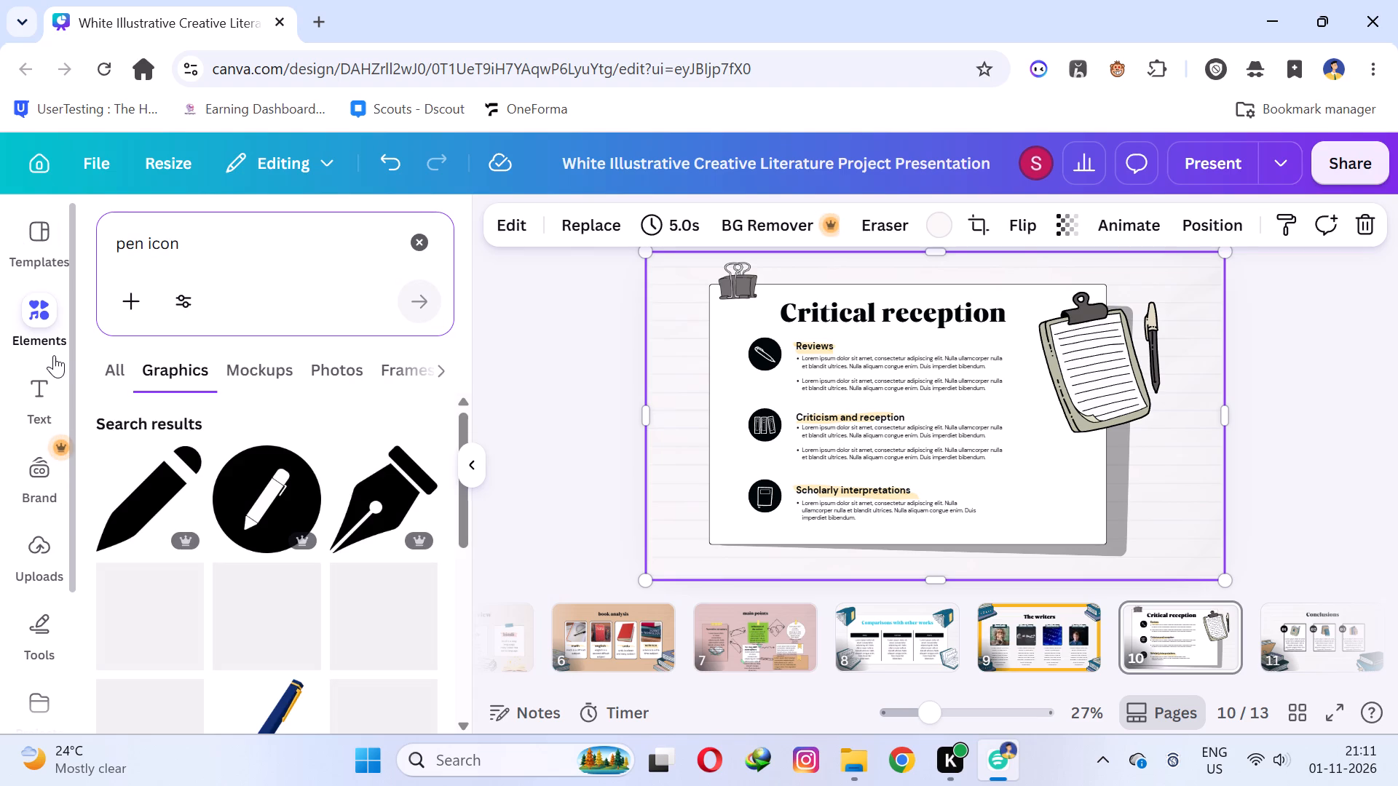
{"action": "scroll", "coordinate": [322, 559], "scroll_direction": "down", "scroll_amount": 2}
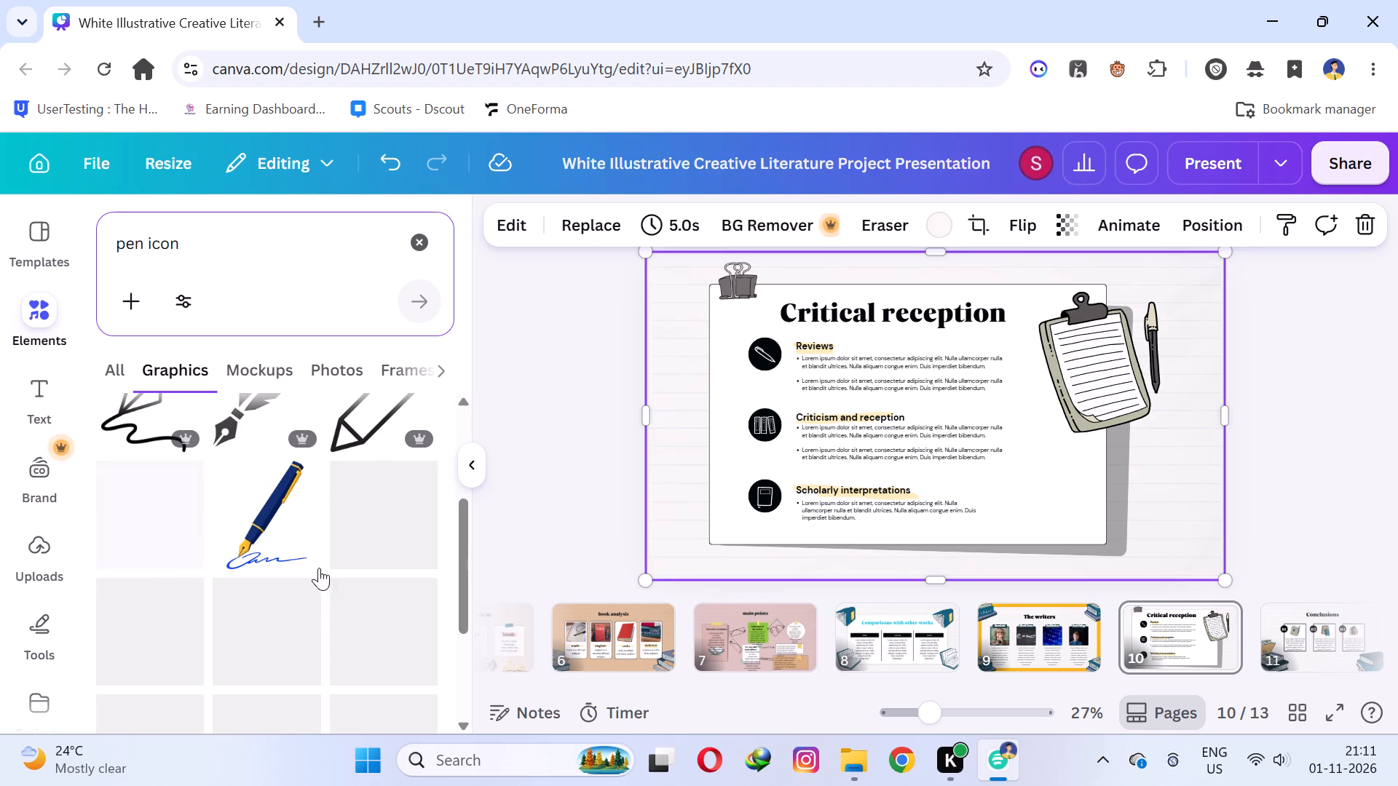
{"action": "left_click_drag", "start_coordinate": [283, 544], "coordinate": [683, 431]}
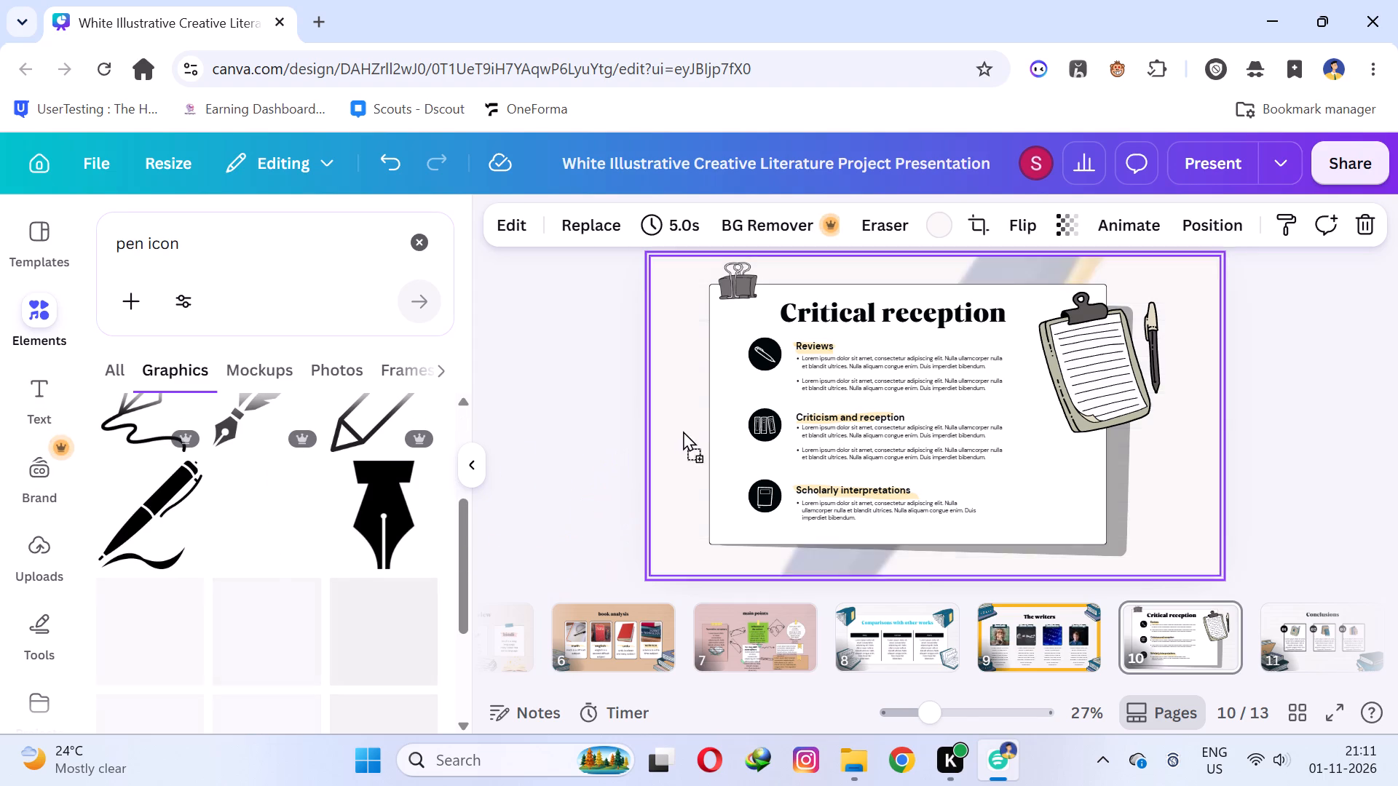
{"action": "left_click_drag", "start_coordinate": [683, 431], "coordinate": [813, 400]}
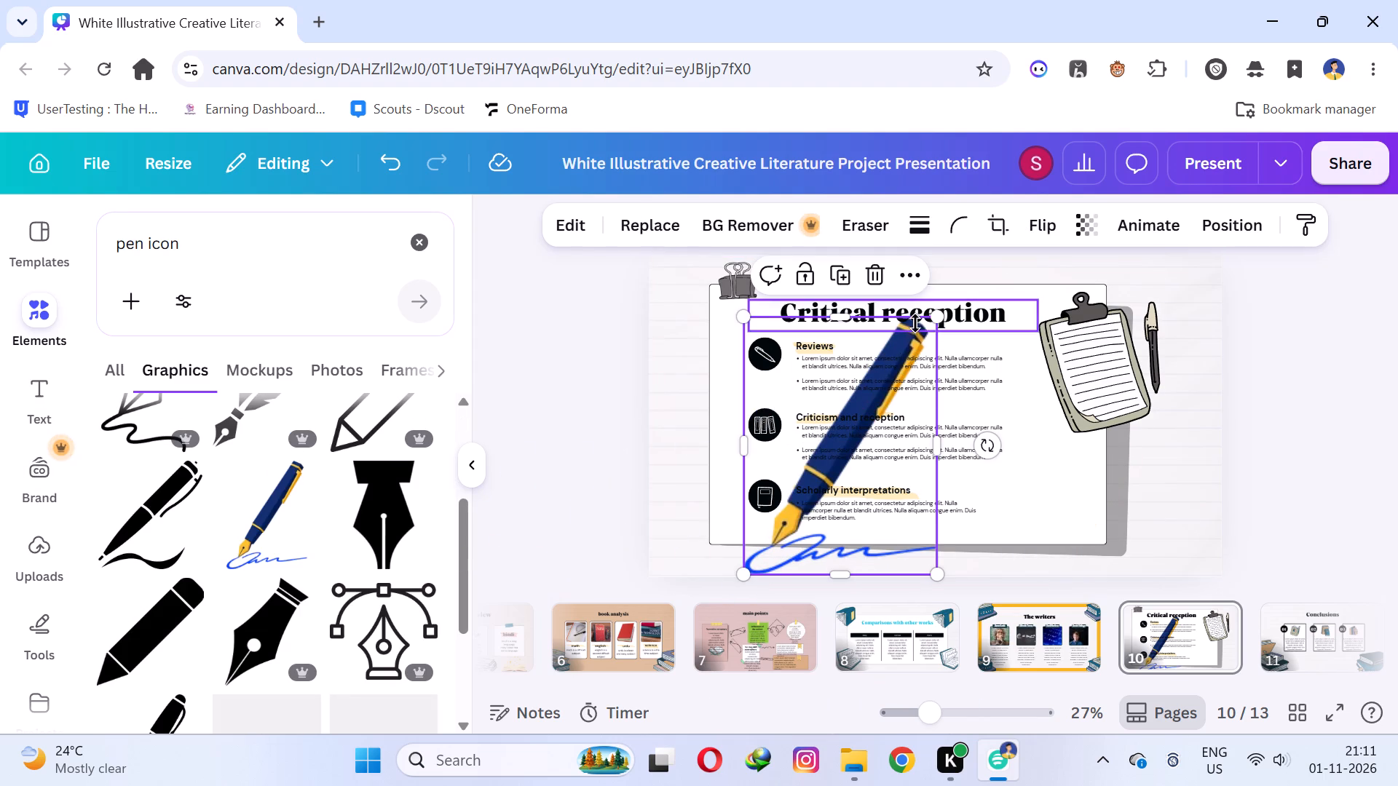
Shrink the blue fountain pen graphic to icon size and place it beside slide 10's clipboard illustration.
{"action": "left_click", "coordinate": [759, 347]}
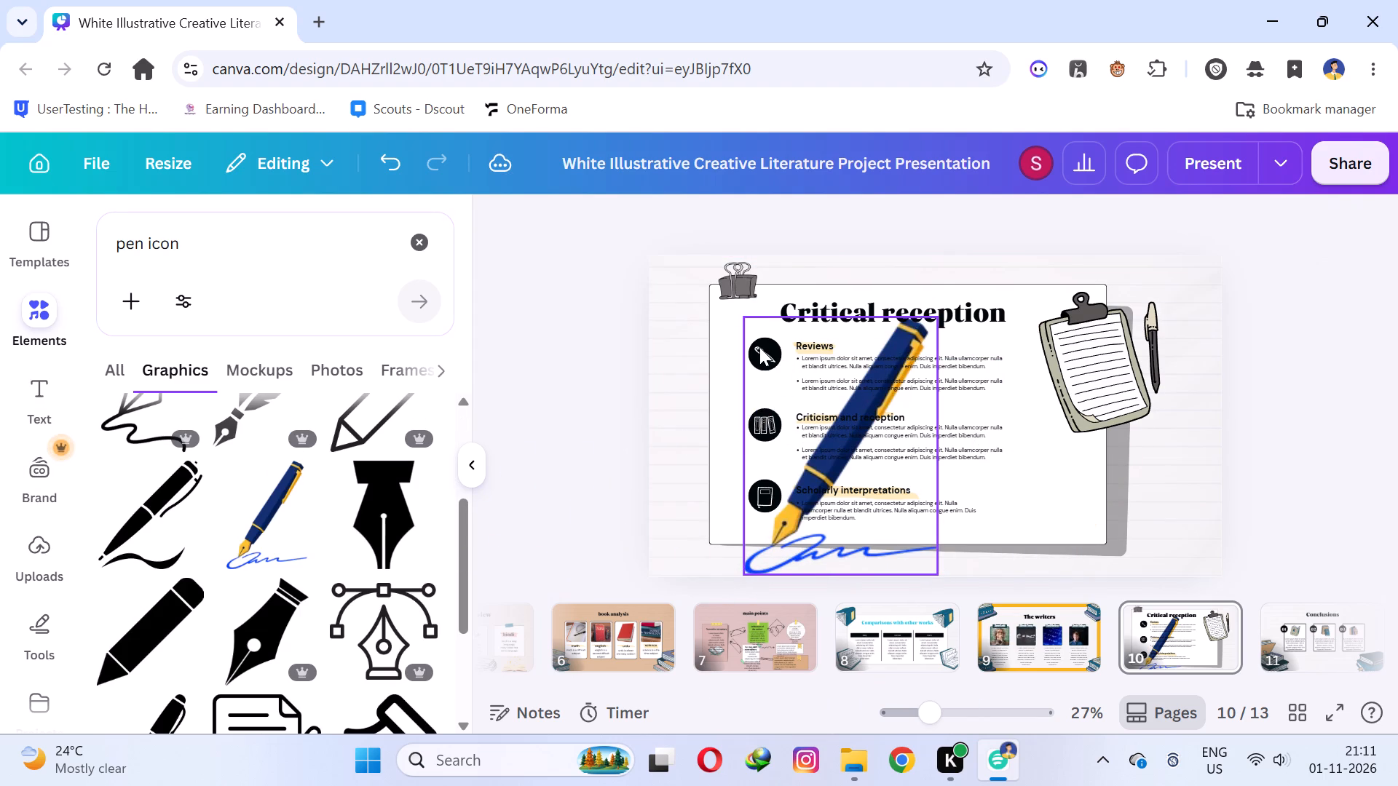
{"action": "left_click", "coordinate": [759, 347]}
{"action": "left_click", "coordinate": [759, 347]}
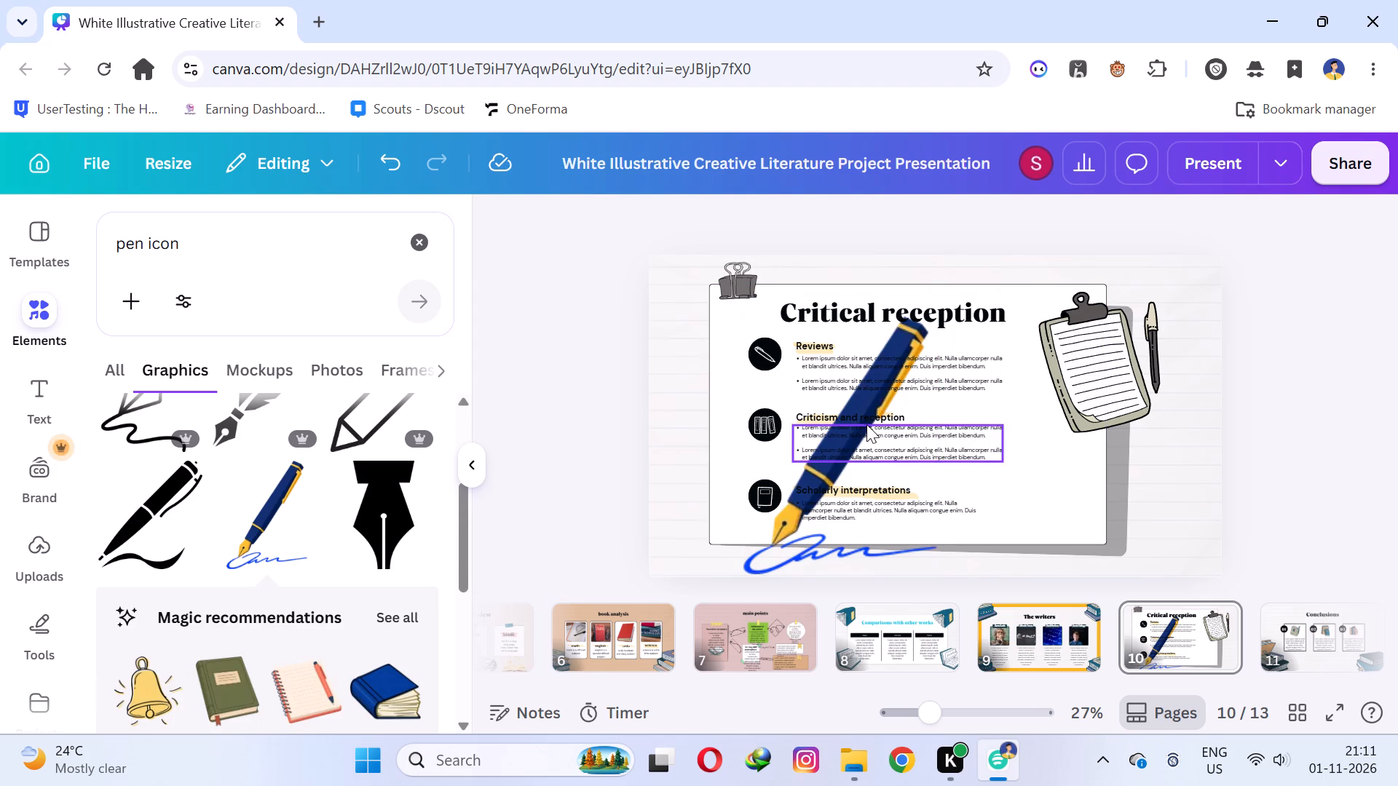
{"action": "left_click_drag", "start_coordinate": [866, 424], "coordinate": [833, 445]}
{"action": "left_click", "coordinate": [789, 526]}
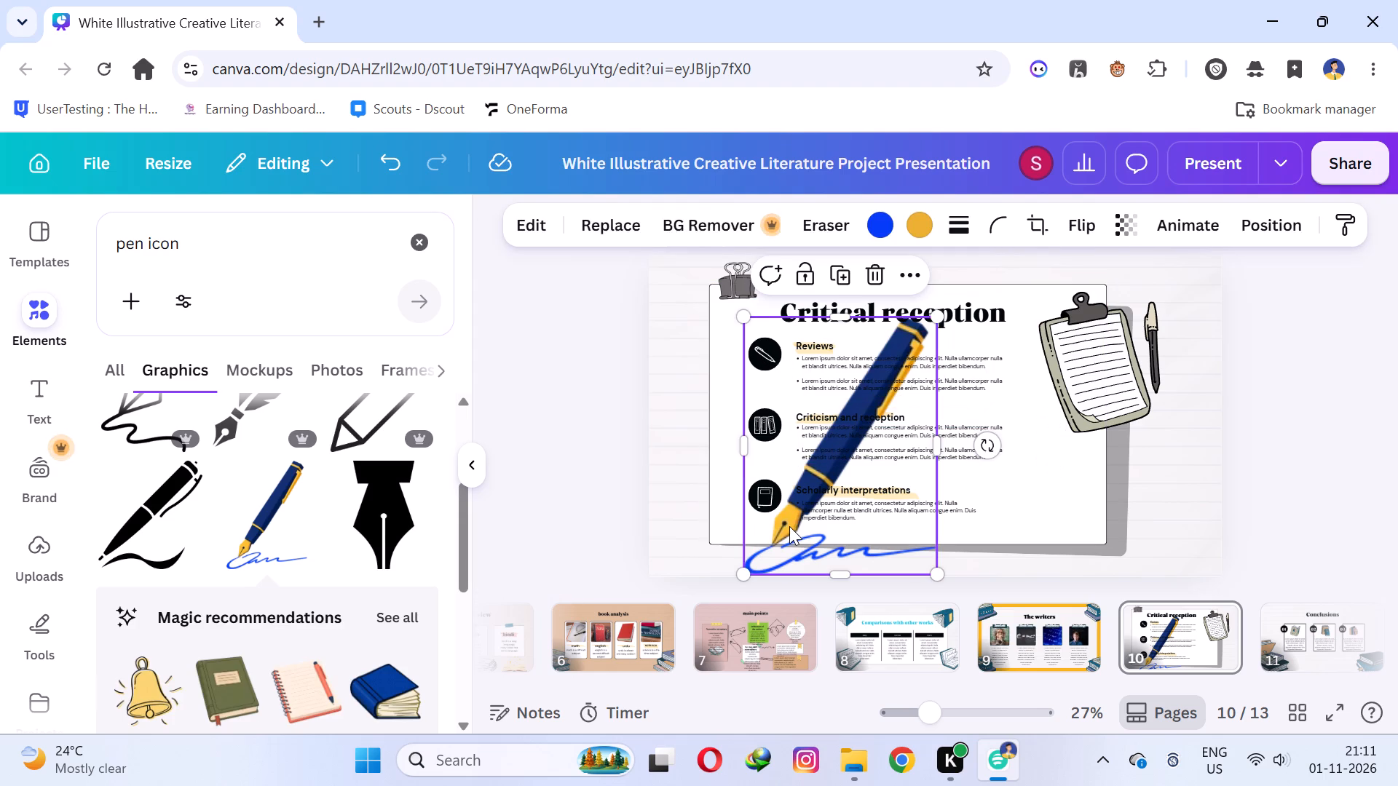
{"action": "left_click_drag", "start_coordinate": [752, 321], "coordinate": [923, 478]}
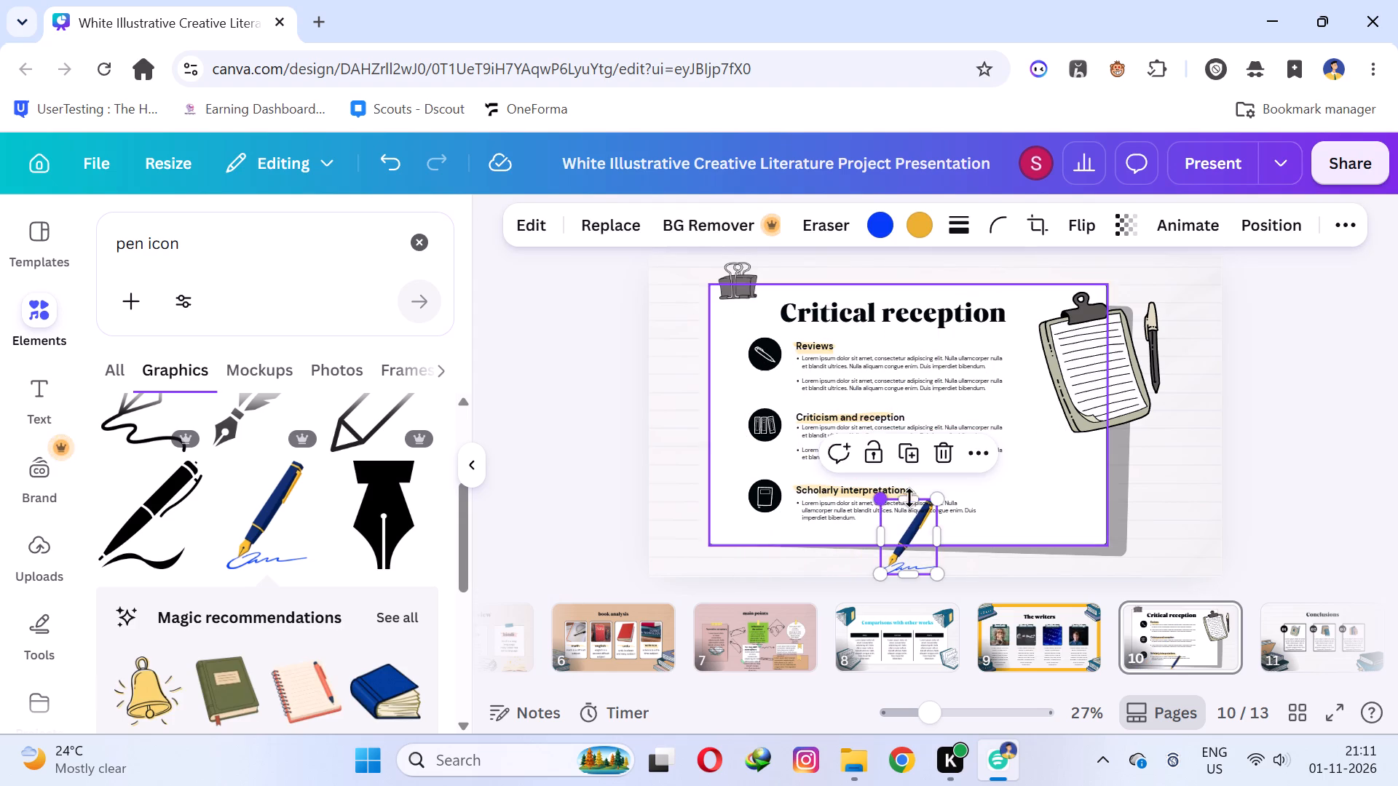
{"action": "left_click_drag", "start_coordinate": [906, 541], "coordinate": [1026, 357]}
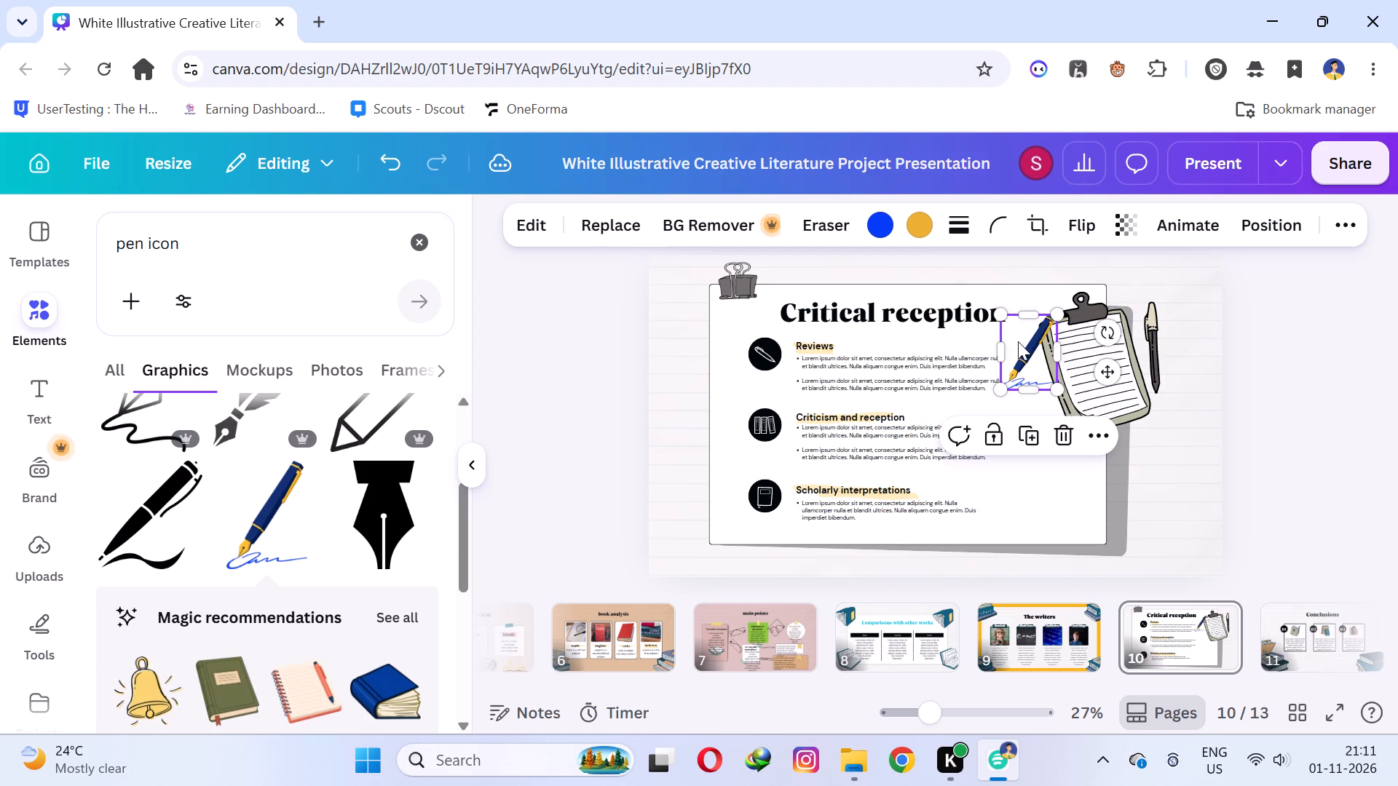
{"action": "left_click_drag", "start_coordinate": [1005, 316], "coordinate": [1032, 348]}
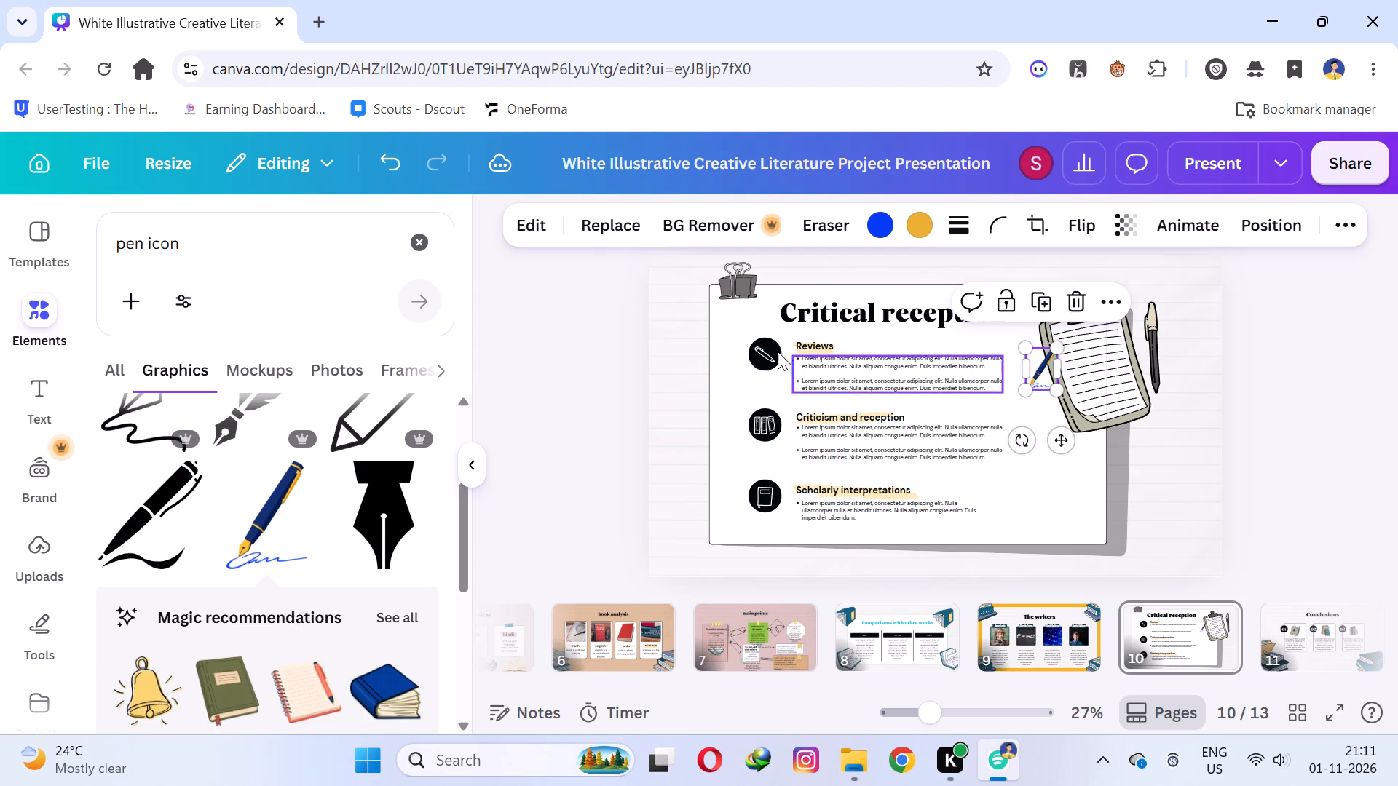
Delete the white pen icon and black circle beside "Reviews" and put the small blue fountain pen in their place.
{"action": "left_click", "coordinate": [763, 352]}
{"action": "key", "text": "Delete"}
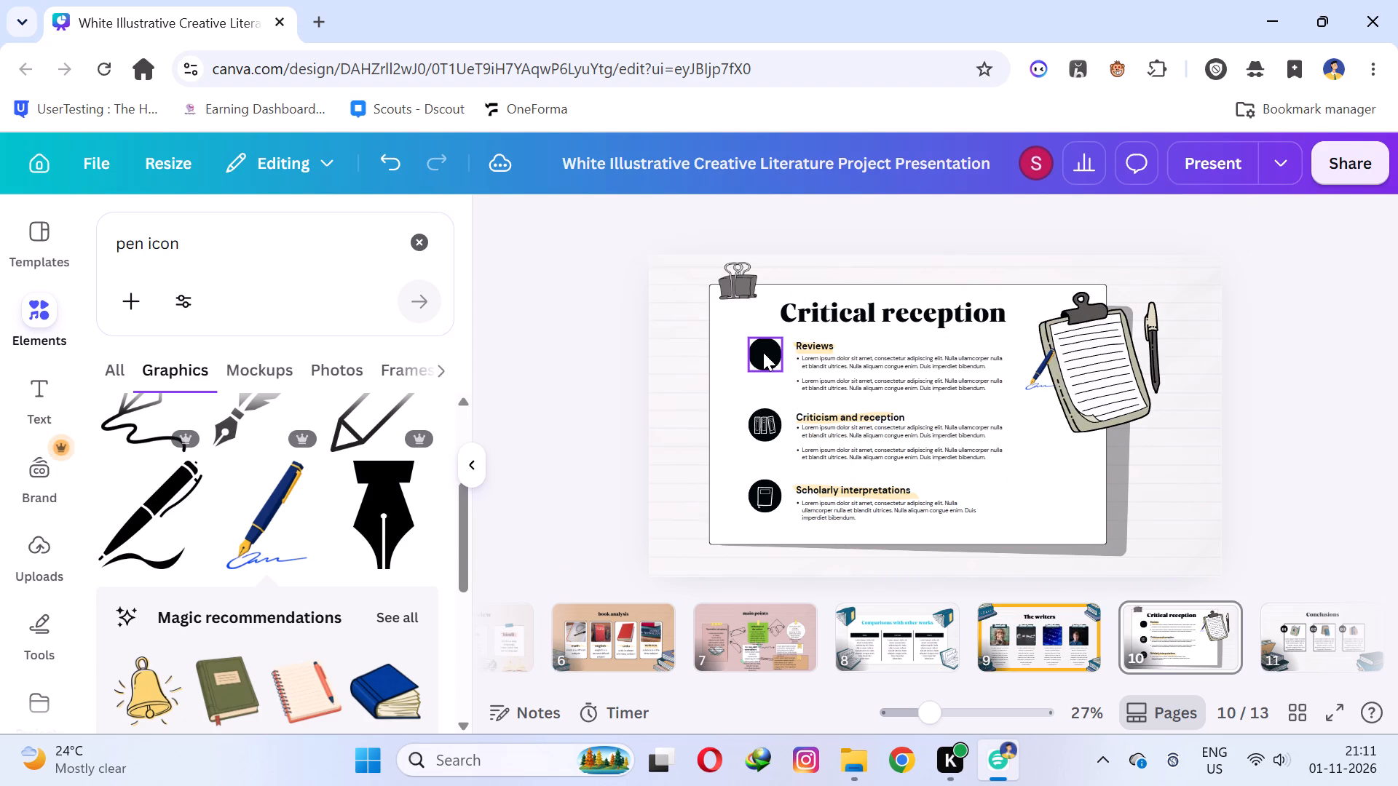
{"action": "left_click_drag", "start_coordinate": [1036, 365], "coordinate": [837, 360]}
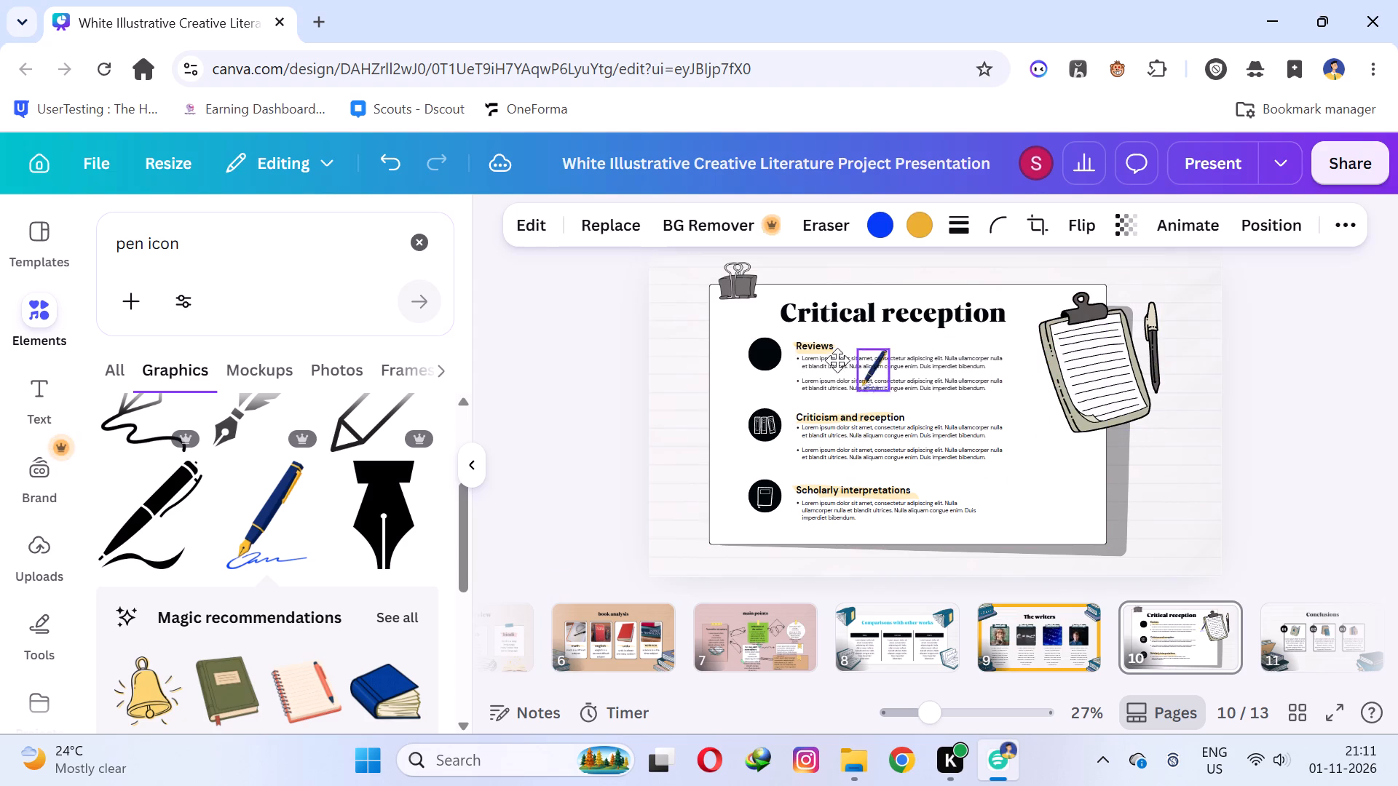
{"action": "left_click_drag", "start_coordinate": [837, 360], "coordinate": [769, 343]}
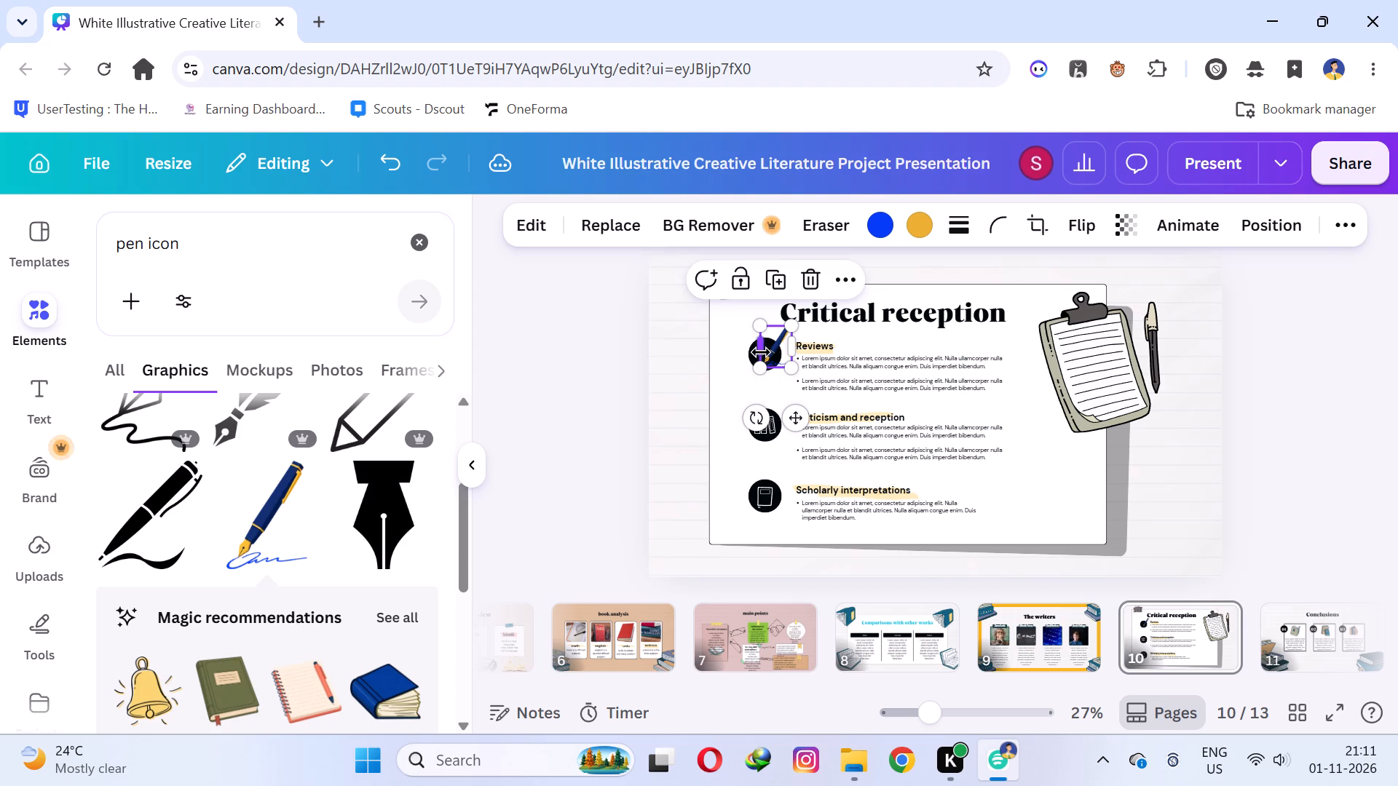
{"action": "left_click", "coordinate": [741, 402]}
{"action": "left_click", "coordinate": [755, 346]}
{"action": "key", "text": "Delete"}
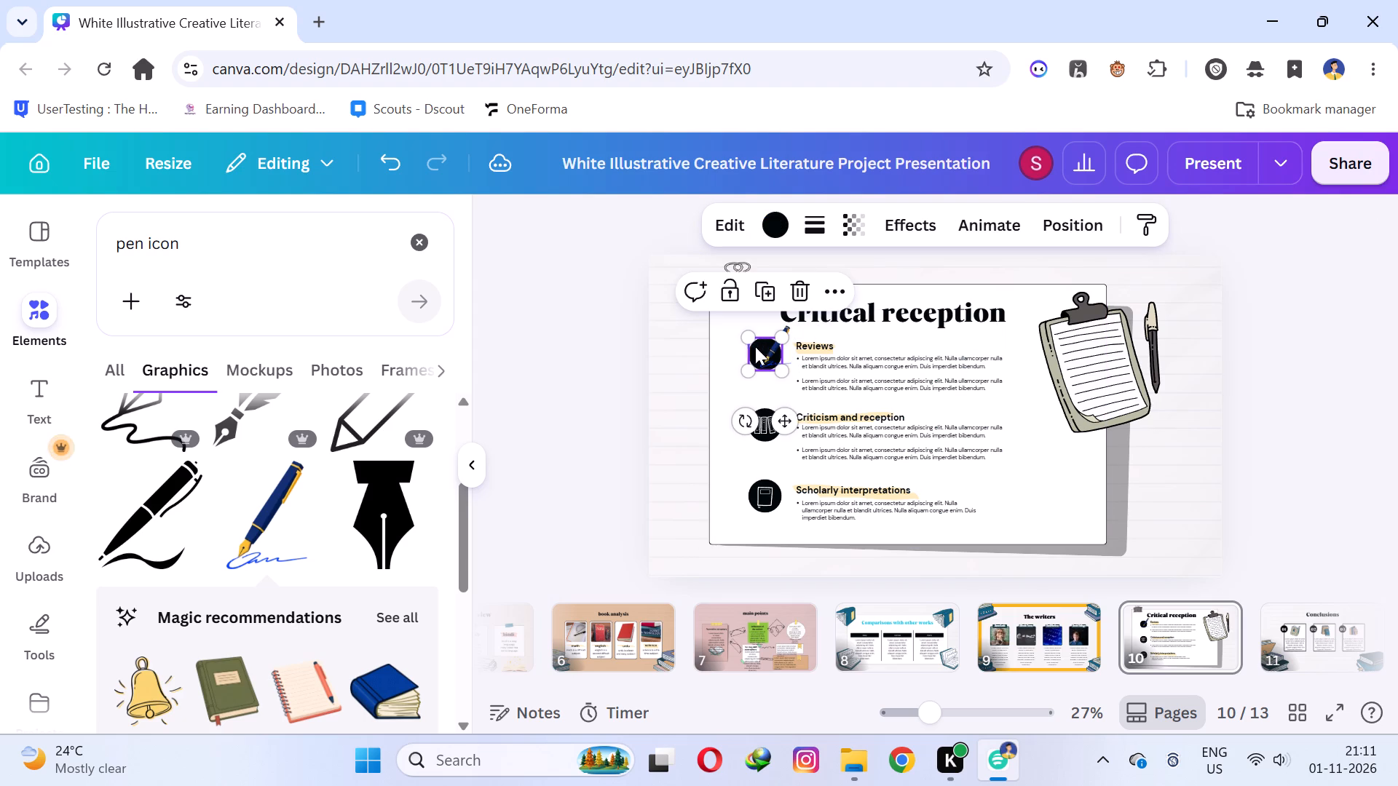
{"action": "left_click_drag", "start_coordinate": [773, 346], "coordinate": [762, 363]}
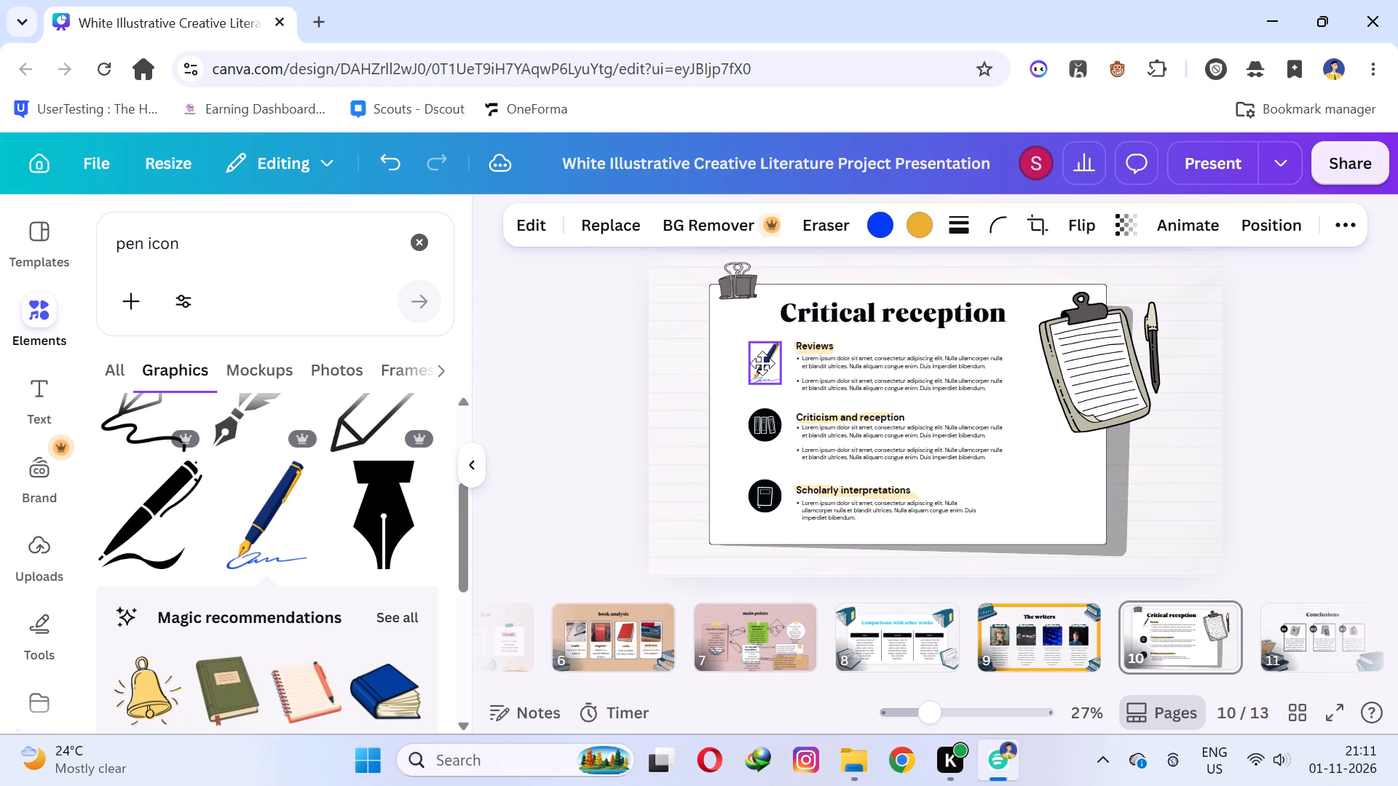
{"action": "left_click_drag", "start_coordinate": [762, 363], "coordinate": [765, 363]}
{"action": "left_click", "coordinate": [574, 368]}
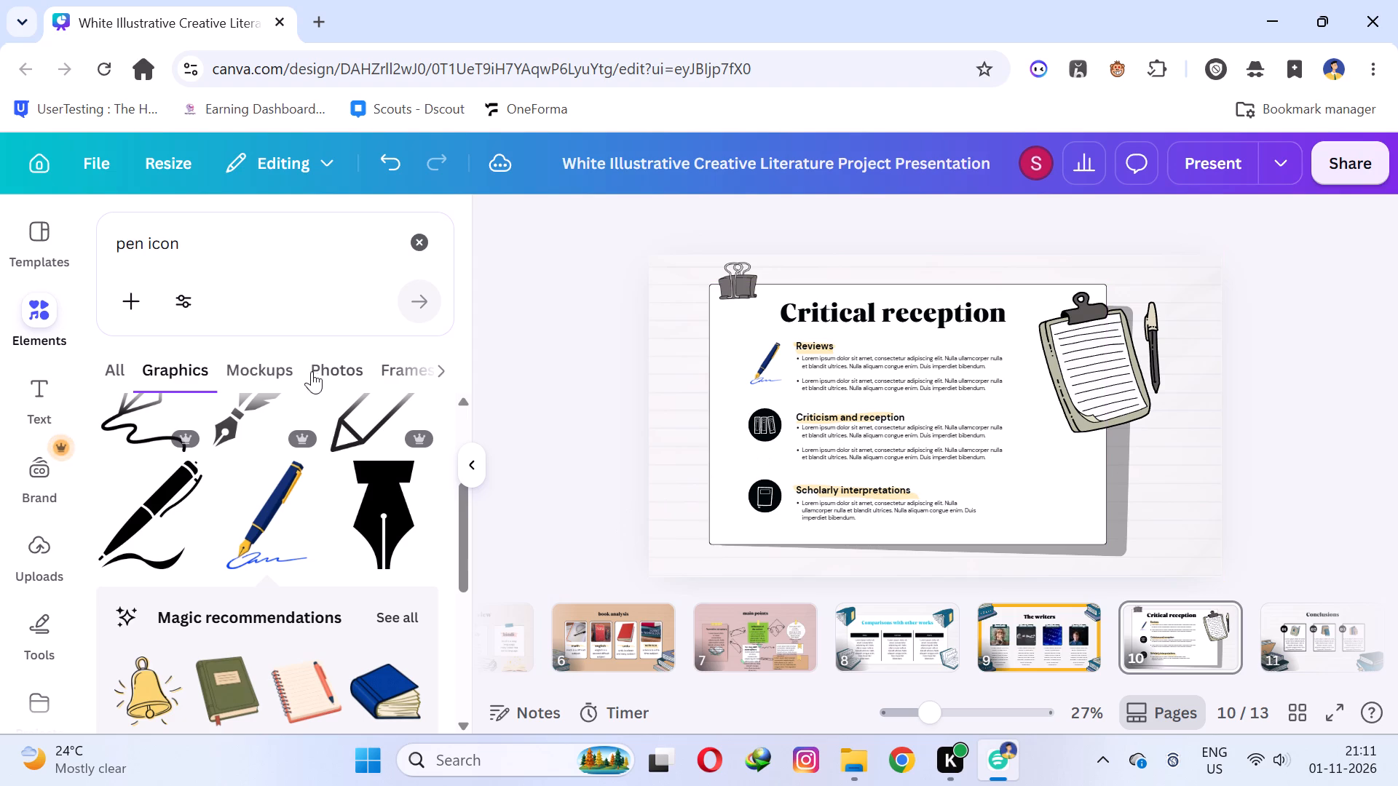
Replace the placeholder bullets under "Reviews" on slide 10 with "review is best check for use or use less".
{"action": "left_click_drag", "start_coordinate": [258, 249], "coordinate": [79, 246]}
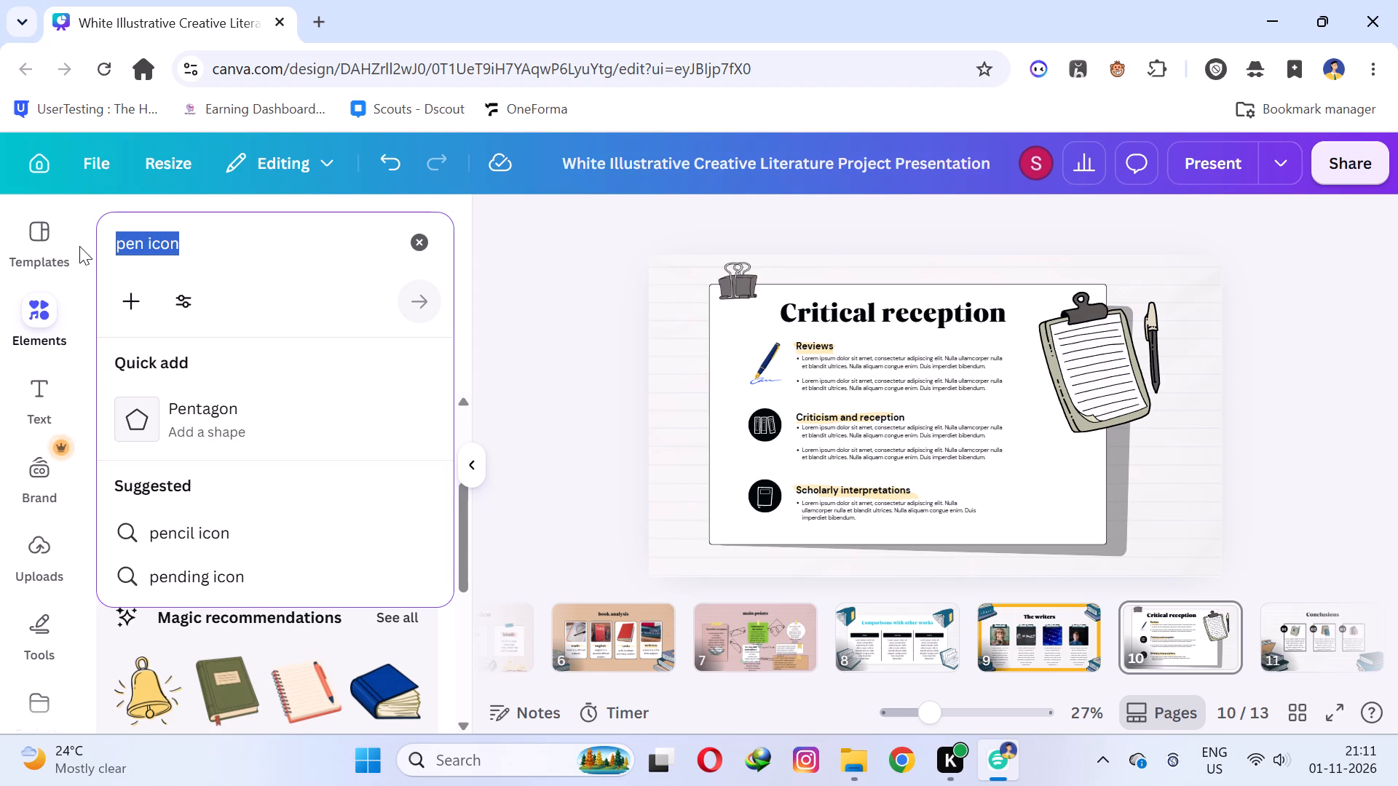
{"action": "left_click", "coordinate": [1367, 352]}
{"action": "double_click", "coordinate": [819, 376]}
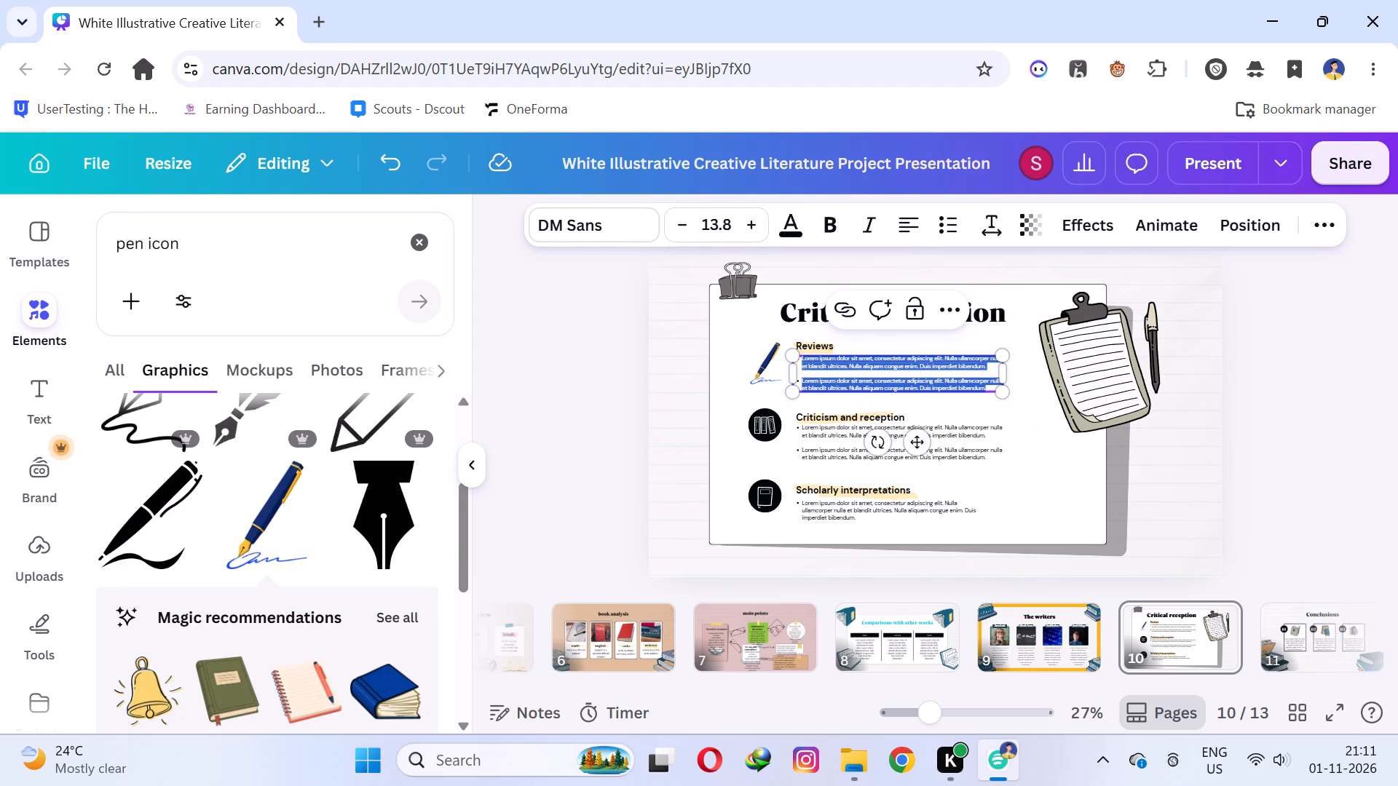
{"action": "key", "text": "space"}
{"action": "type", "text": "review is best check for"}
{"action": "key", "text": "space"}
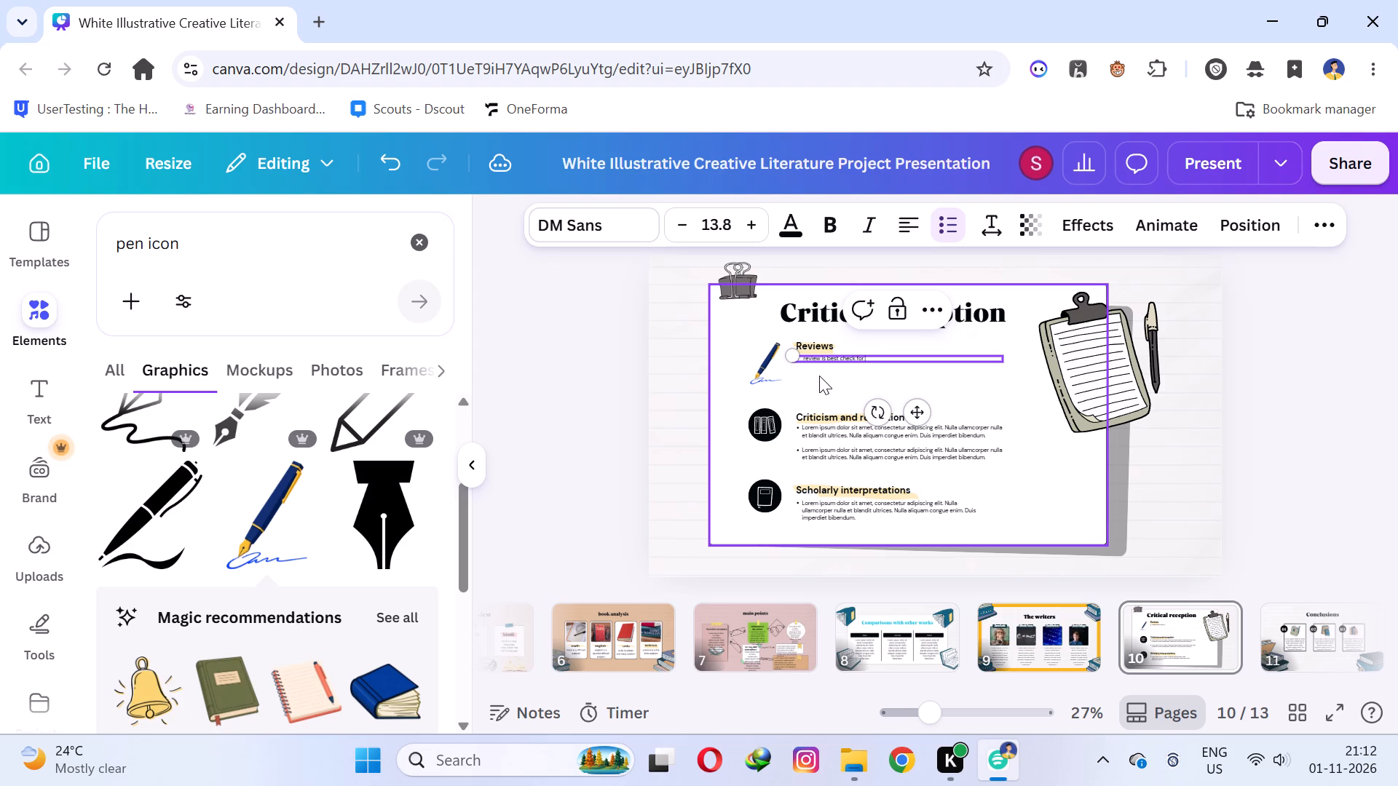
{"action": "type", "text": "use"}
{"action": "key", "text": "space"}
{"action": "type", "text": "or use less"}
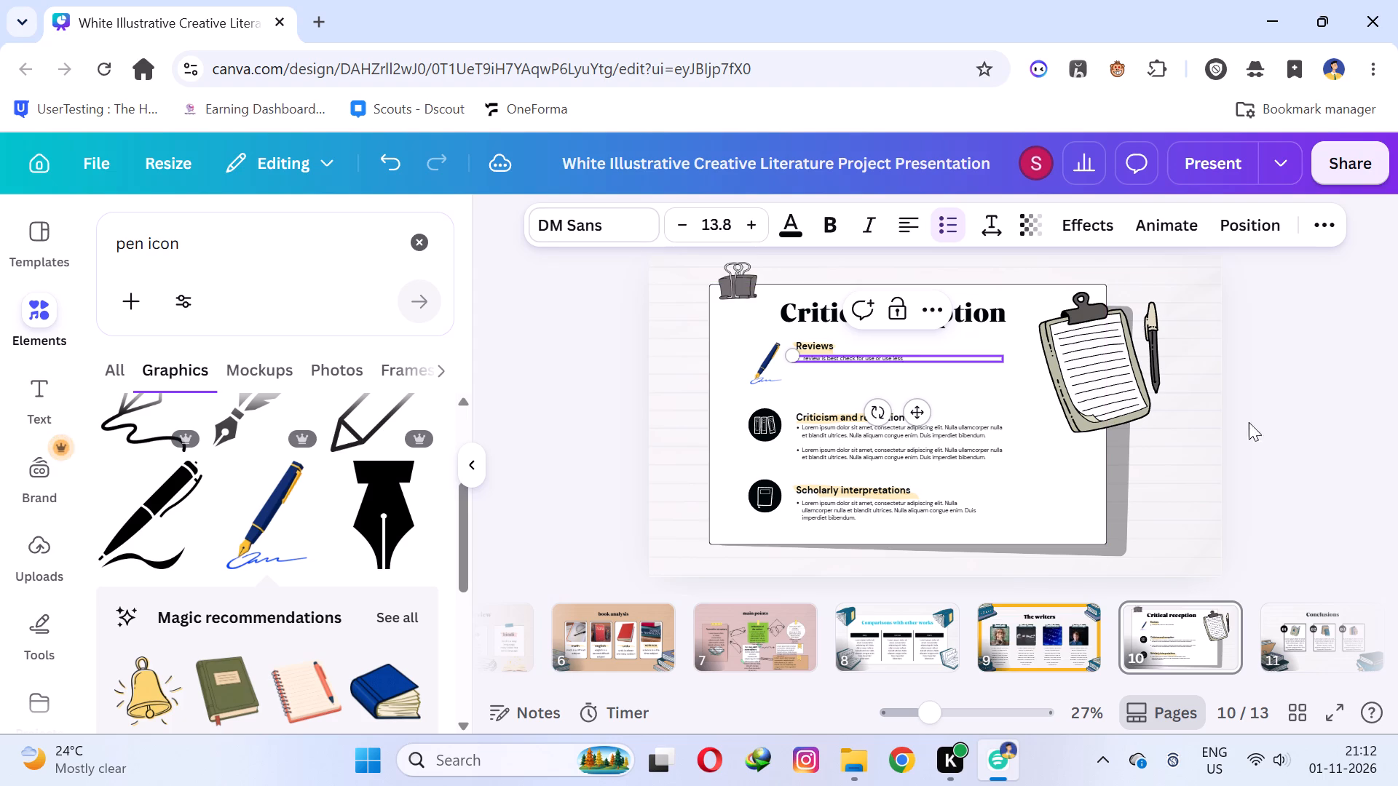
{"action": "left_click", "coordinate": [1374, 450]}
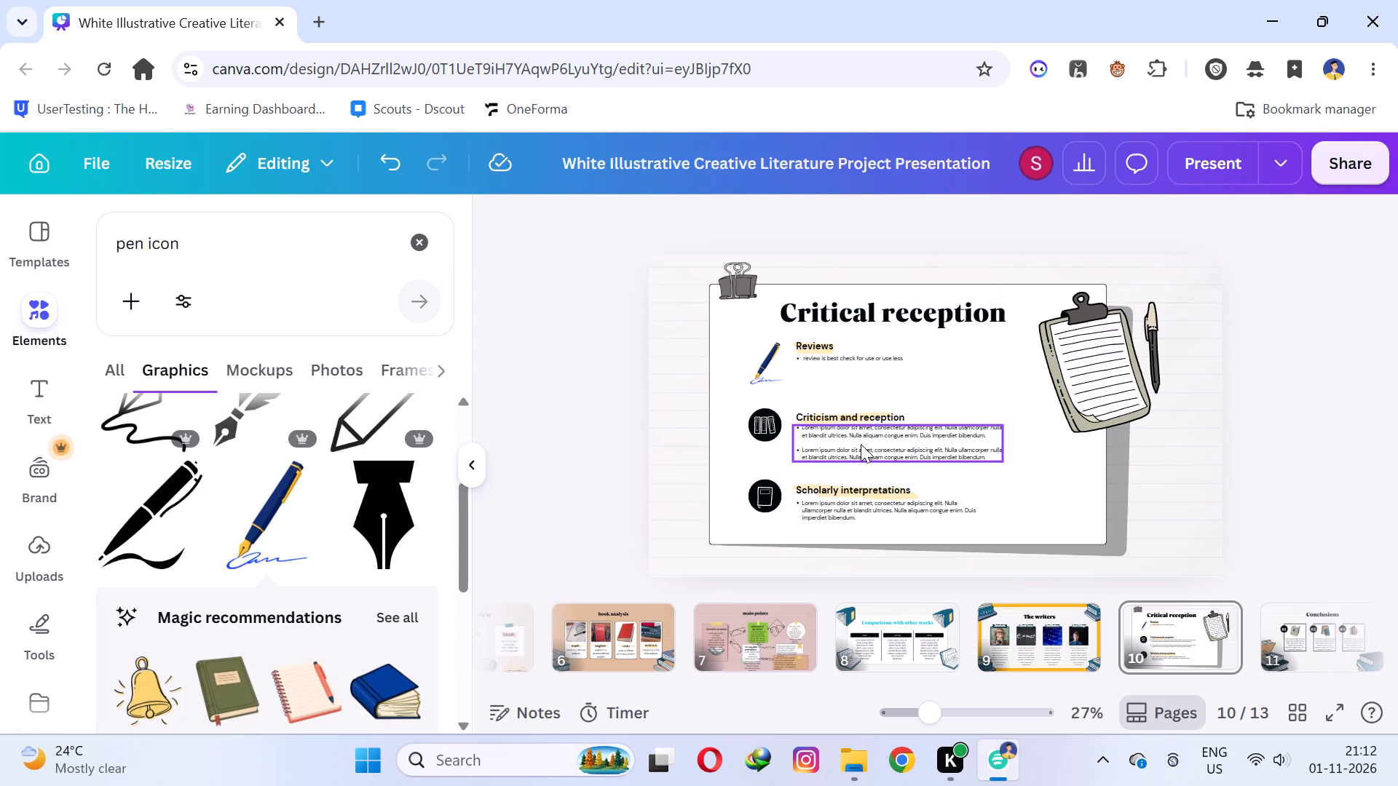
Enlarge the new "Reviews" bullet text on slide 10 until it spans most of its line.
{"action": "left_click", "coordinate": [853, 359]}
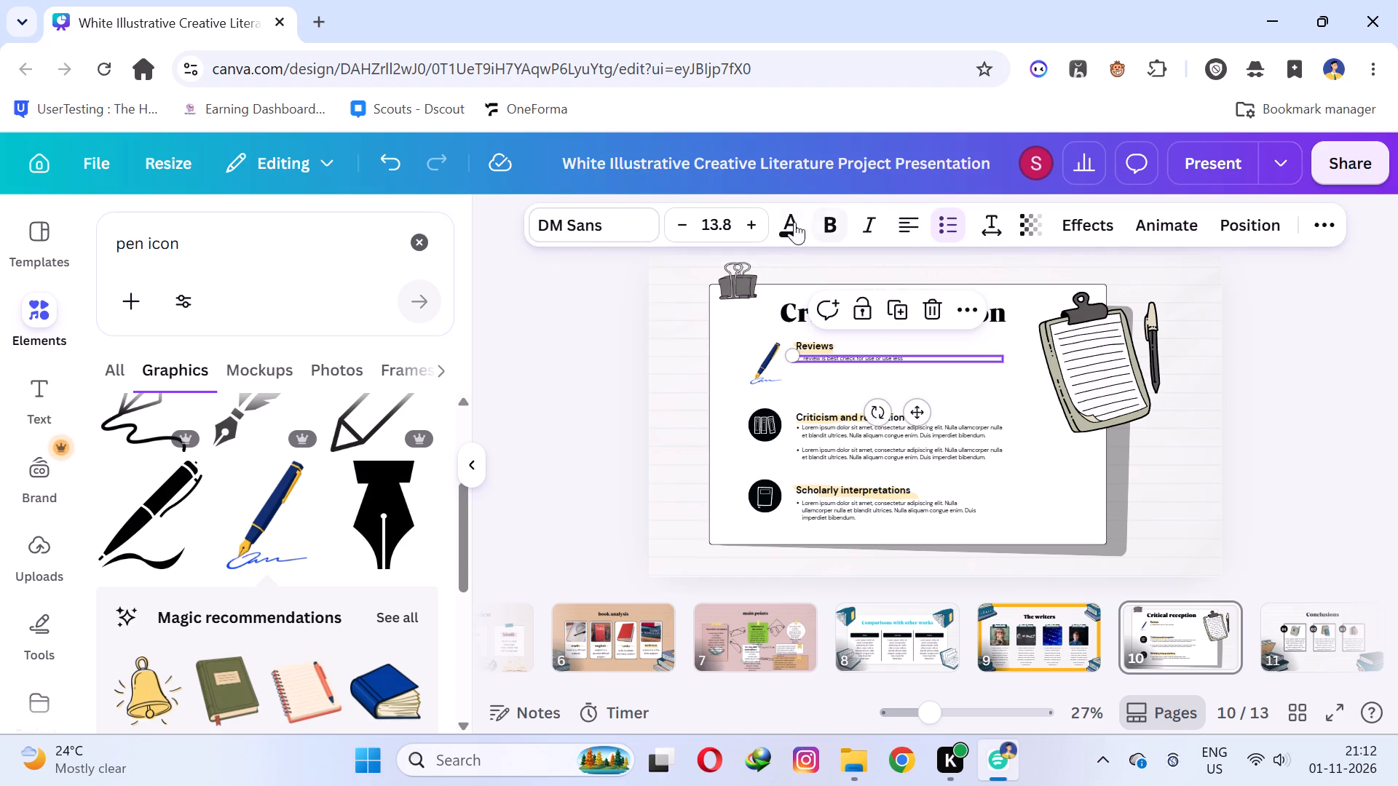
{"action": "triple_click", "coordinate": [760, 222]}
{"action": "triple_click", "coordinate": [760, 222]}
{"action": "triple_click", "coordinate": [760, 222]}
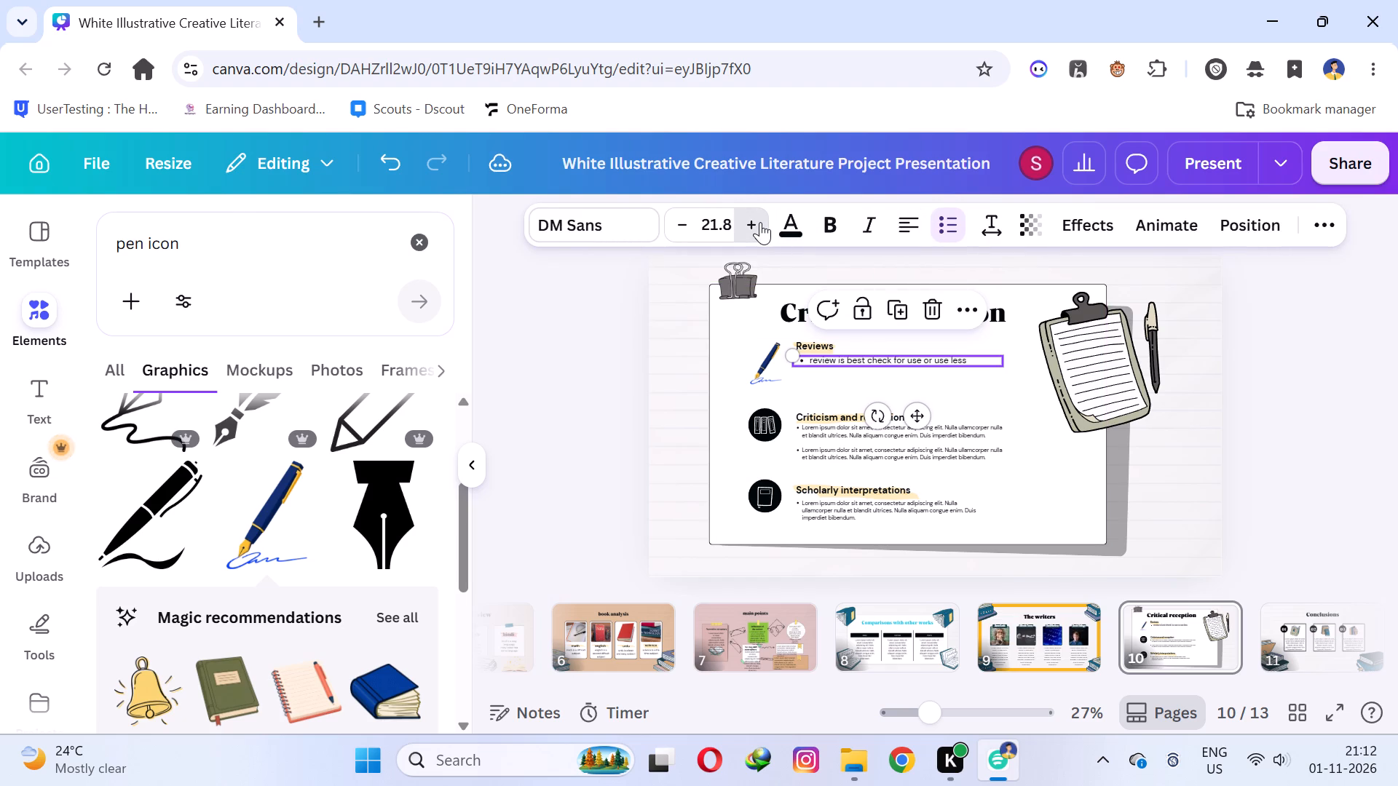
{"action": "left_click", "coordinate": [760, 222]}
{"action": "left_click", "coordinate": [1319, 468]}
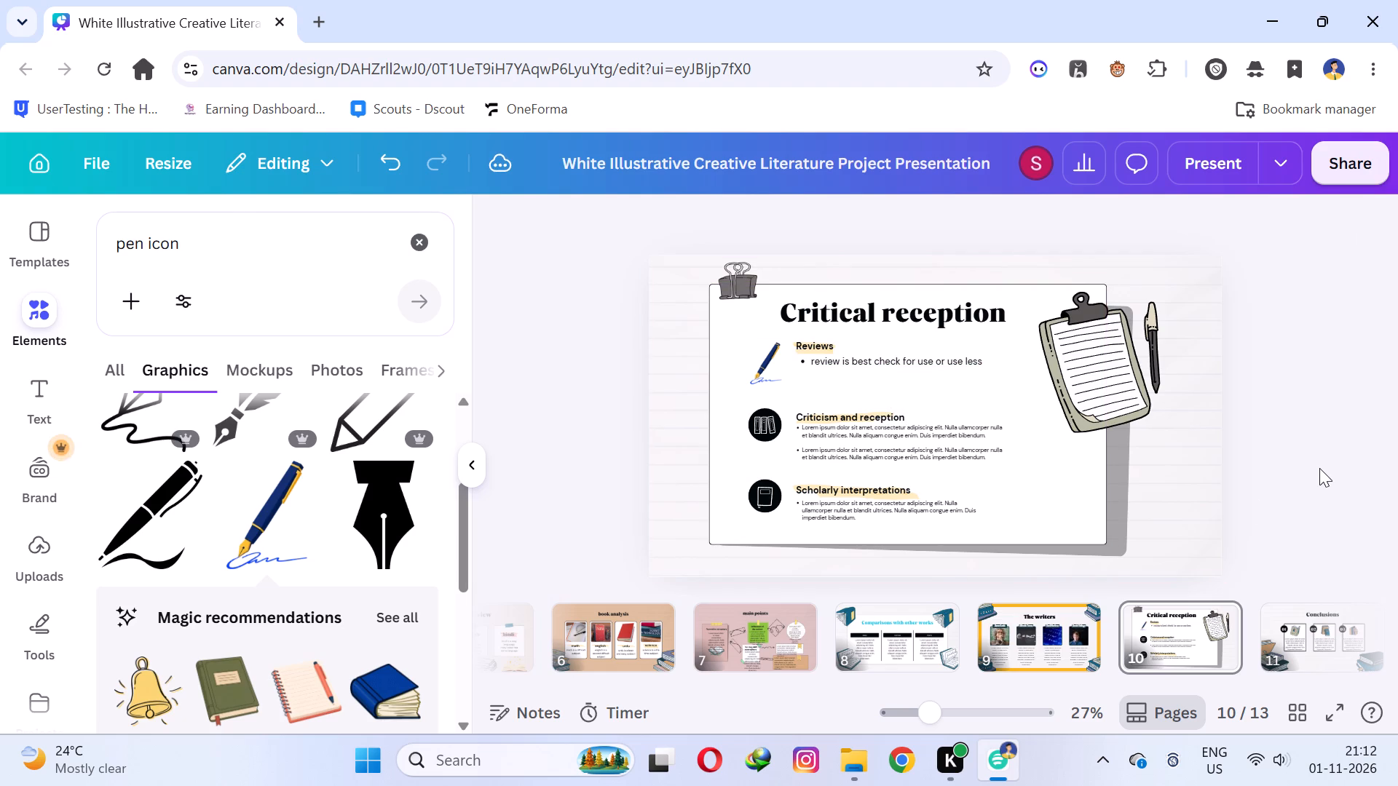
Duplicate slide 10's clipboard-and-pen illustration and place the copy directly below the original.
{"action": "left_click", "coordinate": [1074, 374]}
{"action": "right_click", "coordinate": [1074, 374]}
{"action": "left_click", "coordinate": [869, 285]}
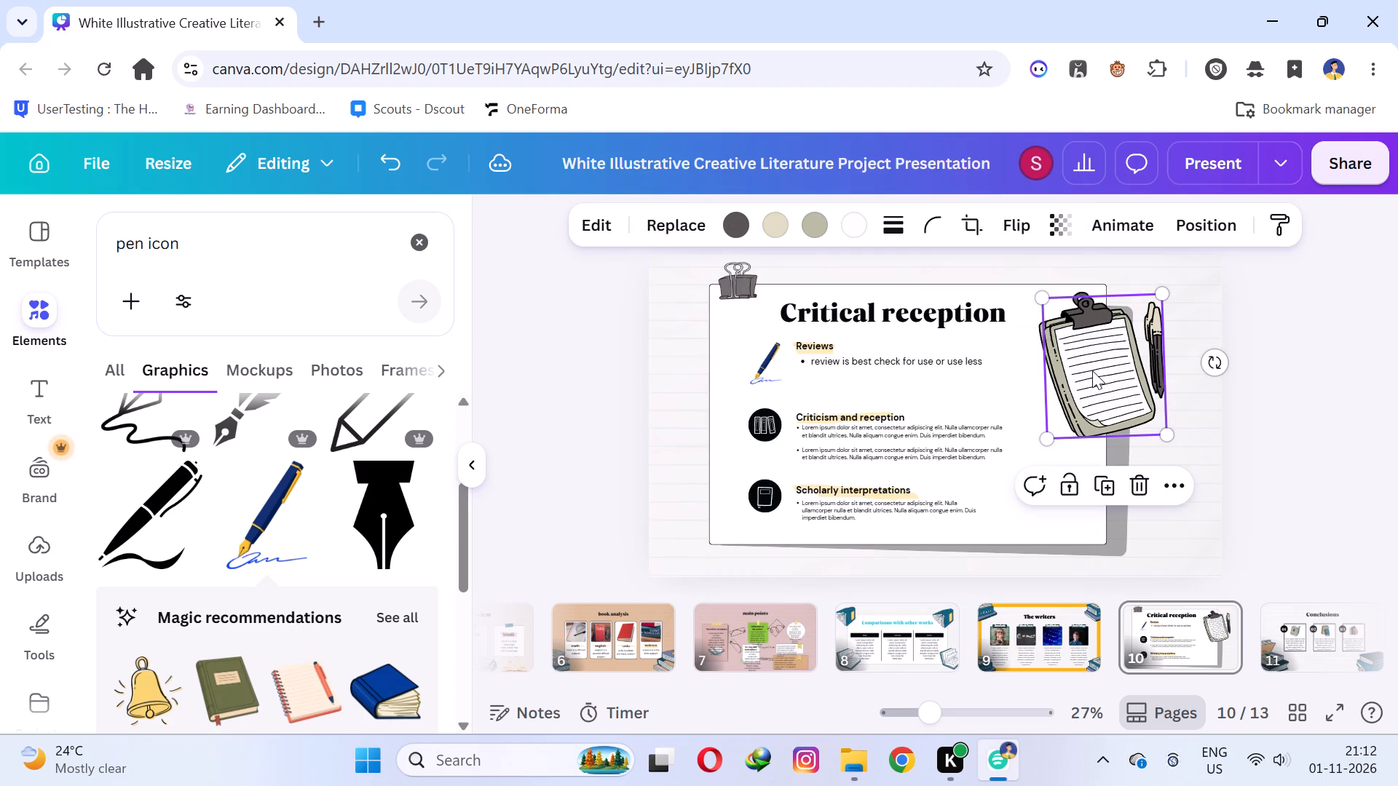
{"action": "left_click_drag", "start_coordinate": [1092, 370], "coordinate": [1099, 504]}
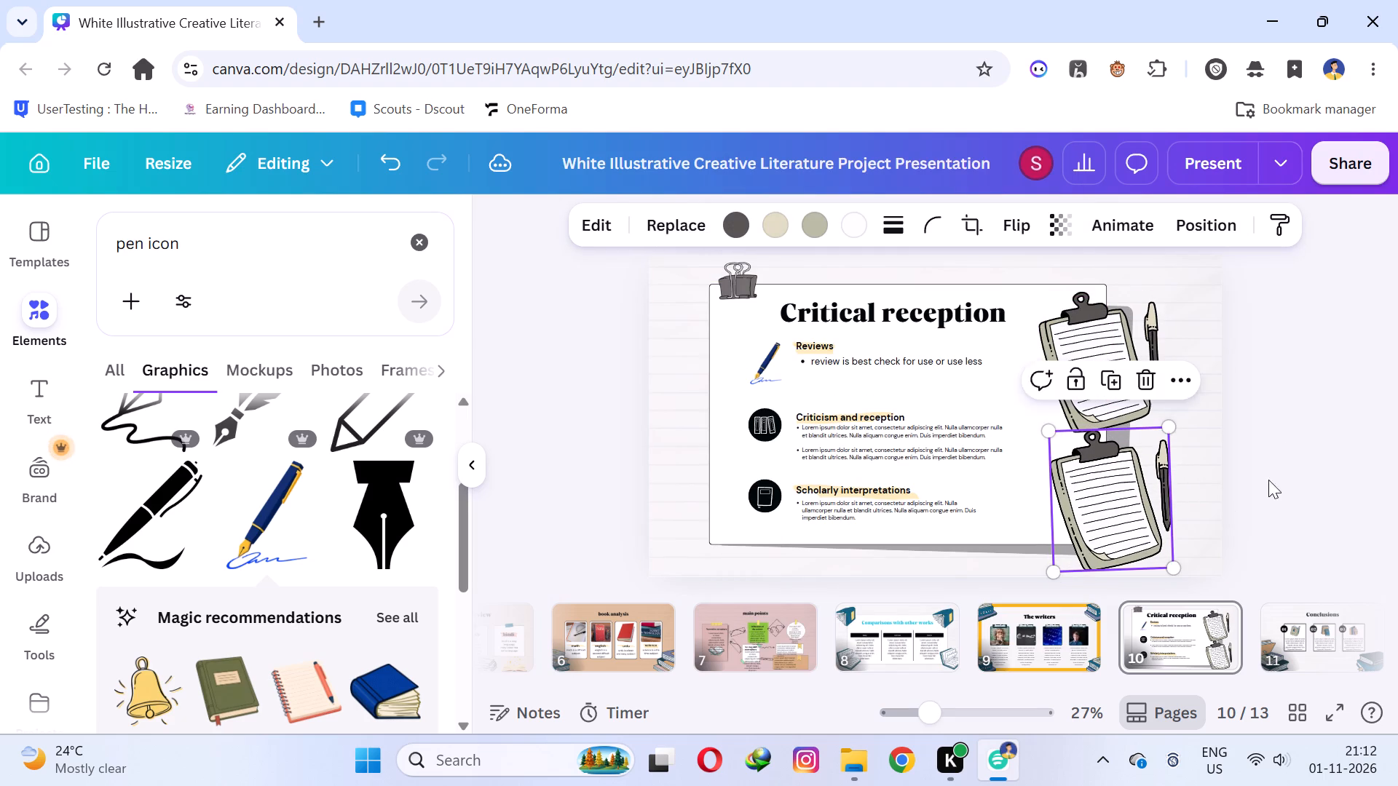
{"action": "left_click", "coordinate": [1285, 444]}
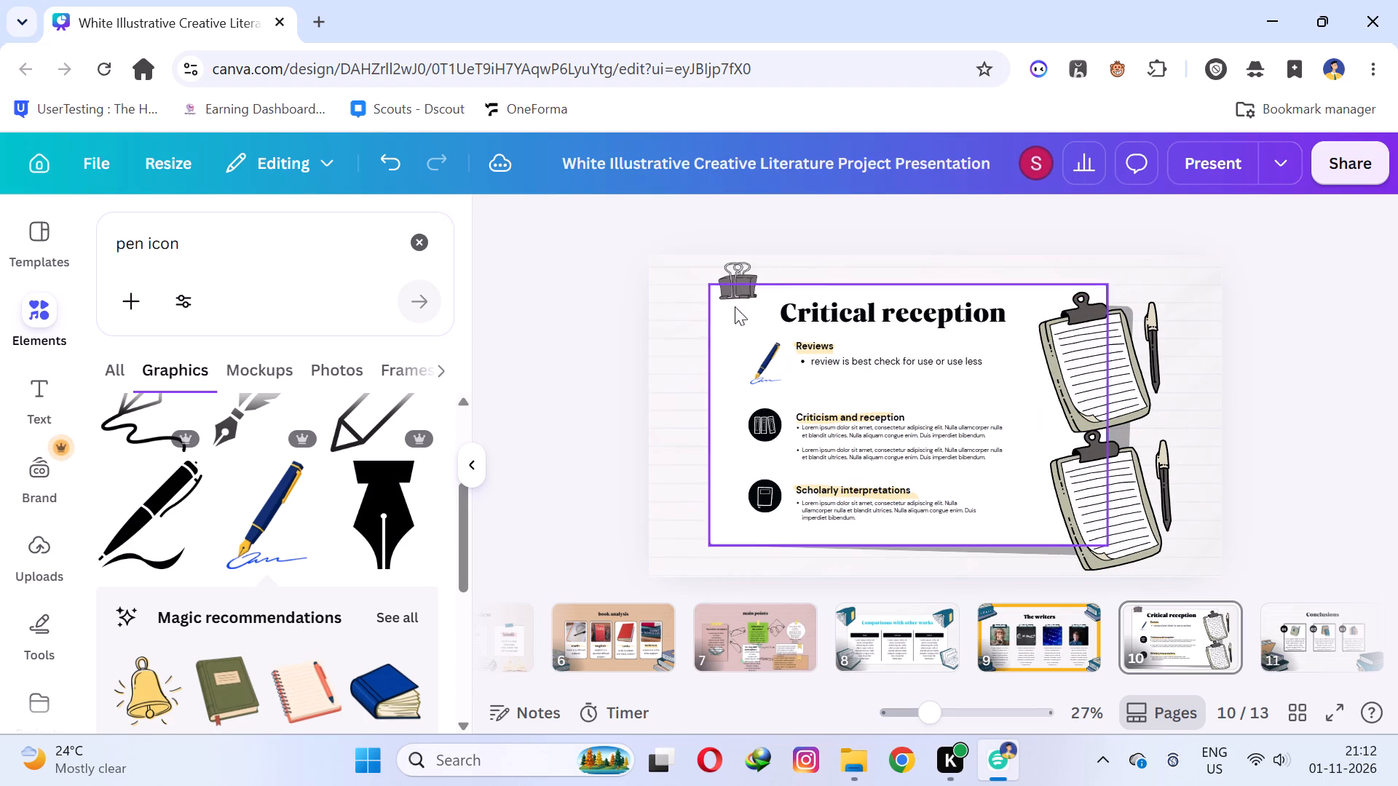
Duplicate slide 10's grey binder clip and place the copy at the white sheet's lower-left corner.
{"action": "left_click", "coordinate": [733, 282]}
{"action": "right_click", "coordinate": [733, 282]}
{"action": "left_click", "coordinate": [804, 268]}
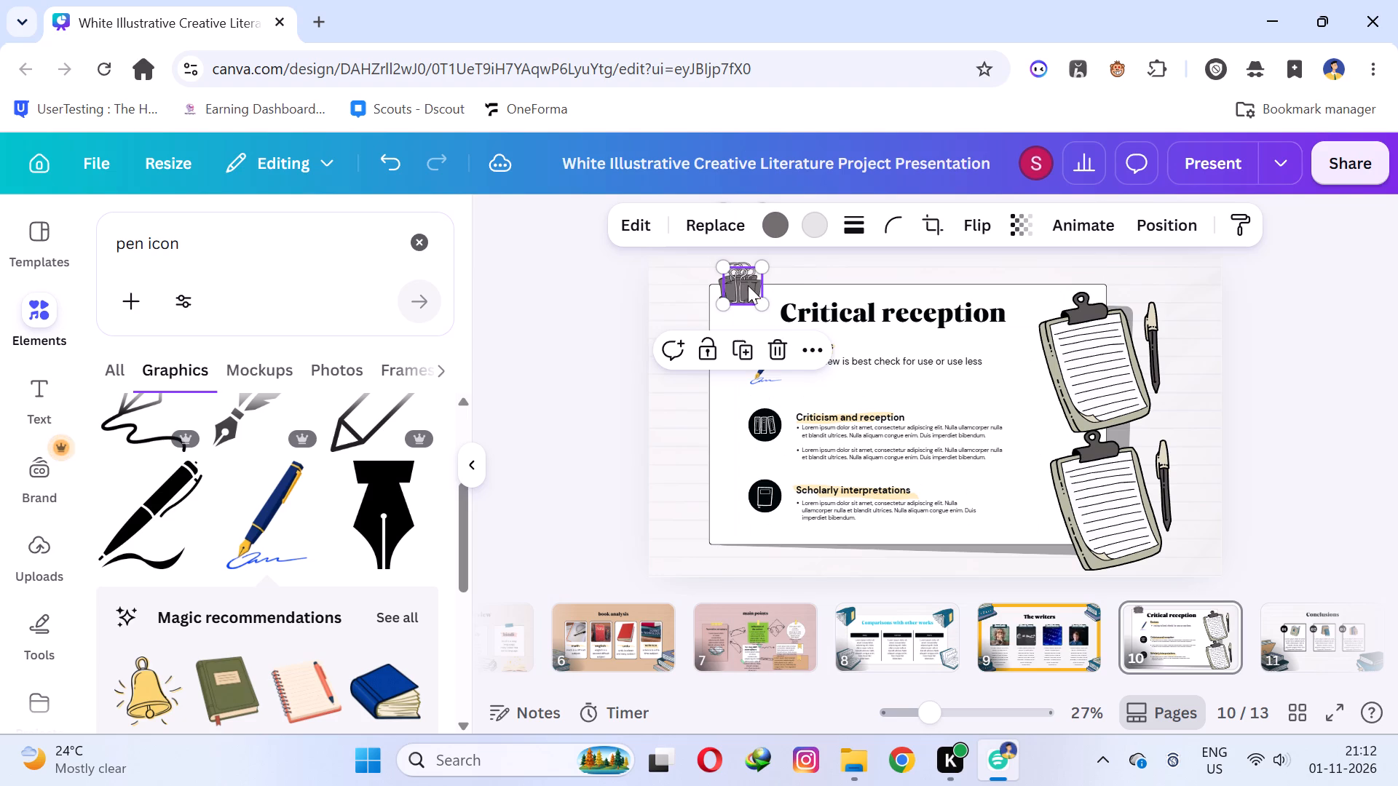
{"action": "left_click_drag", "start_coordinate": [744, 282], "coordinate": [715, 531]}
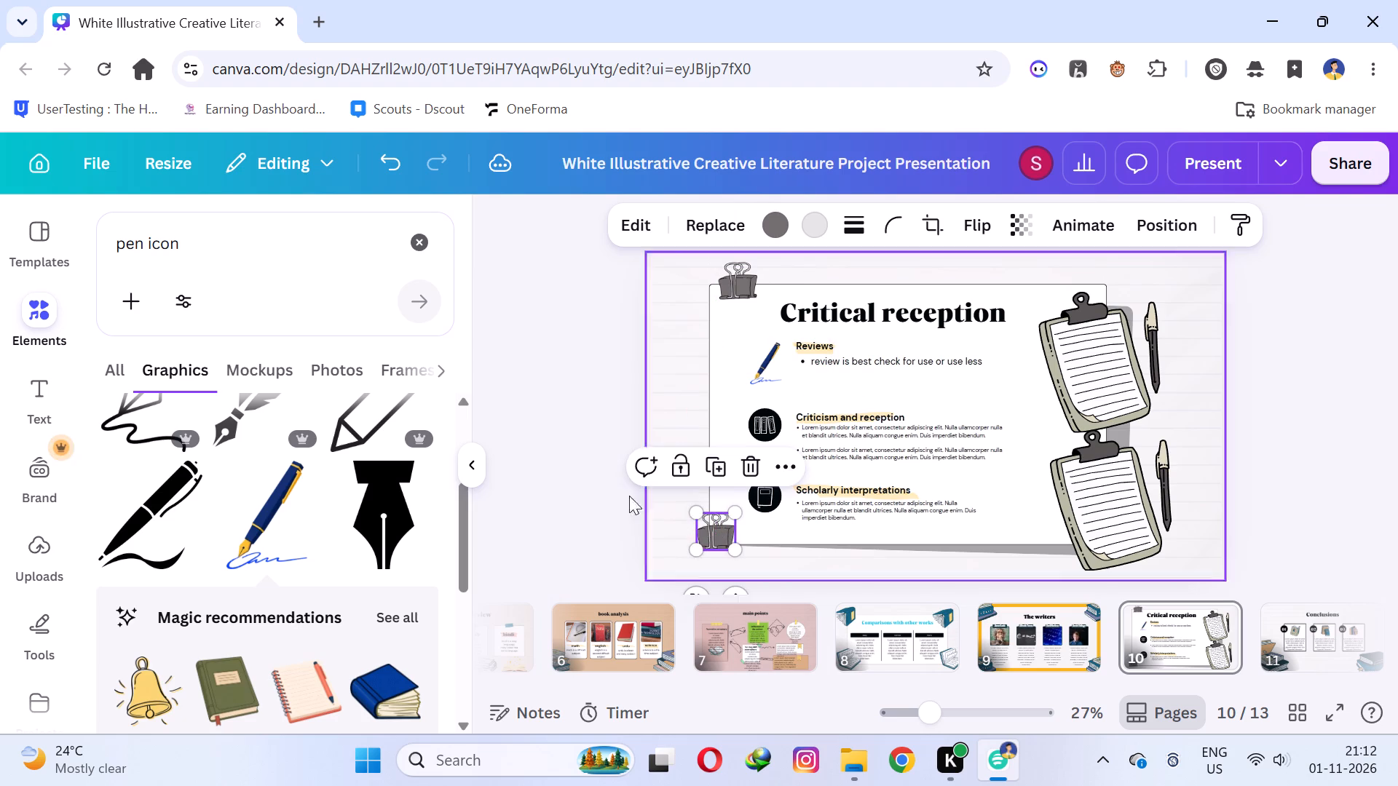
{"action": "left_click", "coordinate": [594, 467]}
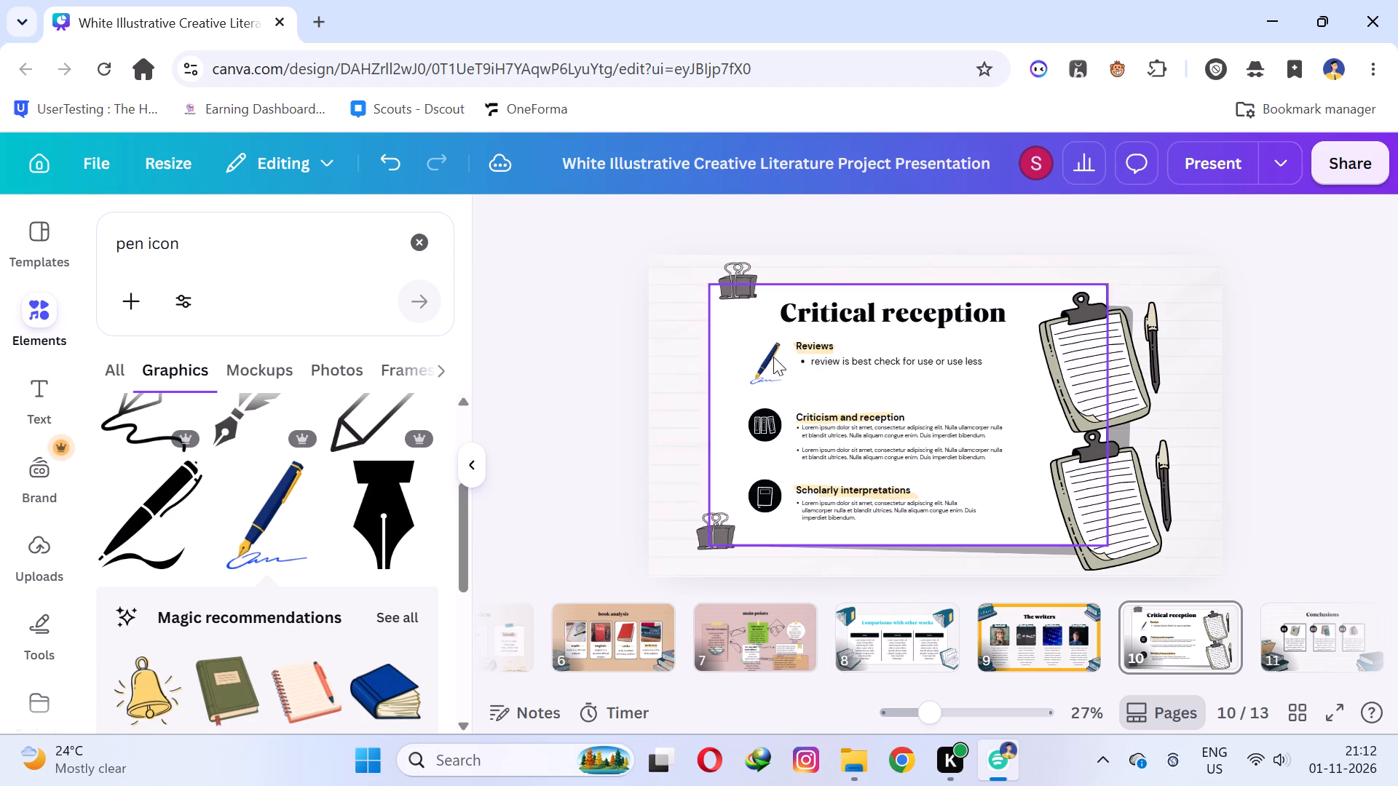
Apply the Merge text animation to slide 10's title "Critical reception".
{"action": "left_click", "coordinate": [931, 319]}
{"action": "left_click", "coordinate": [1136, 227]}
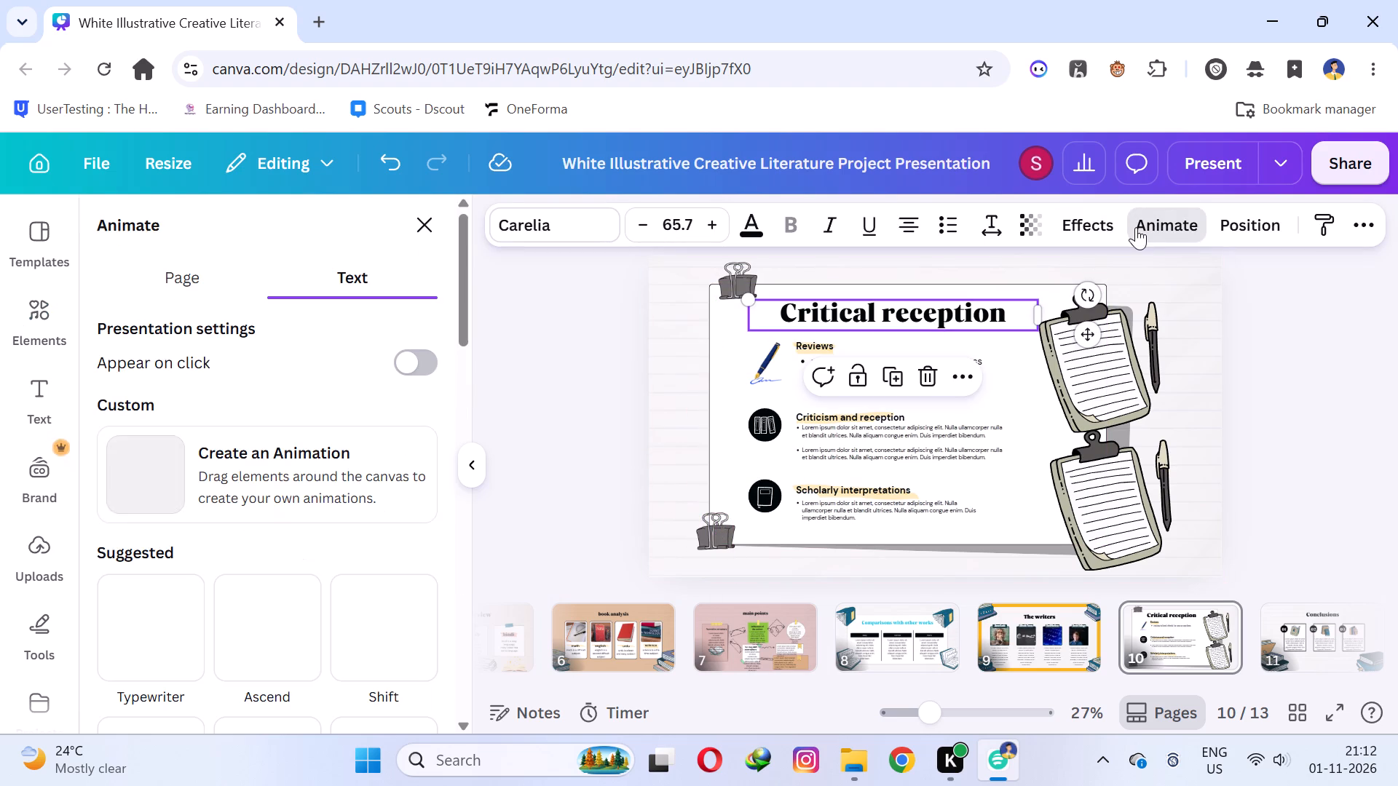
{"action": "scroll", "coordinate": [387, 442], "scroll_direction": "down", "scroll_amount": 2}
{"action": "left_click", "coordinate": [141, 562]}
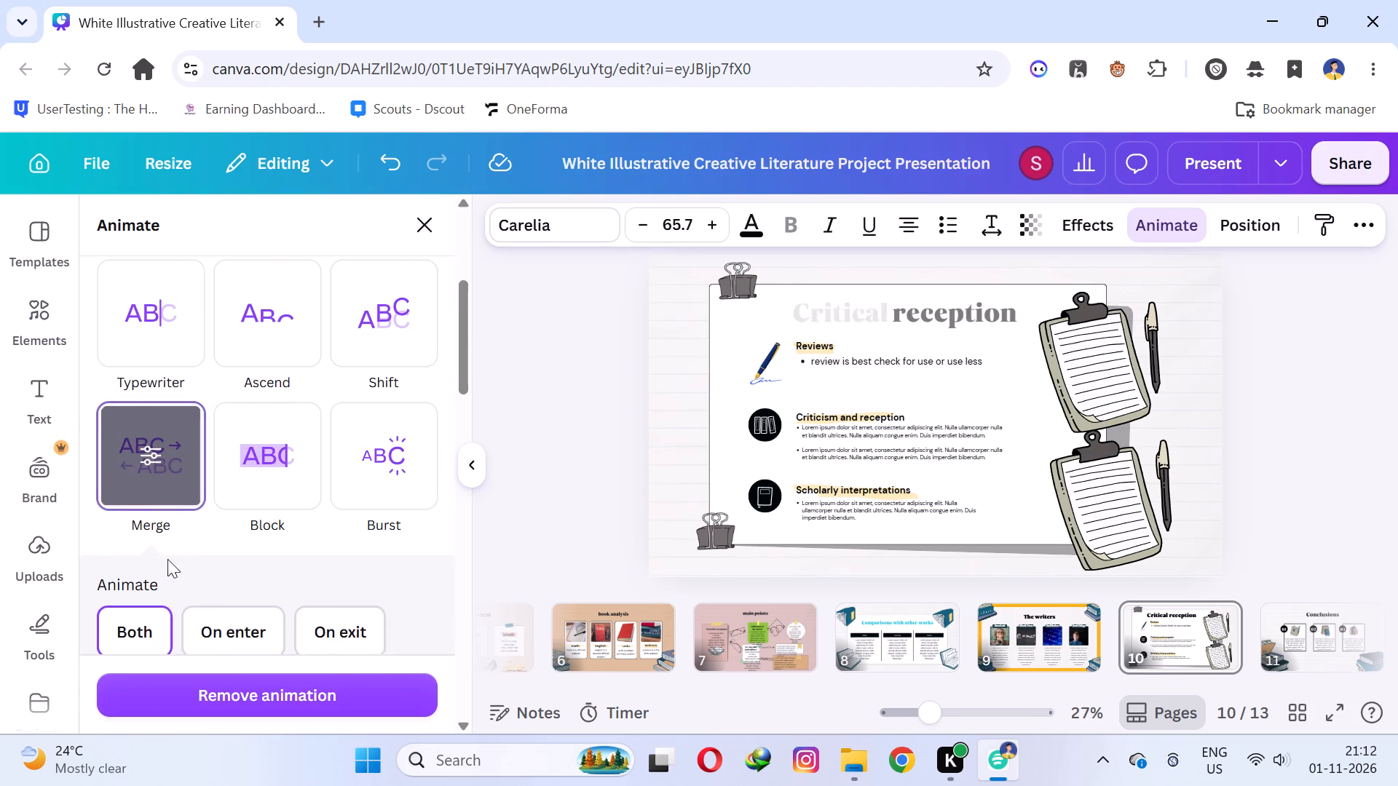
{"action": "left_click", "coordinate": [1342, 306]}
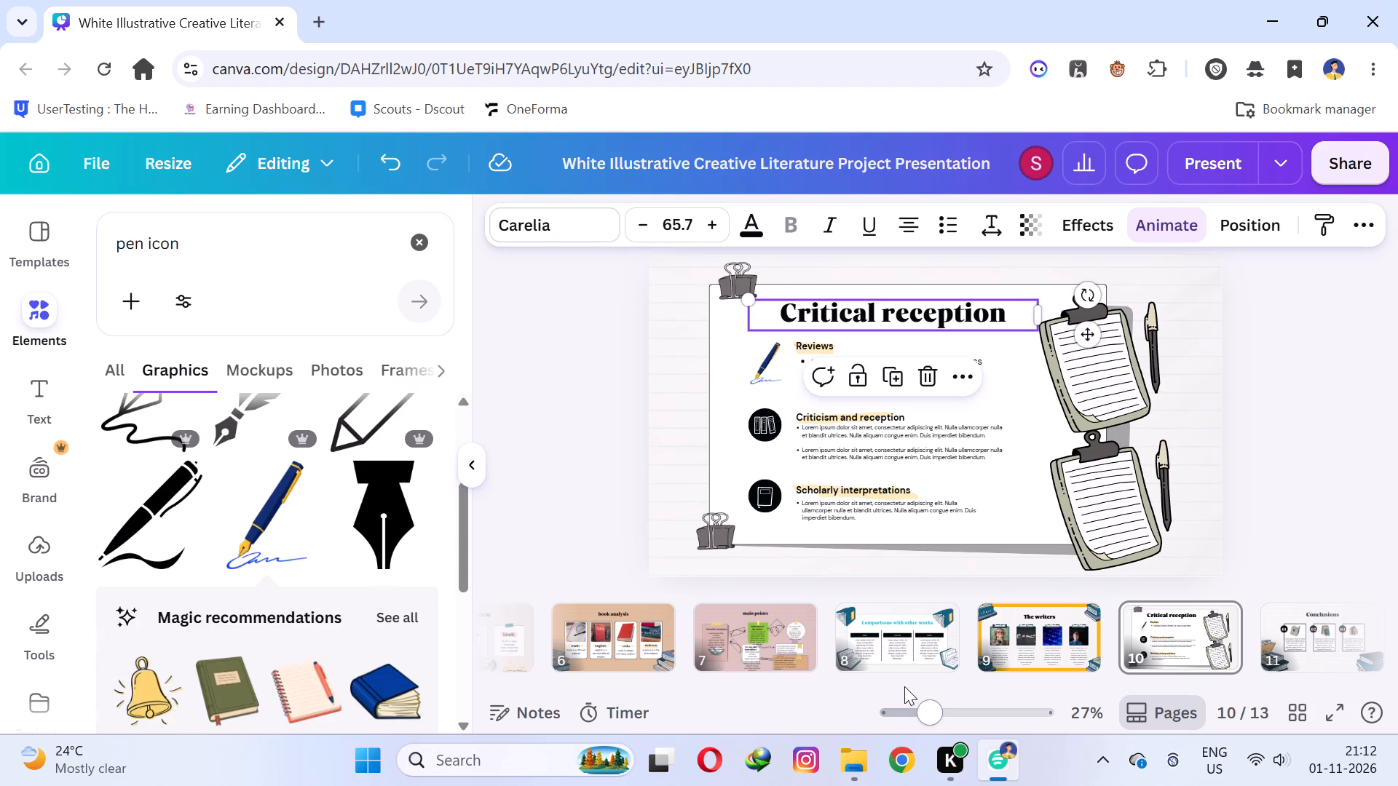
Go to slide 11 and apply the Merge text animation to its title "Conclusions".
{"action": "left_click_drag", "start_coordinate": [904, 679], "coordinate": [1067, 691]}
{"action": "left_click_drag", "start_coordinate": [1033, 683], "coordinate": [1273, 694]}
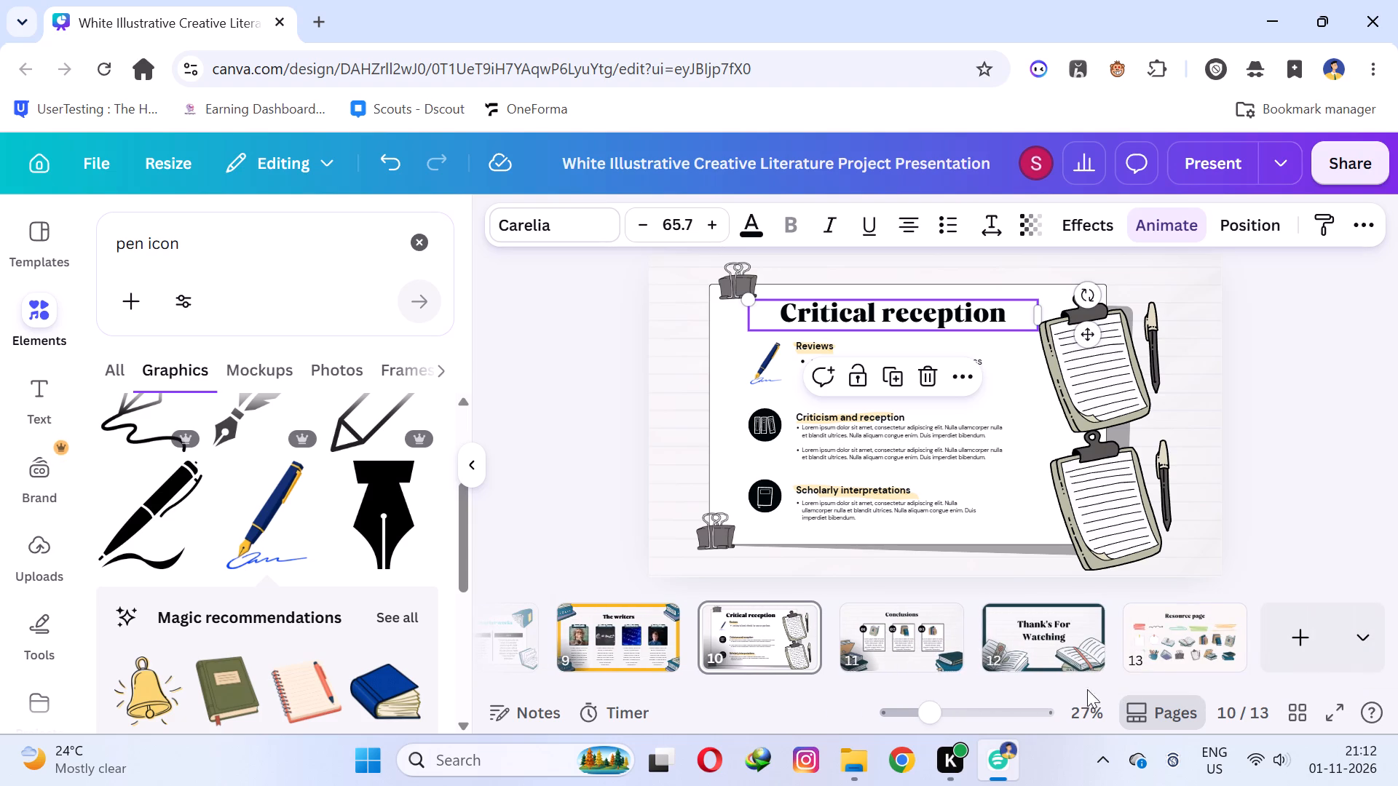
{"action": "left_click", "coordinate": [933, 635]}
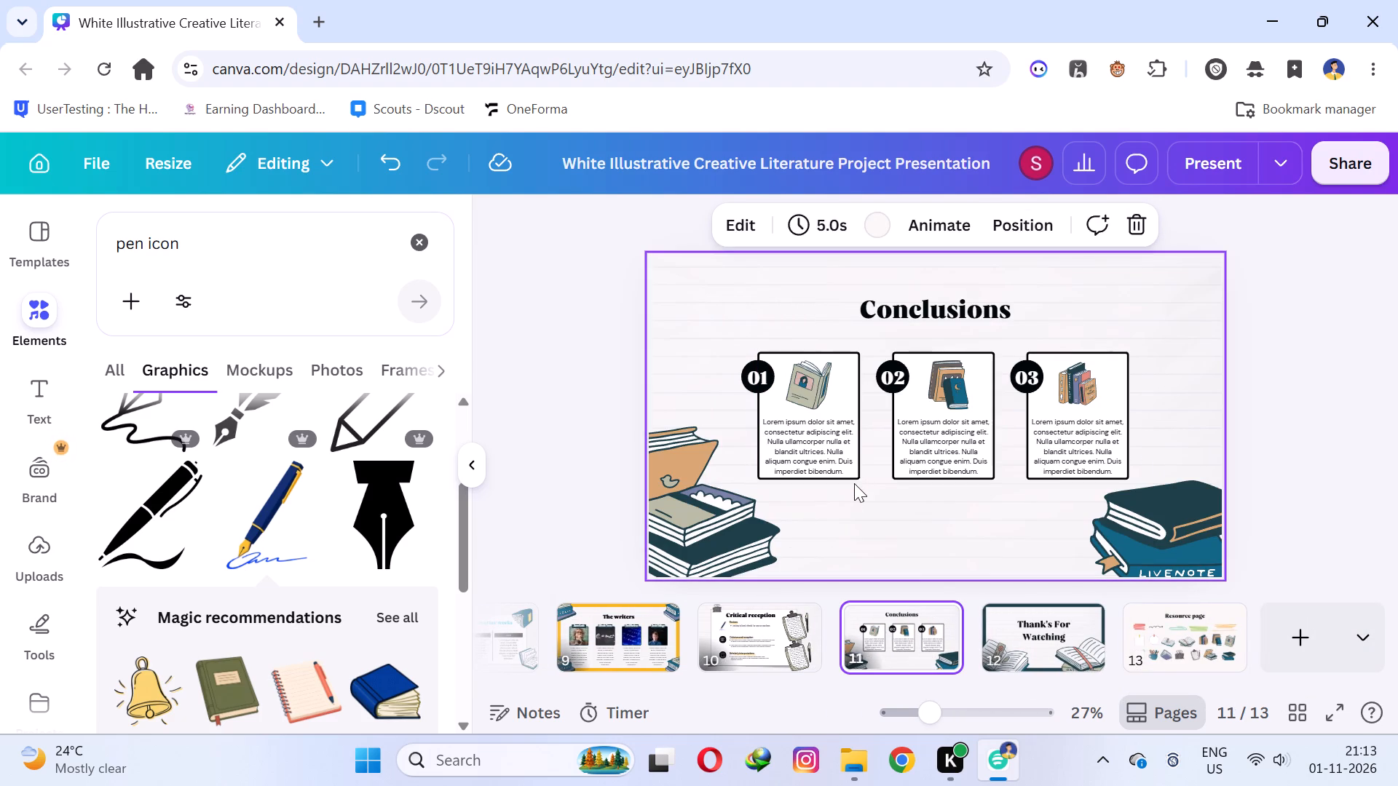
{"action": "left_click", "coordinate": [927, 311]}
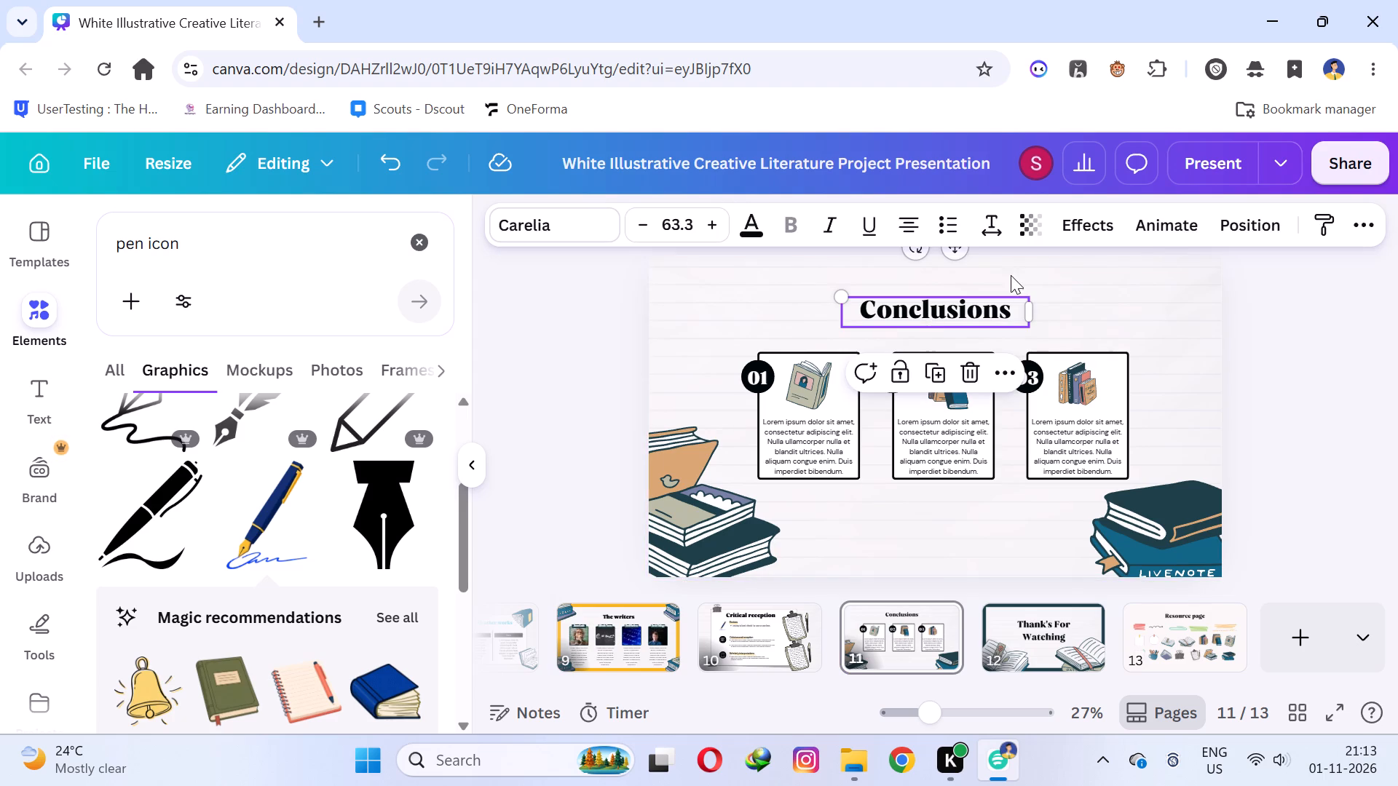
{"action": "left_click", "coordinate": [1166, 218]}
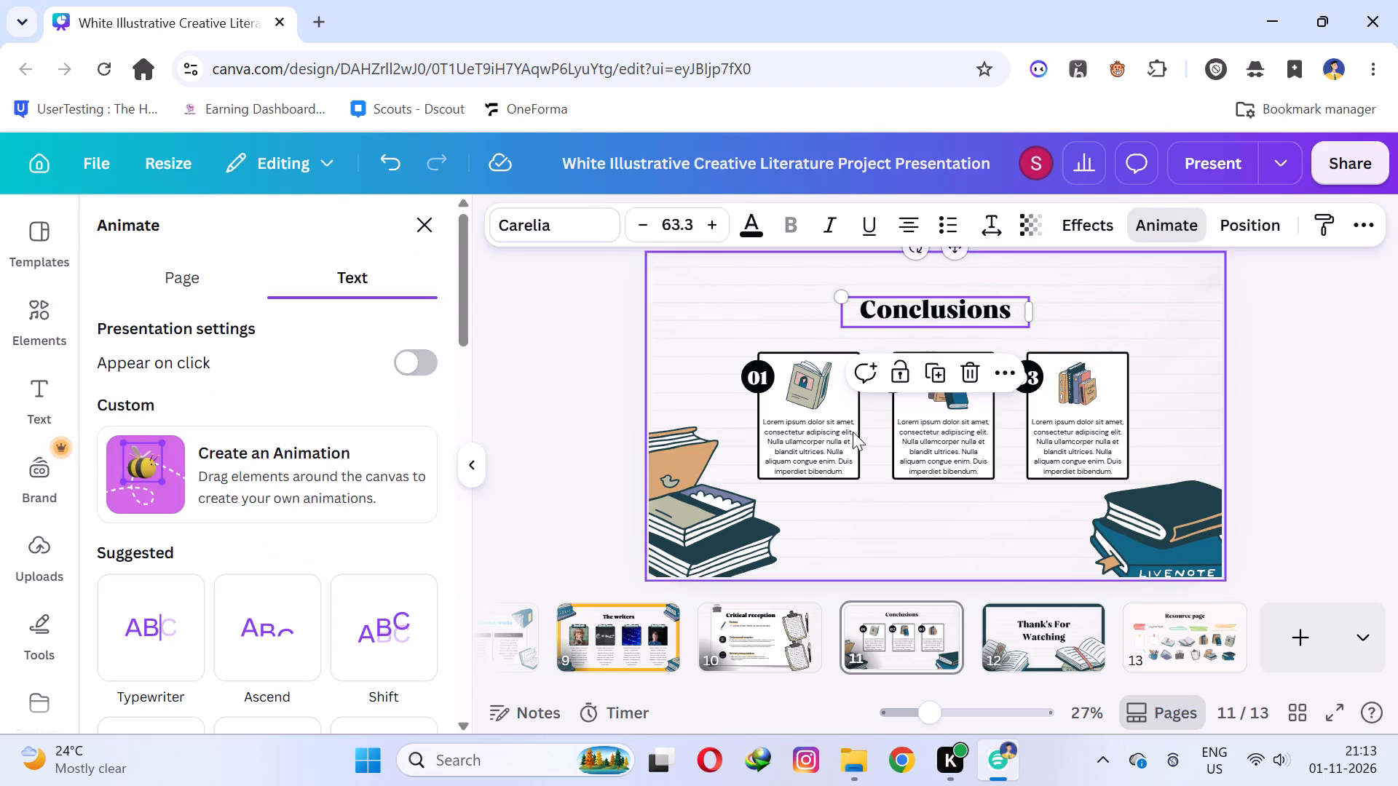
{"action": "scroll", "coordinate": [303, 475], "scroll_direction": "down", "scroll_amount": 2}
{"action": "left_click", "coordinate": [197, 526]}
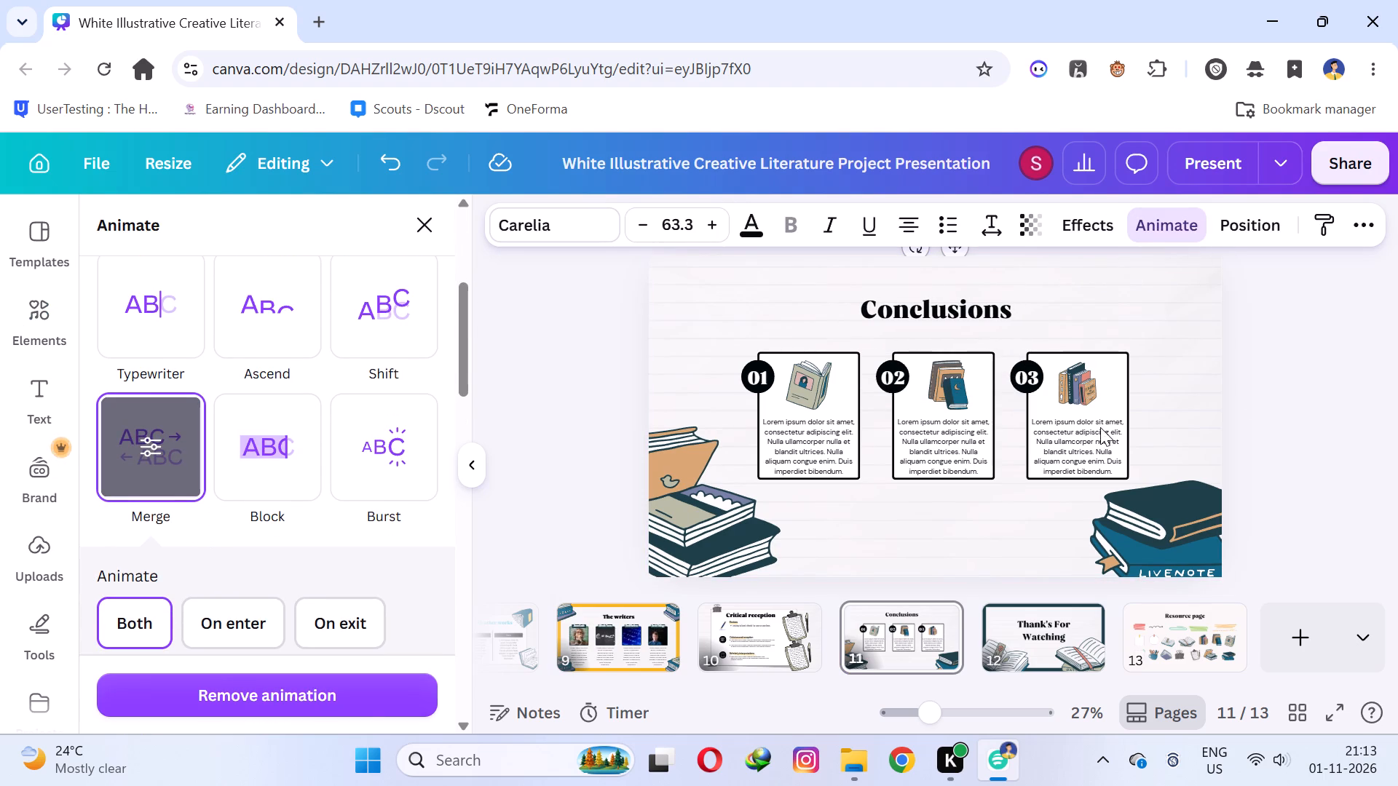
{"action": "left_click", "coordinate": [1338, 370]}
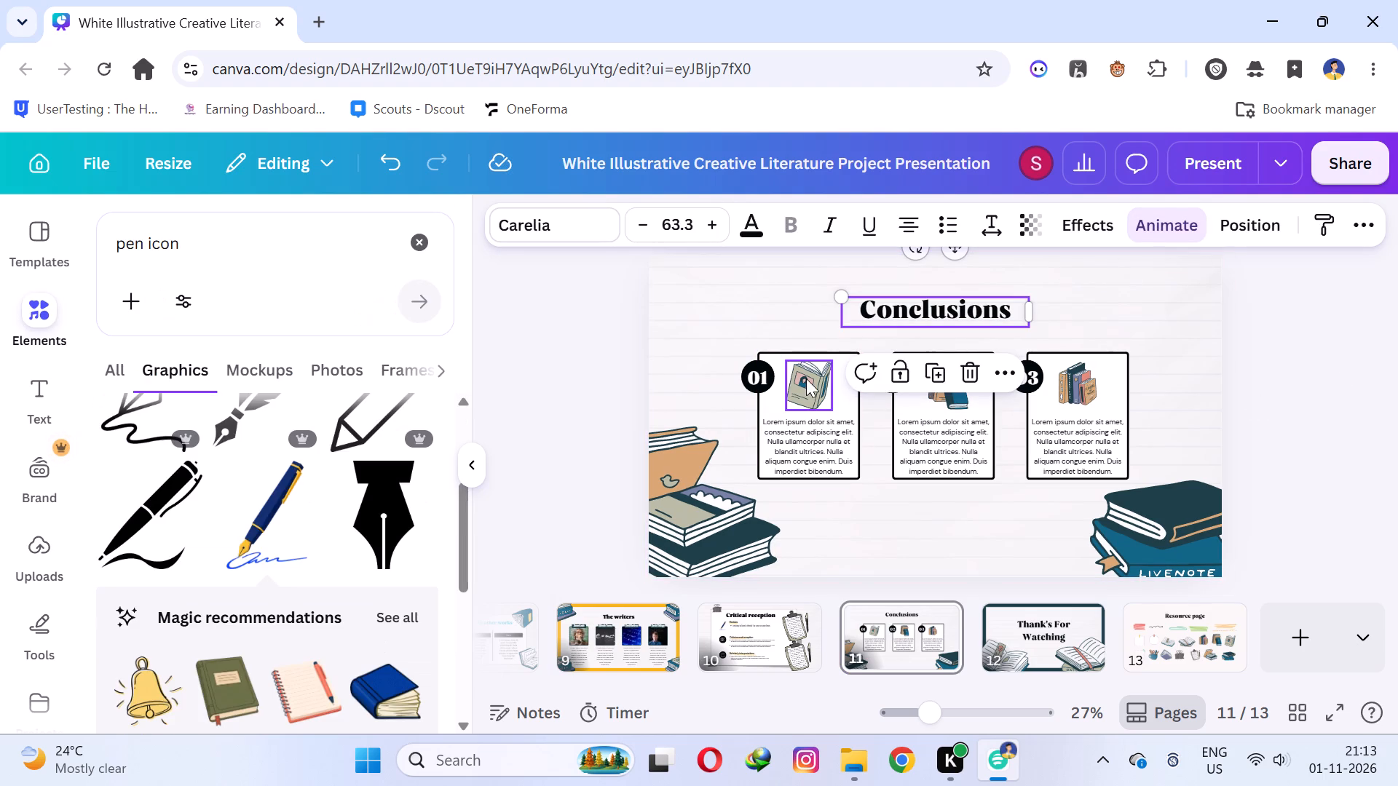
Enlarge the outlined frame of card 01 on slide 11 outward from its lower-right corner.
{"action": "left_click", "coordinate": [853, 477]}
{"action": "left_click_drag", "start_coordinate": [859, 480], "coordinate": [876, 506]}
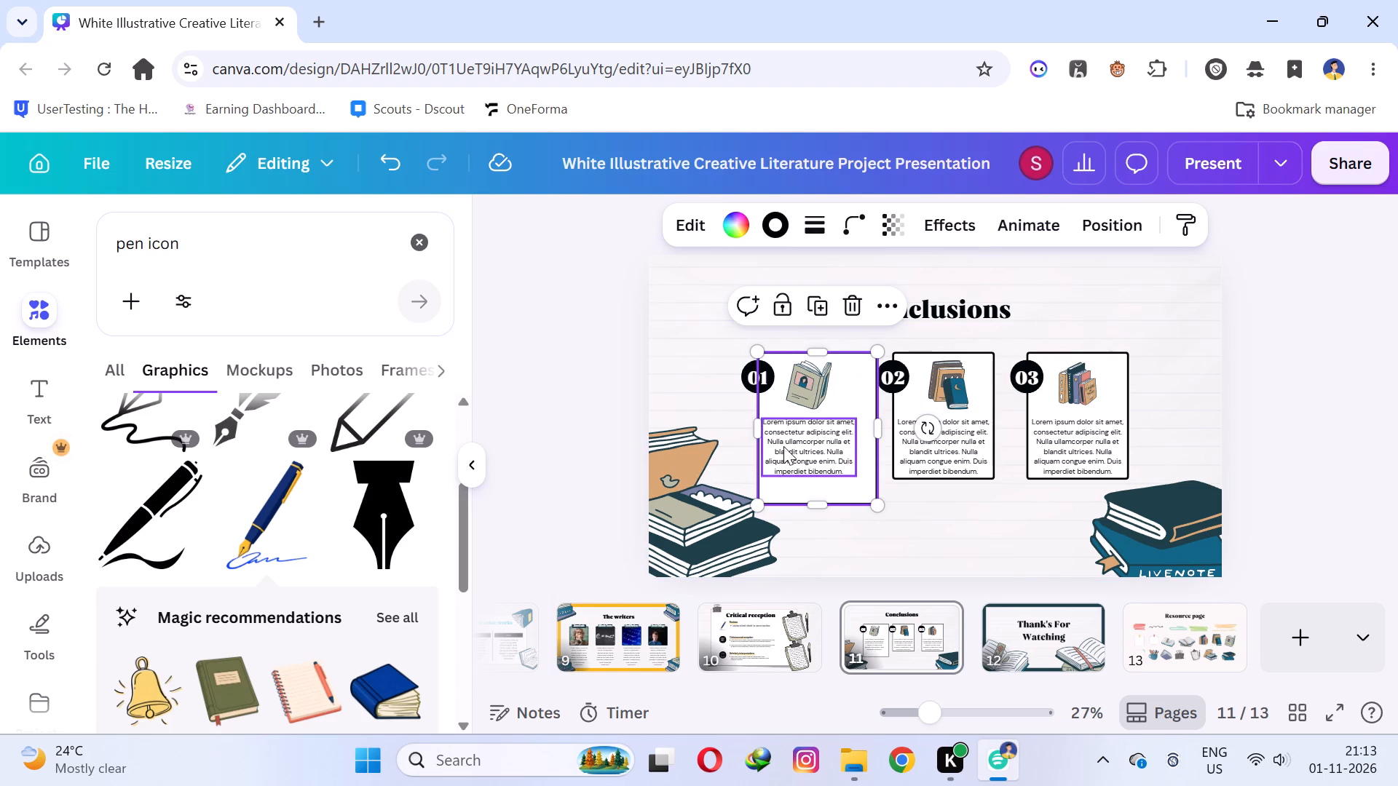
{"action": "left_click", "coordinate": [700, 370]}
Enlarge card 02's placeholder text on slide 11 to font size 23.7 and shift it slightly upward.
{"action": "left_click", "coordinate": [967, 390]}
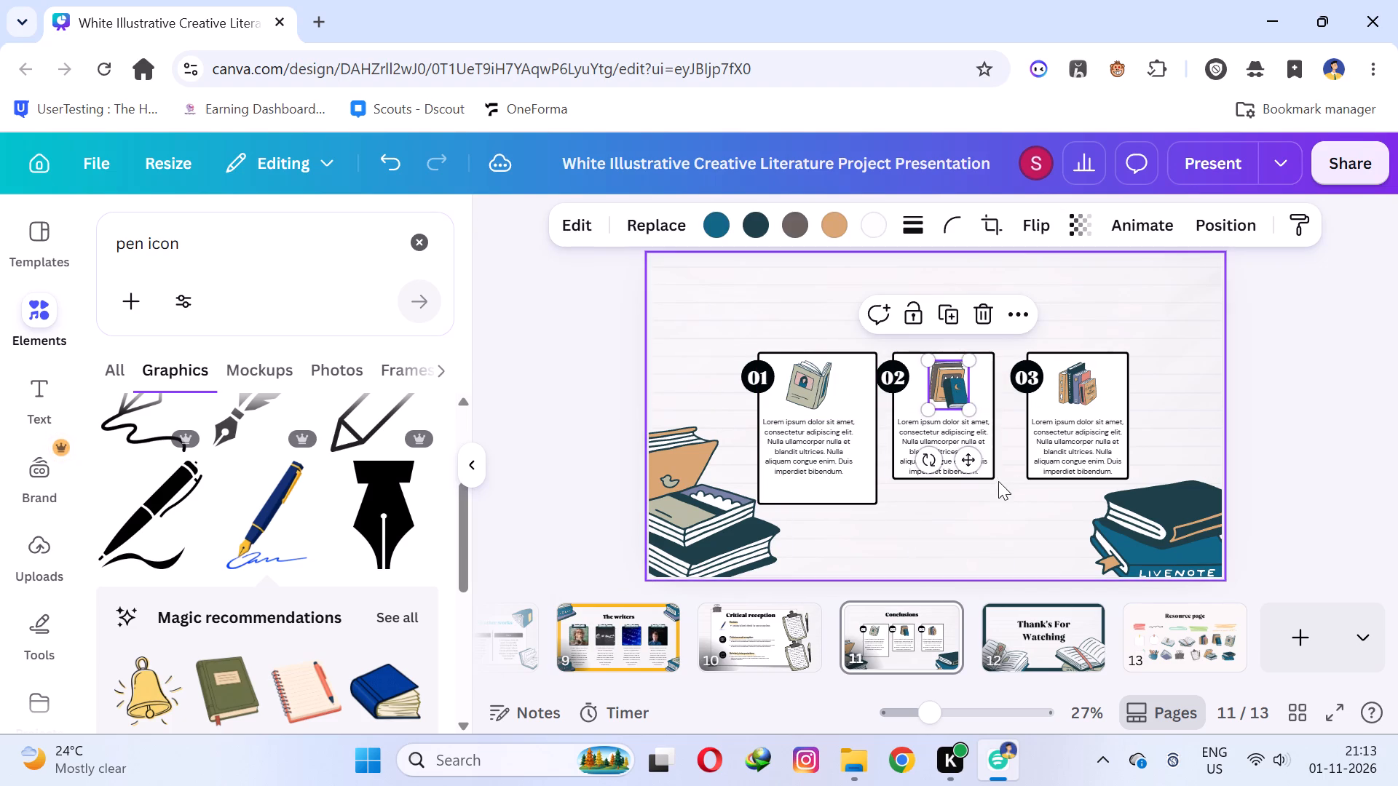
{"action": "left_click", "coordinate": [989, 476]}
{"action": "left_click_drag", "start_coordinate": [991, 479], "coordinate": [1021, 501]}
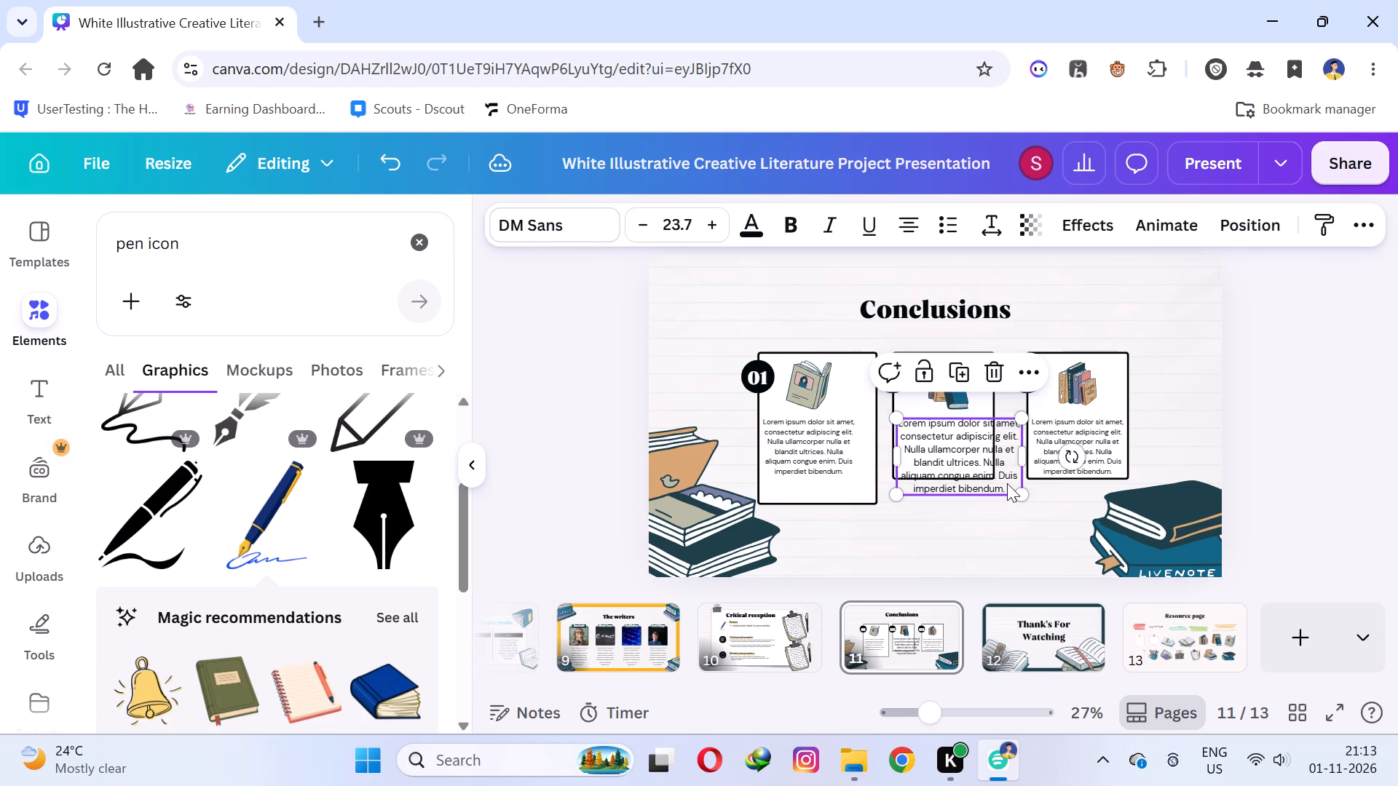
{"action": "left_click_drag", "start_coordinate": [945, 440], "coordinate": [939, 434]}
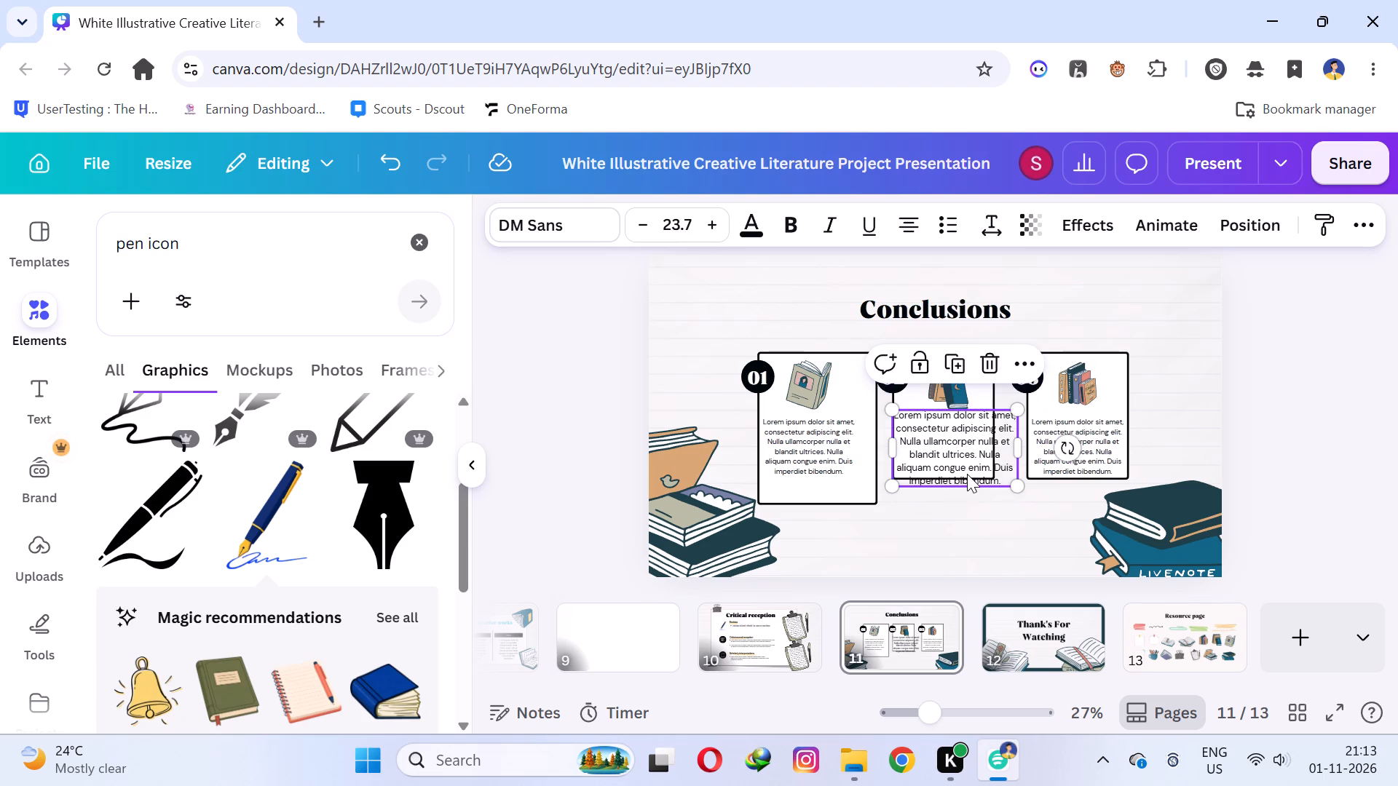
Delete the lined-paper background image from slide 11.
{"action": "left_click", "coordinate": [988, 515]}
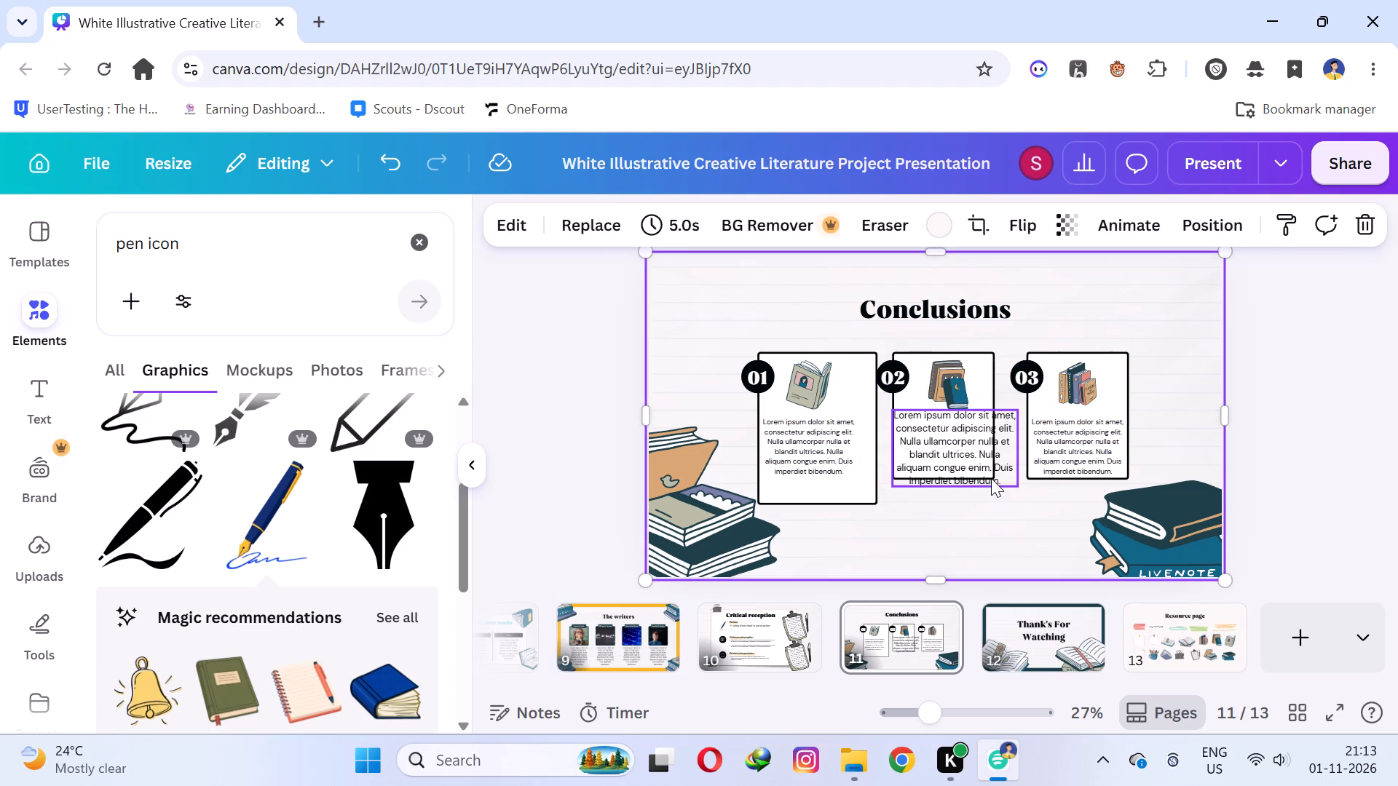
{"action": "key", "text": "Delete"}
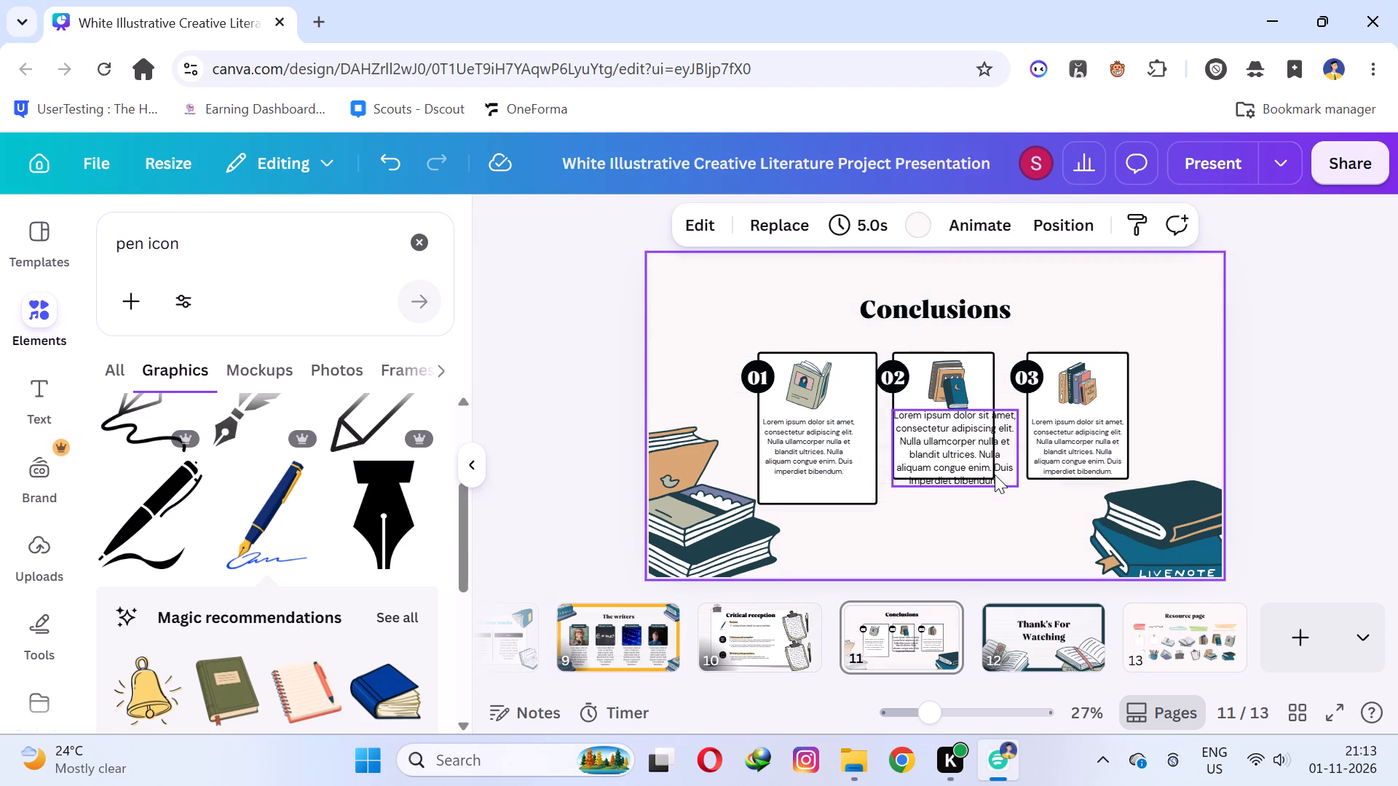
Delete the placeholder text blocks from cards 02, 01 and 03 on slide 11.
{"action": "left_click", "coordinate": [995, 475]}
{"action": "key", "text": "Delete"}
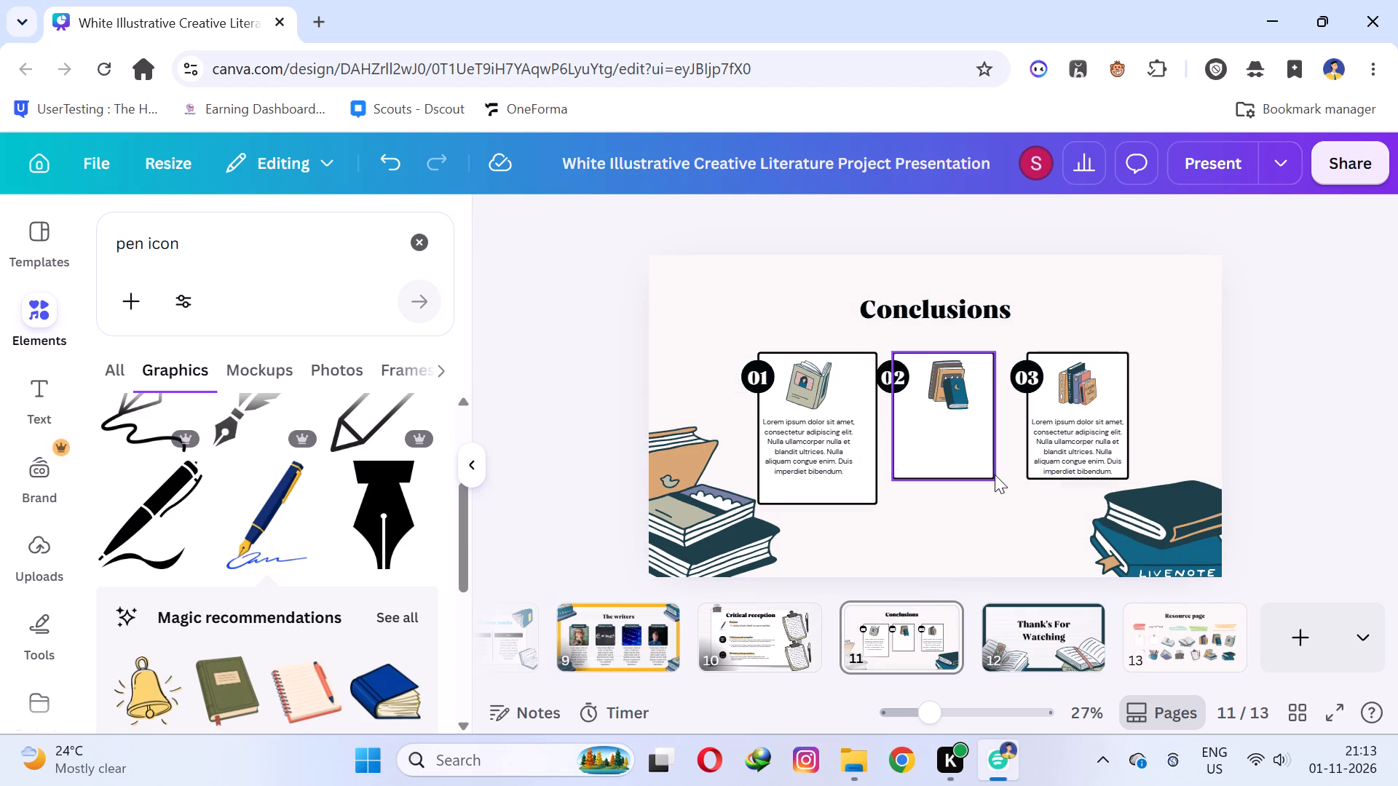
{"action": "left_click", "coordinate": [963, 507]}
{"action": "left_click", "coordinate": [833, 450]}
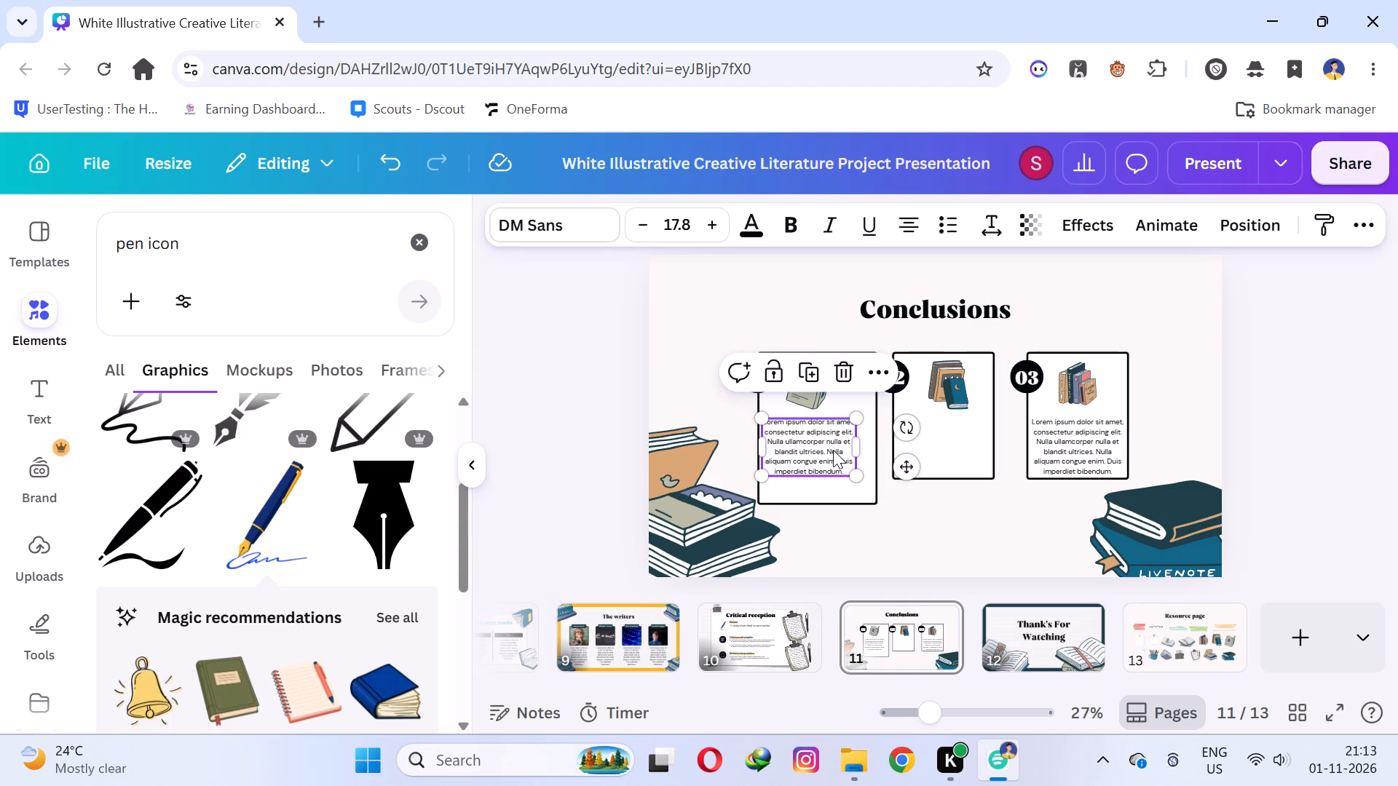
{"action": "key", "text": "Delete"}
{"action": "left_click", "coordinate": [1052, 442]}
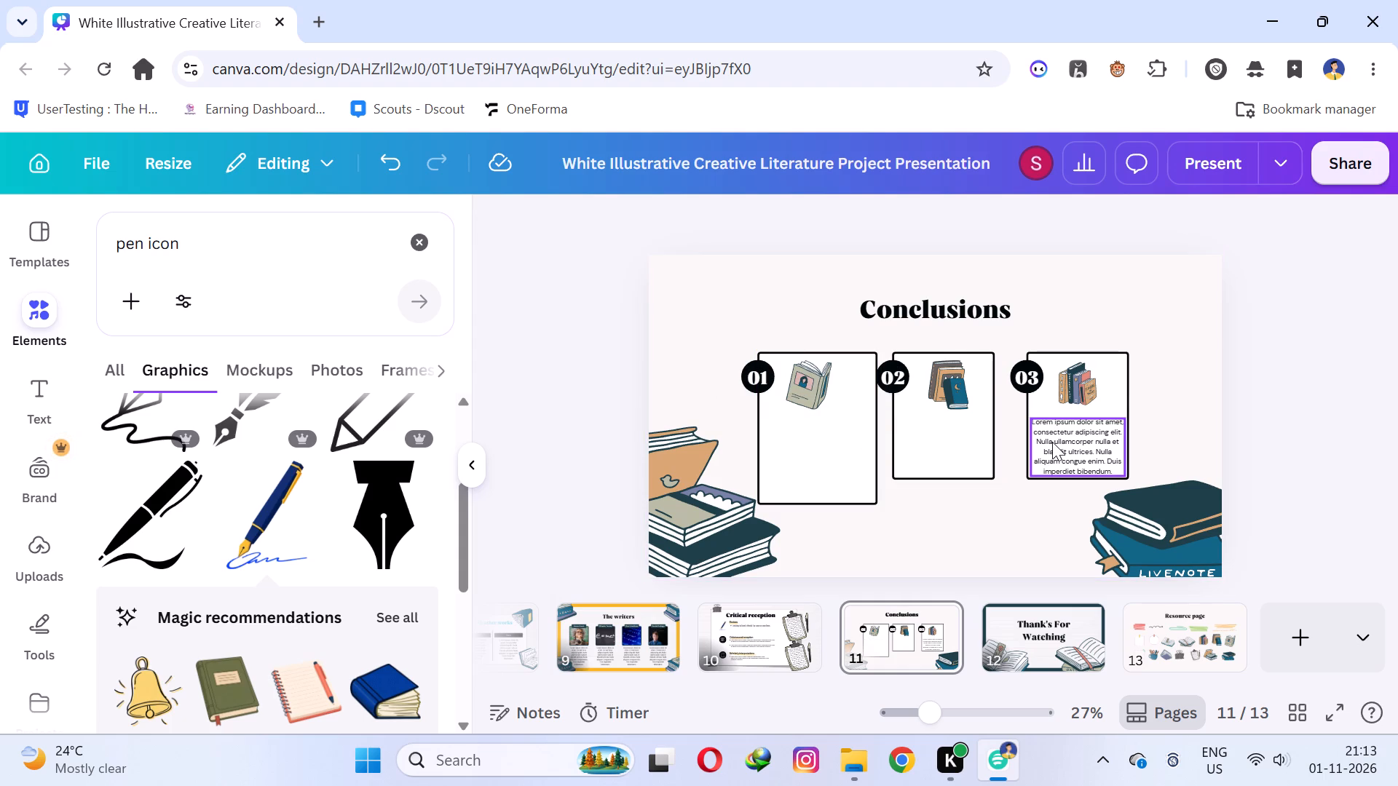
{"action": "key", "text": "Delete"}
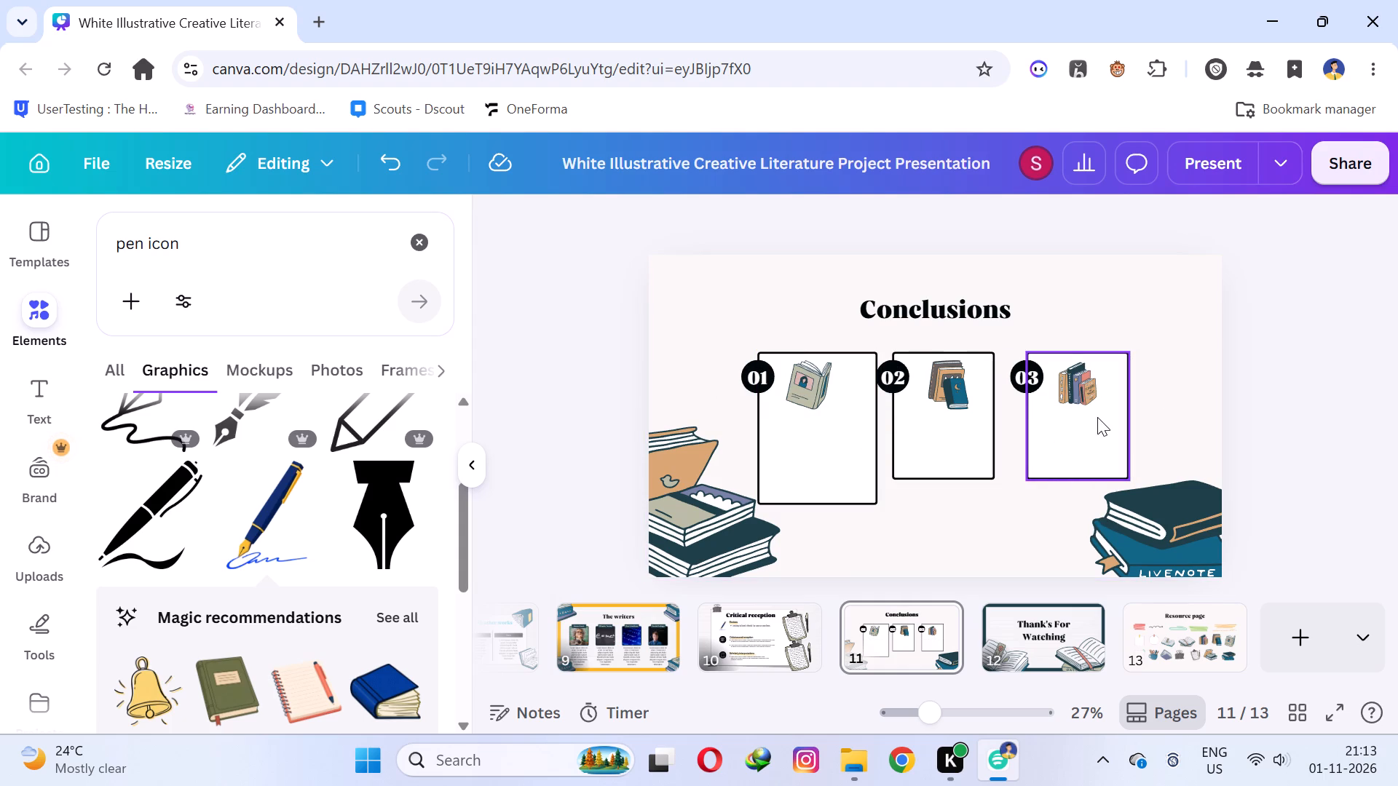
Move the third card's outlined frame on slide 11 closer to the second card, keeping their top edges aligned.
{"action": "left_click_drag", "start_coordinate": [1073, 352], "coordinate": [1066, 352]}
{"action": "left_click_drag", "start_coordinate": [1066, 352], "coordinate": [1051, 352]}
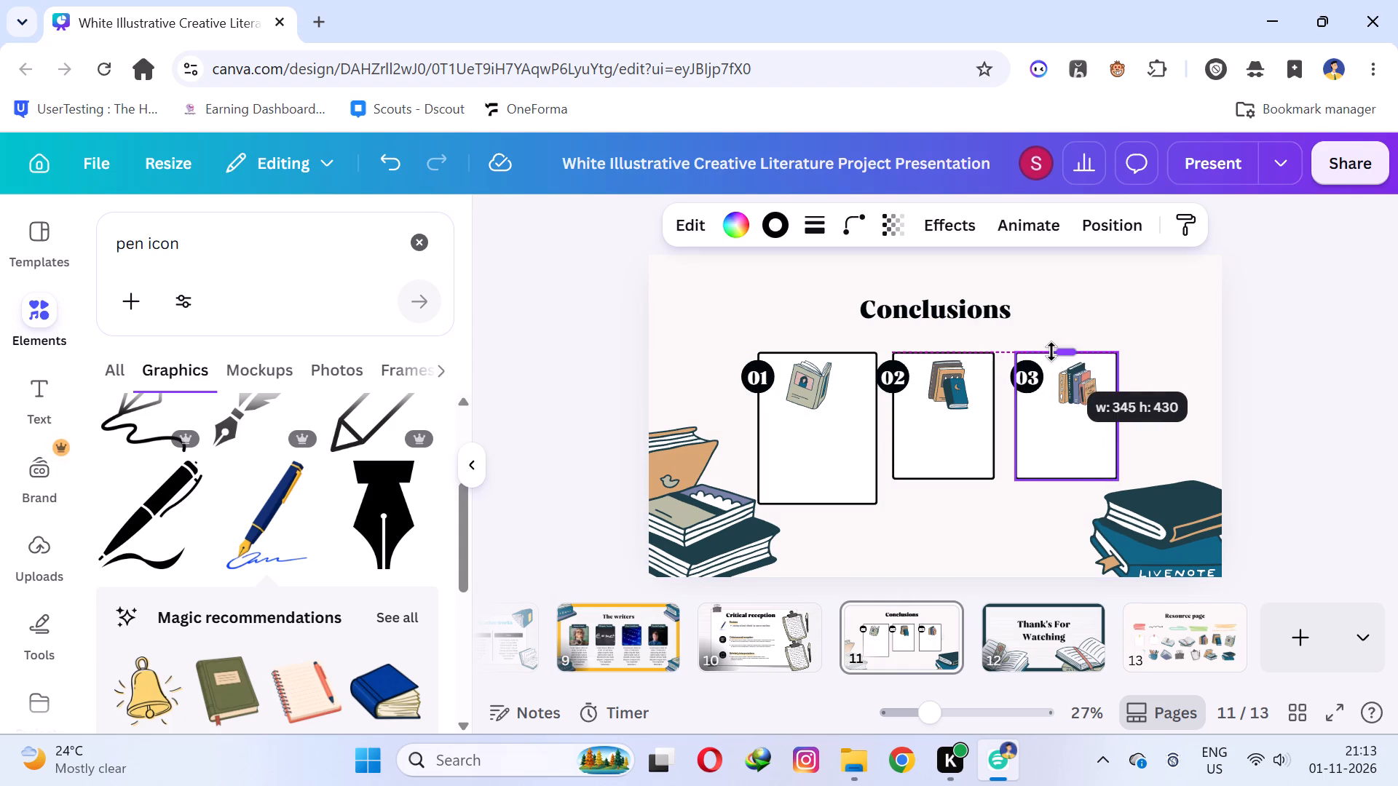
{"action": "left_click_drag", "start_coordinate": [1051, 352], "coordinate": [1039, 352]}
{"action": "left_click_drag", "start_coordinate": [1066, 351], "coordinate": [1054, 351]}
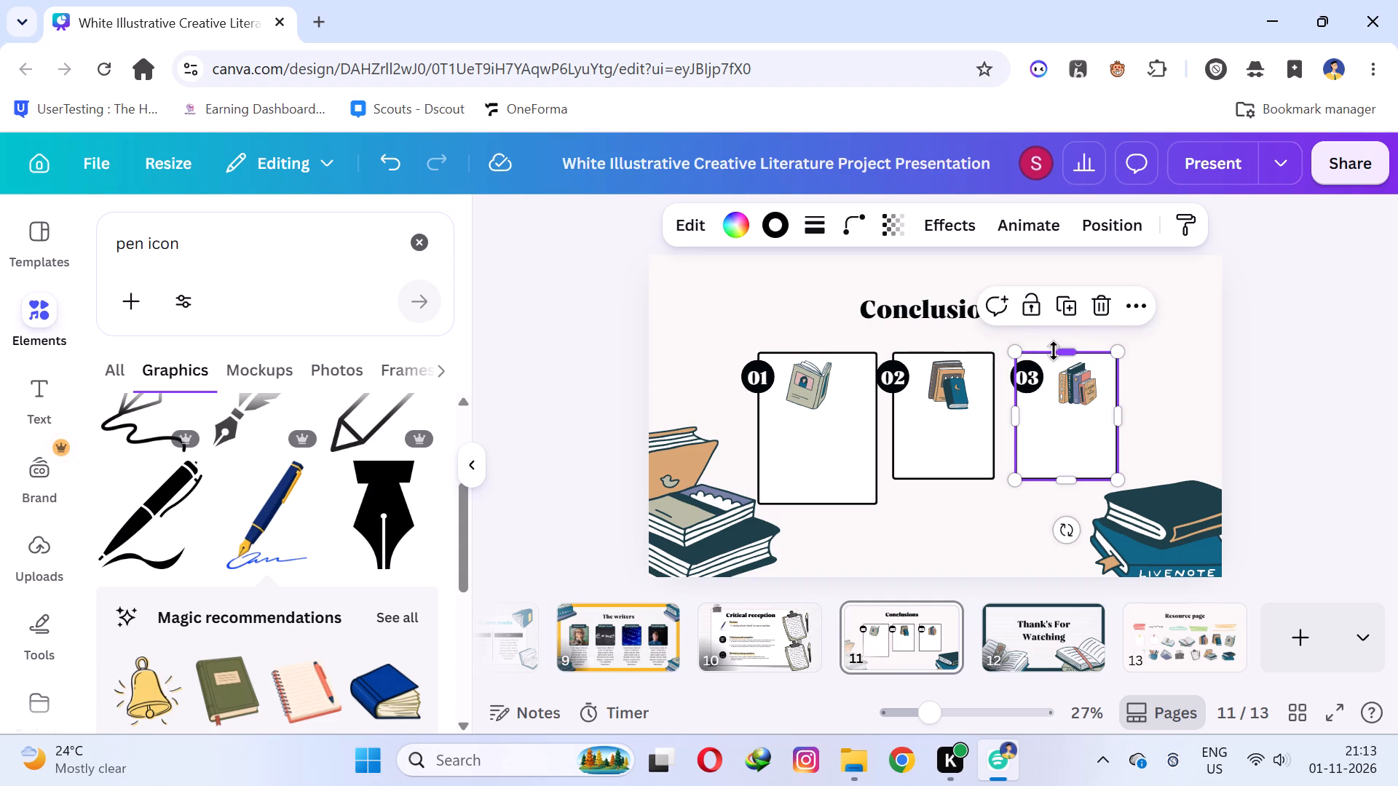
{"action": "left_click_drag", "start_coordinate": [1054, 351], "coordinate": [1050, 351]}
{"action": "left_click", "coordinate": [1155, 380]}
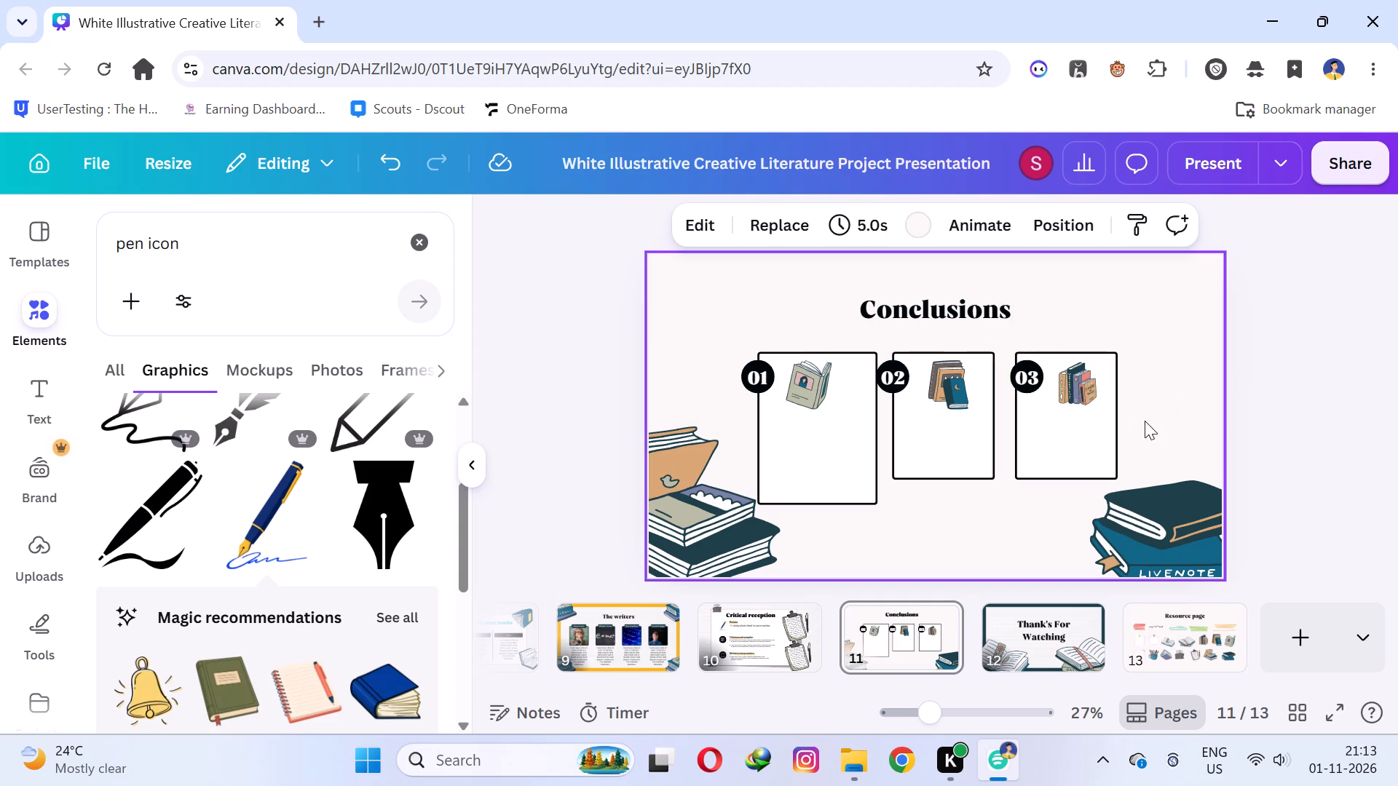
Remove the 01 number and its black circle from the first card, keeping the open-book illustration.
{"action": "left_click_drag", "start_coordinate": [765, 374], "coordinate": [777, 374]}
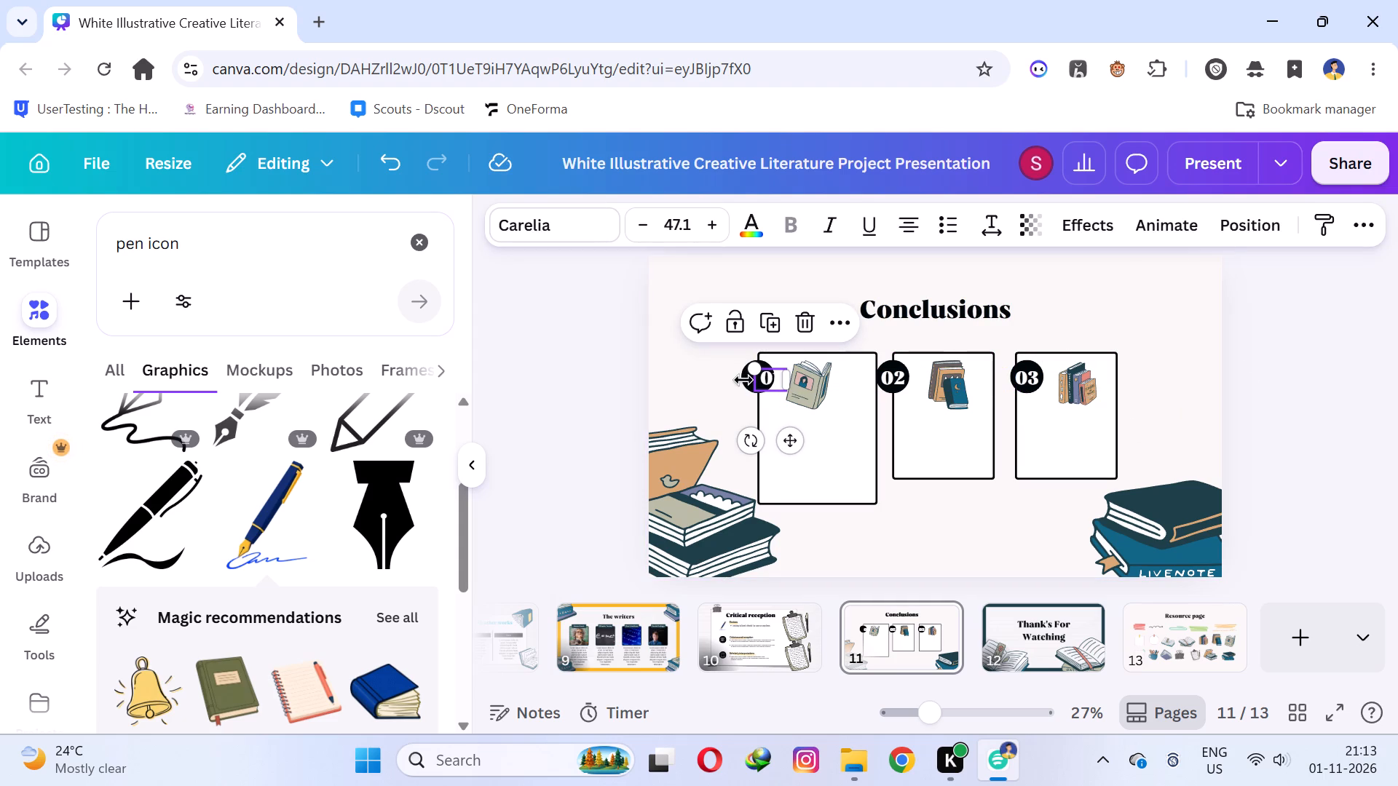
{"action": "left_click", "coordinate": [743, 380]}
{"action": "left_click_drag", "start_coordinate": [748, 378], "coordinate": [768, 378]}
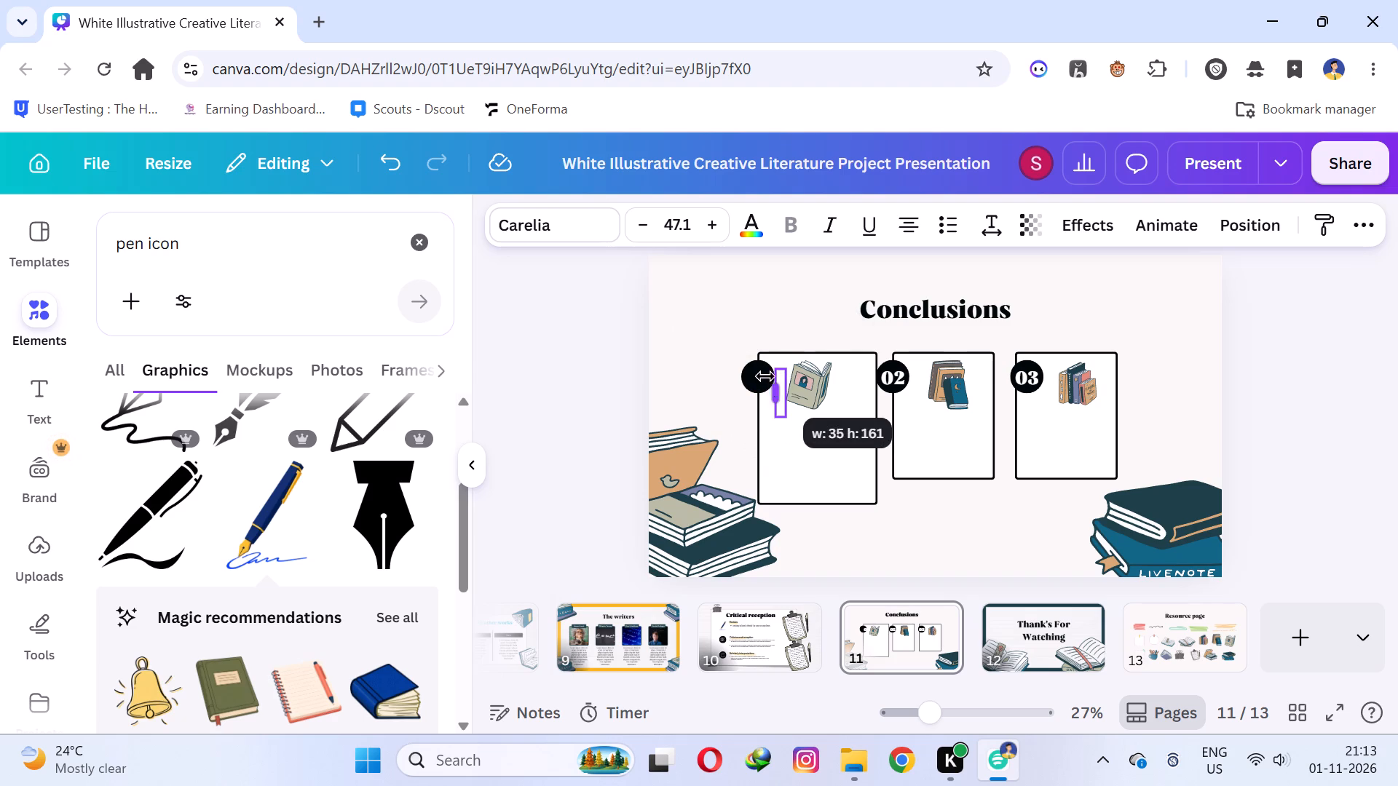
{"action": "left_click_drag", "start_coordinate": [760, 373], "coordinate": [791, 378]}
{"action": "left_click", "coordinate": [791, 378]}
{"action": "key", "text": "Delete"}
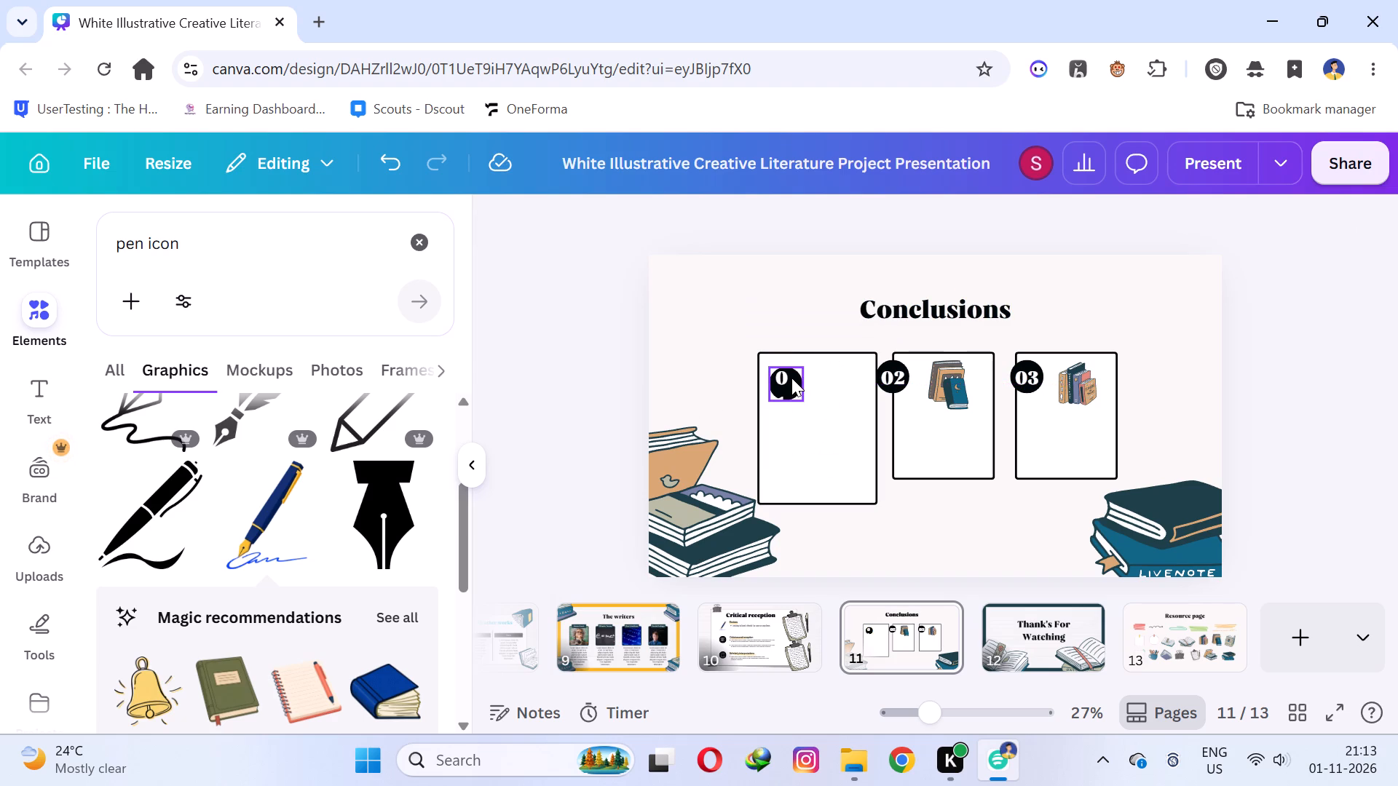
{"action": "left_click", "coordinate": [791, 378]}
{"action": "key", "text": "ctrl+z"}
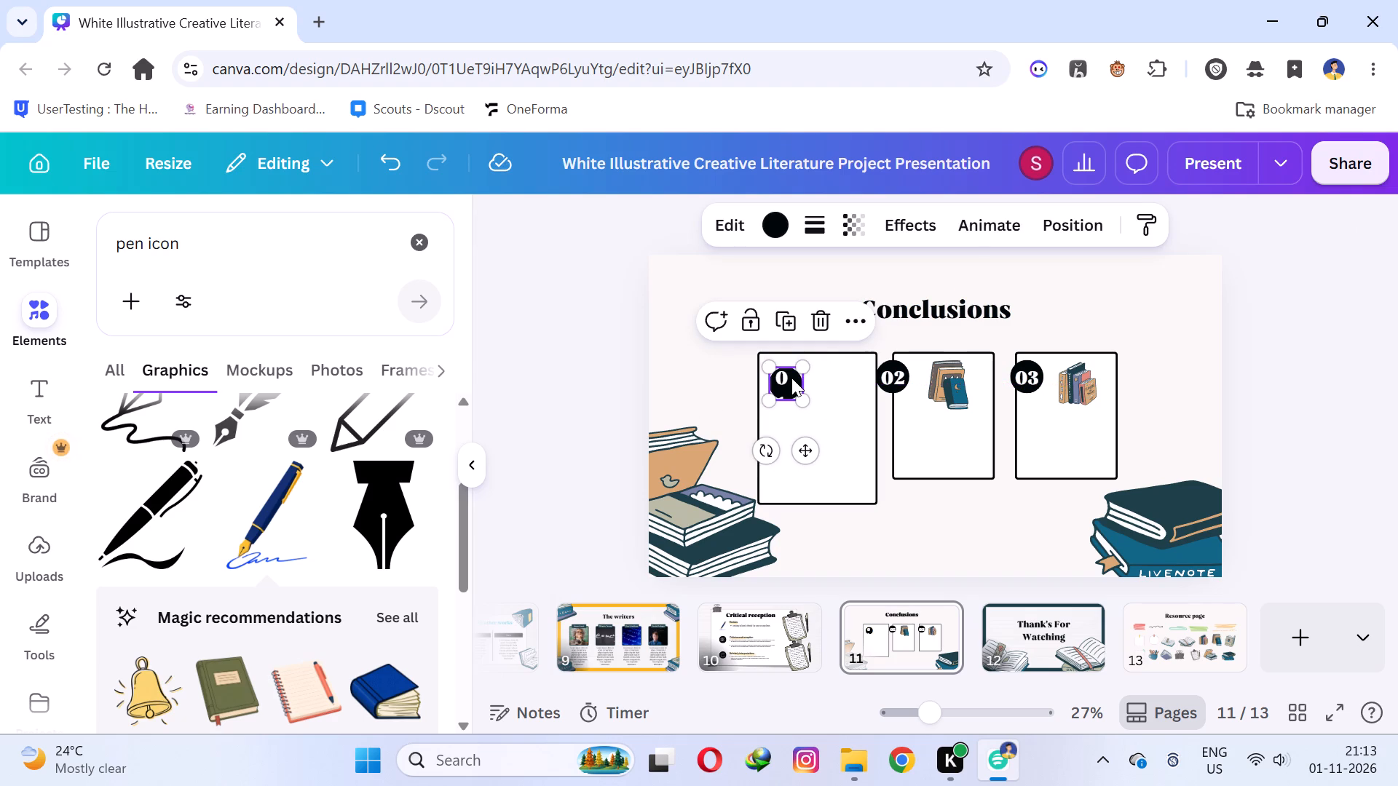
{"action": "left_click", "coordinate": [778, 372]}
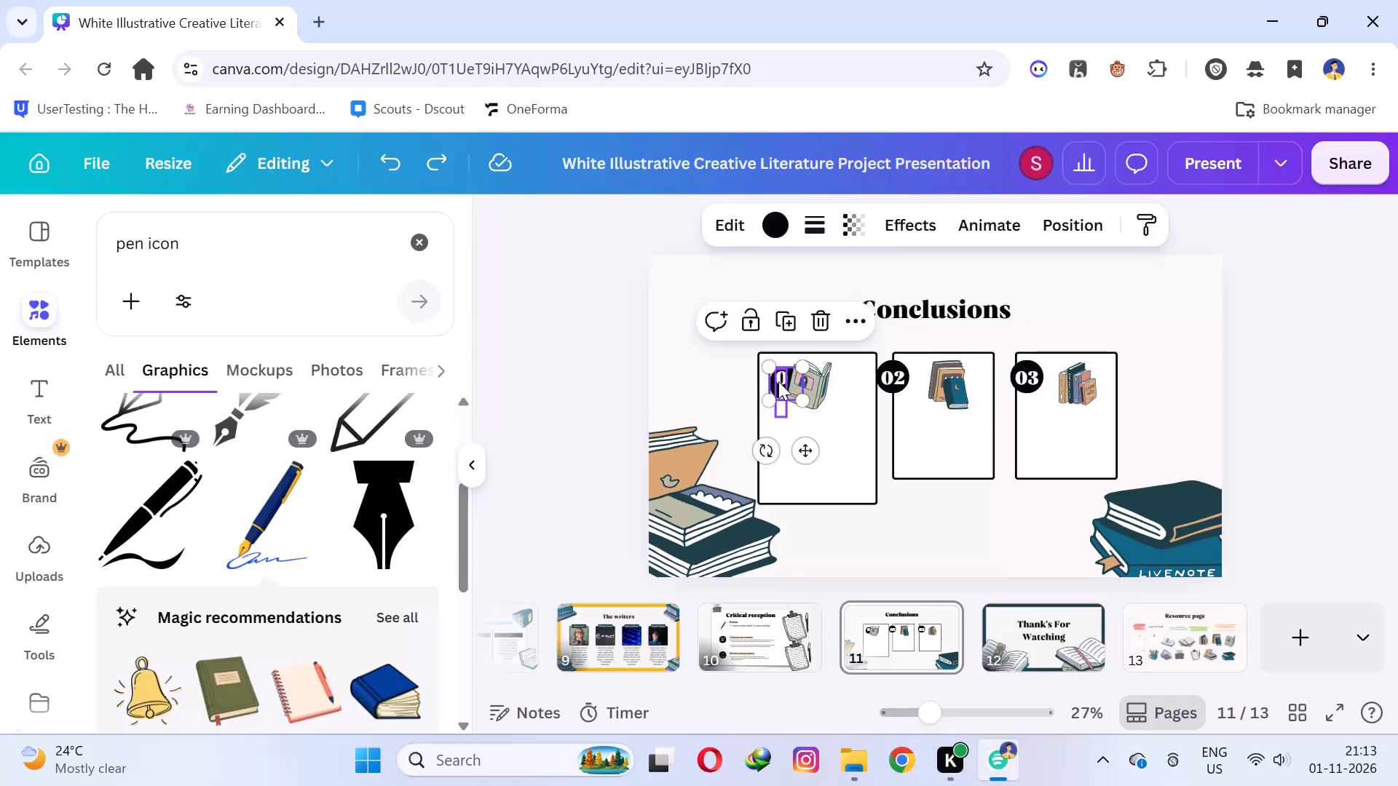
{"action": "key", "text": "Delete"}
Delete the 02 and 03 number labels from the second and third cards on slide 11.
{"action": "left_click", "coordinate": [902, 381]}
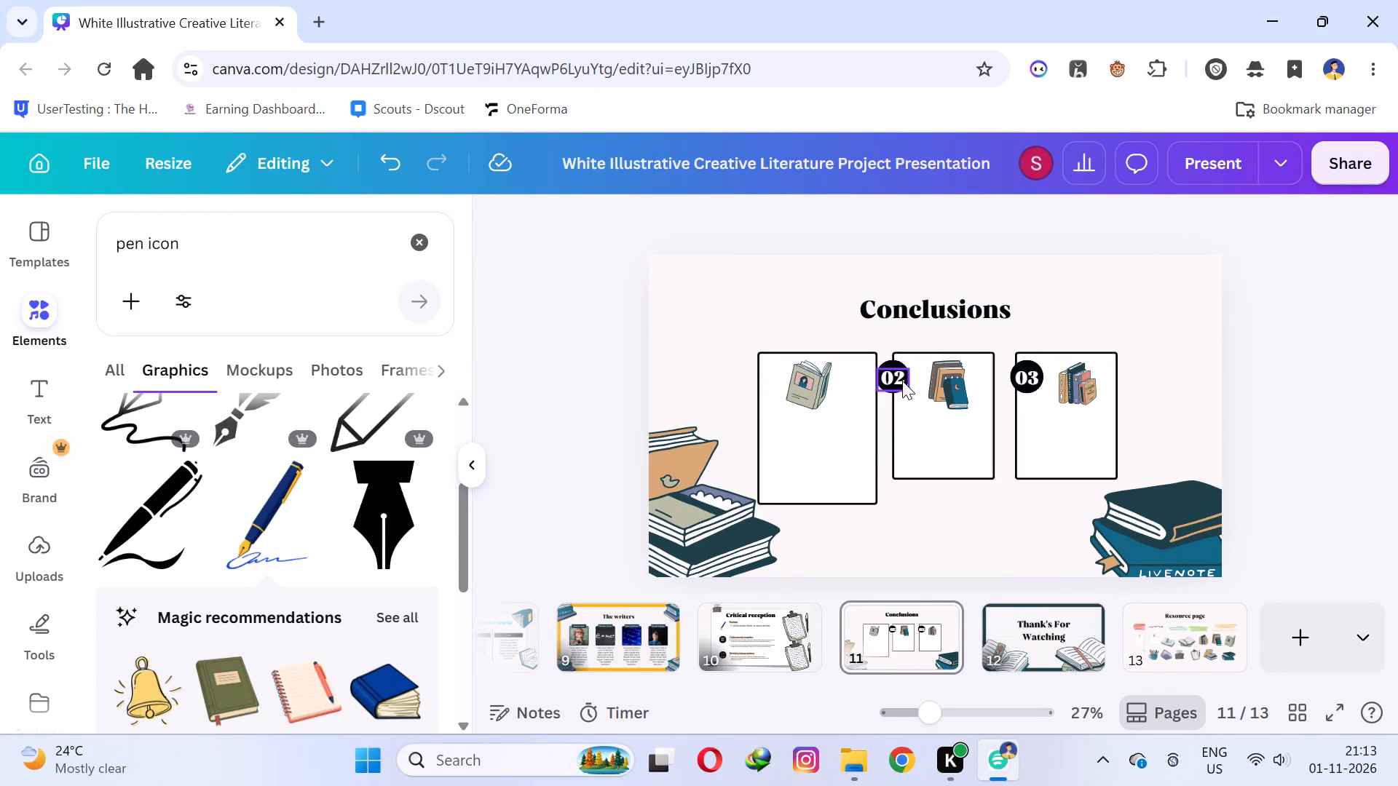
{"action": "key", "text": "Delete"}
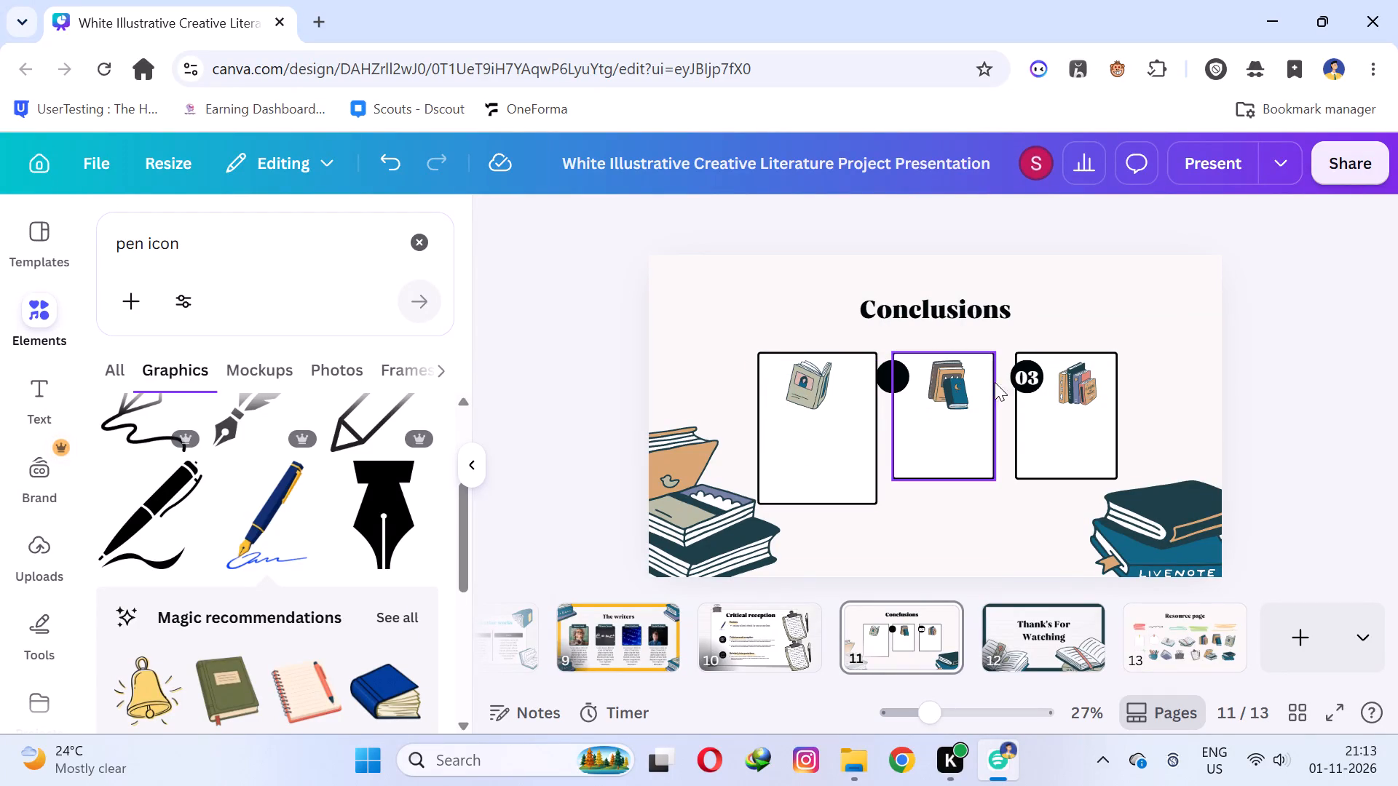
{"action": "left_click", "coordinate": [1035, 373]}
{"action": "key", "text": "Delete"}
{"action": "key", "text": "Delete"}
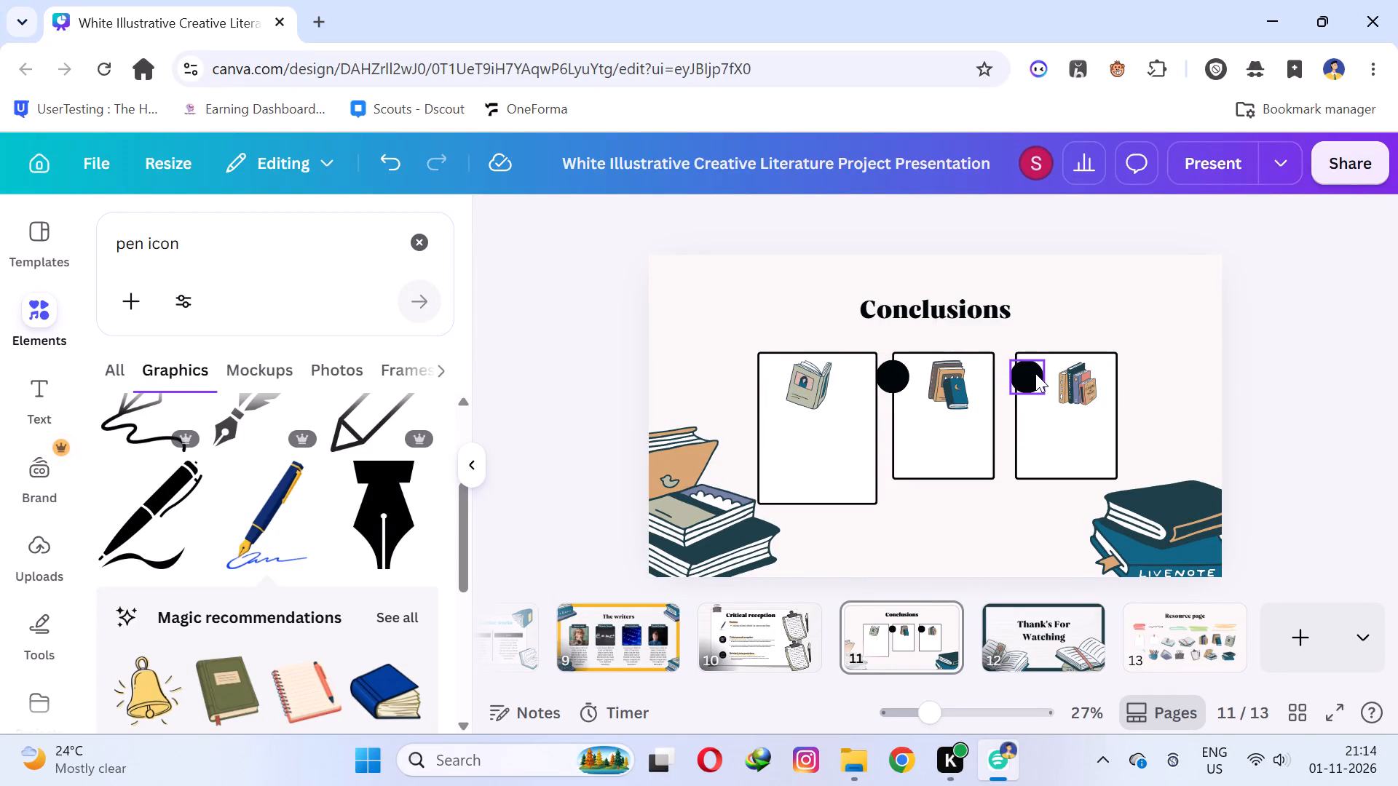
{"action": "key", "text": "Delete"}
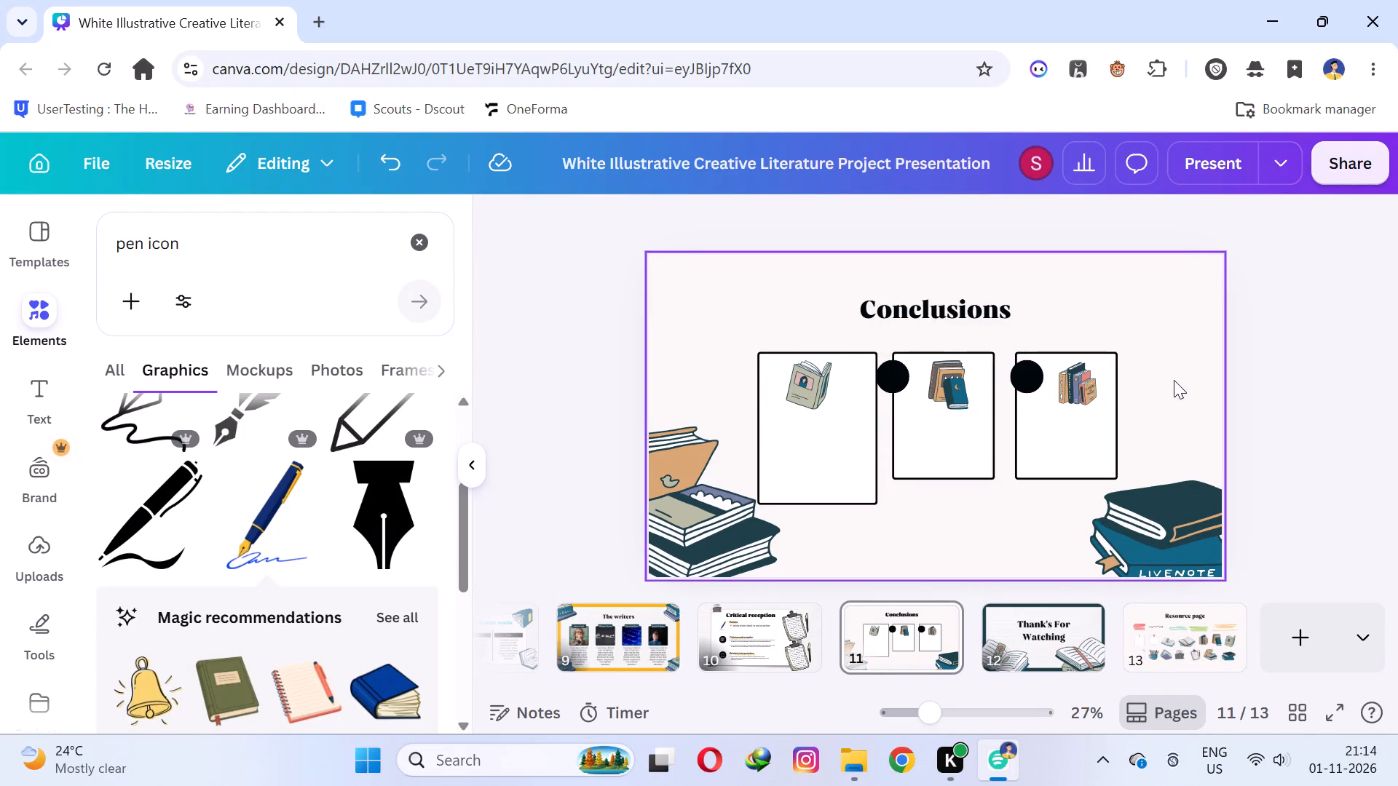
Delete the empty black circles beside the third and second cards on slide 11.
{"action": "left_click", "coordinate": [1174, 380]}
{"action": "left_click", "coordinate": [1050, 373]}
{"action": "left_click", "coordinate": [1038, 373]}
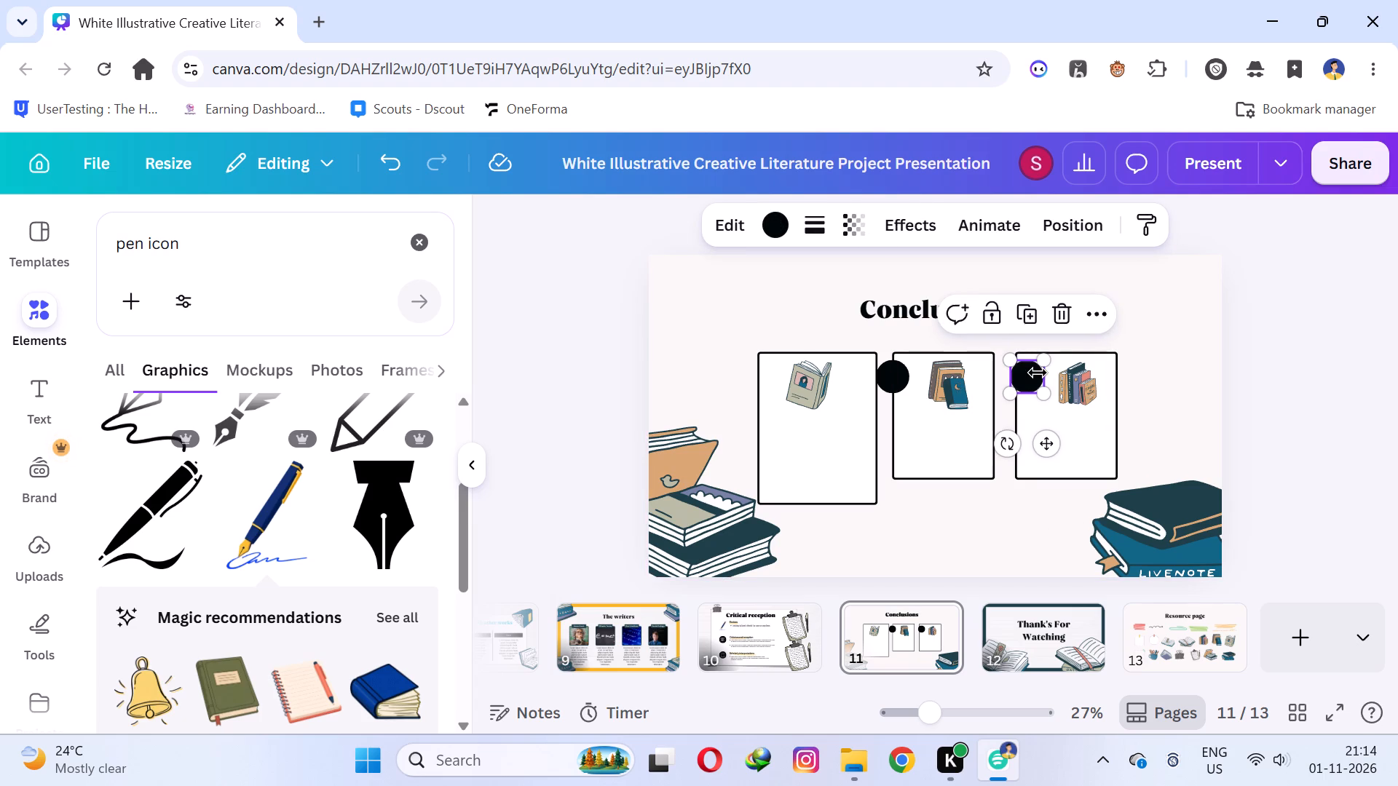
{"action": "key", "text": "Delete"}
{"action": "left_click", "coordinate": [882, 377]}
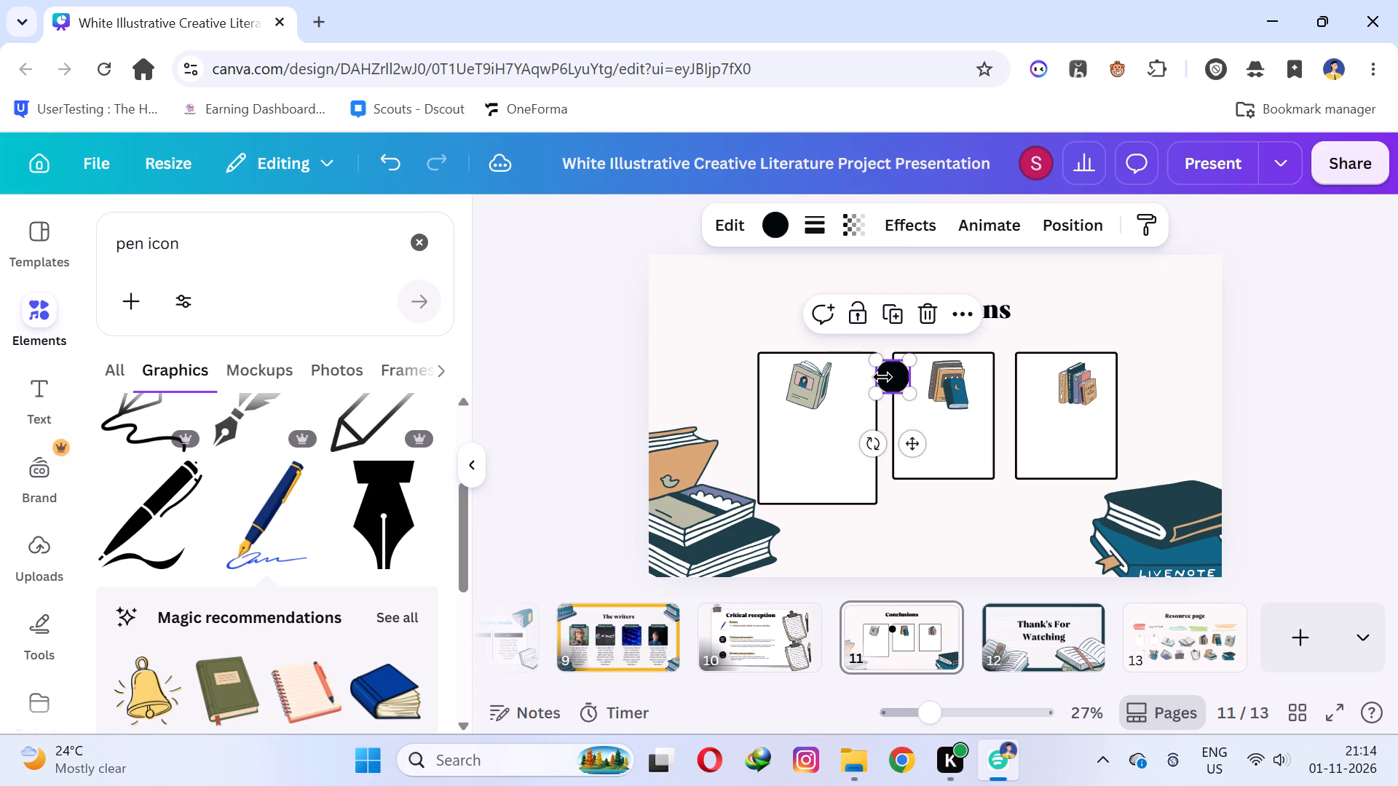
{"action": "key", "text": "Delete"}
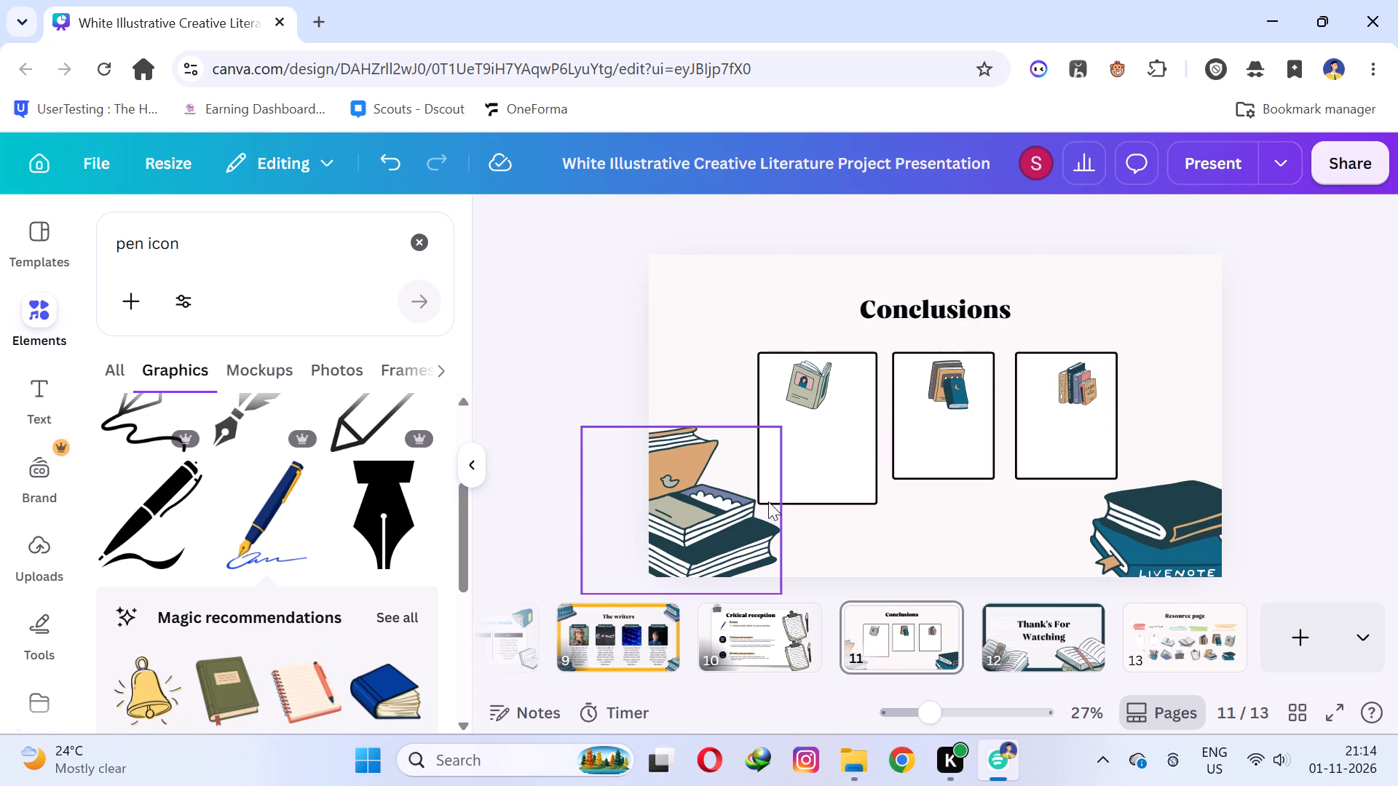
Nudge the book stack illustration slightly further into slide 11's lower-left corner.
{"action": "left_click", "coordinate": [759, 499]}
{"action": "left_click_drag", "start_coordinate": [757, 498], "coordinate": [777, 491]}
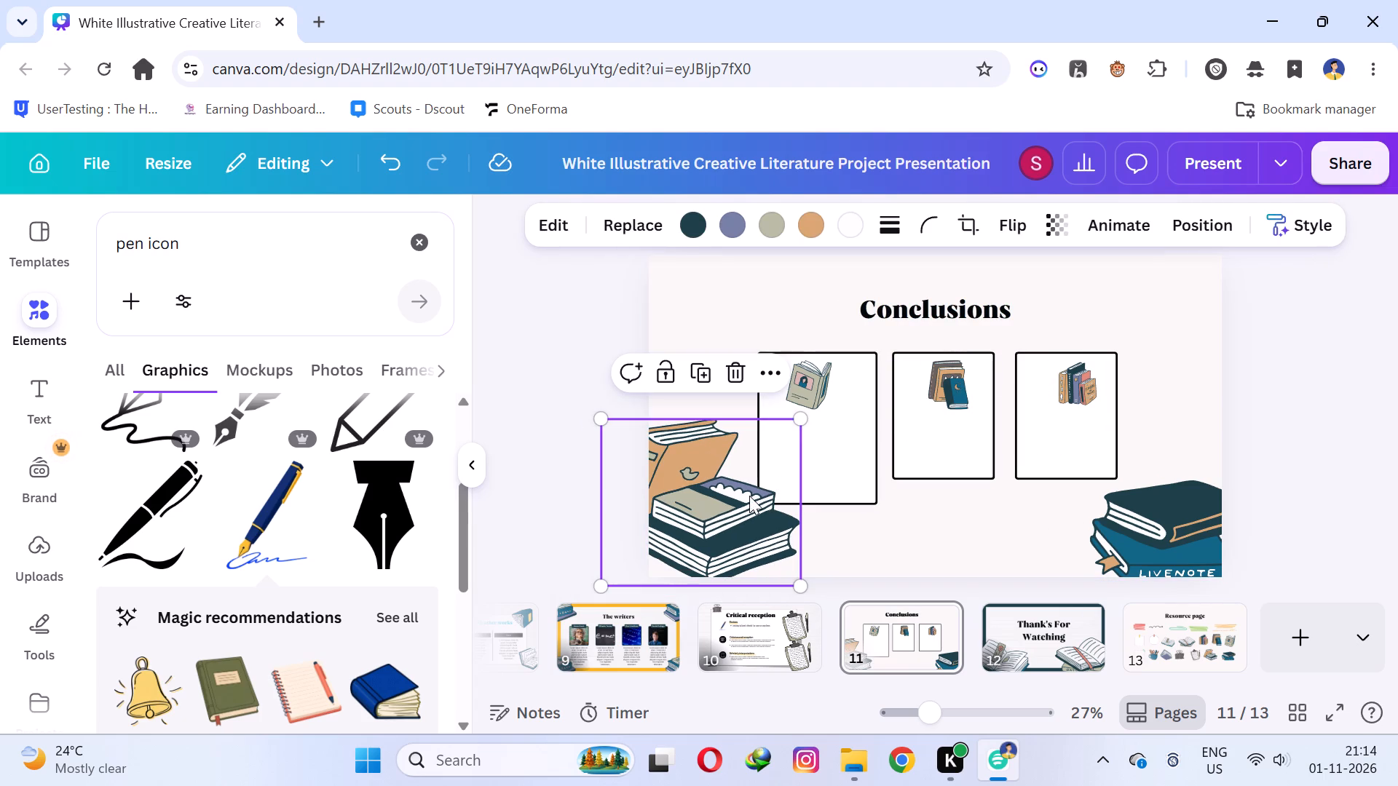
{"action": "left_click_drag", "start_coordinate": [749, 496], "coordinate": [727, 506]}
{"action": "left_click", "coordinate": [872, 523]}
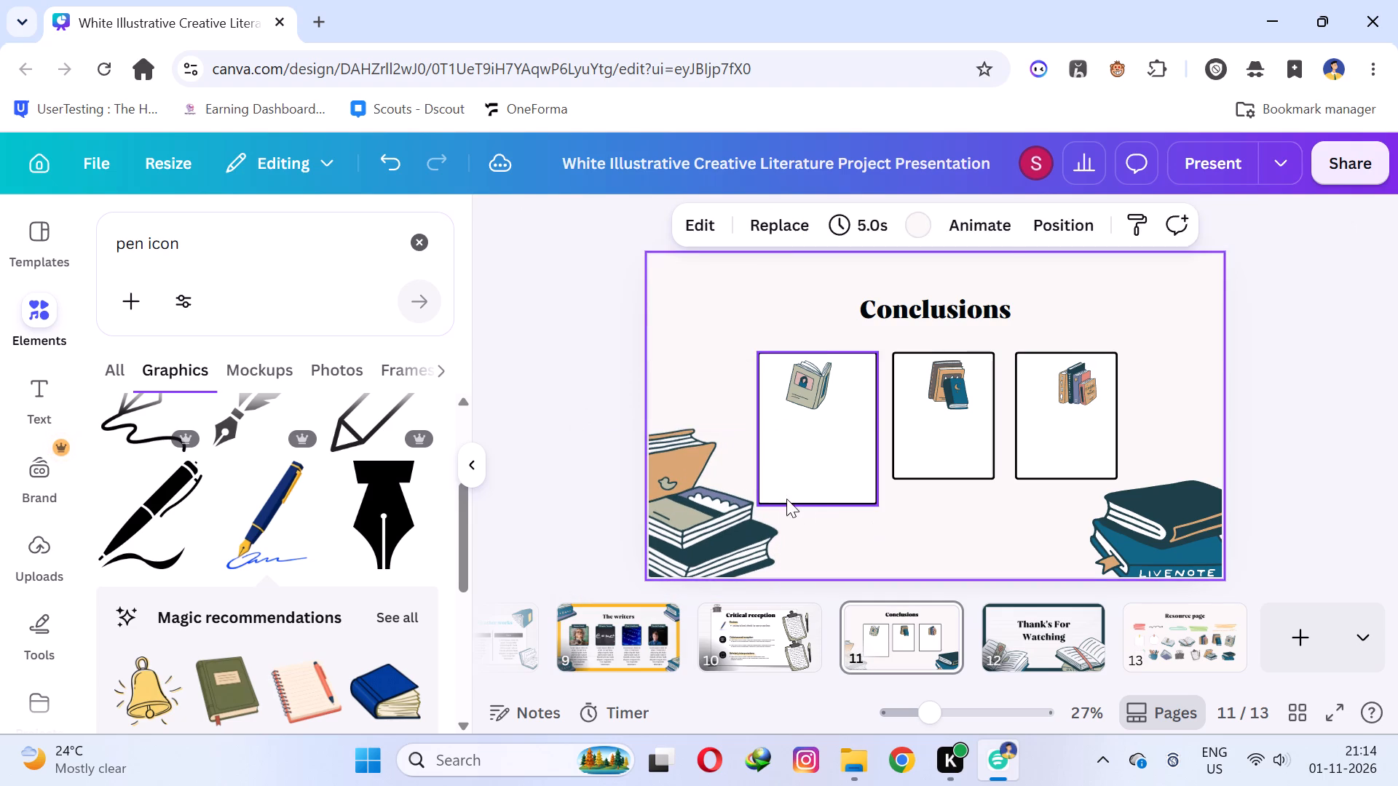
Shrink the first card's frame from its lower-left corner to match the height of the other two cards.
{"action": "left_click", "coordinate": [788, 485]}
{"action": "left_click_drag", "start_coordinate": [756, 496], "coordinate": [775, 477]}
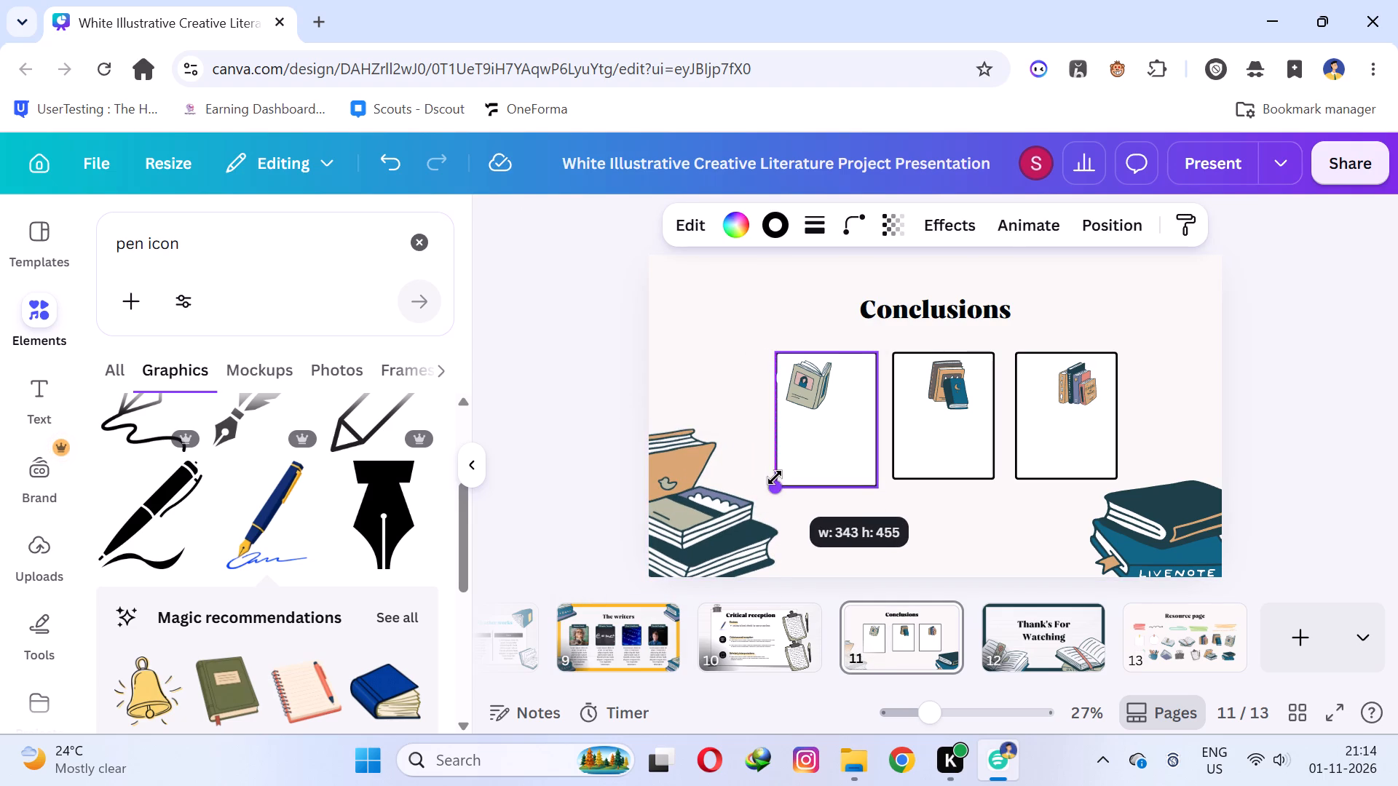
{"action": "left_click_drag", "start_coordinate": [775, 477], "coordinate": [778, 471]}
{"action": "left_click", "coordinate": [944, 544]}
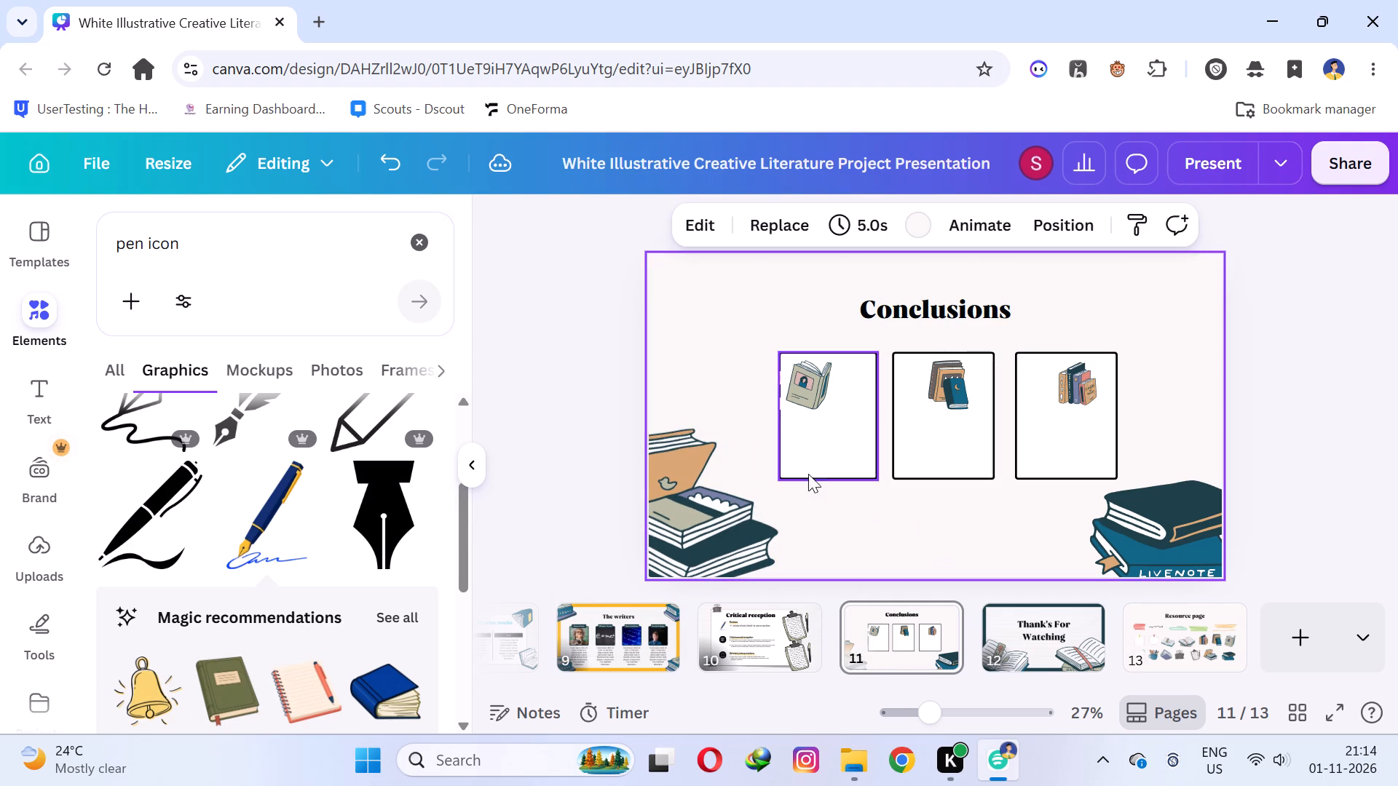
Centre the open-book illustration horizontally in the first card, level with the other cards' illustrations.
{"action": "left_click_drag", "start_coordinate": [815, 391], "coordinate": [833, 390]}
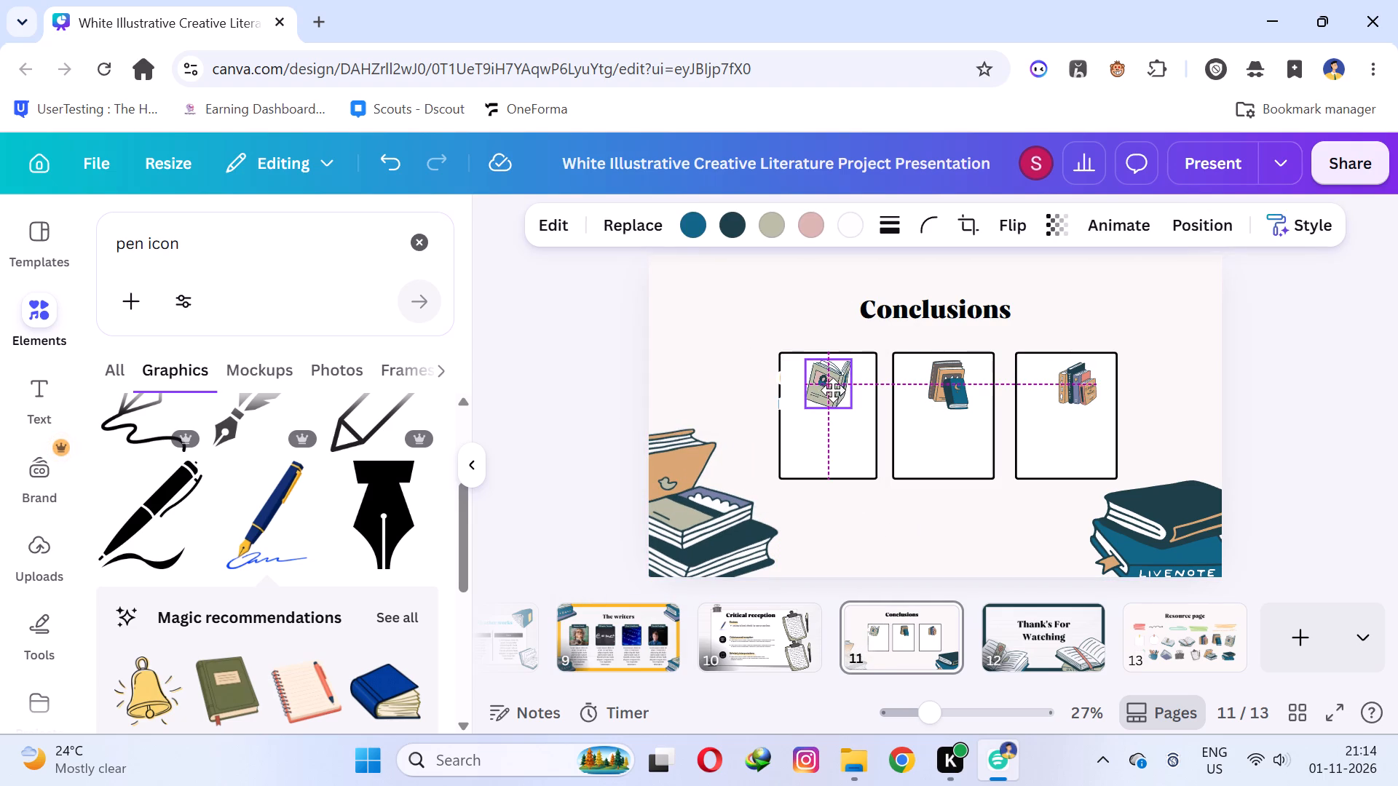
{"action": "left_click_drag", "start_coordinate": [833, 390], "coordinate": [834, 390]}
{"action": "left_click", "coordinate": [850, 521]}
Enter the text "book is reading for feature" inside the first card's frame.
{"action": "double_click", "coordinate": [810, 448]}
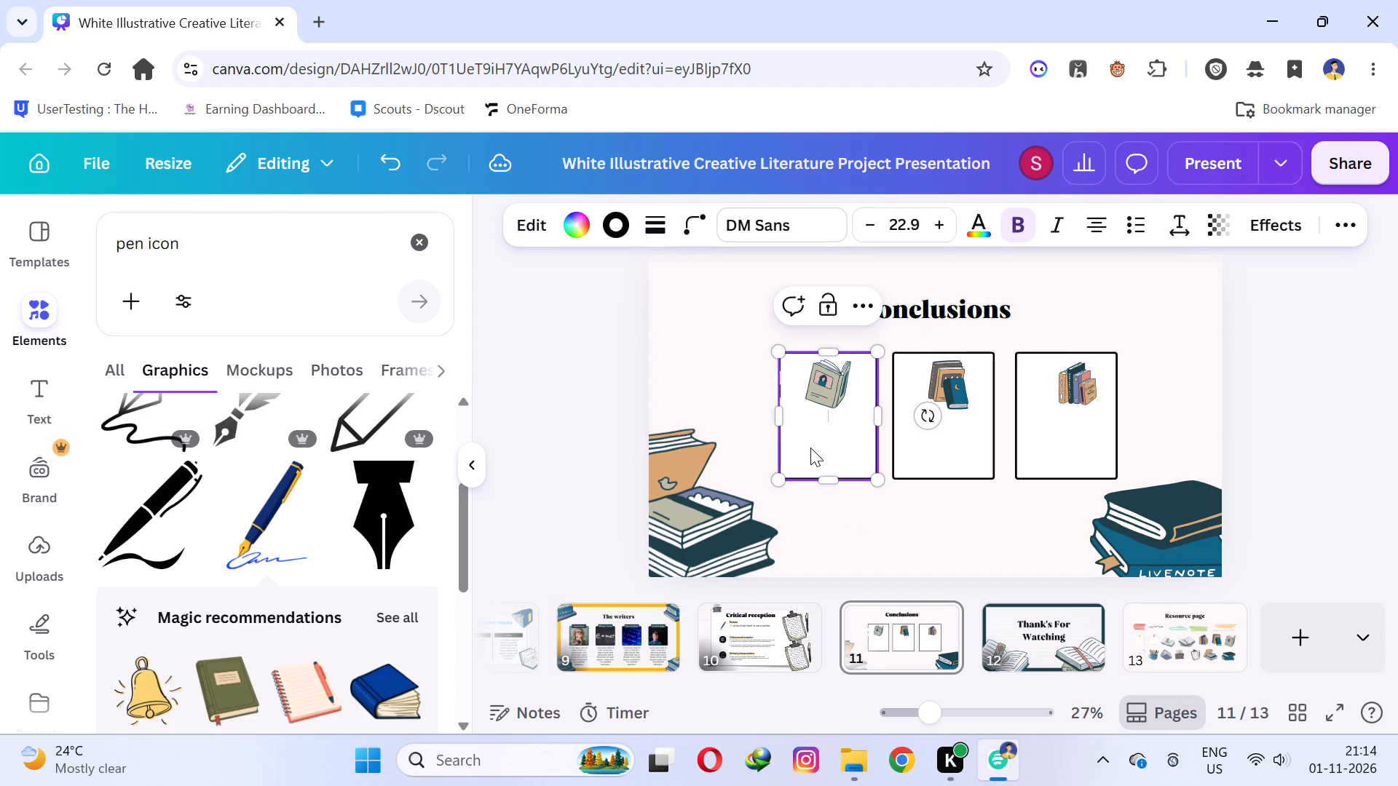
{"action": "type", "text": "book"}
{"action": "key", "text": "space"}
{"action": "type", "text": "is reading for feature"}
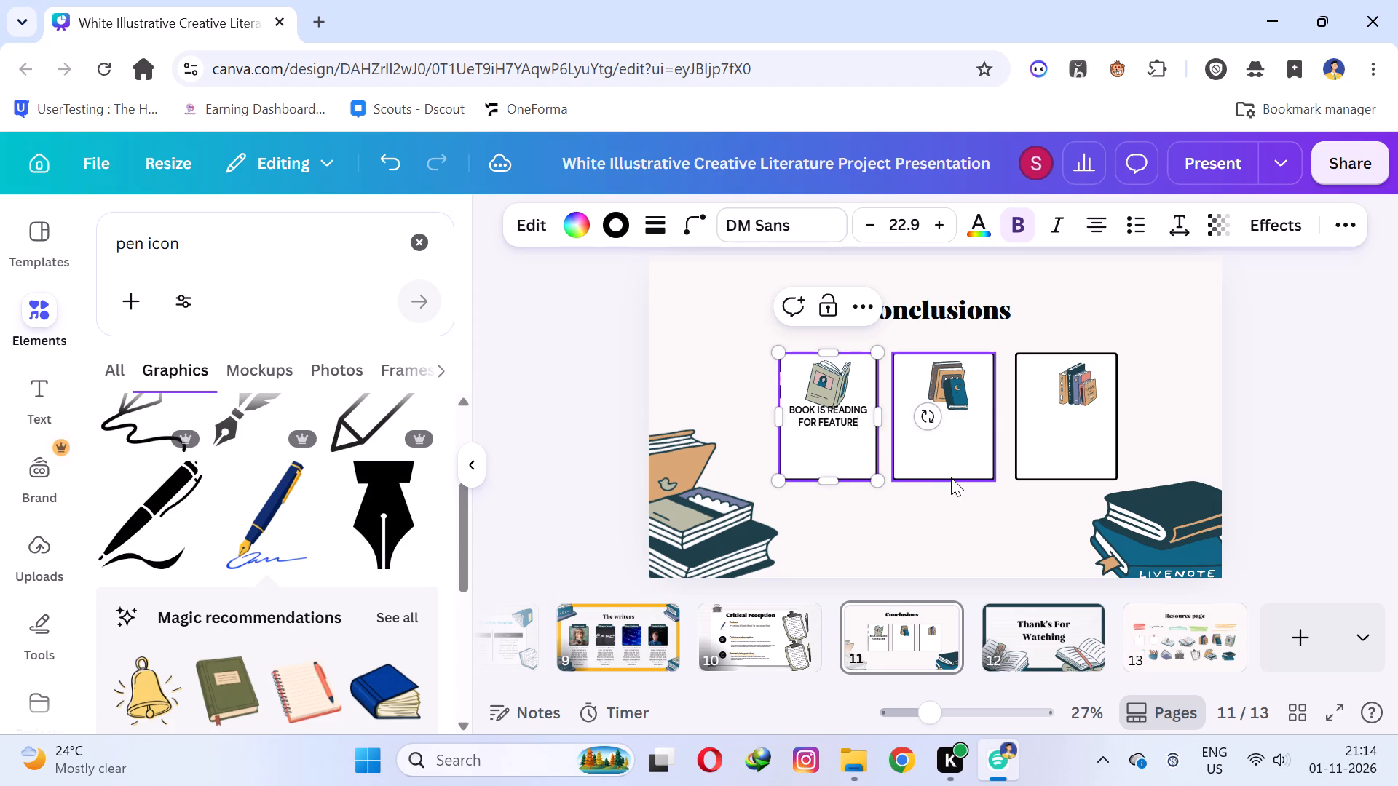
{"action": "left_click", "coordinate": [951, 470]}
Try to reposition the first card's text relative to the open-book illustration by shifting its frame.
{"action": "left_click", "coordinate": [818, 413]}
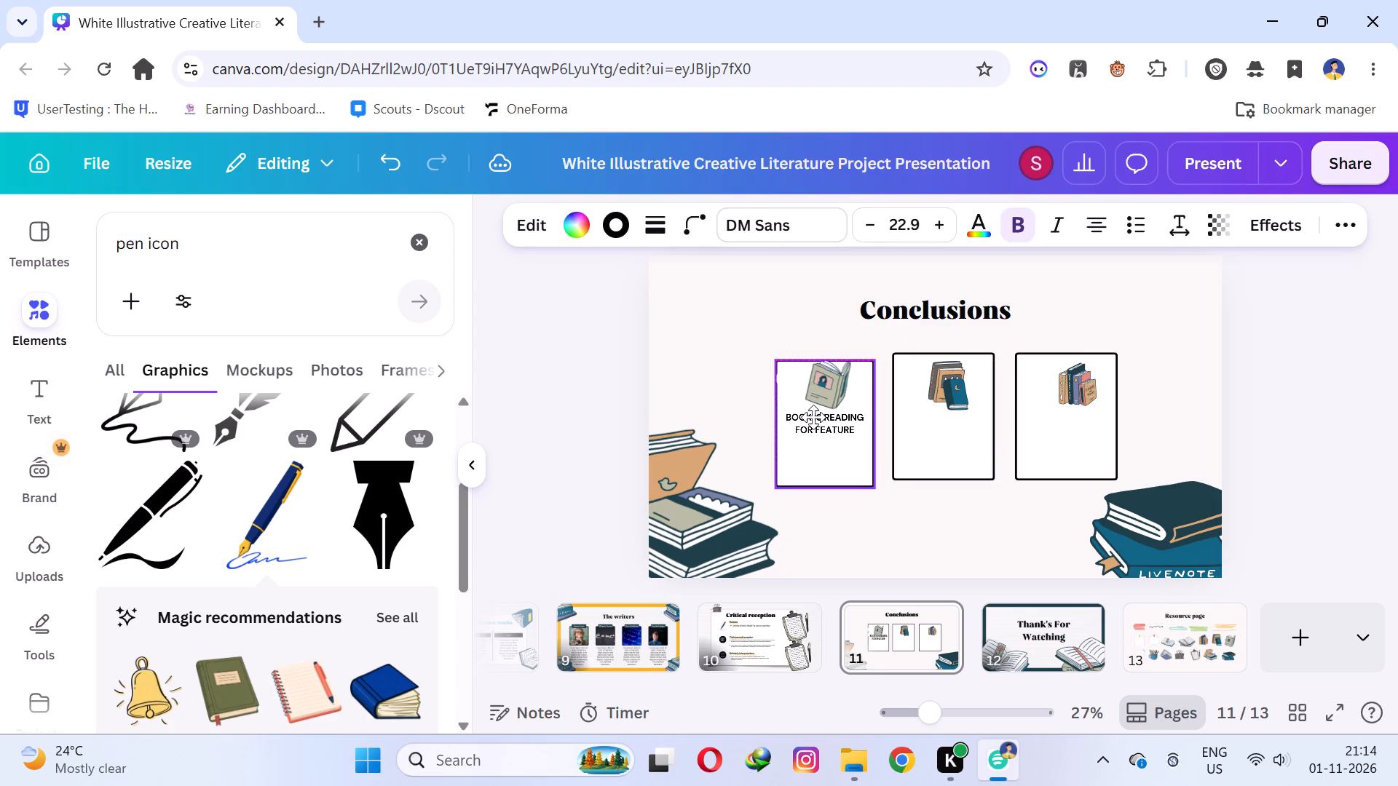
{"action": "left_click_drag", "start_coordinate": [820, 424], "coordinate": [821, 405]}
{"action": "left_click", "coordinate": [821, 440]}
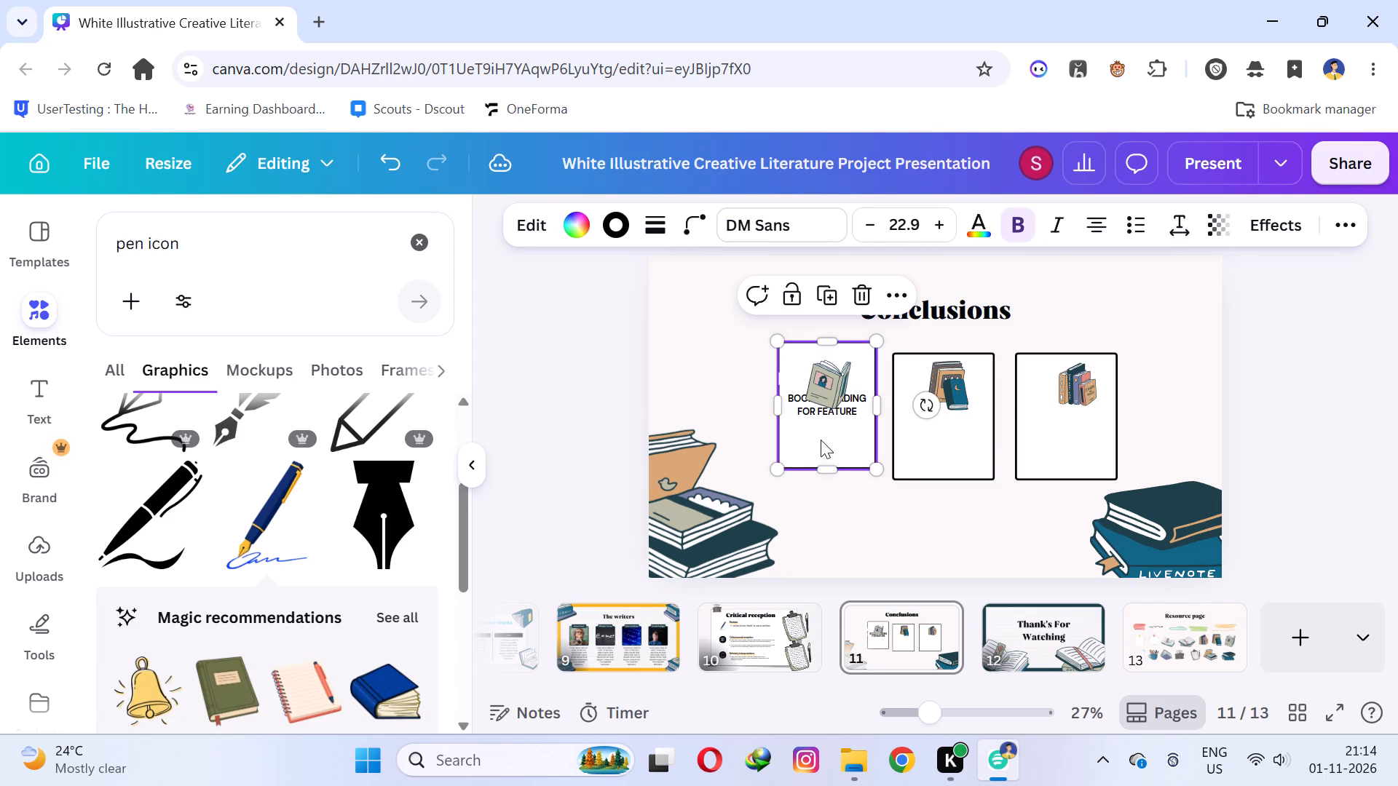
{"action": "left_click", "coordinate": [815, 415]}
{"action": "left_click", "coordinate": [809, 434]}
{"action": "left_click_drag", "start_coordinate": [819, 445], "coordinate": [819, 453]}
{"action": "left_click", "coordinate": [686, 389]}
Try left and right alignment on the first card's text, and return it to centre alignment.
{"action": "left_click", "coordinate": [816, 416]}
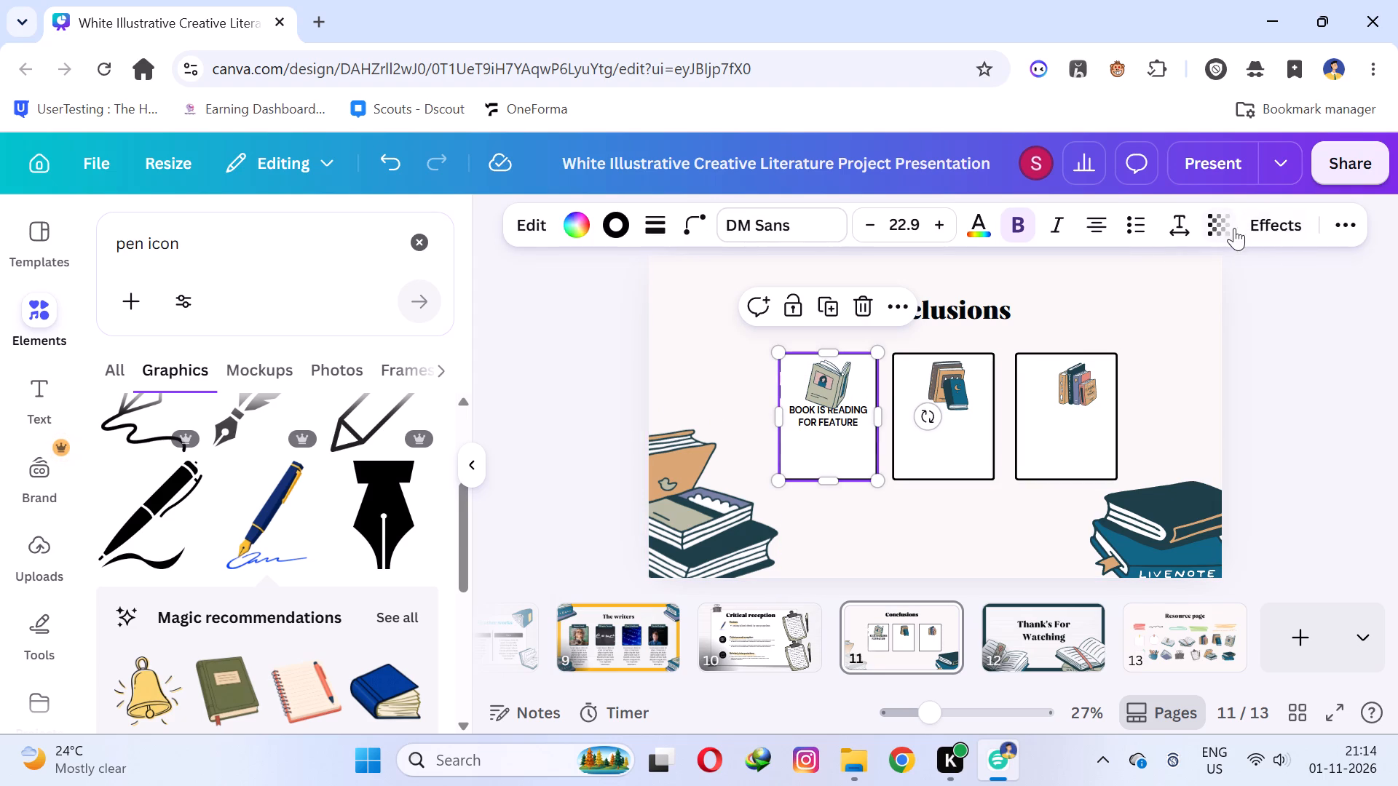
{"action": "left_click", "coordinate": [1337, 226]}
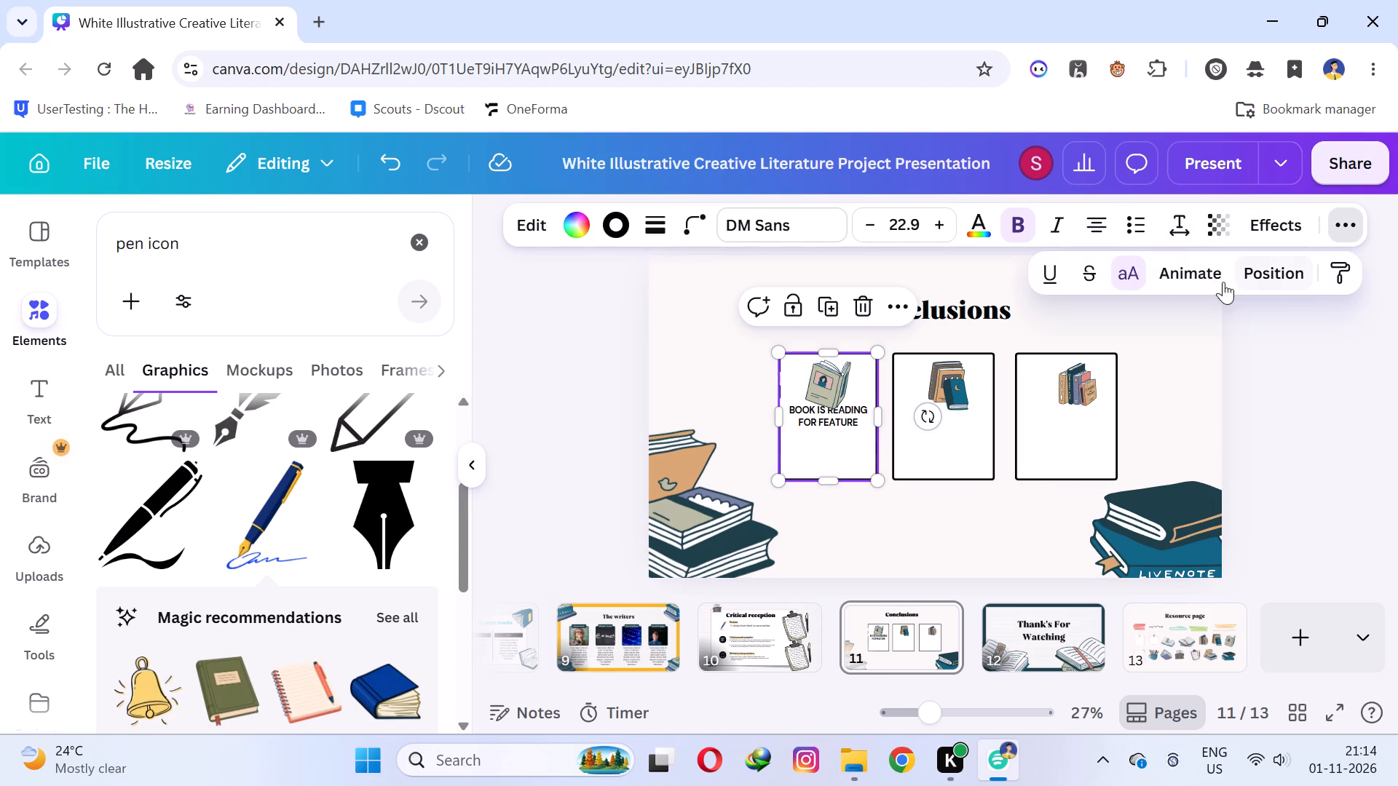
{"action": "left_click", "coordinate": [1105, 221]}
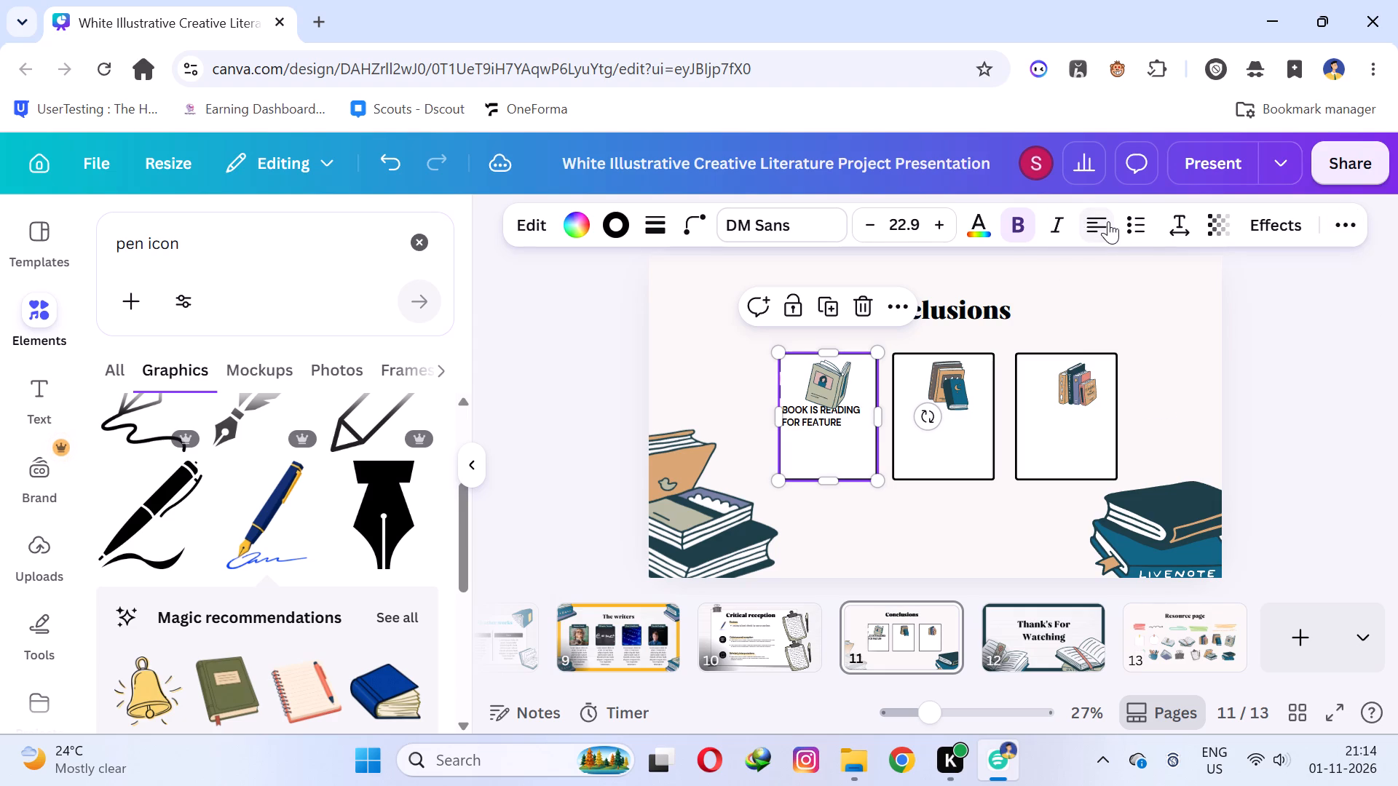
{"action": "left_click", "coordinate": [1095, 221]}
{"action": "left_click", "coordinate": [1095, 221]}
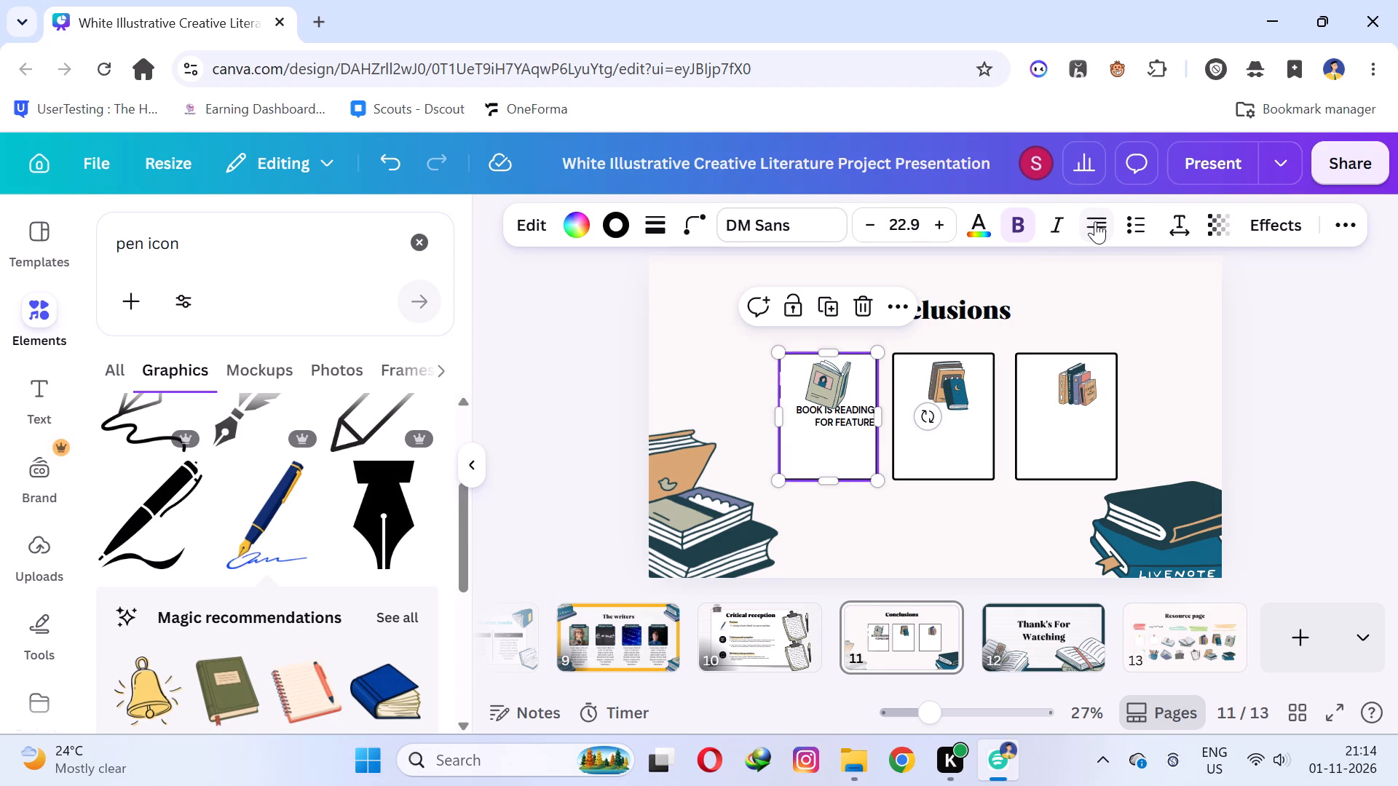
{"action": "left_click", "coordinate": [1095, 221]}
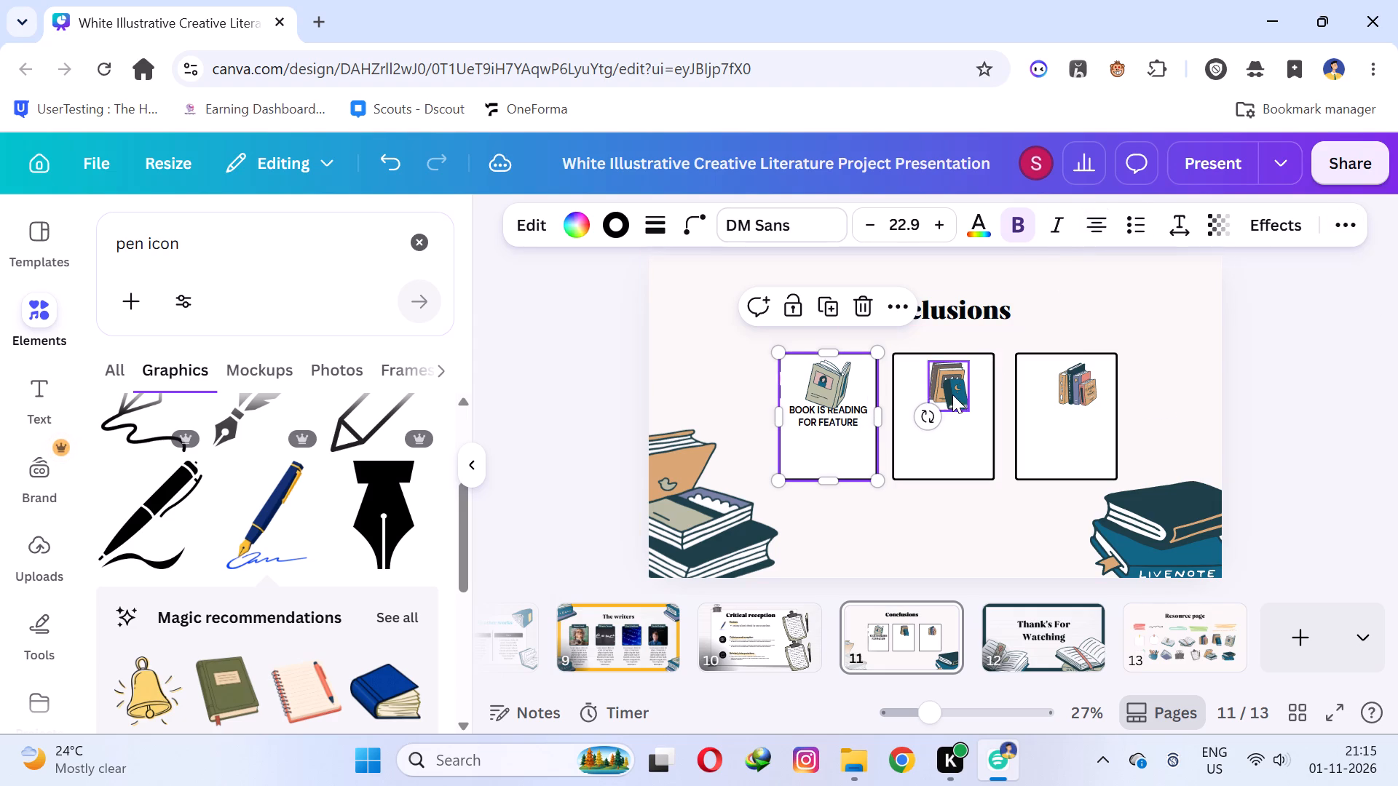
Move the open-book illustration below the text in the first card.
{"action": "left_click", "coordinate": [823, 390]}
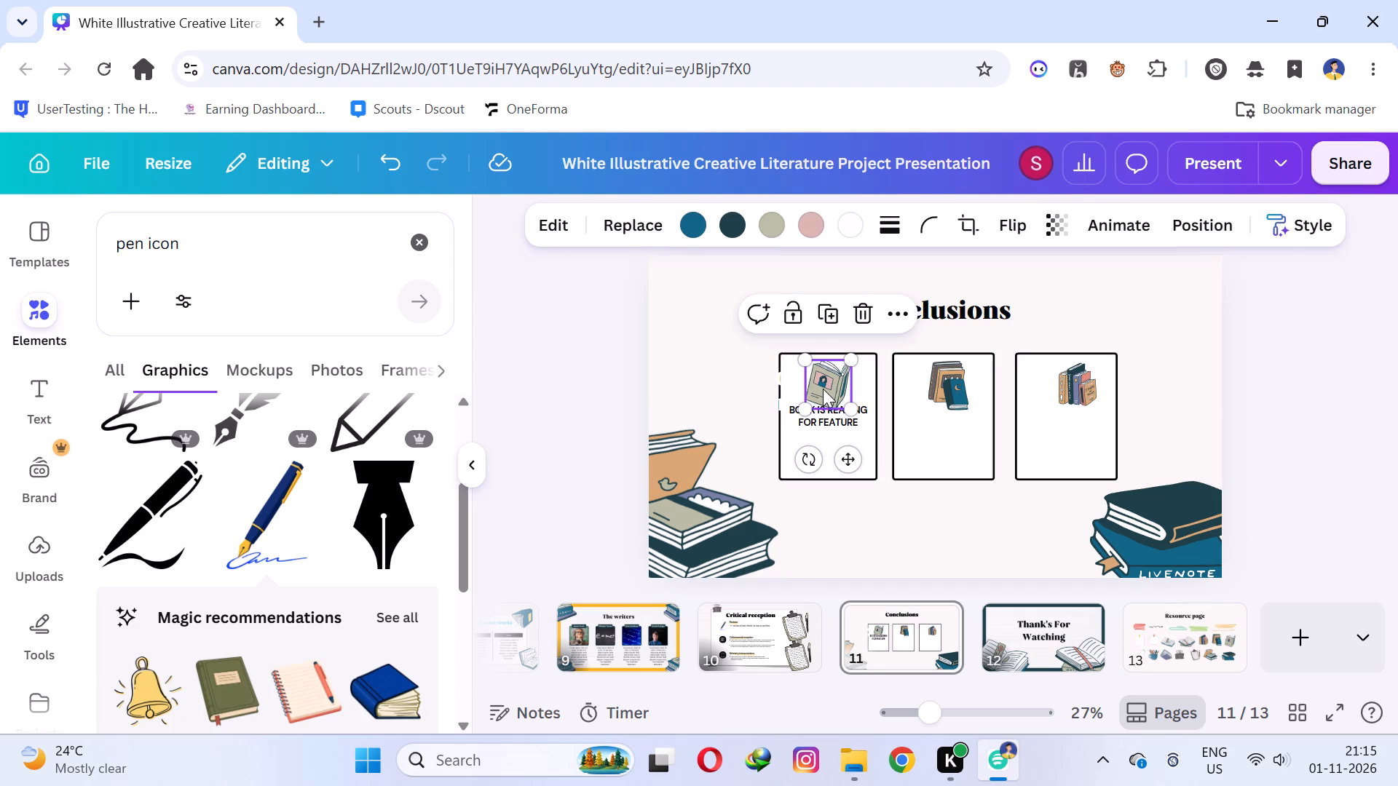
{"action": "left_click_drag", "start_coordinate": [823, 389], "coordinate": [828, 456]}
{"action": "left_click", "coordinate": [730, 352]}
Reduce the first card's frame slightly from its lower-right corner.
{"action": "left_click", "coordinate": [817, 410]}
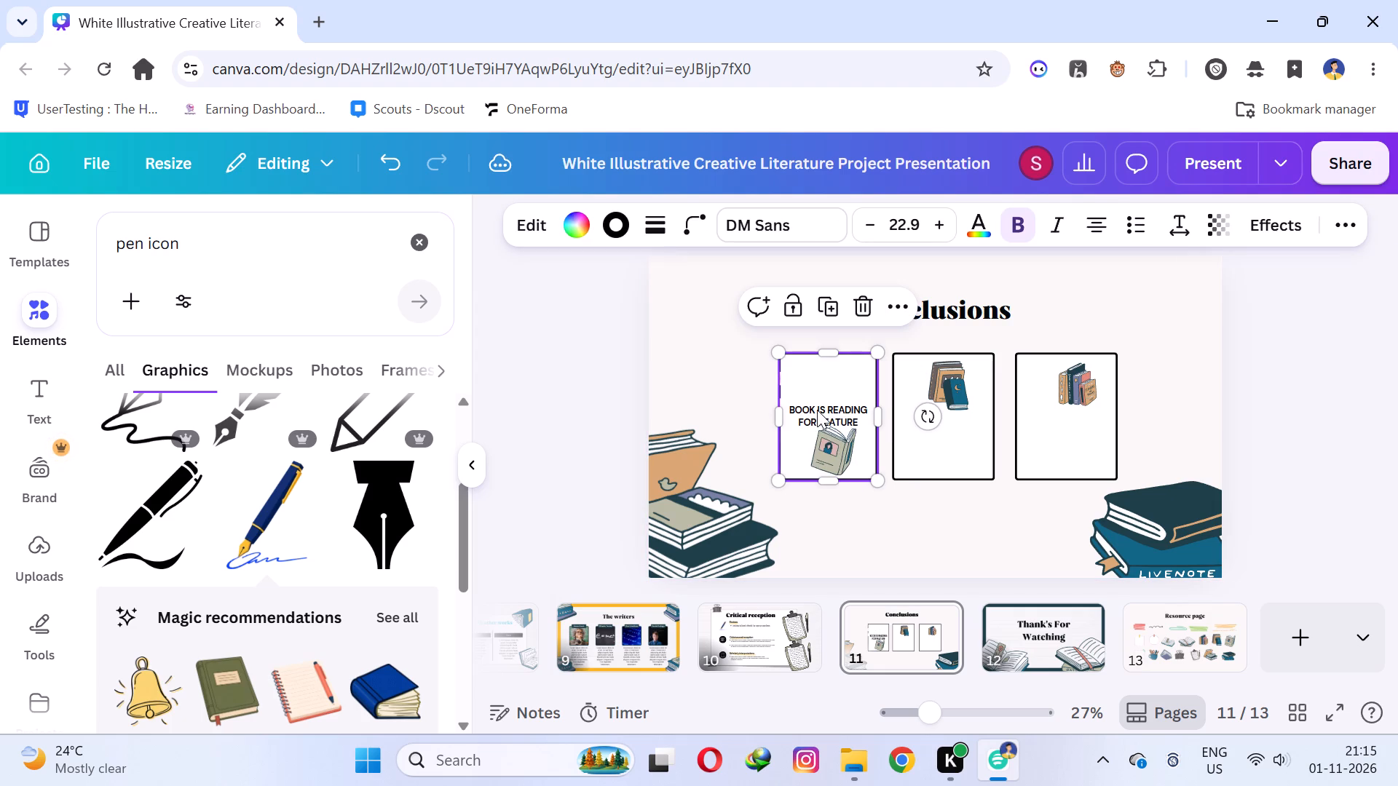
{"action": "left_click_drag", "start_coordinate": [879, 488], "coordinate": [879, 498]}
{"action": "left_click_drag", "start_coordinate": [876, 496], "coordinate": [874, 478]}
Delete the open-book illustration from the first card on slide 11.
{"action": "left_click", "coordinate": [845, 458]}
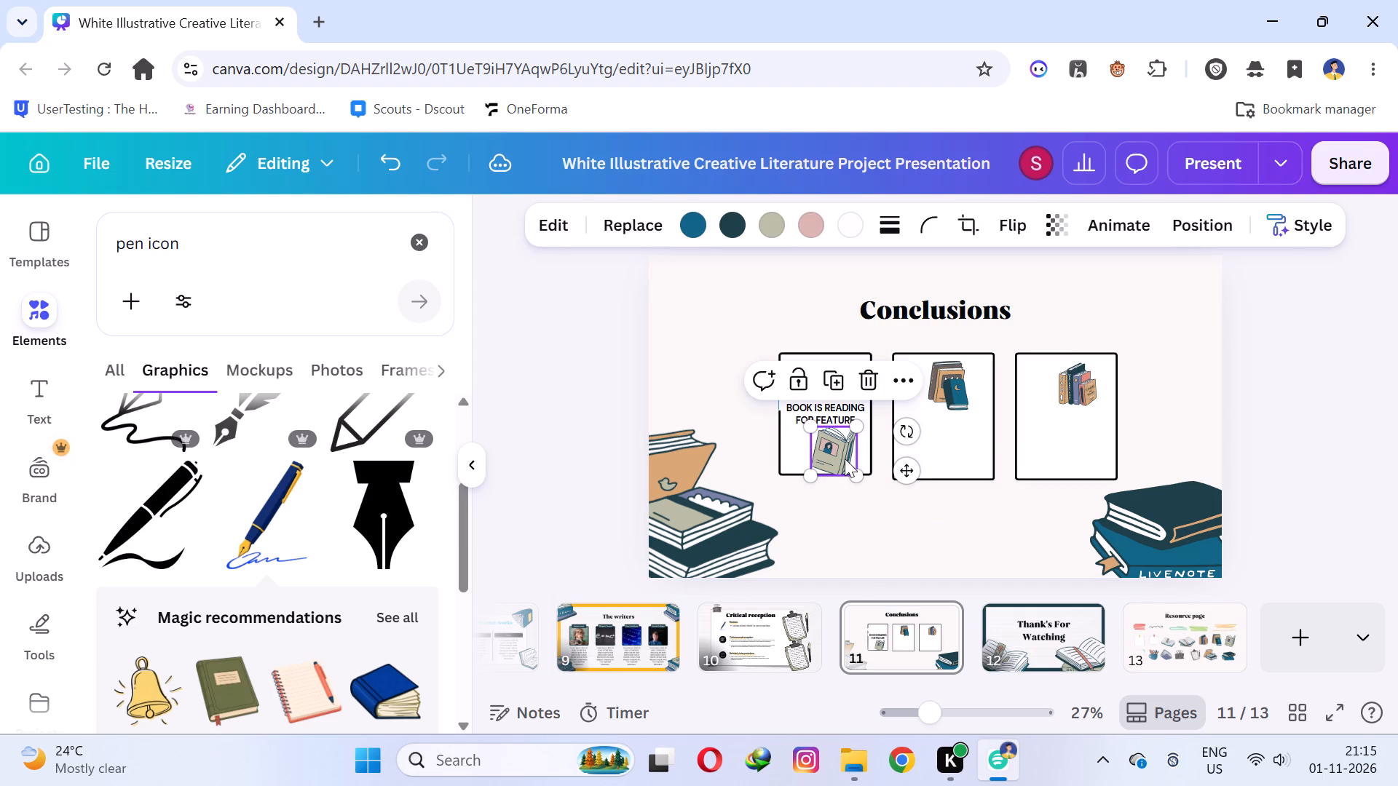
{"action": "key", "text": "Delete"}
{"action": "left_click", "coordinate": [935, 528]}
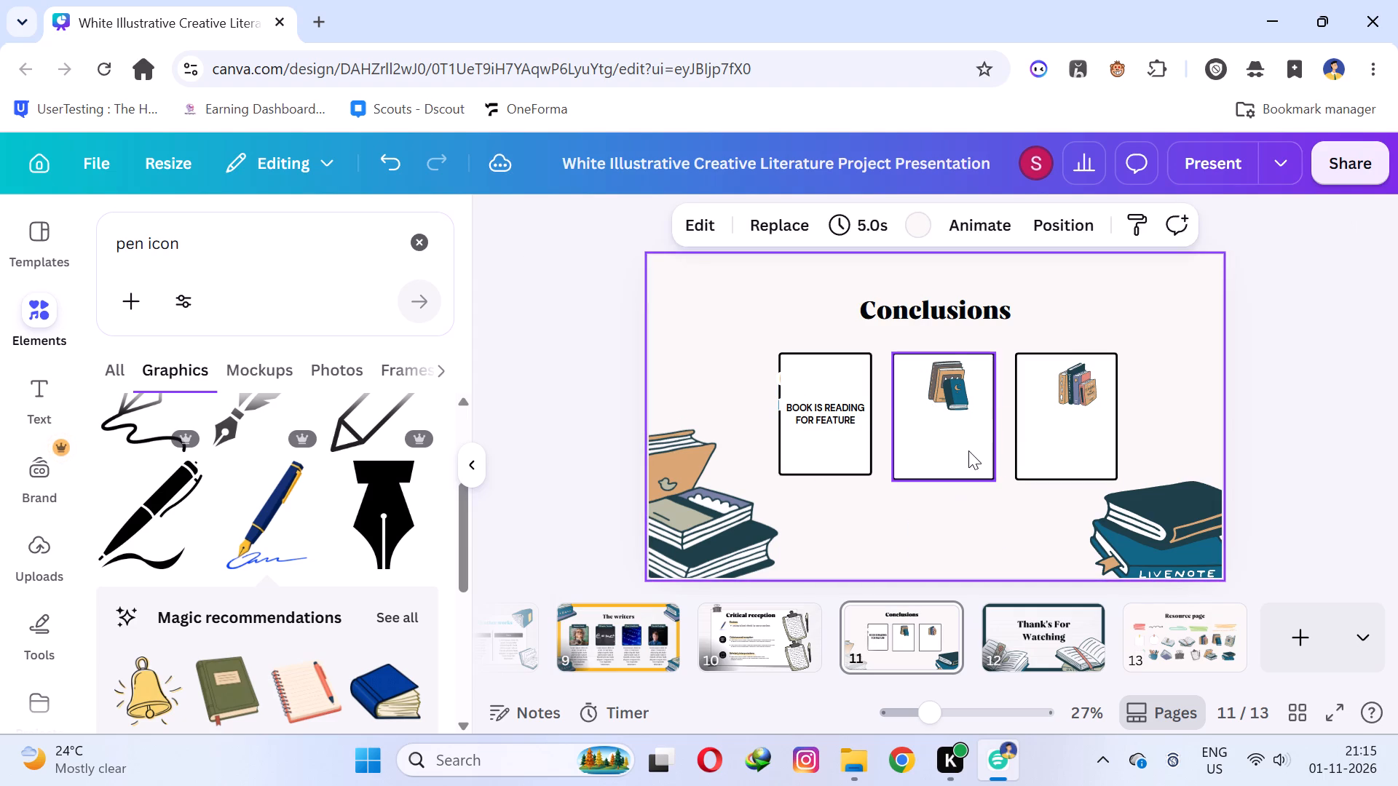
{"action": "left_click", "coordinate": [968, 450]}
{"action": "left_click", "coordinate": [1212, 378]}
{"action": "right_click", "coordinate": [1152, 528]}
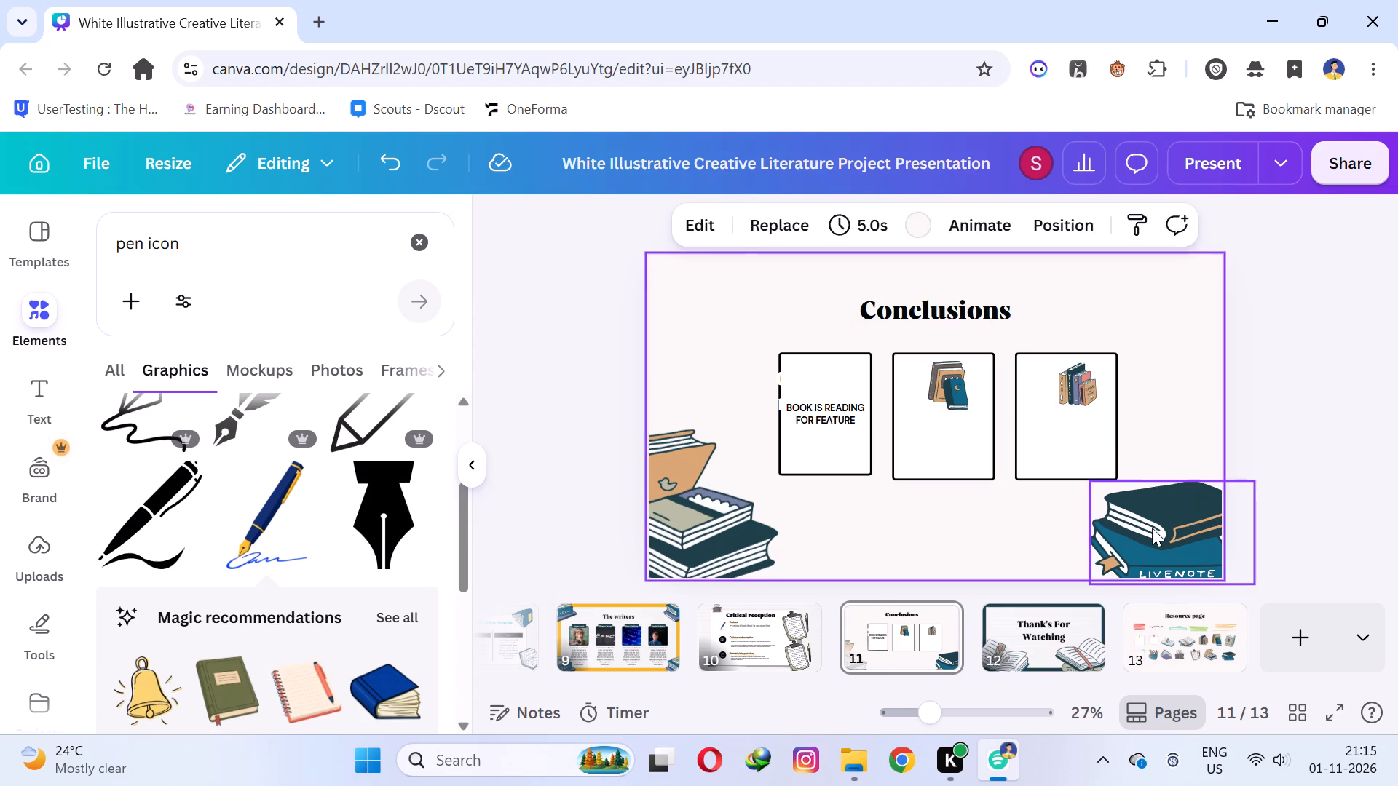
Duplicate the teal book stack on slide 11 and place the copy in the slide's upper-right corner.
{"action": "left_click", "coordinate": [912, 279]}
{"action": "left_click_drag", "start_coordinate": [1155, 503], "coordinate": [1177, 321]}
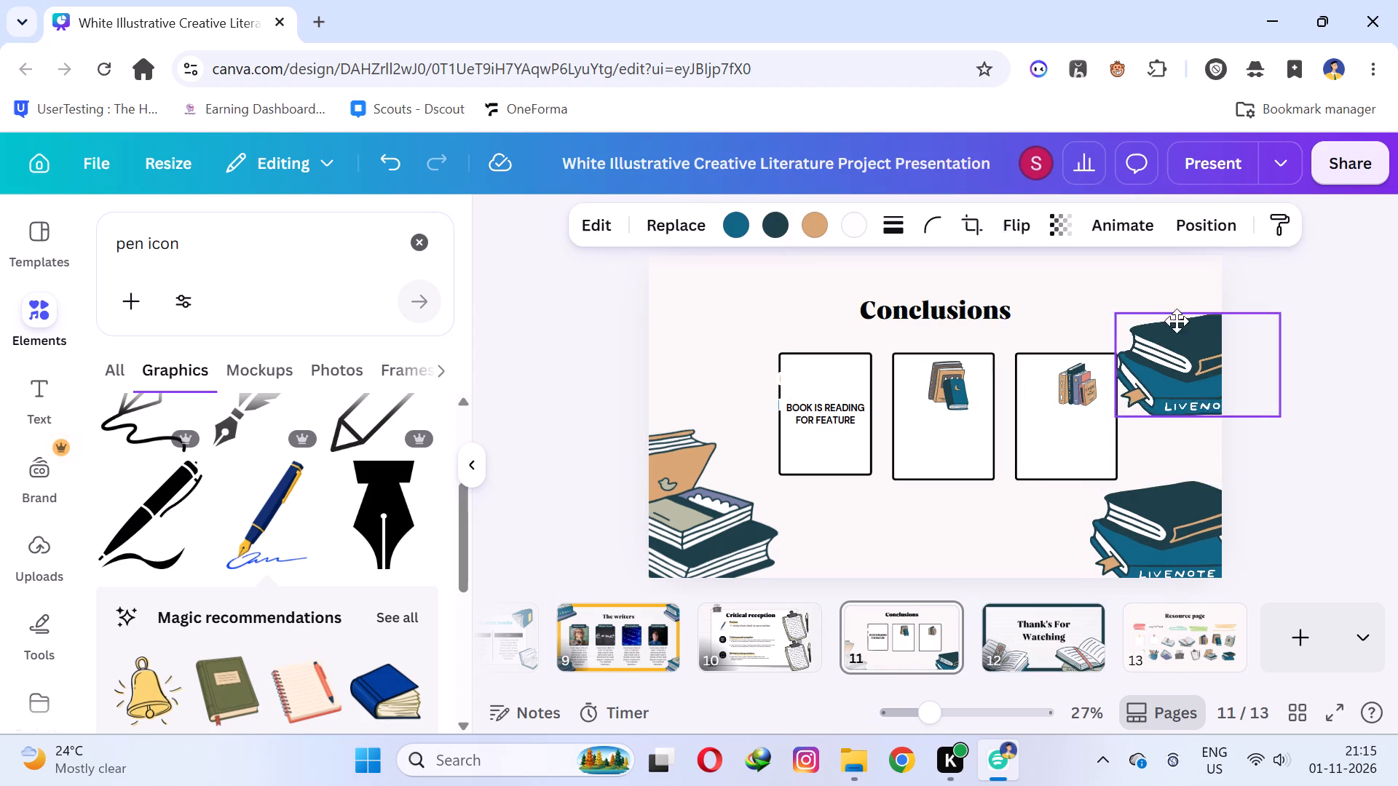
{"action": "left_click_drag", "start_coordinate": [1177, 321], "coordinate": [1178, 264]}
Duplicate the orange-covered book stack on slide 11 and place the copy in the slide's upper-left corner.
{"action": "left_click", "coordinate": [696, 513]}
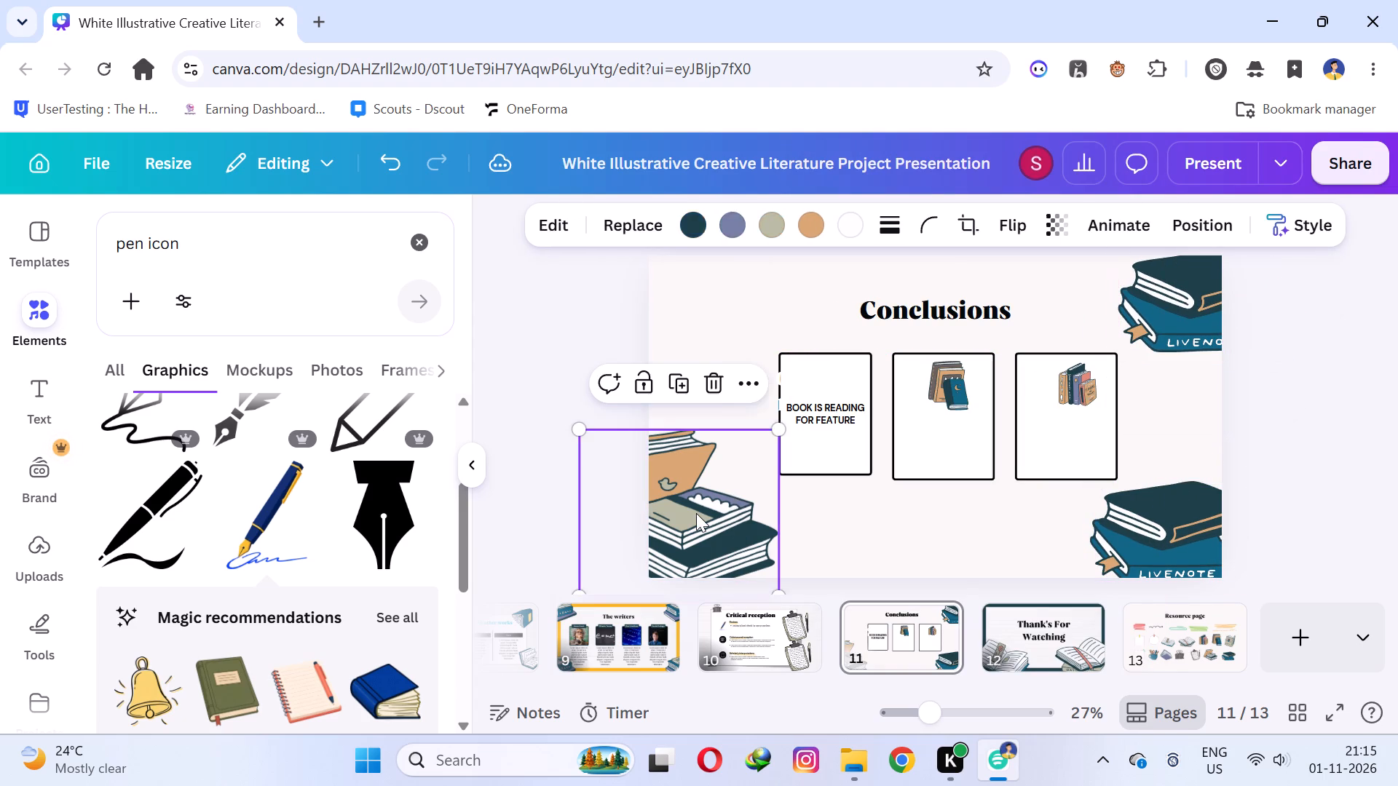
{"action": "right_click", "coordinate": [696, 513]}
{"action": "left_click", "coordinate": [762, 288]}
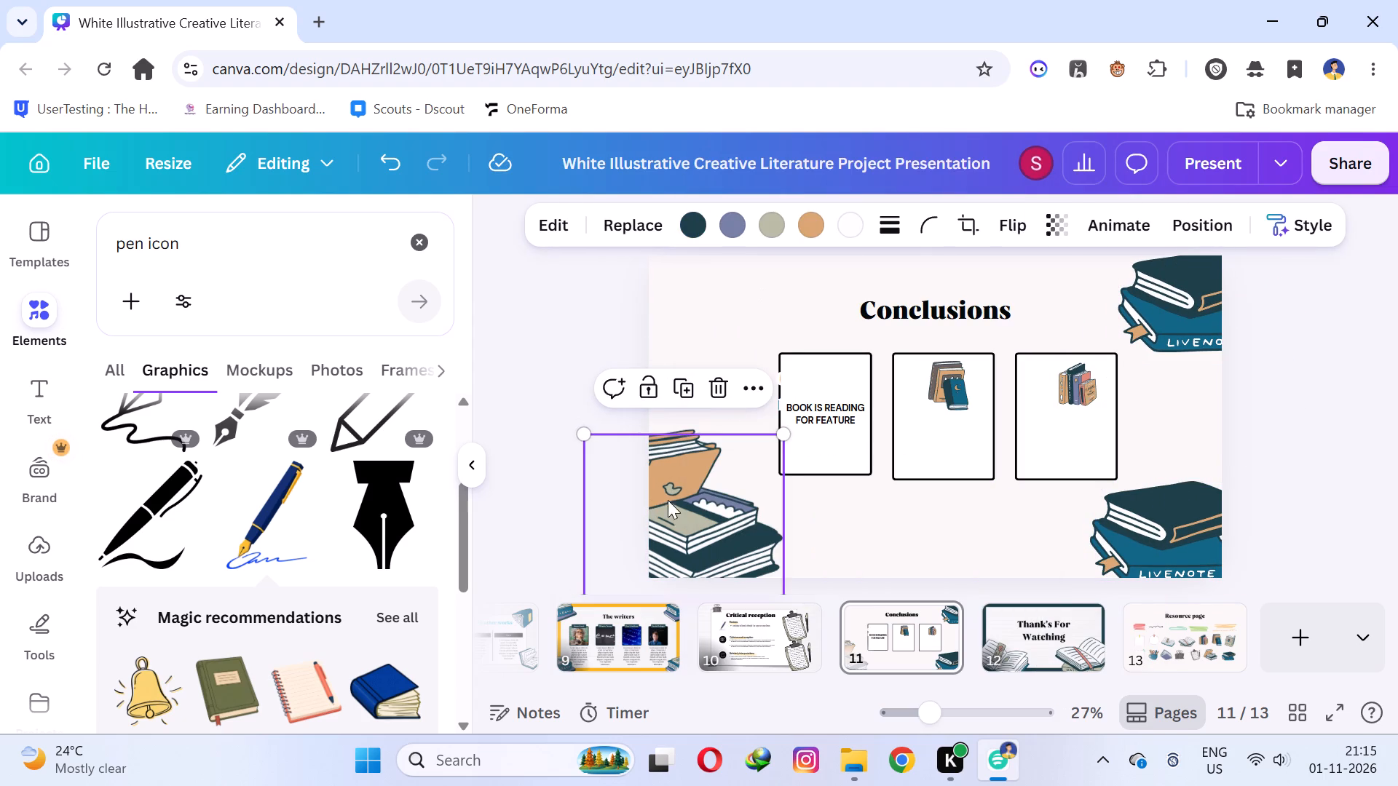
{"action": "left_click_drag", "start_coordinate": [671, 525], "coordinate": [663, 325]}
{"action": "left_click", "coordinate": [1397, 455]}
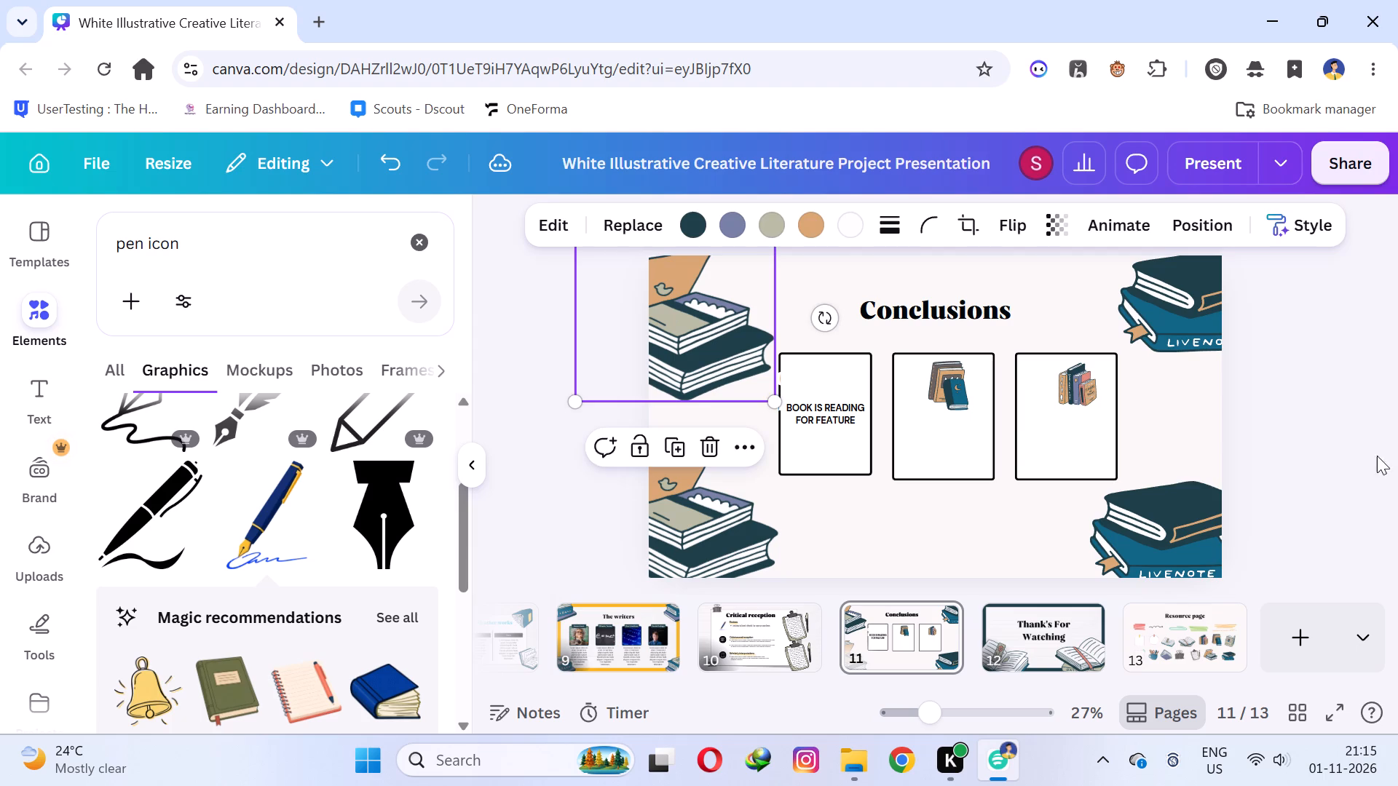
Apply the Burst text animation to the "Thank's For Watching" title on slide 12.
{"action": "left_click", "coordinate": [1027, 629]}
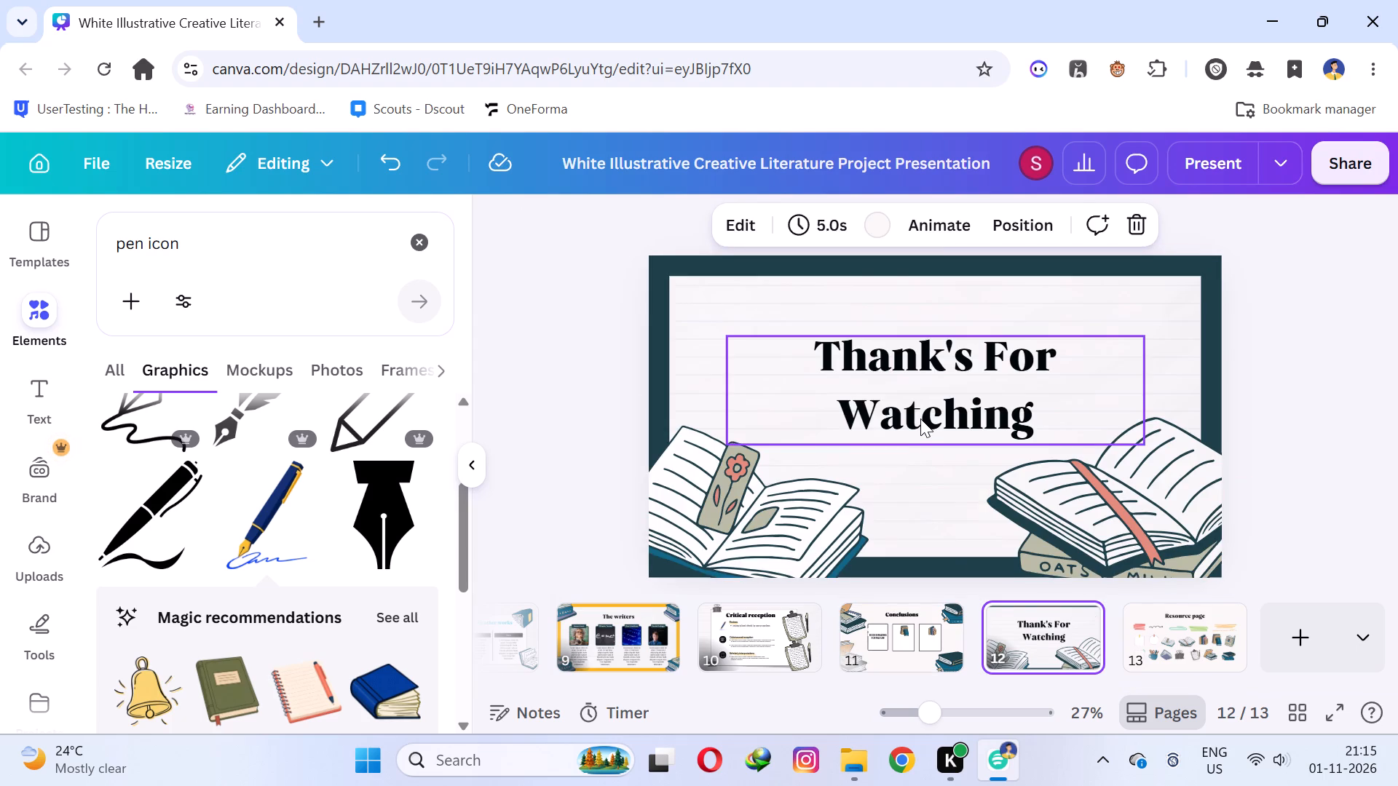
{"action": "left_click", "coordinate": [920, 418]}
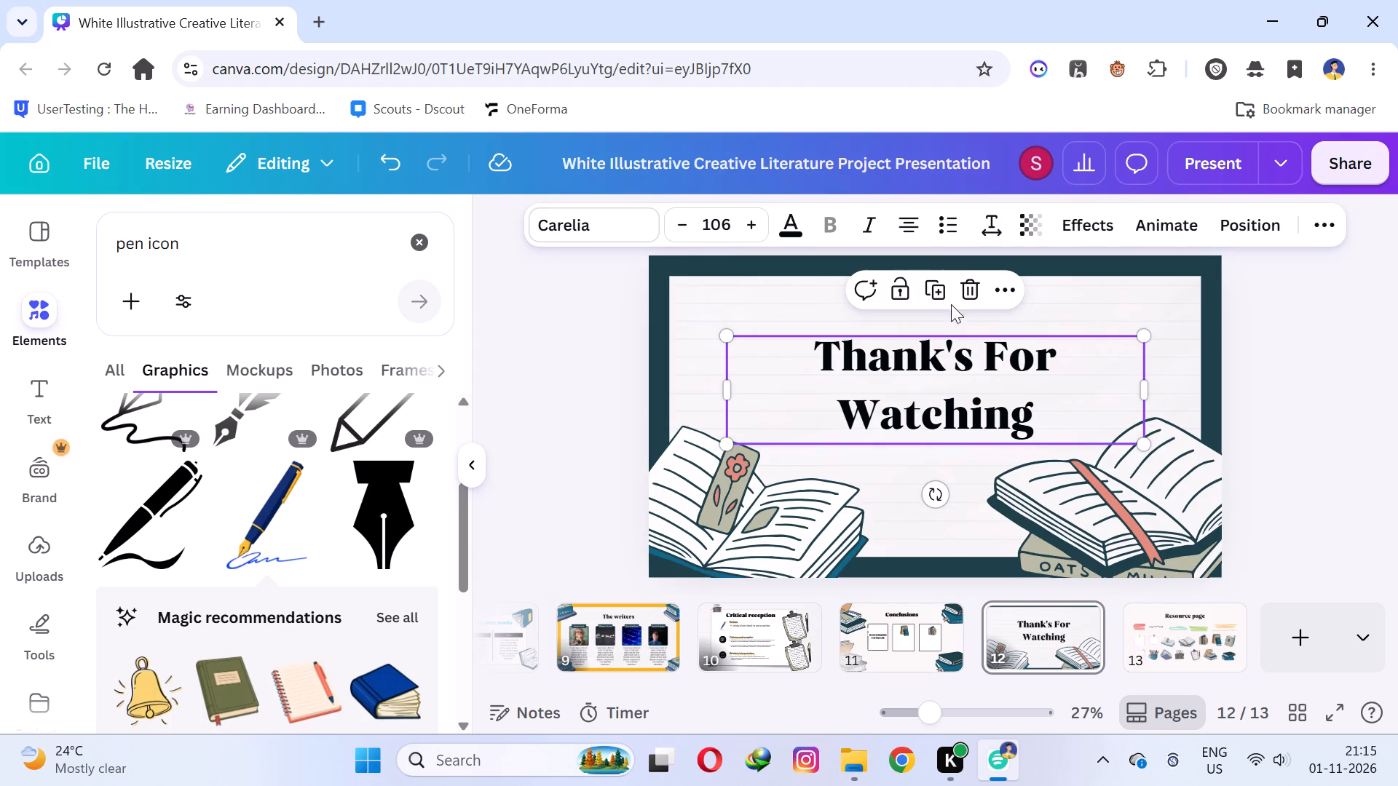
{"action": "left_click", "coordinate": [1161, 220]}
{"action": "scroll", "coordinate": [443, 496], "scroll_direction": "down", "scroll_amount": 2}
{"action": "left_click", "coordinate": [384, 570]}
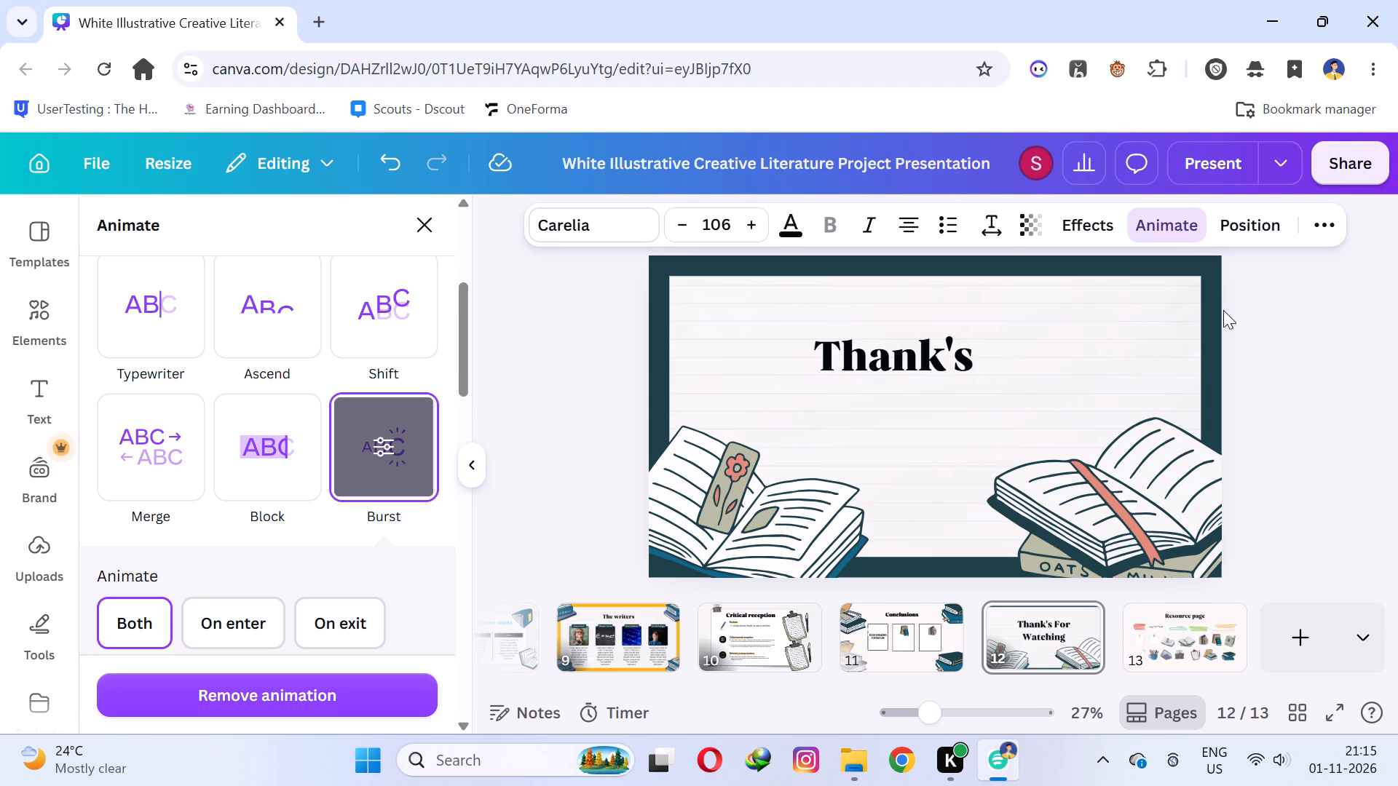
{"action": "left_click", "coordinate": [1131, 349]}
Change slide 12's dark teal border to the salmon pink already used in the design.
{"action": "left_click", "coordinate": [685, 309]}
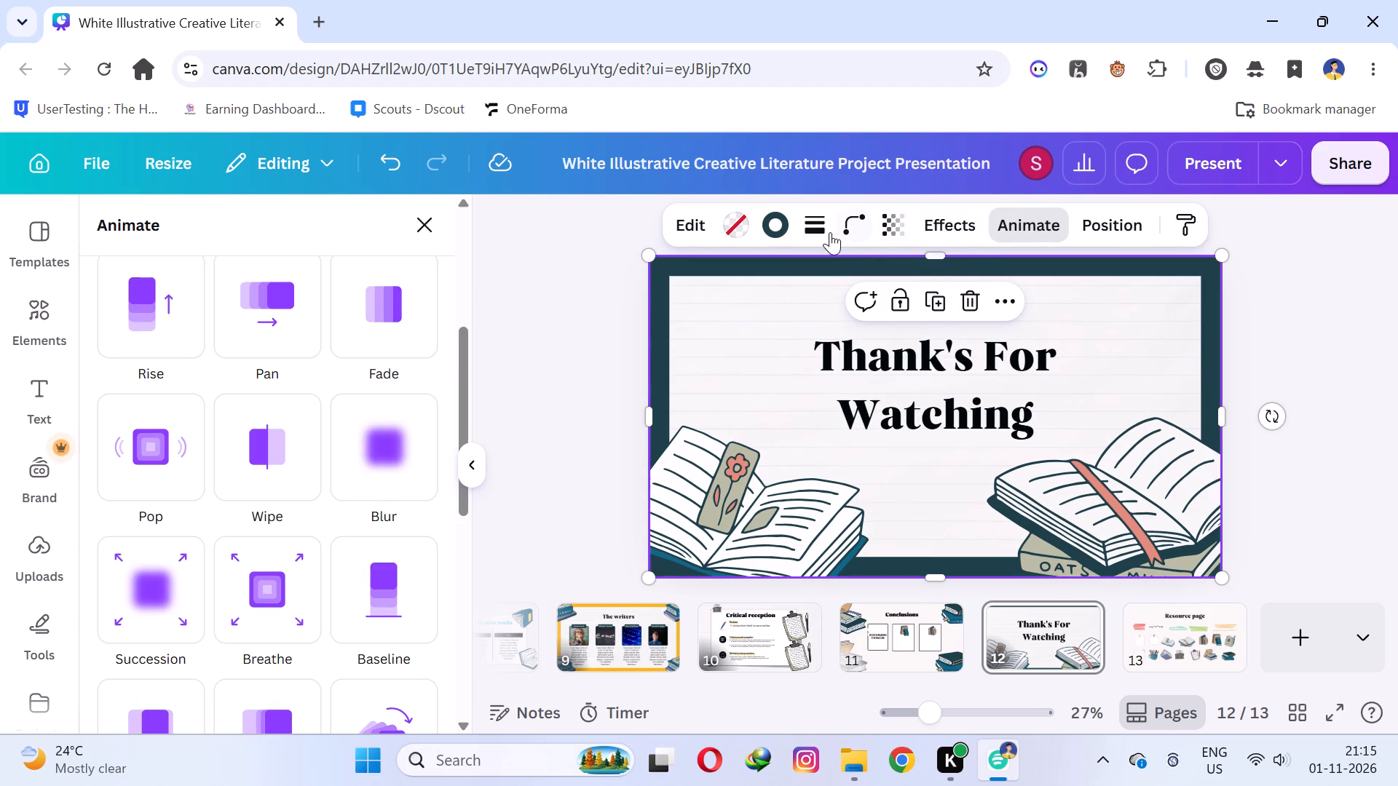
{"action": "left_click", "coordinate": [778, 227]}
{"action": "left_click", "coordinate": [304, 490]}
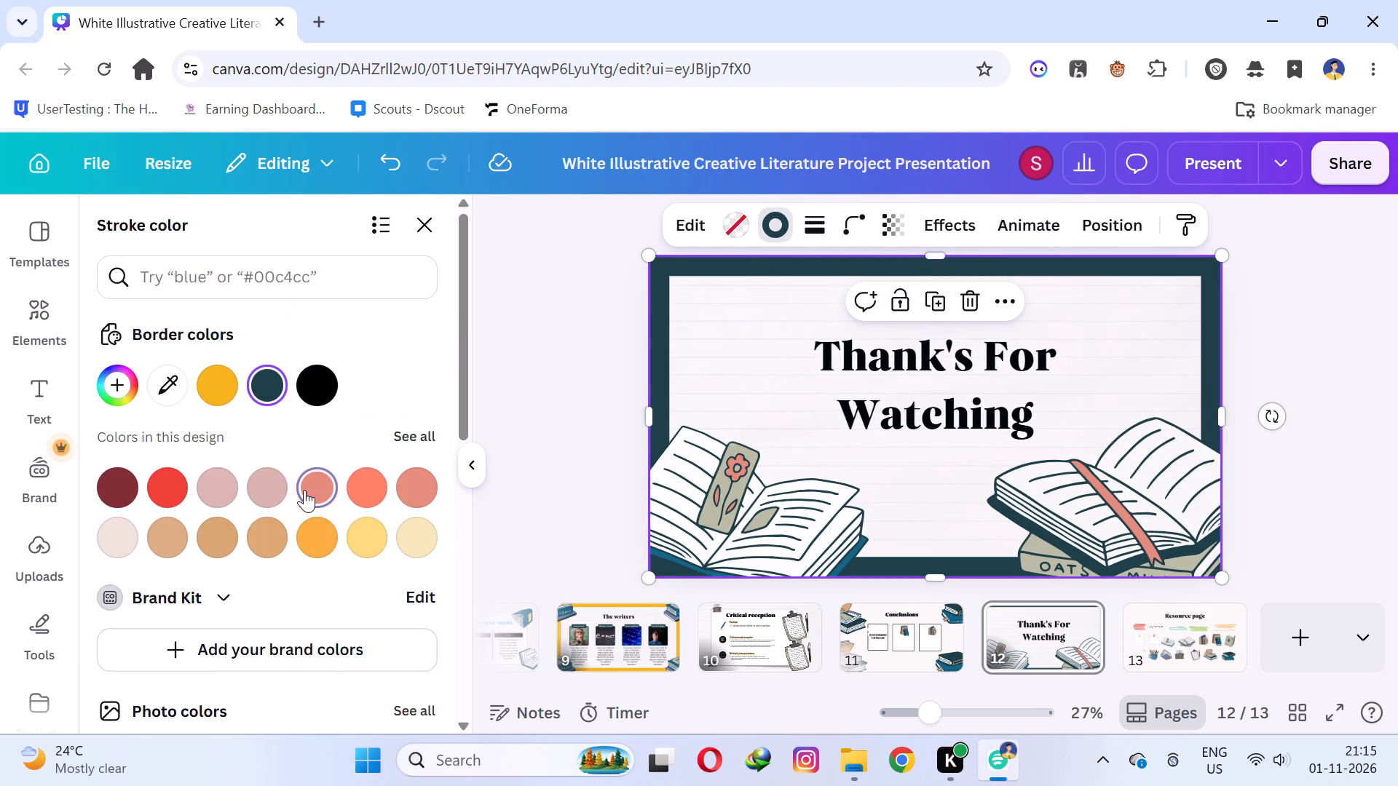
{"action": "left_click", "coordinate": [1308, 333]}
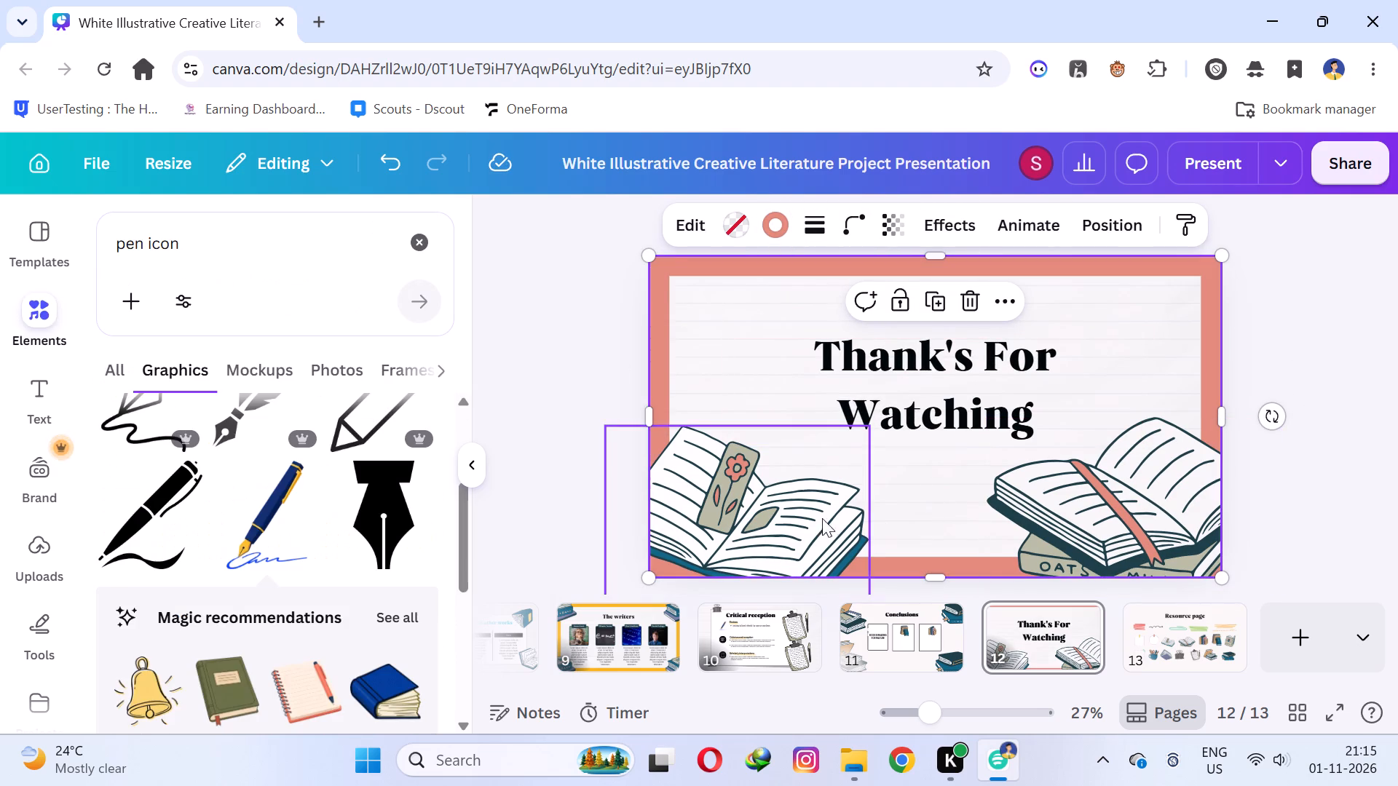
Duplicate the open book with the "Oats & Milk" book on slide 12 and place the copy in the upper-right corner.
{"action": "left_click", "coordinate": [1103, 504]}
{"action": "right_click", "coordinate": [1103, 504]}
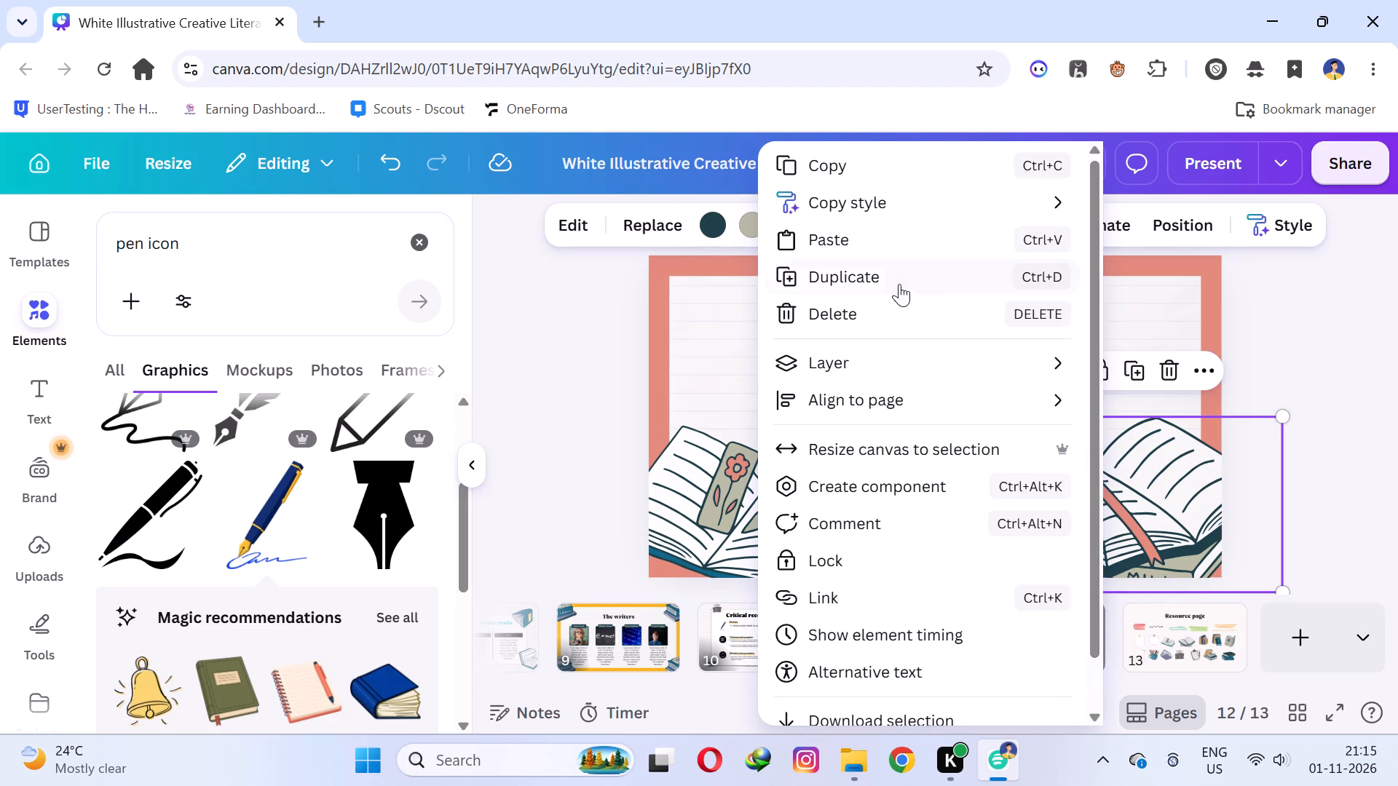
{"action": "left_click", "coordinate": [893, 277]}
{"action": "left_click_drag", "start_coordinate": [1116, 456], "coordinate": [1150, 259]}
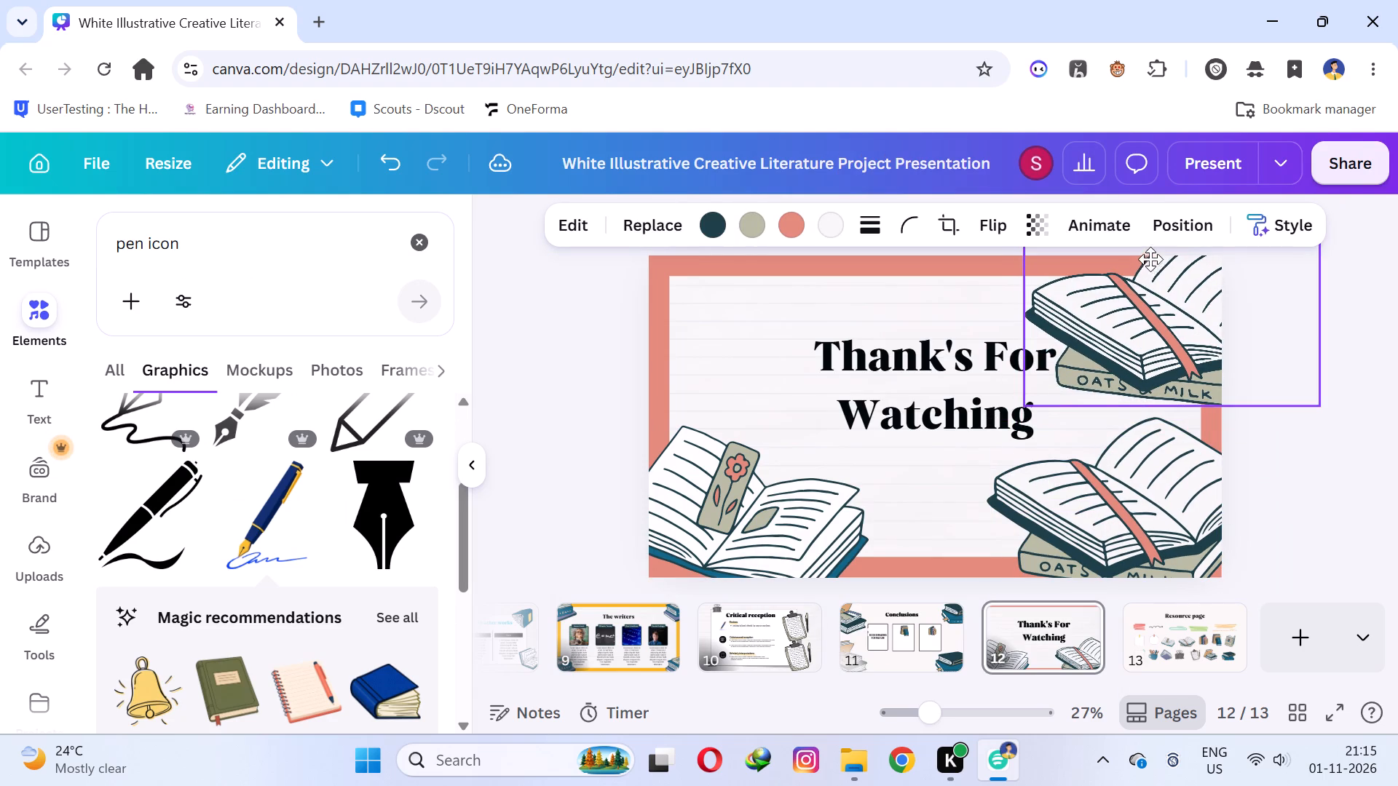
{"action": "left_click_drag", "start_coordinate": [1150, 259], "coordinate": [1165, 250]}
Duplicate the open book with the flower bookmark, place the copy in slide 12's upper-left corner and shrink it clear of the title.
{"action": "left_click", "coordinate": [738, 489]}
{"action": "right_click", "coordinate": [731, 440]}
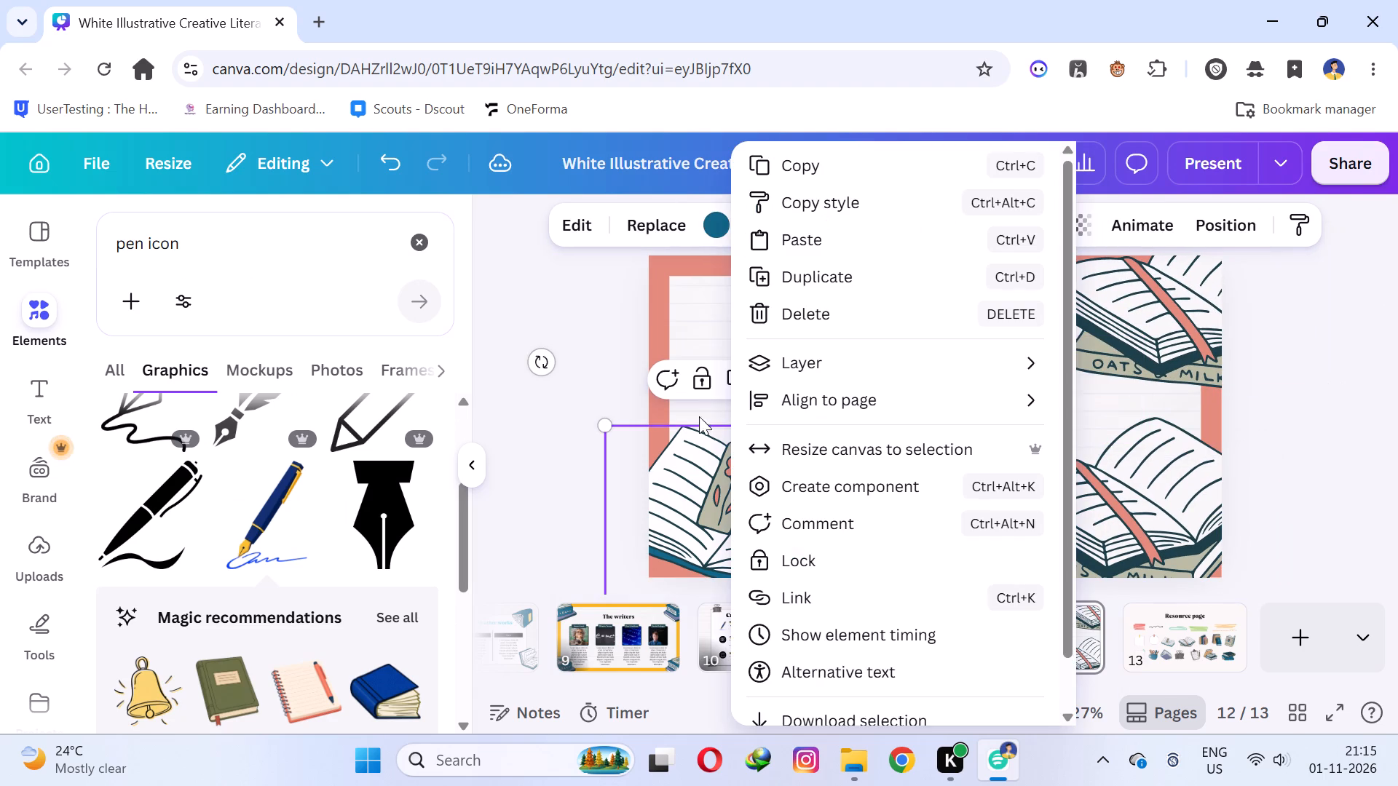
{"action": "left_click", "coordinate": [810, 273]}
{"action": "left_click_drag", "start_coordinate": [707, 529], "coordinate": [706, 418]}
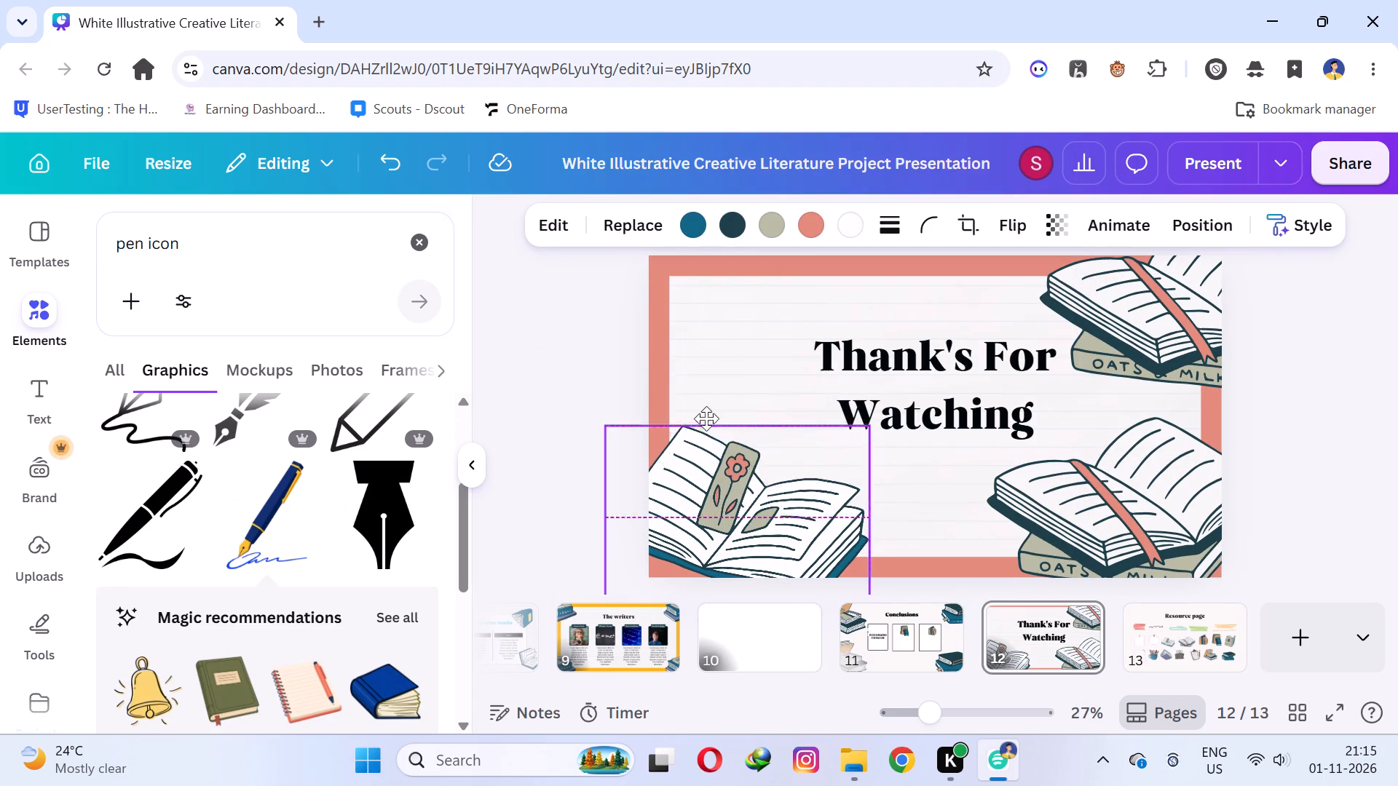
{"action": "left_click_drag", "start_coordinate": [706, 418], "coordinate": [683, 323]}
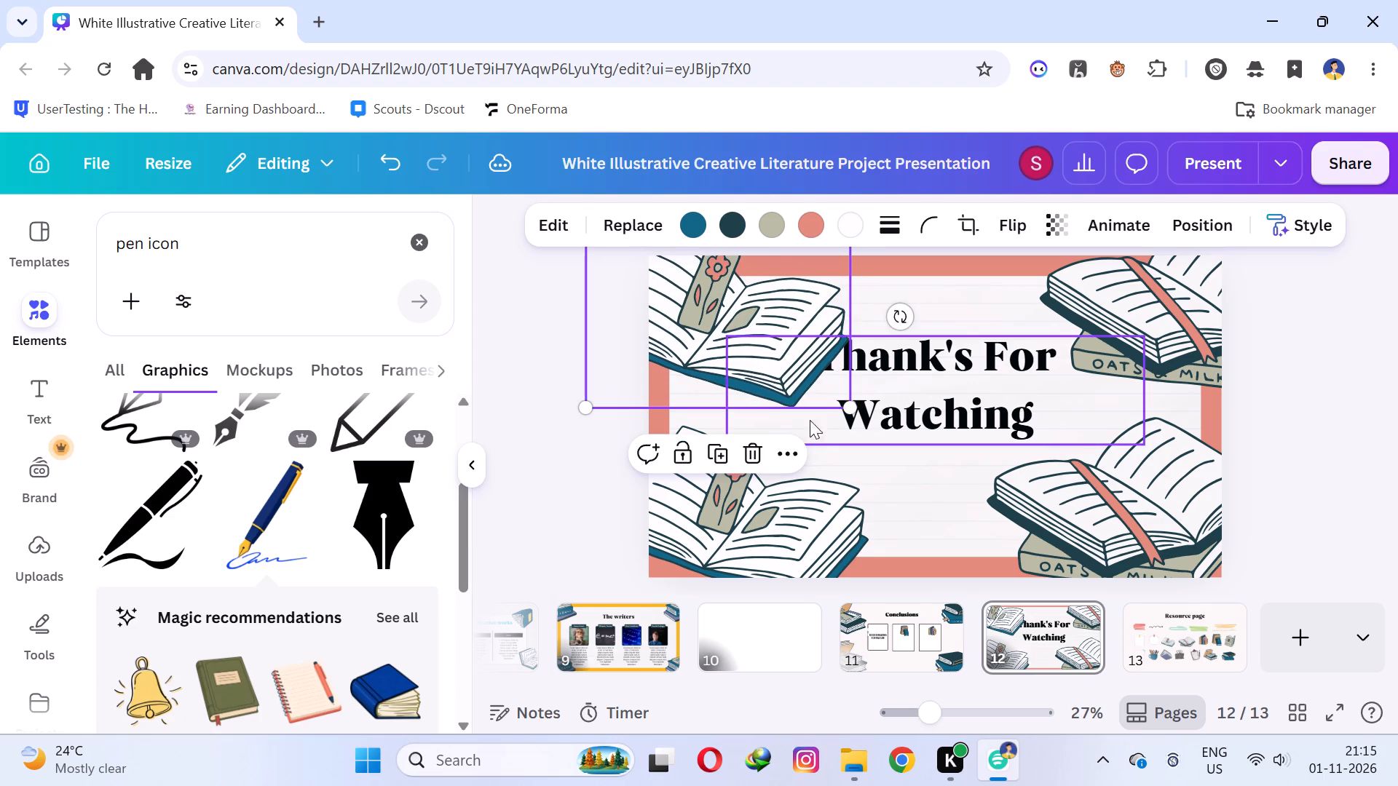
{"action": "left_click_drag", "start_coordinate": [857, 410], "coordinate": [814, 381]}
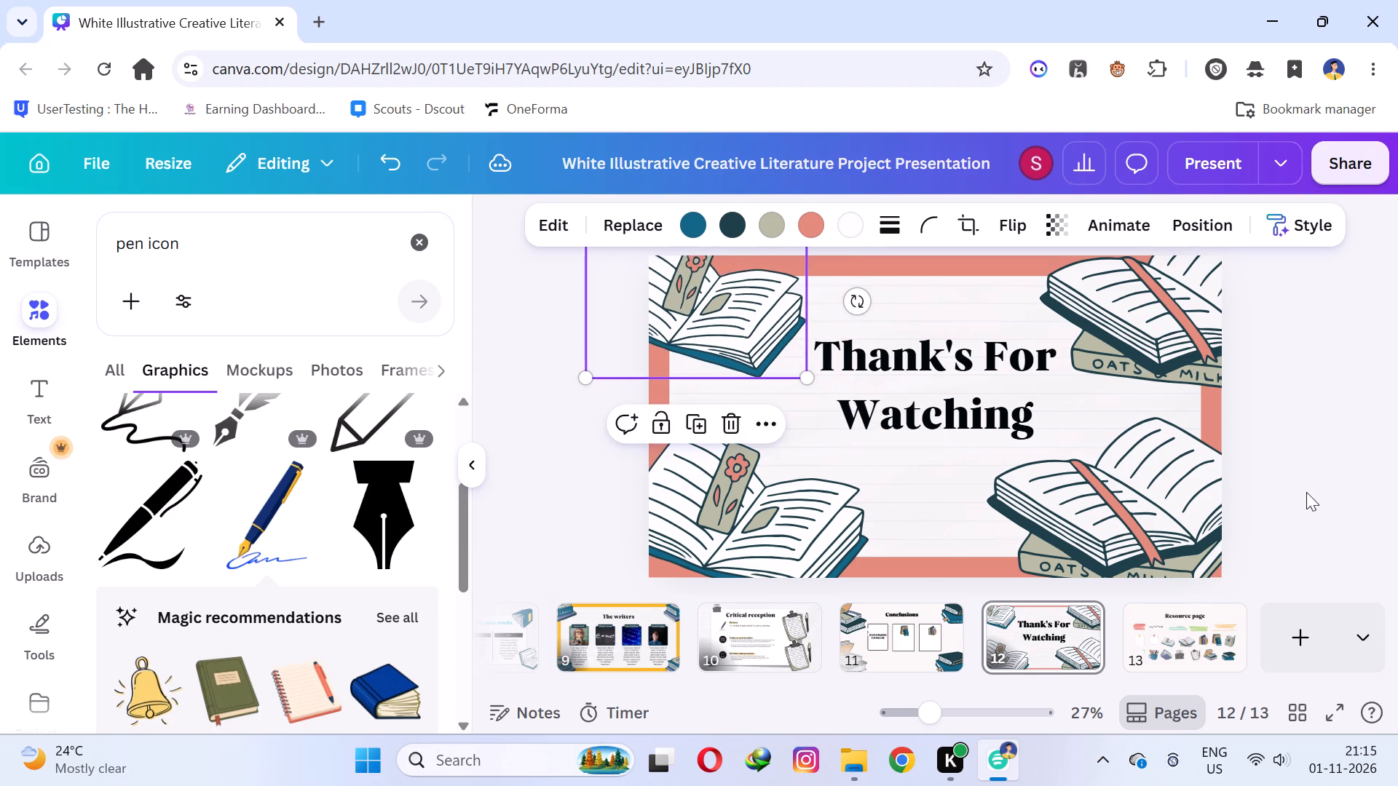
{"action": "left_click", "coordinate": [1346, 384]}
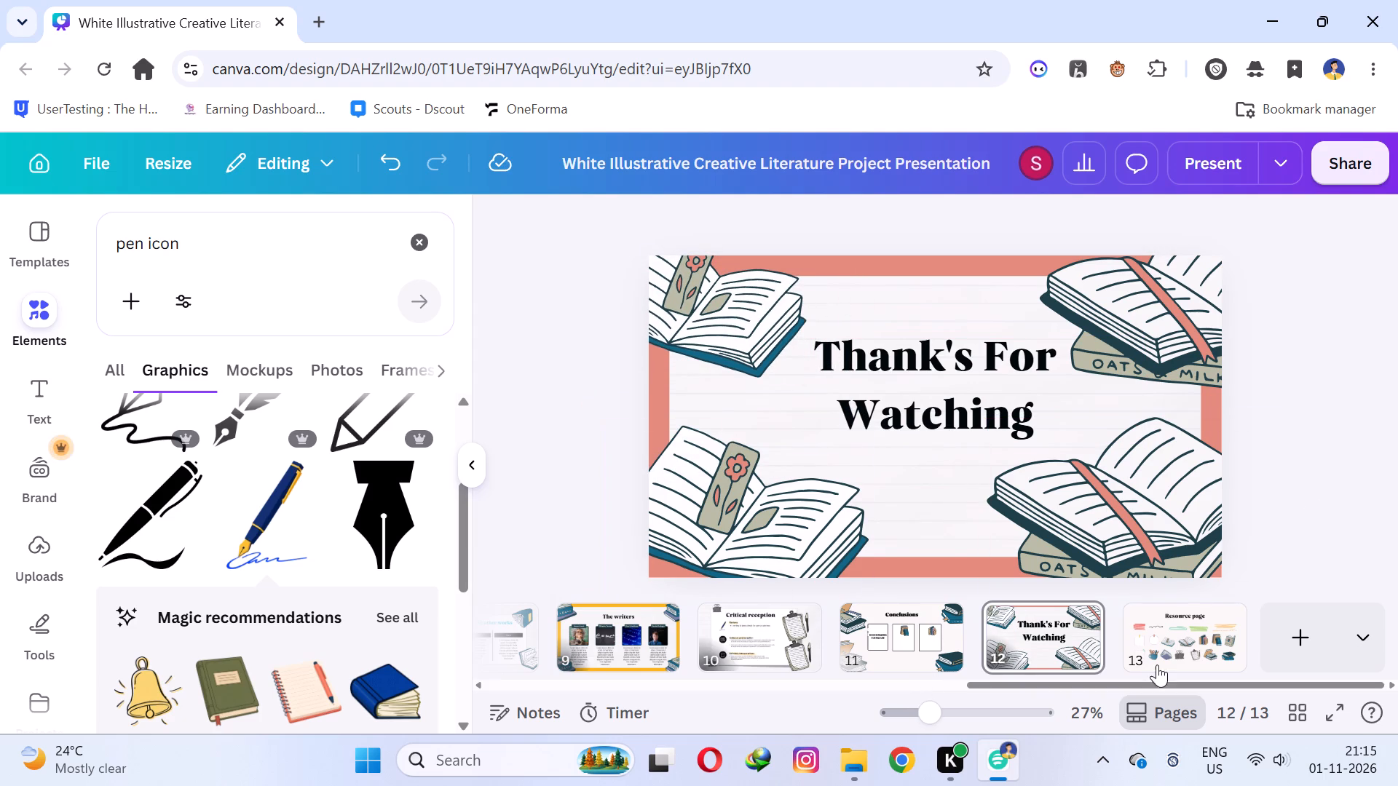
Apply the Blur animation to the title and all graphics together on slide 13, "Resource page".
{"action": "left_click", "coordinate": [1165, 646]}
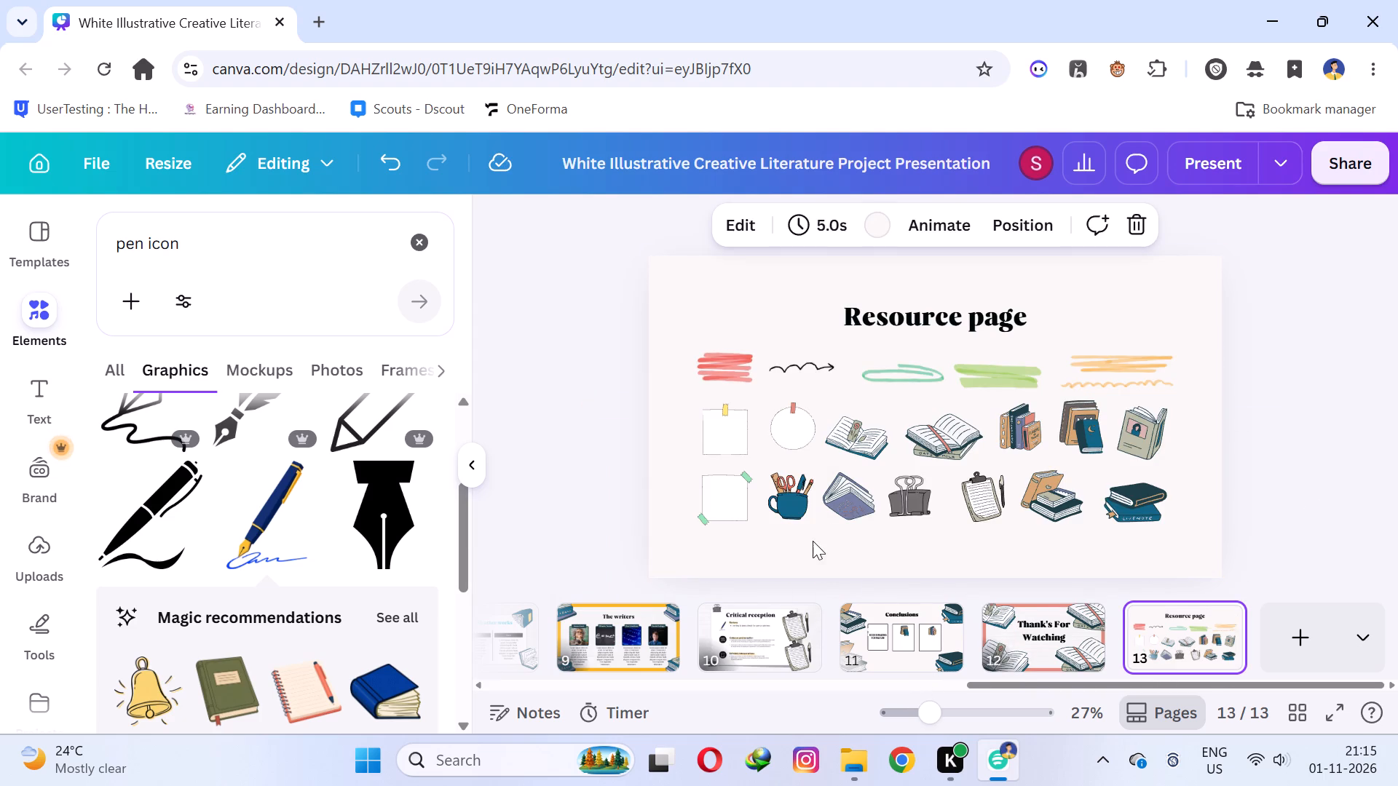
{"action": "left_click", "coordinate": [904, 334]}
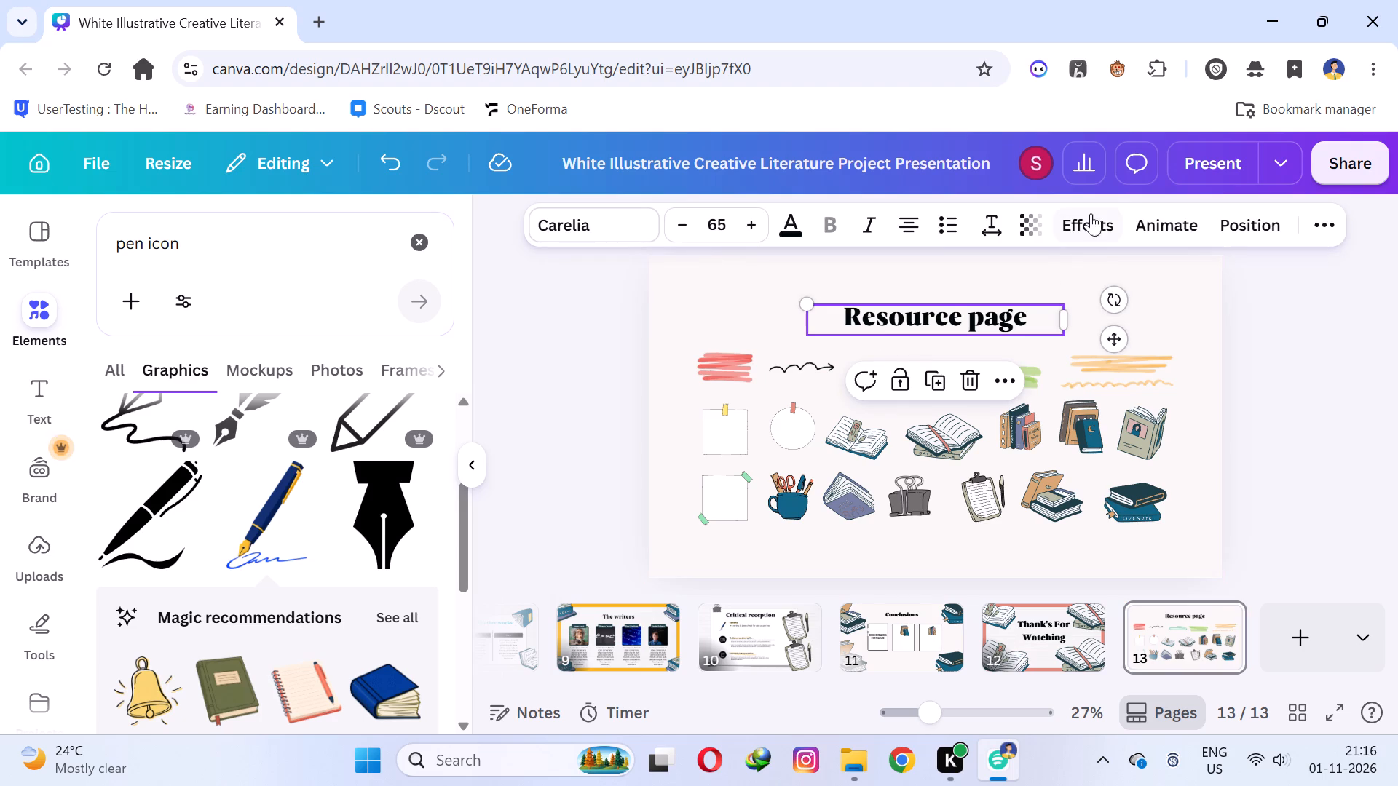
{"action": "left_click_drag", "start_coordinate": [706, 299], "coordinate": [690, 369]}
{"action": "left_click_drag", "start_coordinate": [690, 369], "coordinate": [1164, 554]}
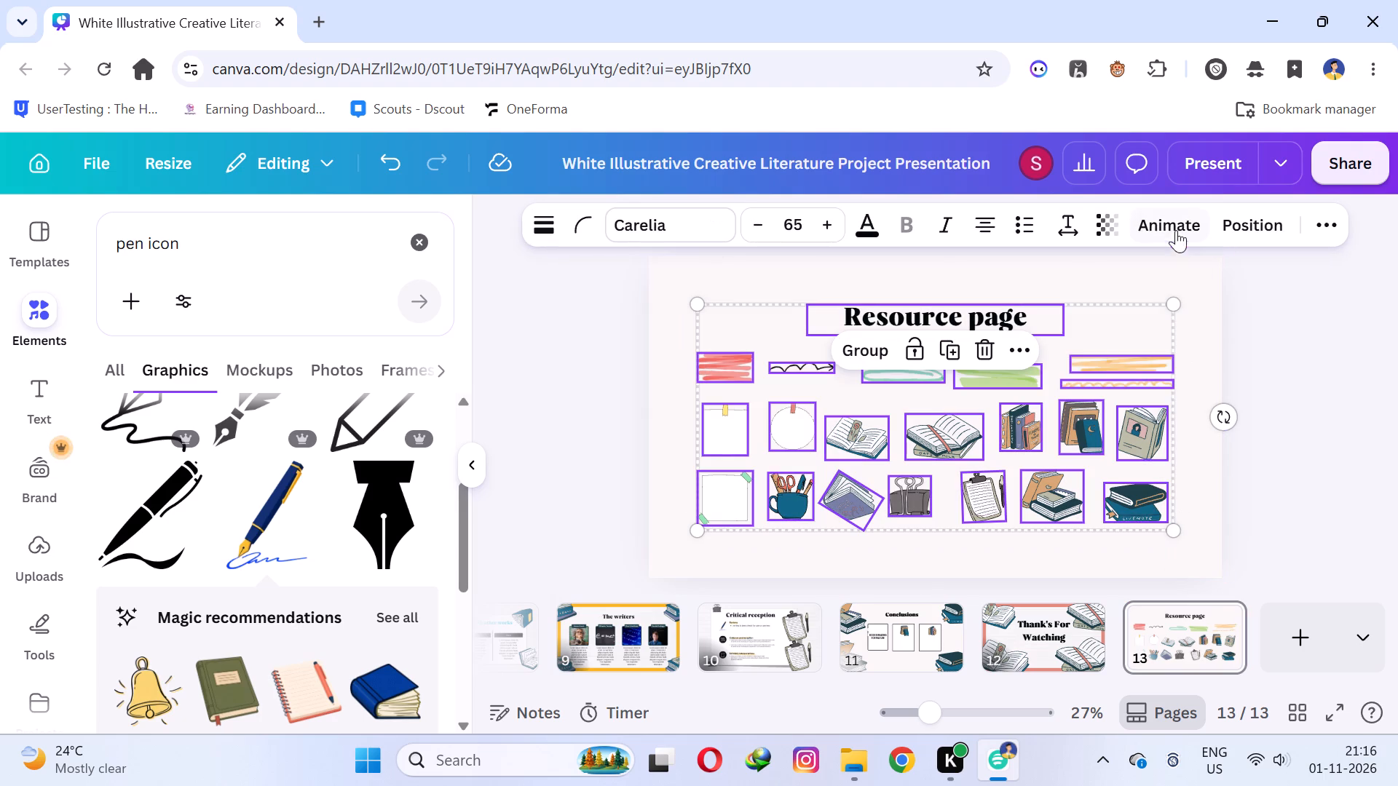
{"action": "left_click", "coordinate": [1169, 224]}
{"action": "scroll", "coordinate": [232, 614], "scroll_direction": "down", "scroll_amount": 2}
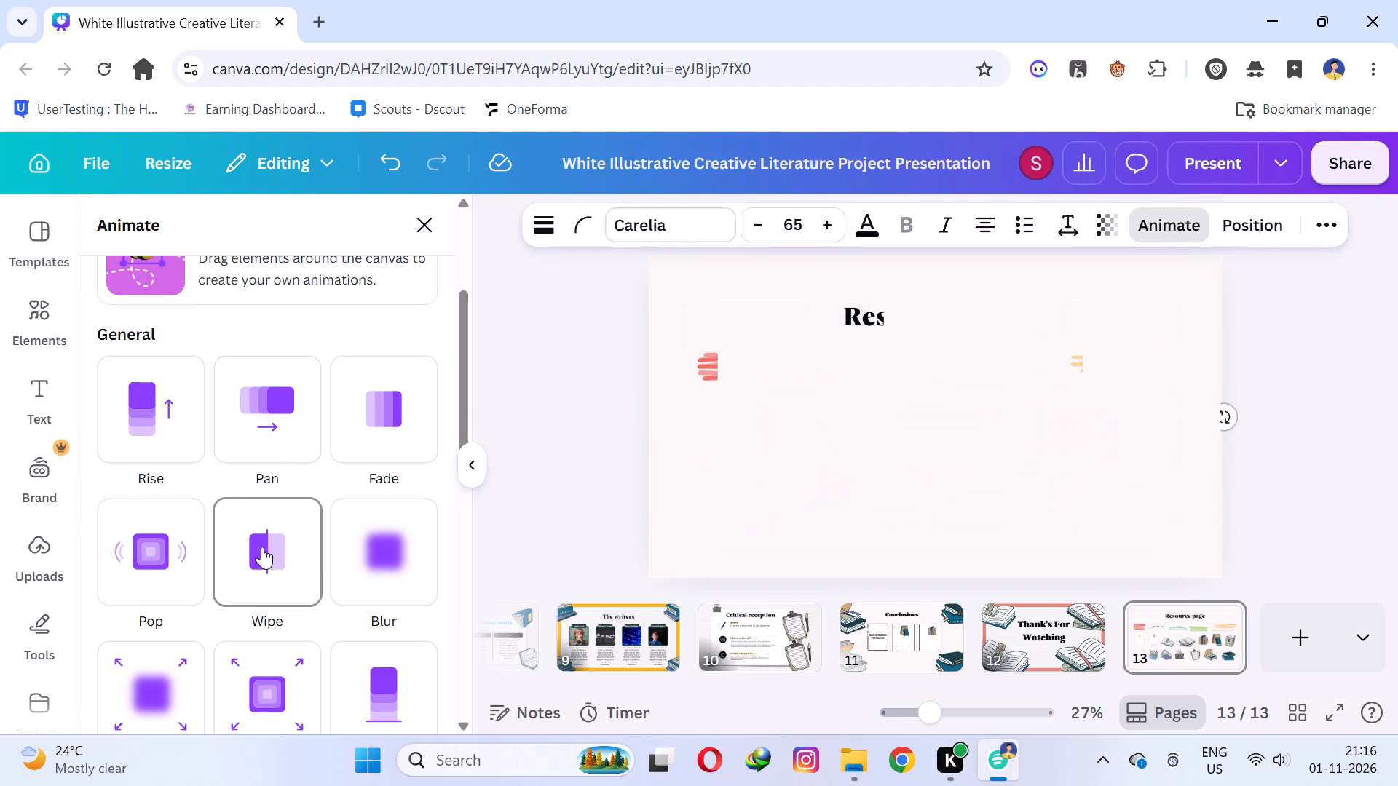
{"action": "left_click", "coordinate": [365, 549]}
{"action": "left_click", "coordinate": [1314, 405]}
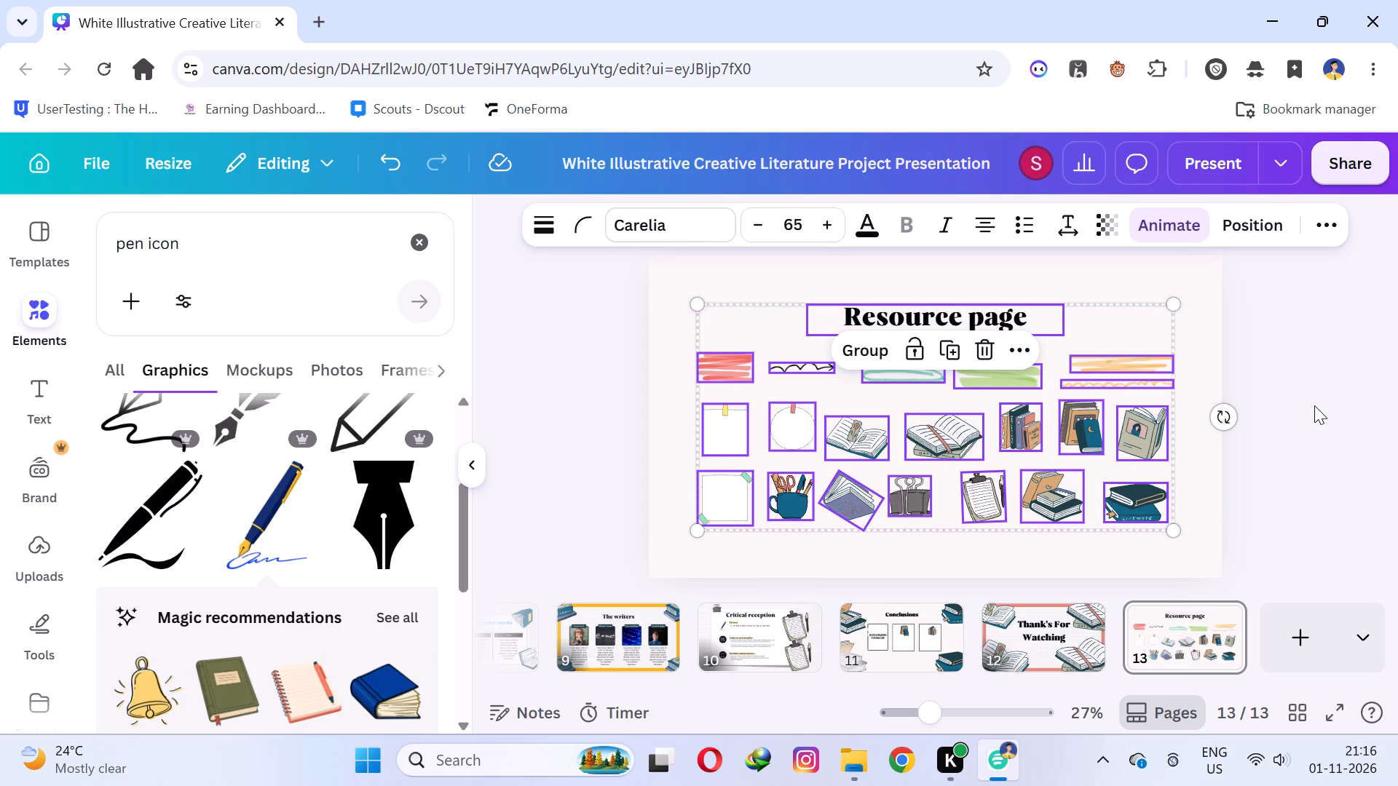
{"action": "left_click", "coordinate": [1276, 472]}
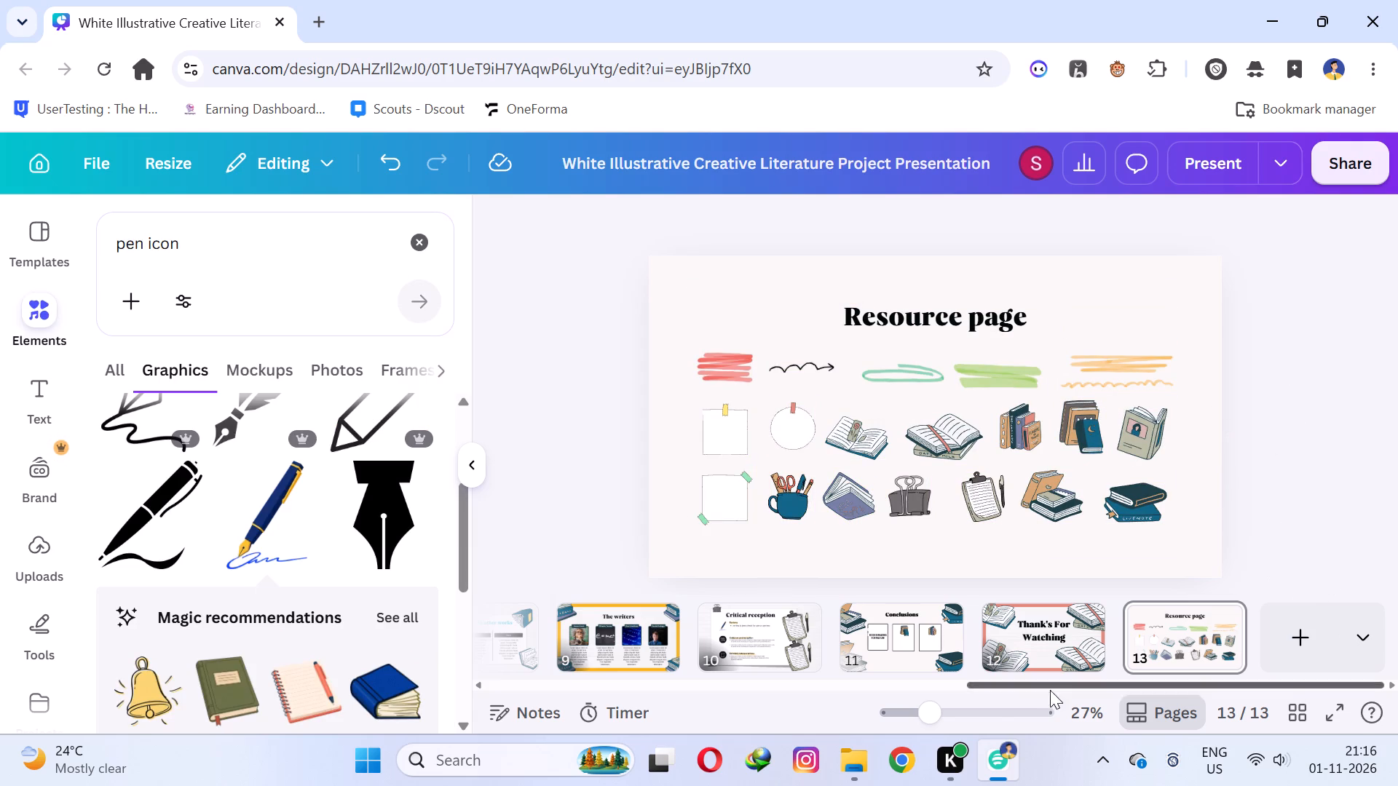